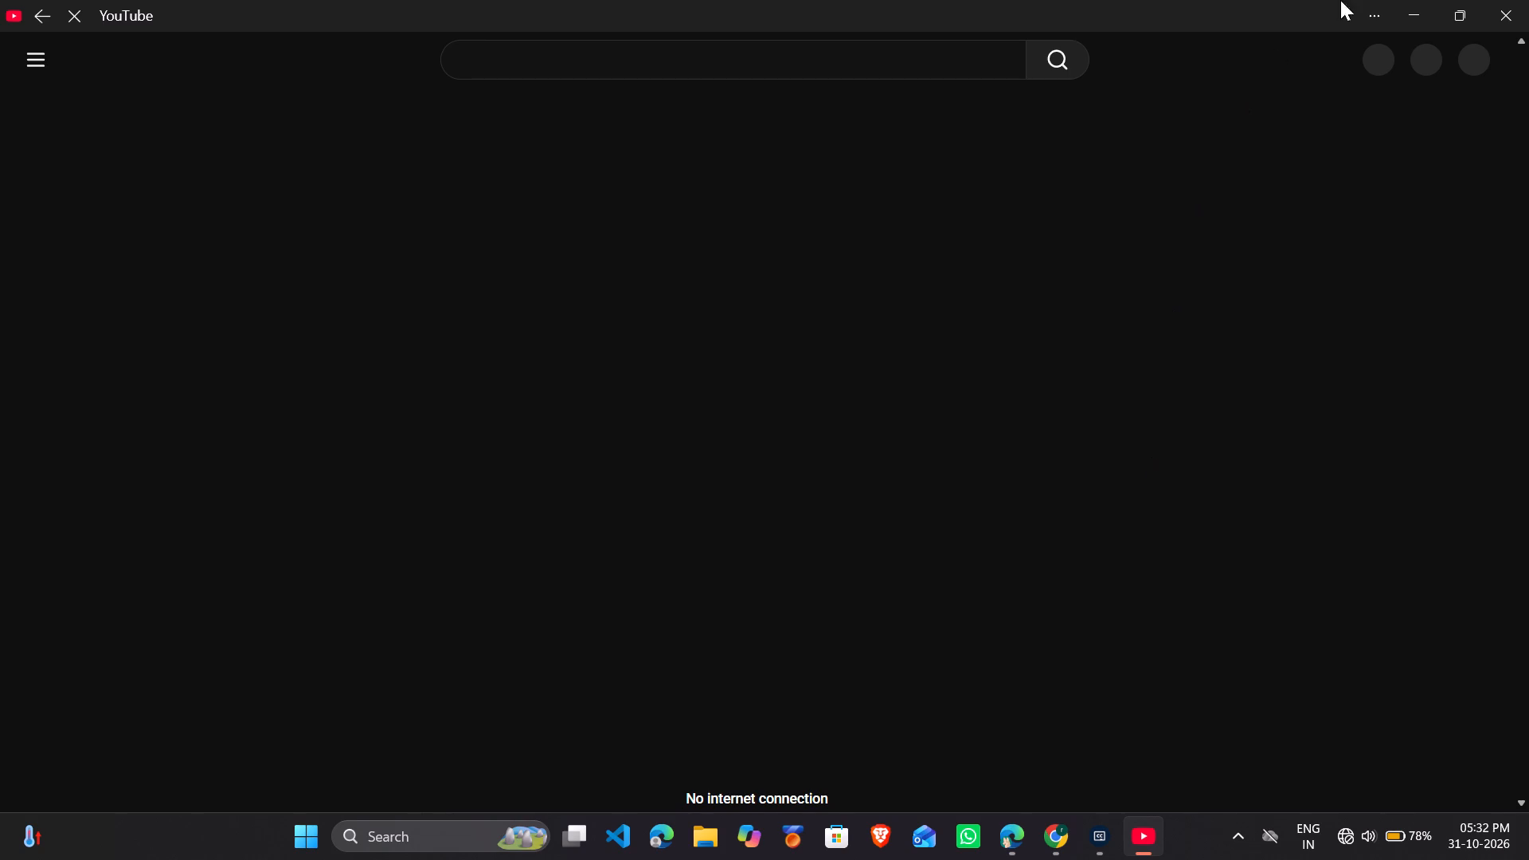
# Minimize the YouTube window and examine the lesson list of Class Central's Python Programming in Hindi course.
pyautogui.click(1410, 10)
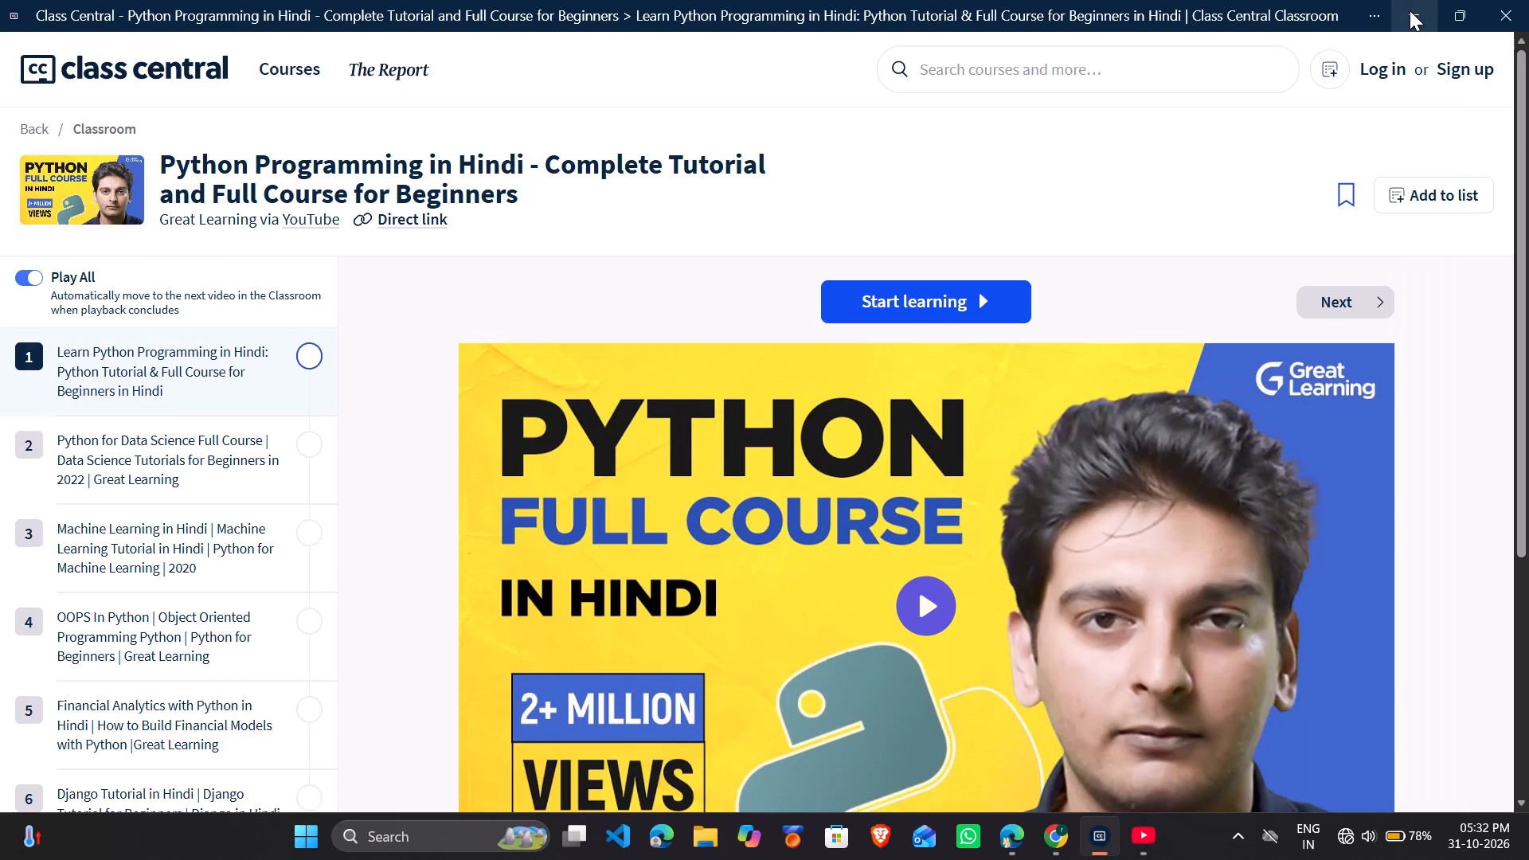
pyautogui.scroll(-3, 945, 393)
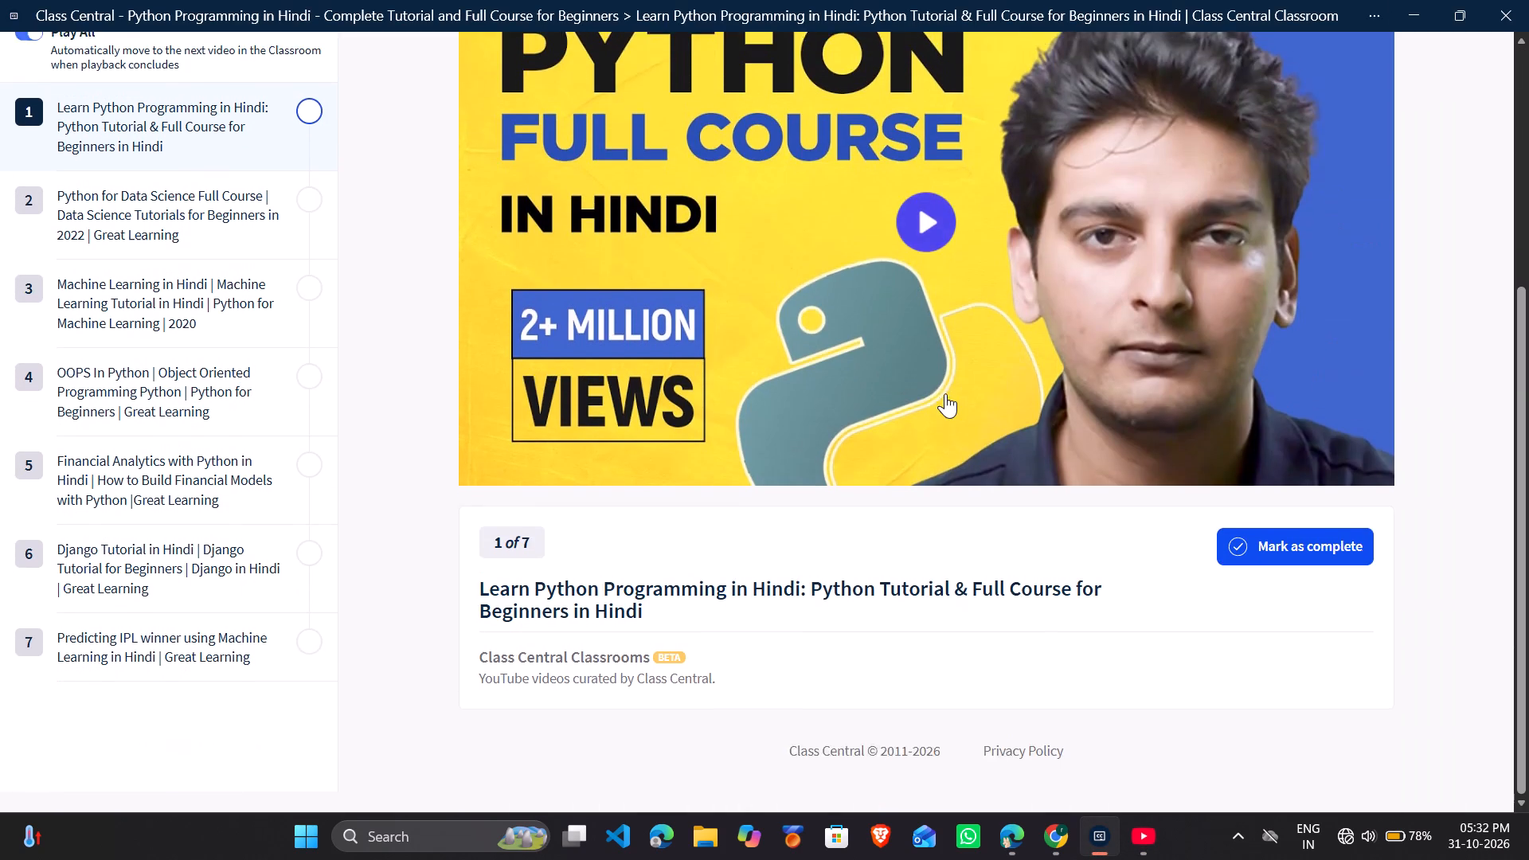
pyautogui.scroll(-1, 945, 393)
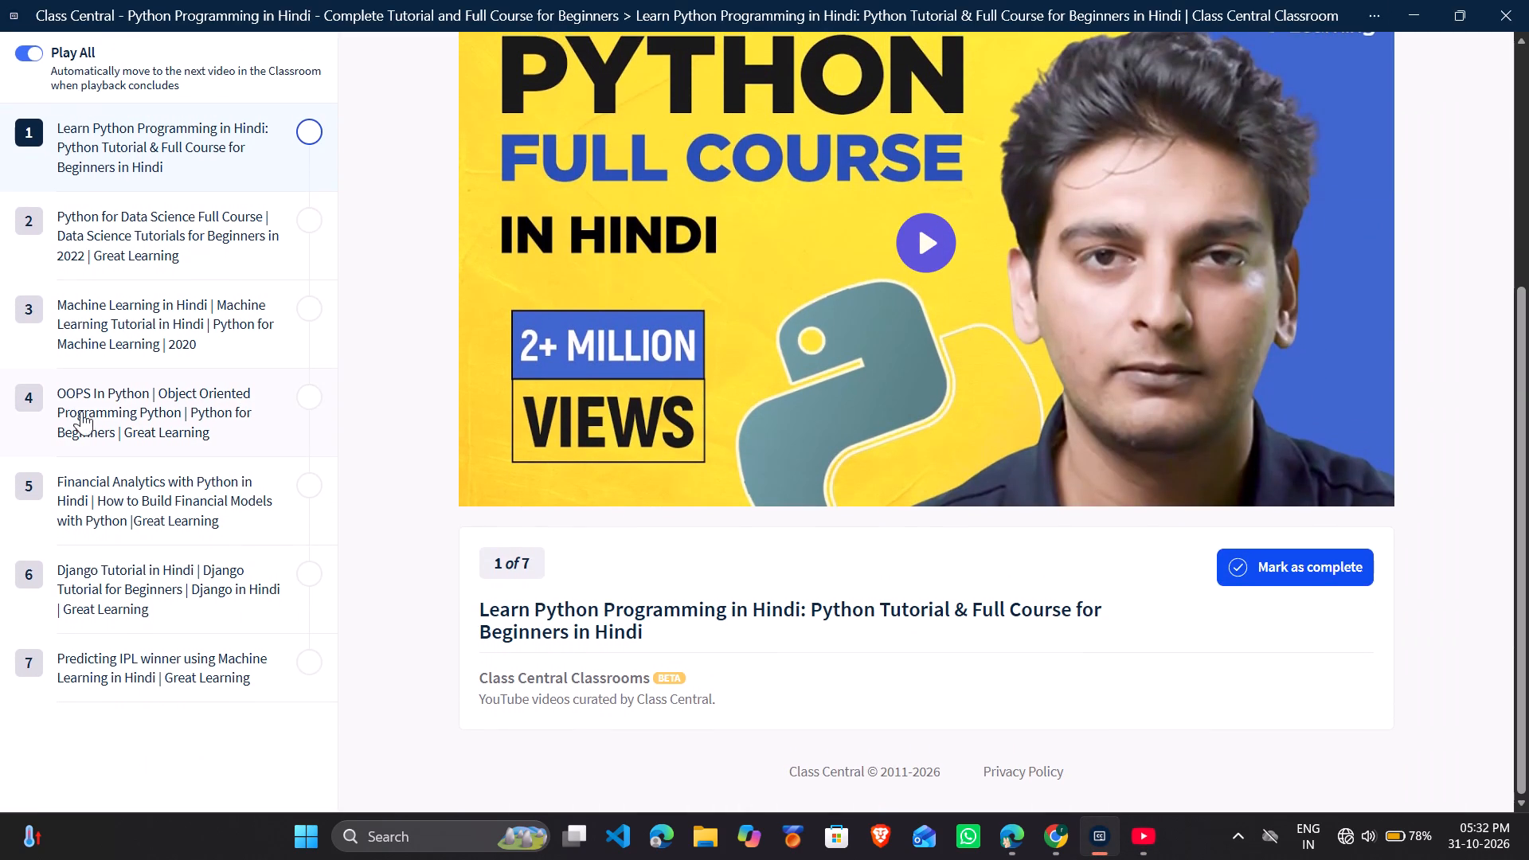
pyautogui.scroll(-3, 236, 391)
pyautogui.scroll(3, 236, 391)
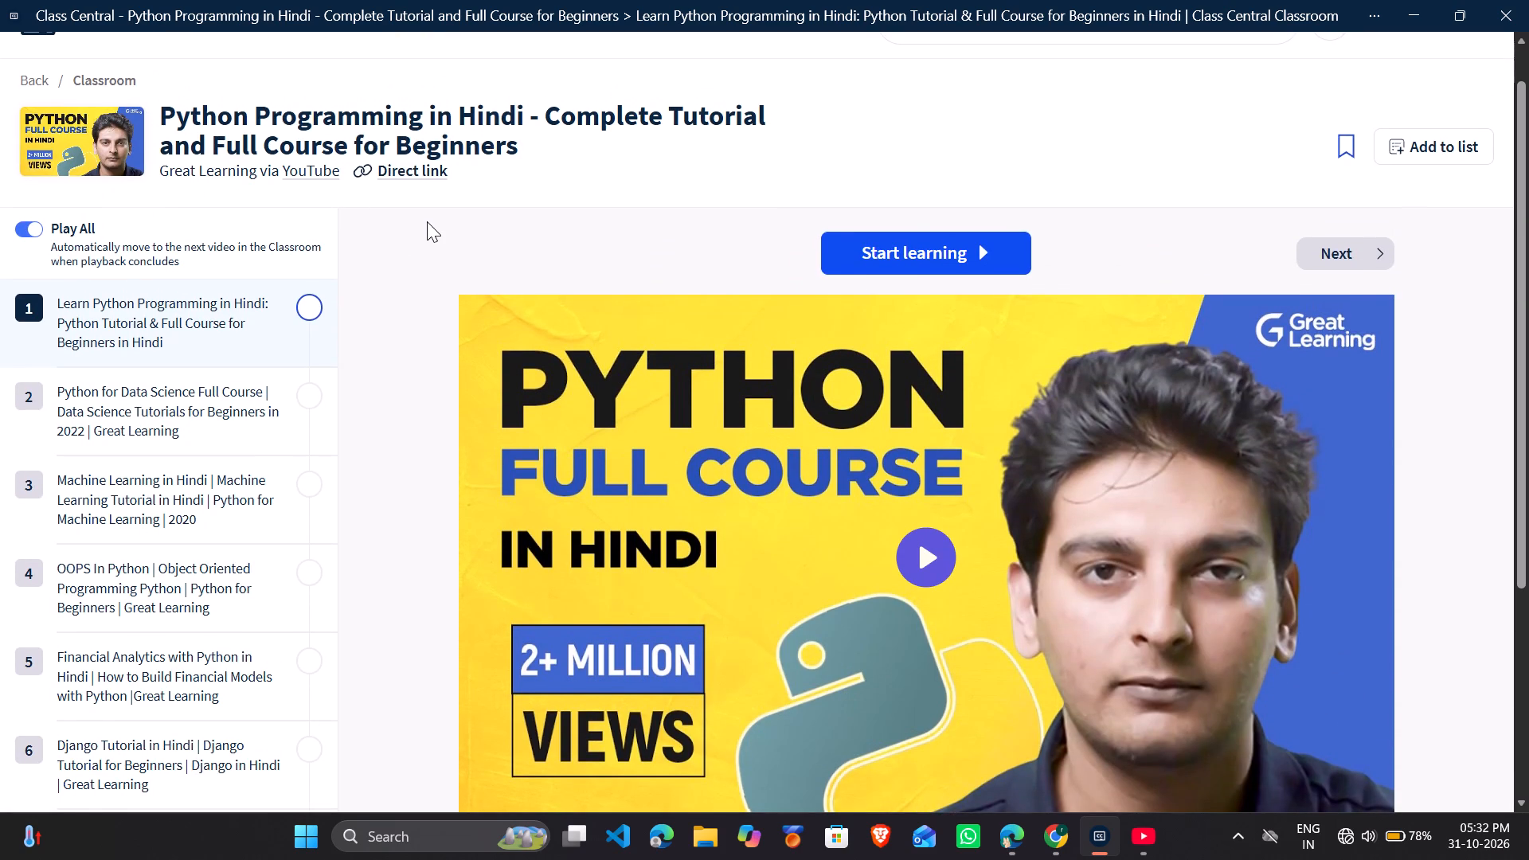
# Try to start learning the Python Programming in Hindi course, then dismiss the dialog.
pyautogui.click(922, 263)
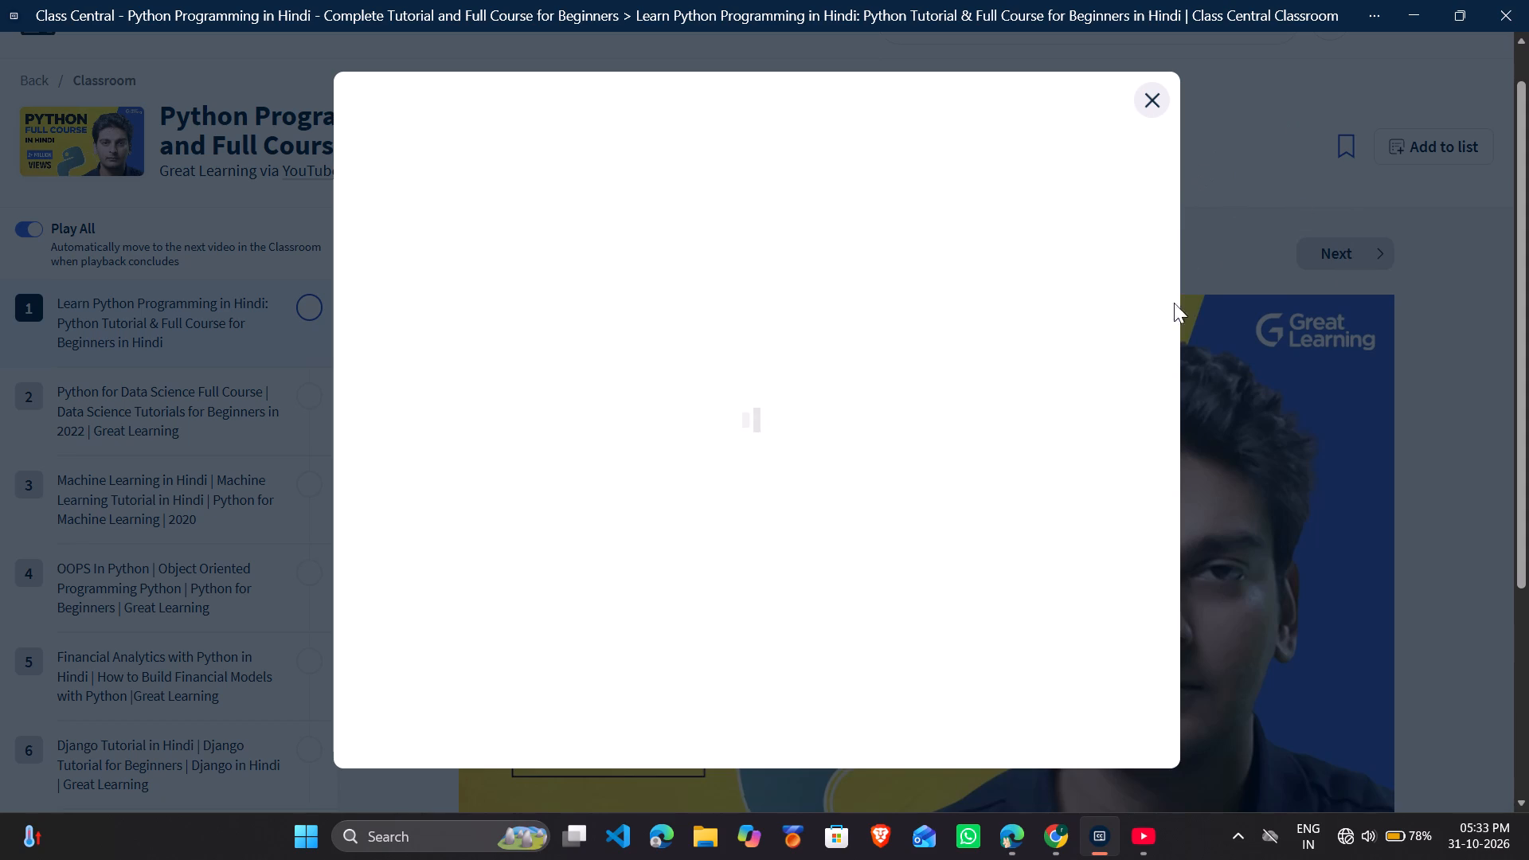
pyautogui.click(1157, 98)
# Look over the first lesson's video and details in the Class Central classroom, then minimize the window.
pyautogui.scroll(-1, 1253, 265)
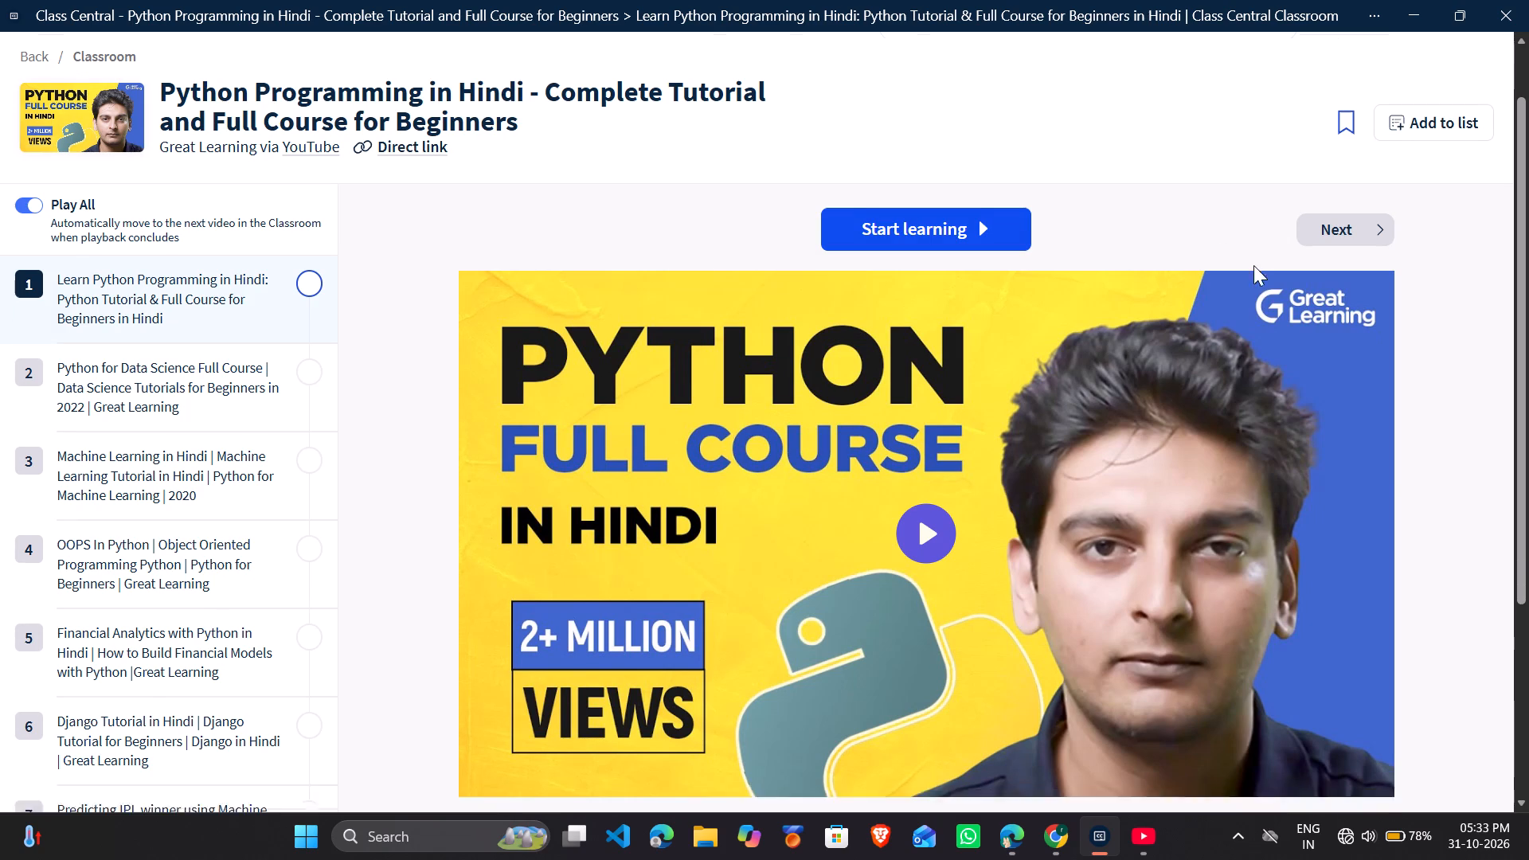
pyautogui.scroll(-2, 1253, 265)
pyautogui.scroll(1, 1253, 265)
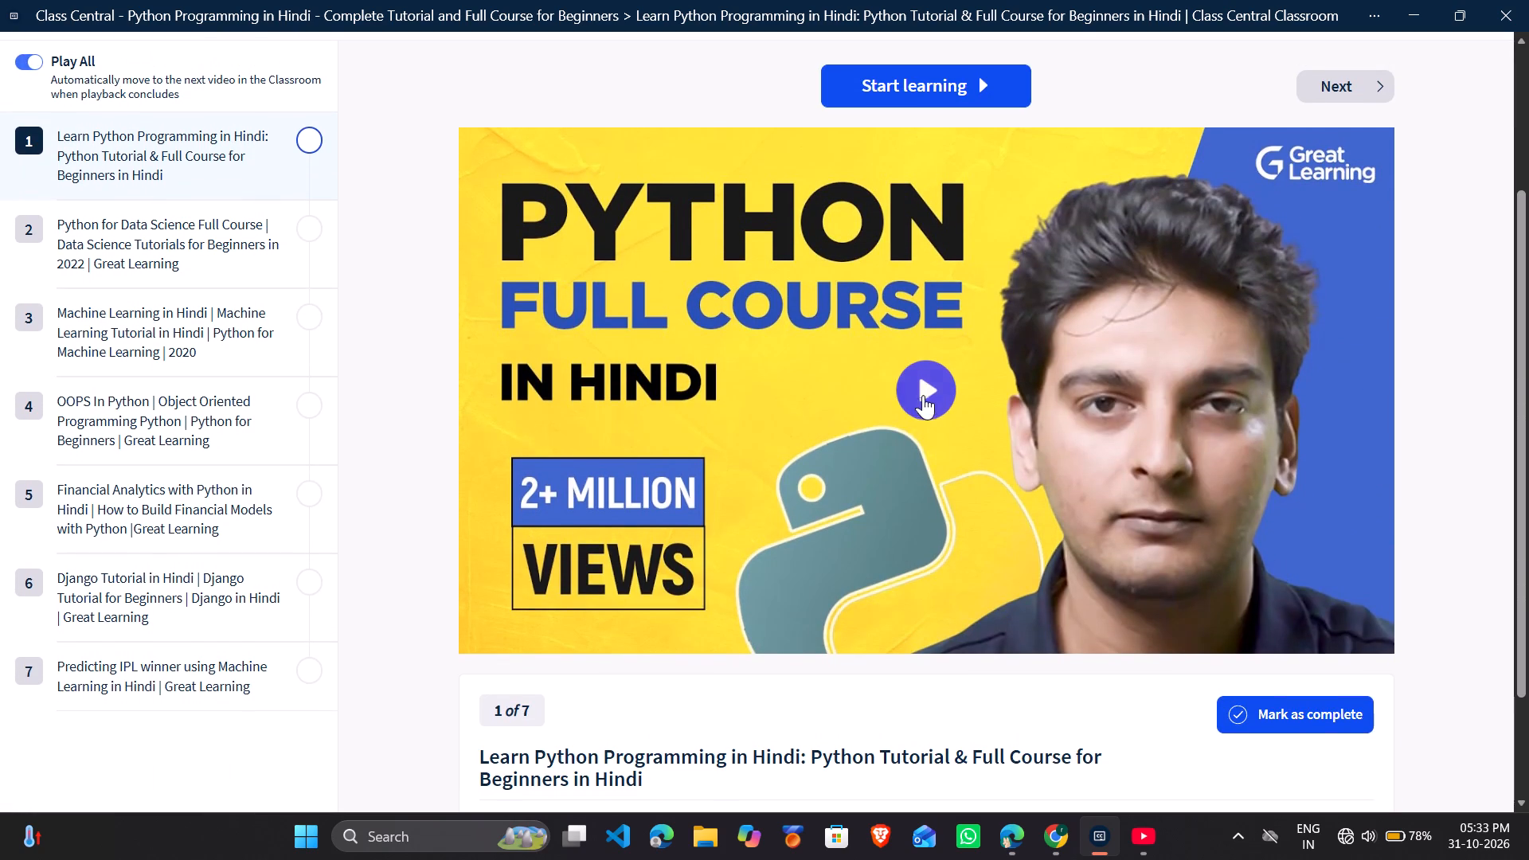
pyautogui.scroll(-5, 708, 475)
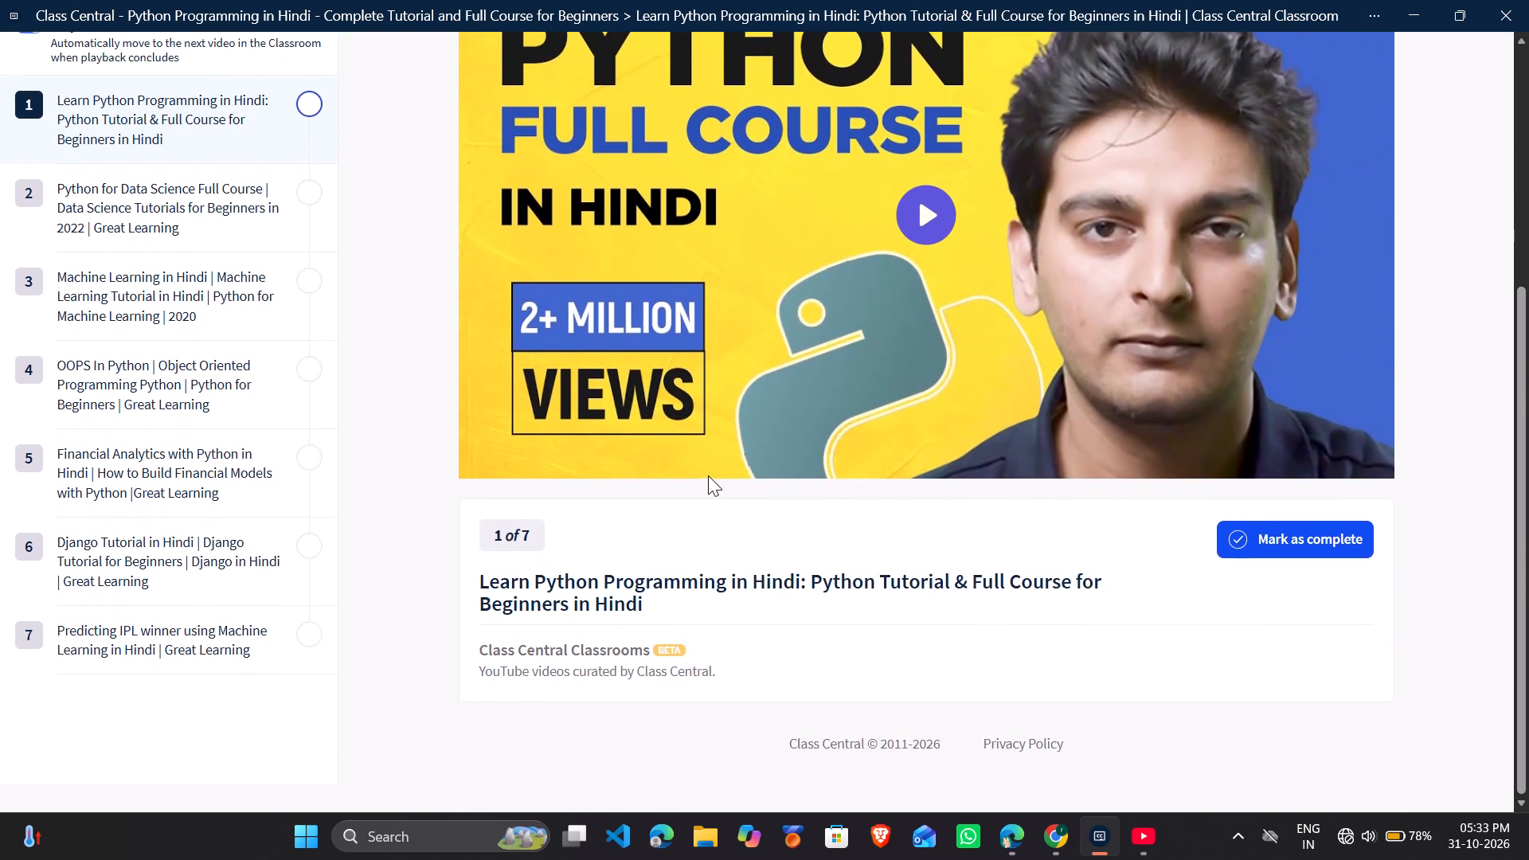
pyautogui.scroll(6, 748, 478)
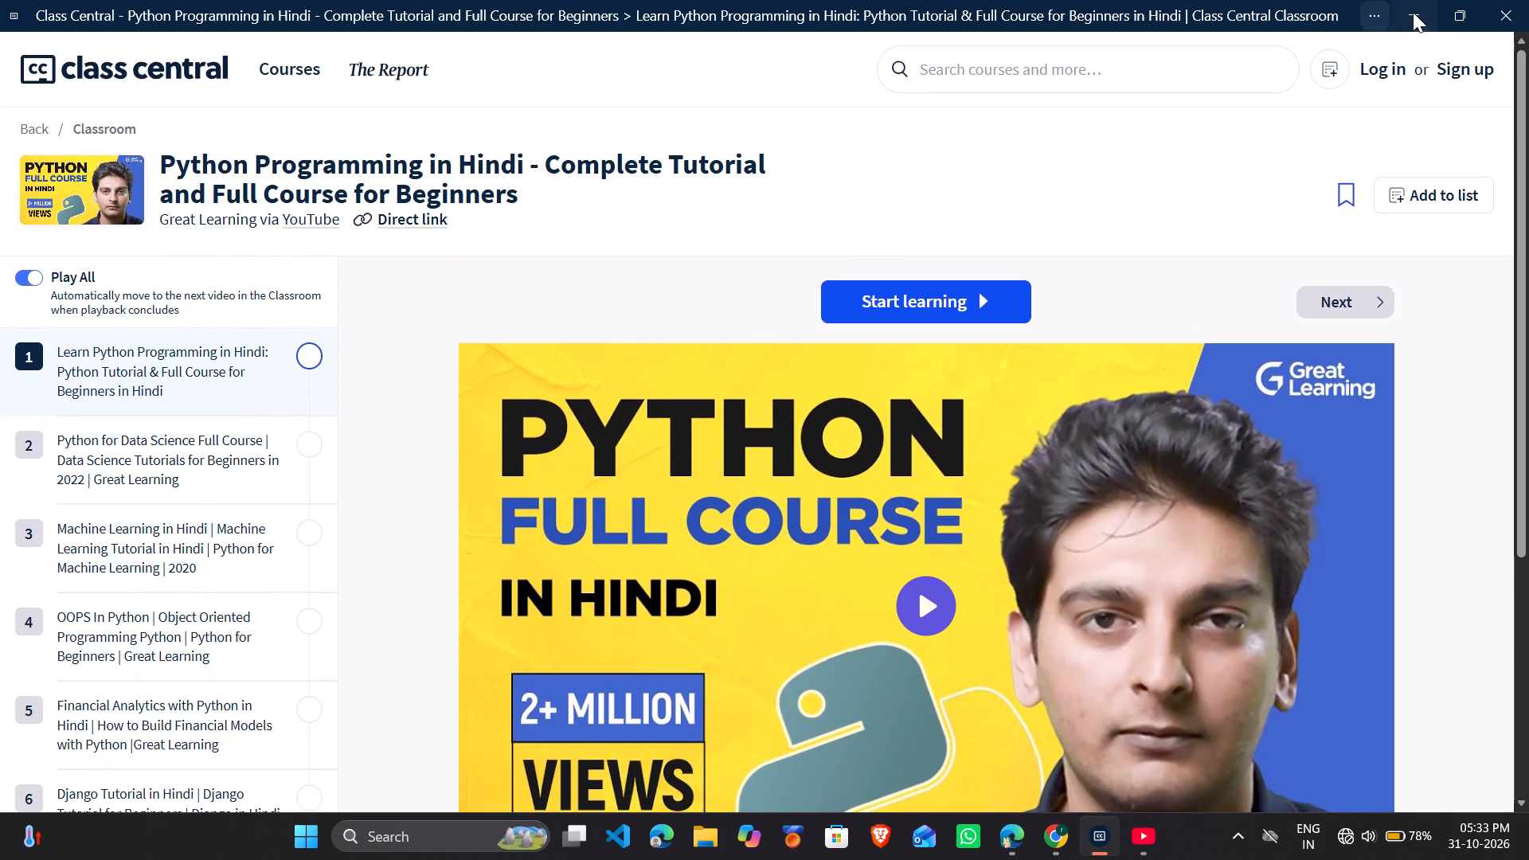
pyautogui.click(1413, 12)
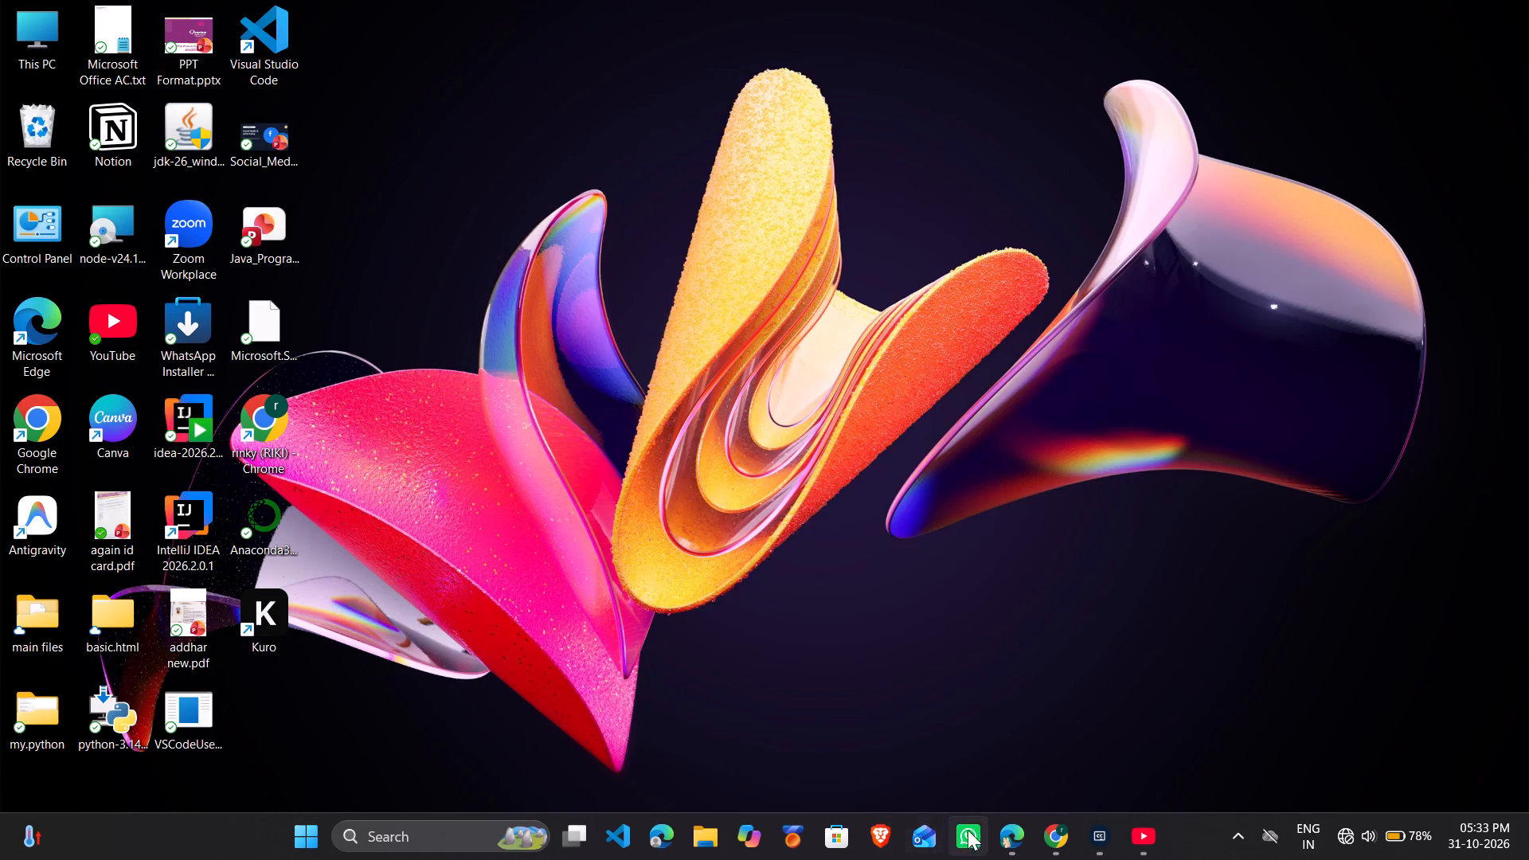
# Switch to Microsoft Edge and read the lecture summary and instructor section of Euron's introduction lecture.
pyautogui.click(1023, 828)
pyautogui.scroll(-4, 749, 467)
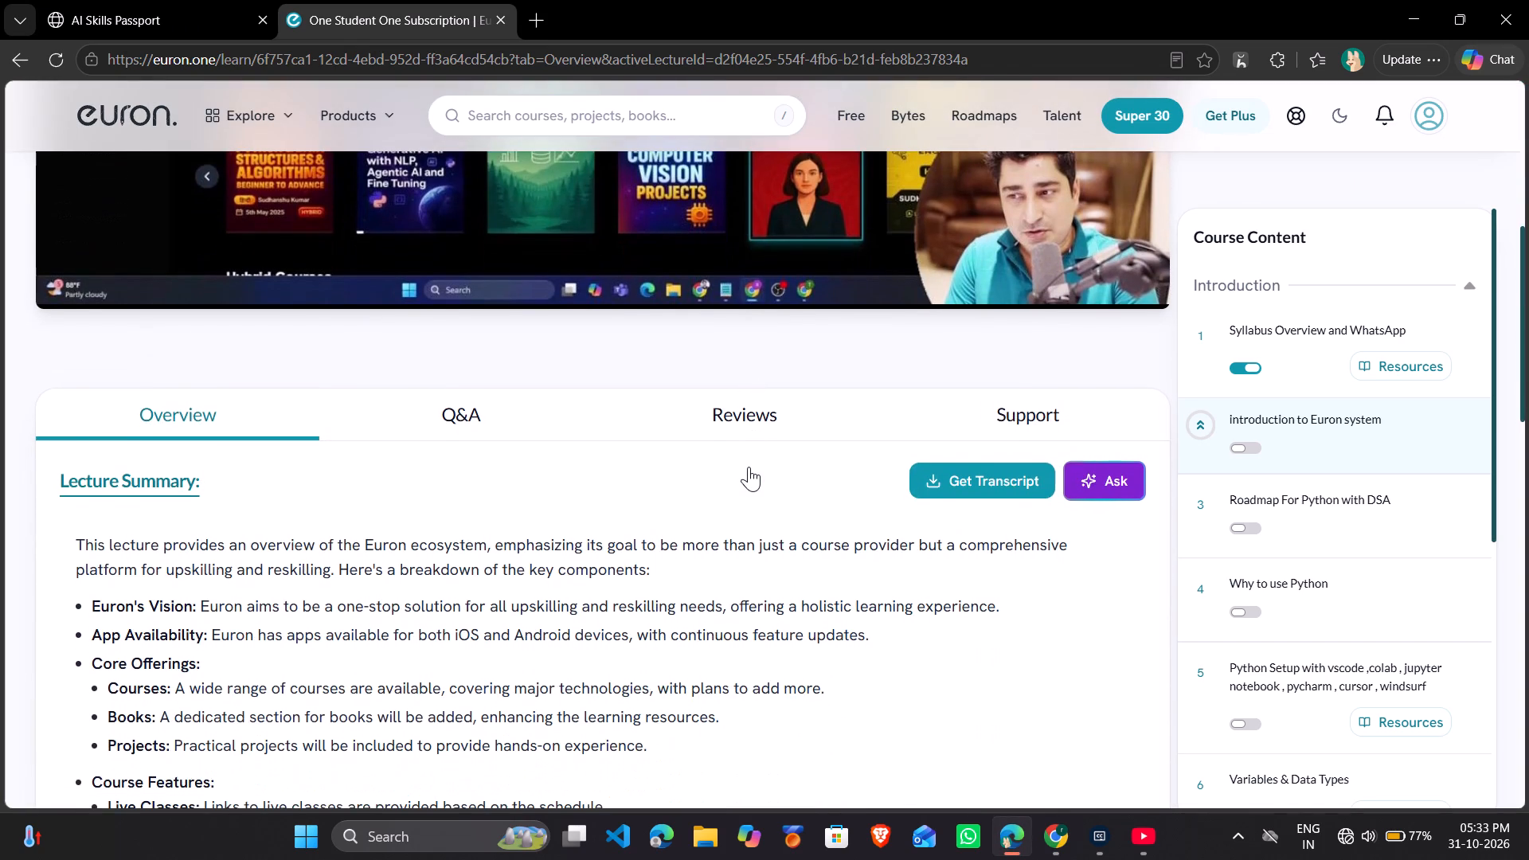
pyautogui.scroll(-3, 749, 467)
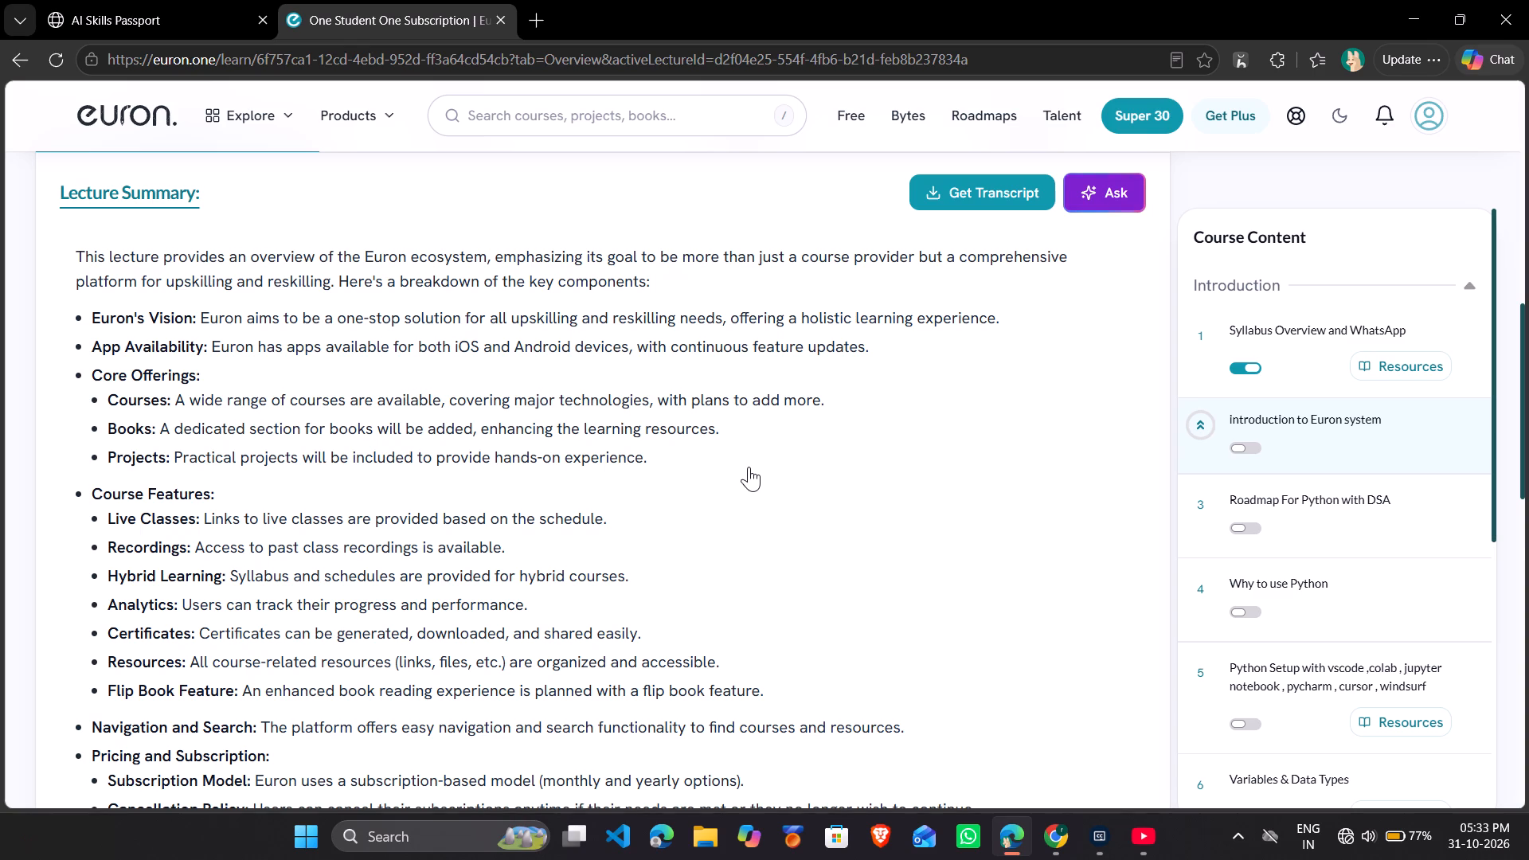
pyautogui.scroll(-3, 749, 467)
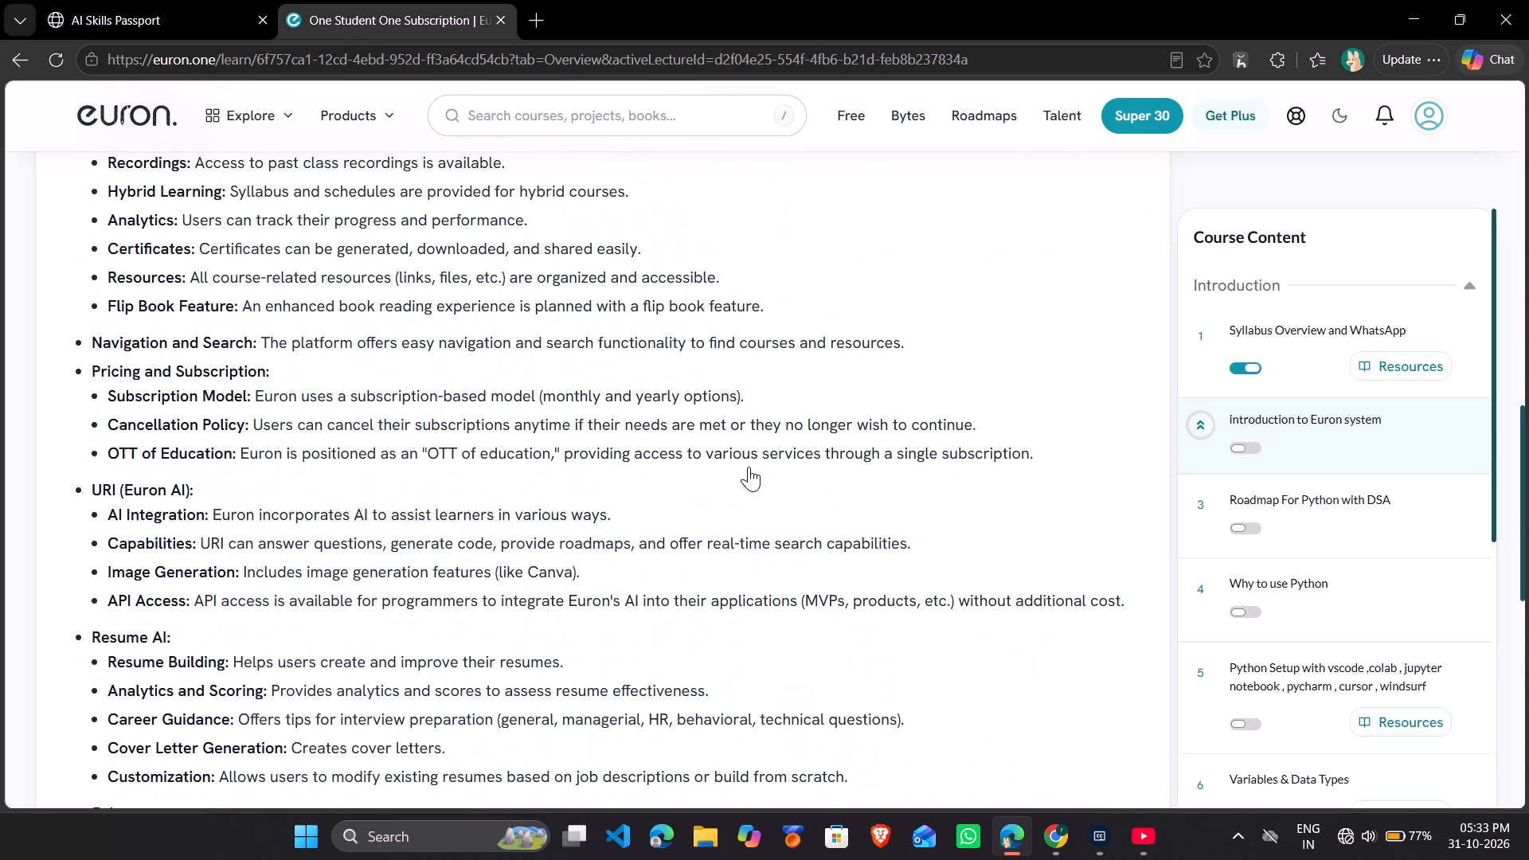
pyautogui.scroll(-2, 749, 467)
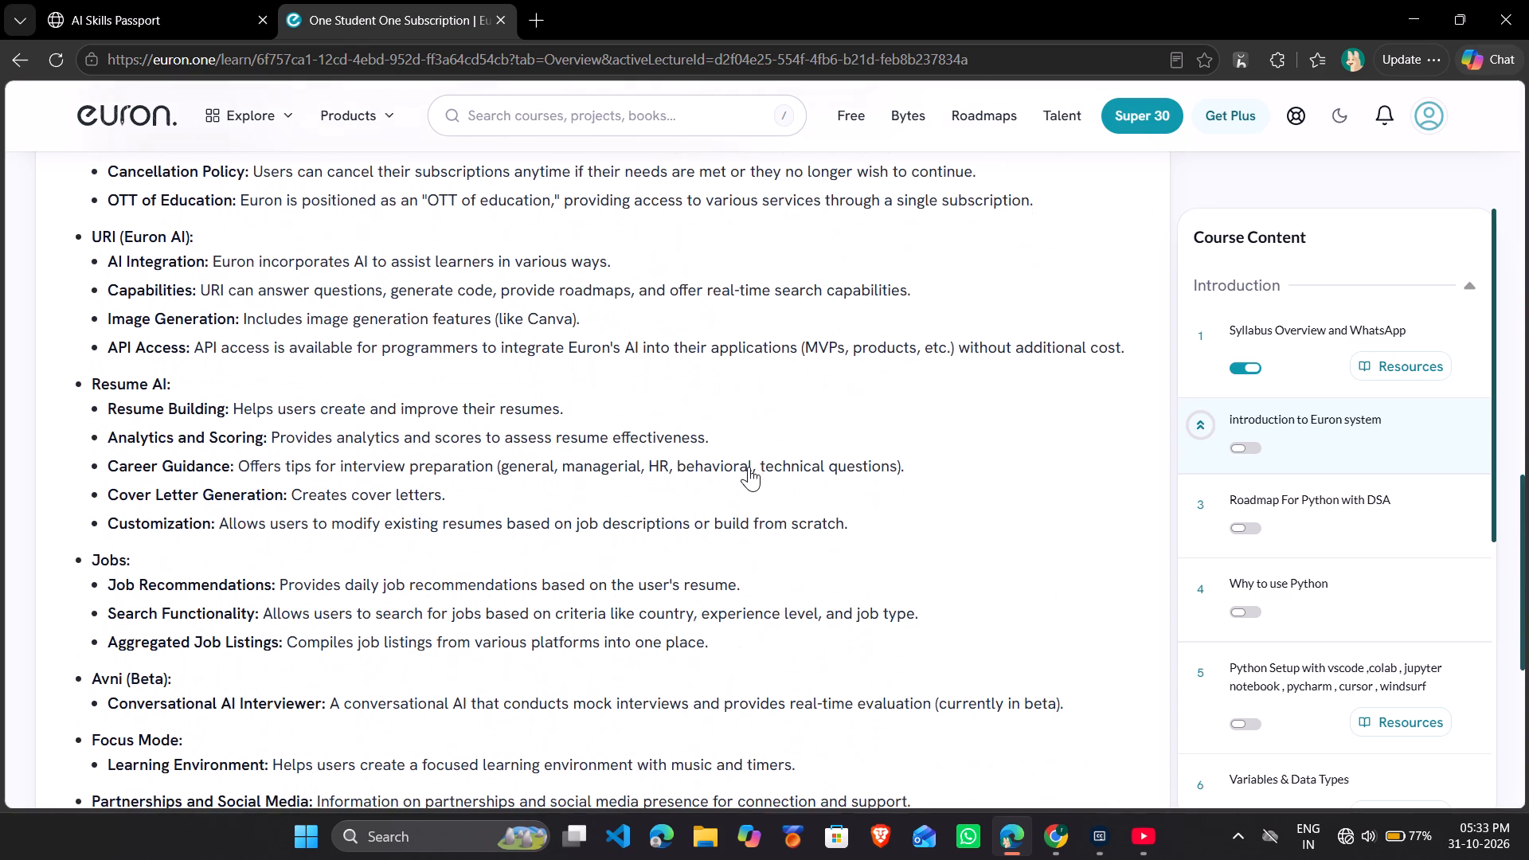
pyautogui.scroll(-1, 749, 467)
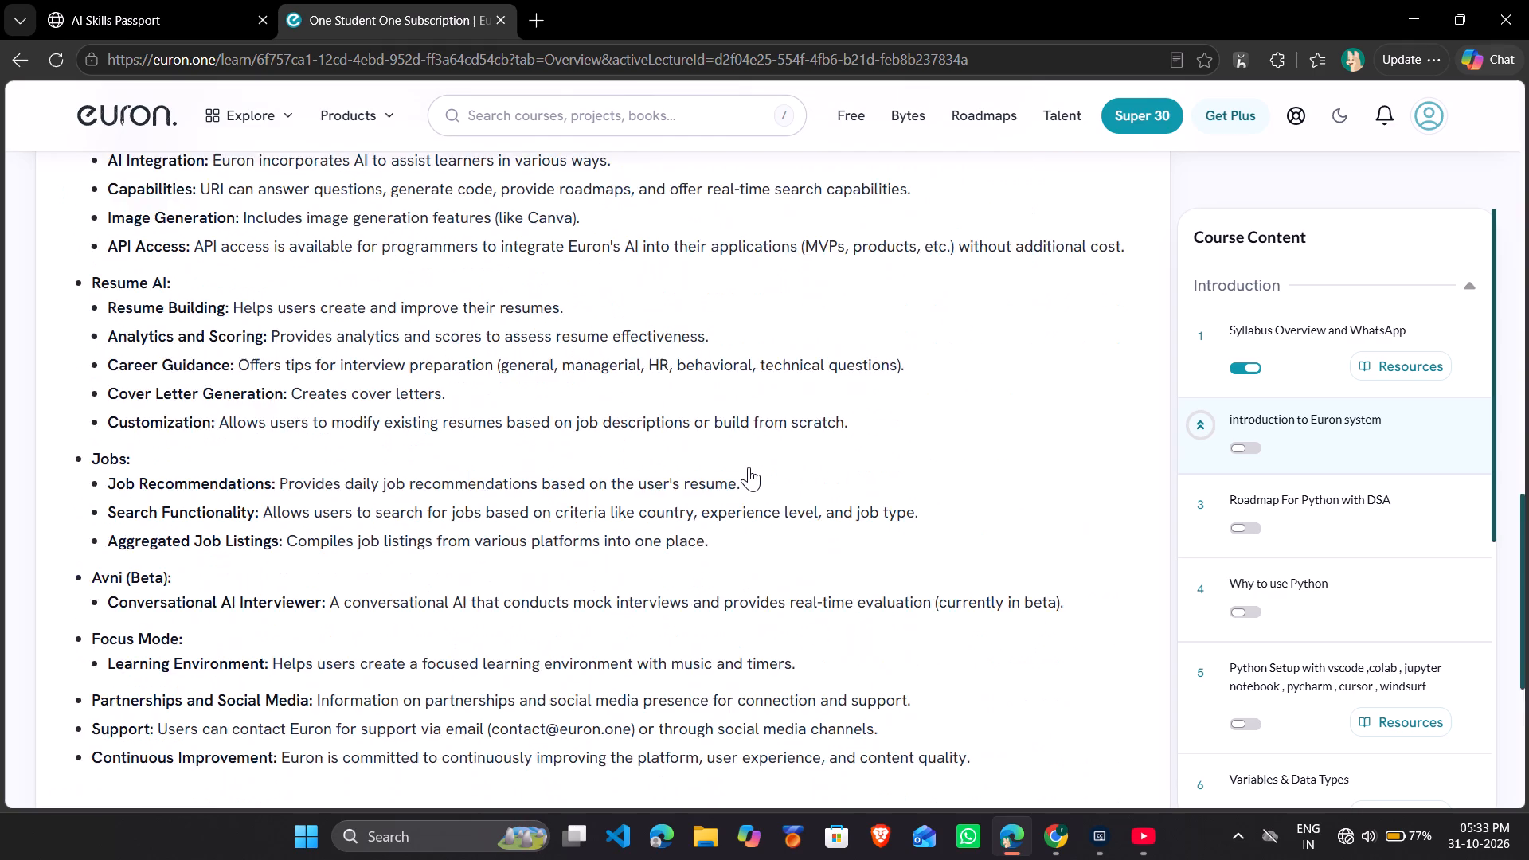
pyautogui.scroll(-5, 749, 467)
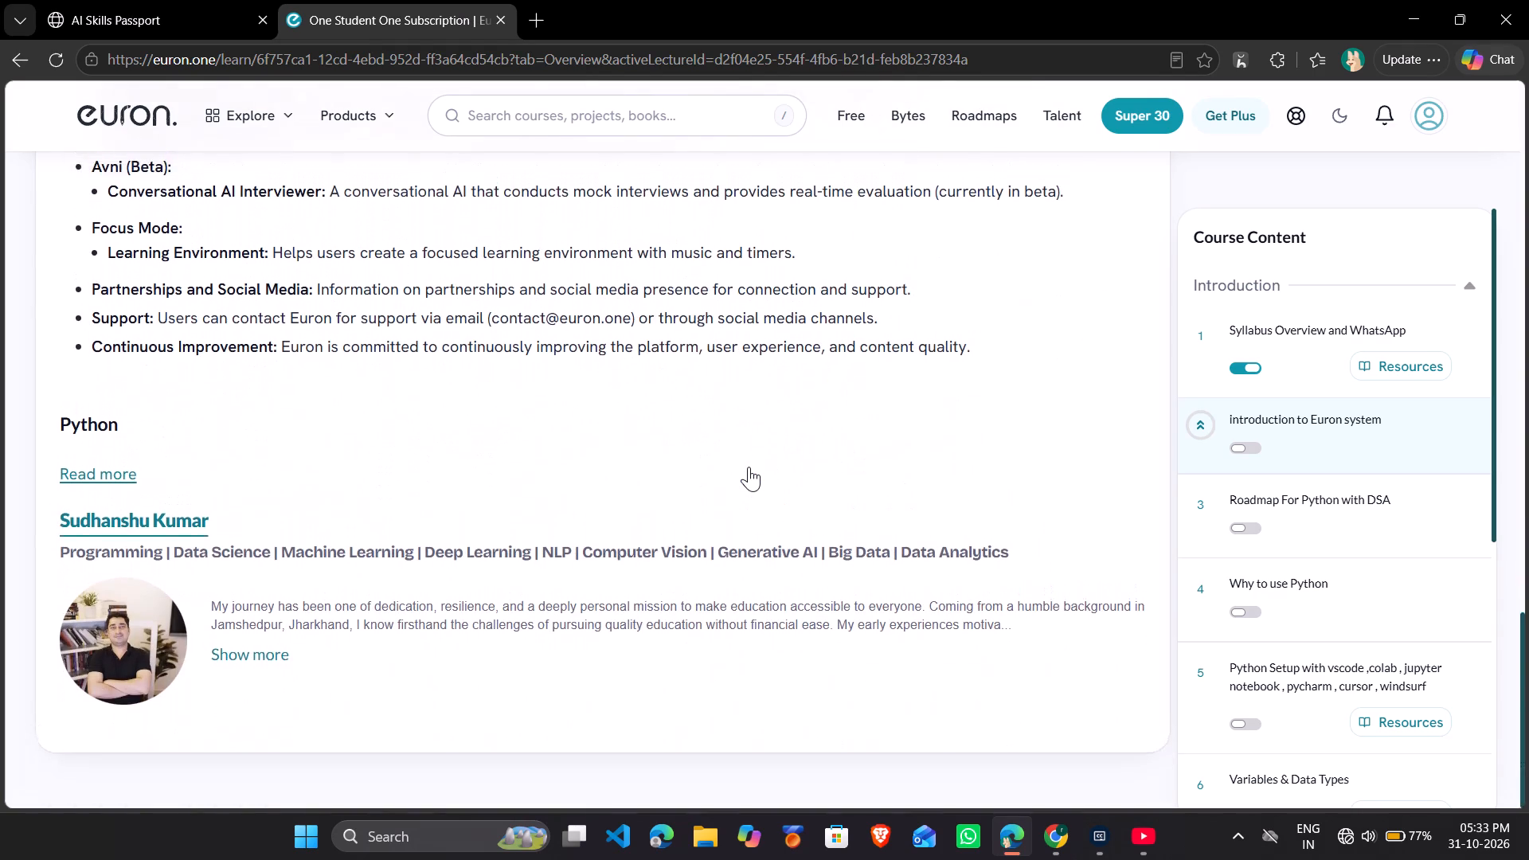
pyautogui.scroll(-1, 749, 467)
pyautogui.scroll(8, 749, 467)
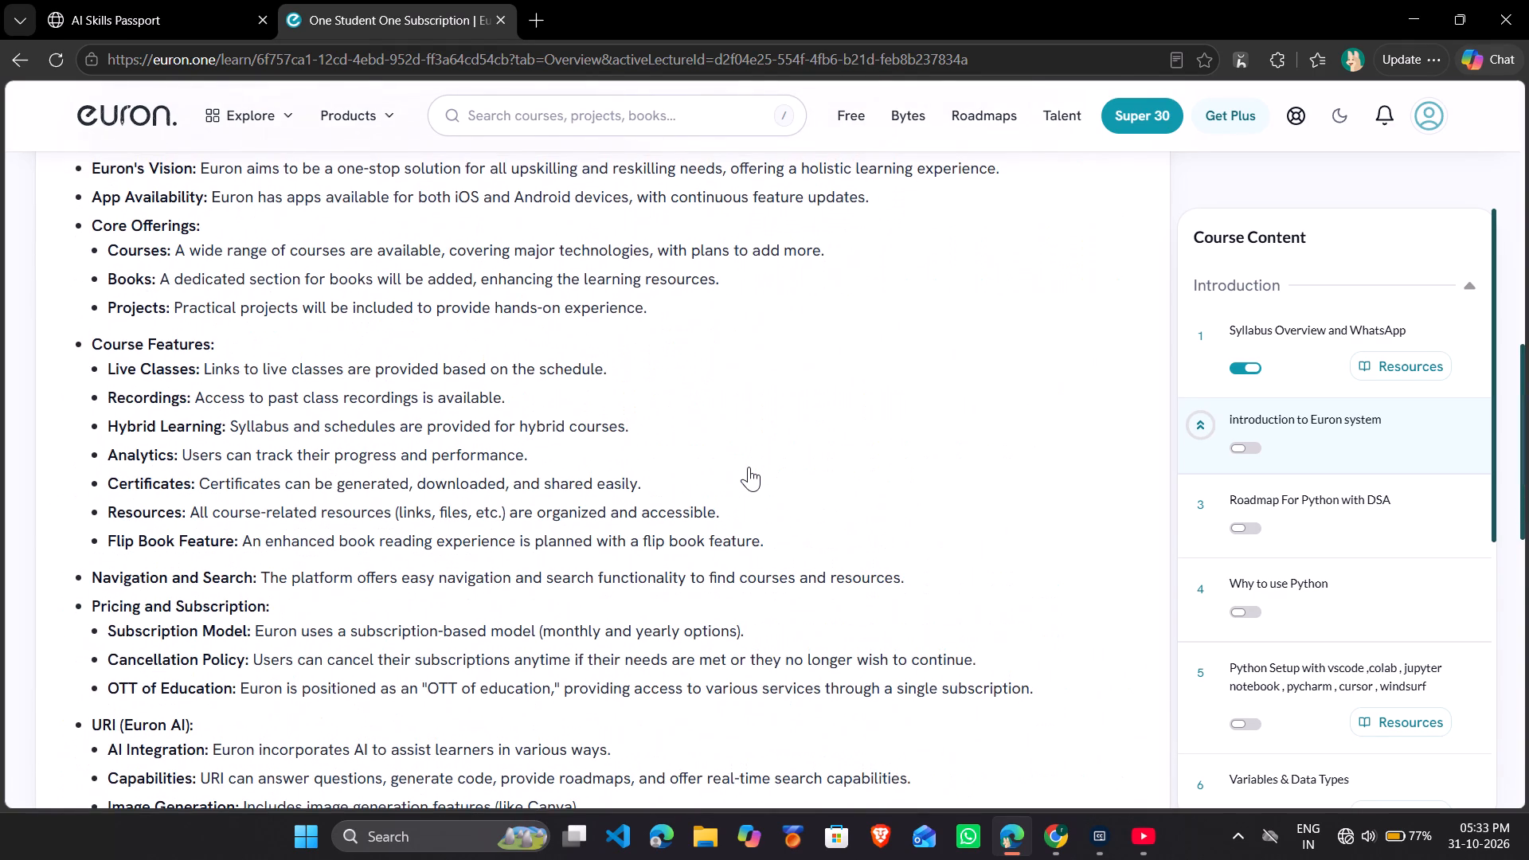
# Examine the Python course's content list on Euron, from the Introduction lectures to the remaining topic sections.
pyautogui.scroll(-3, 1341, 449)
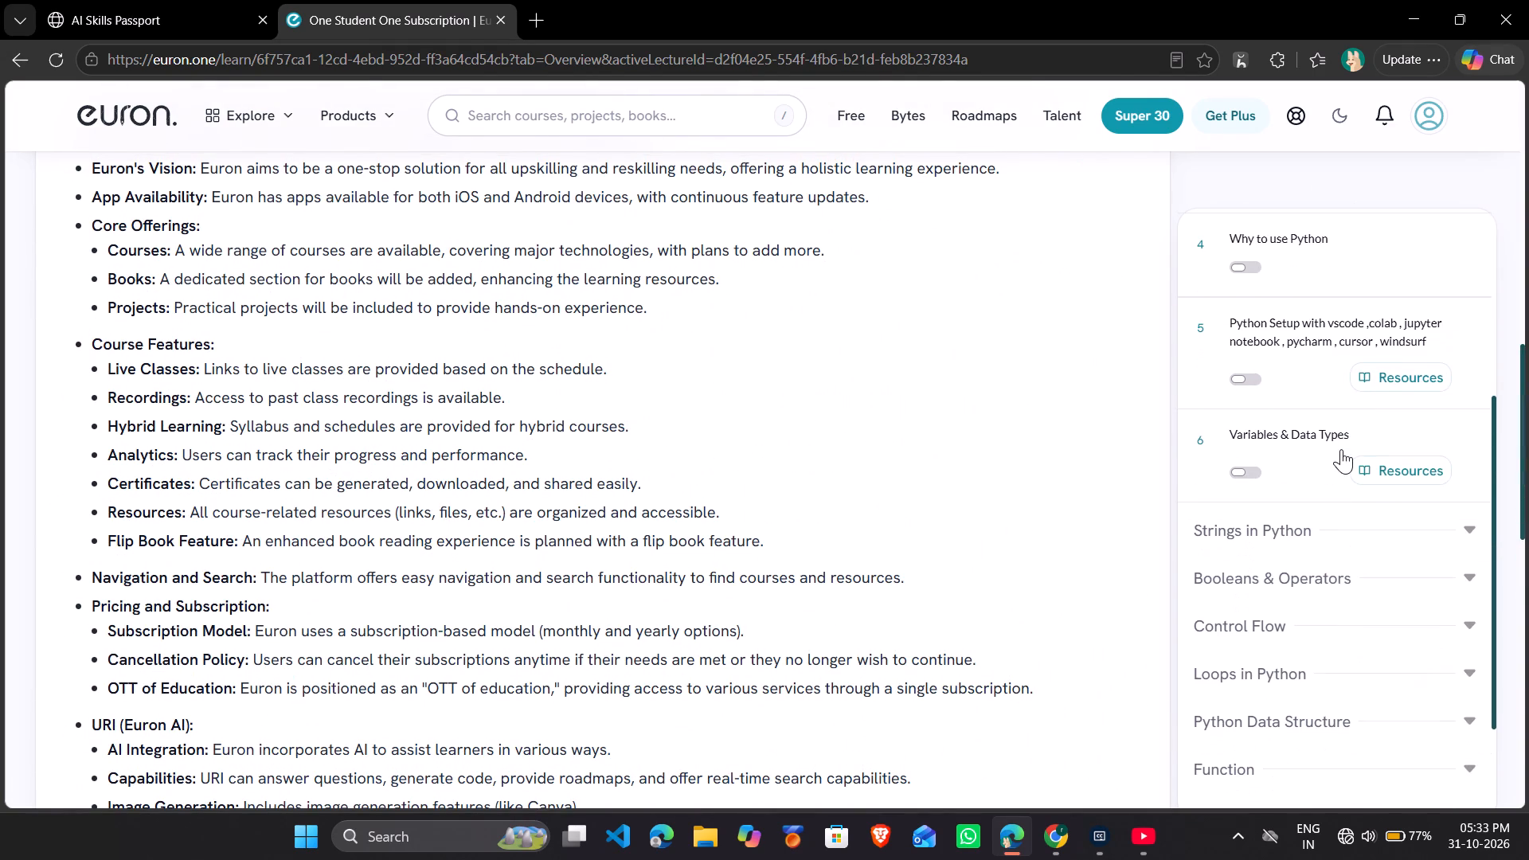
pyautogui.scroll(-2, 1341, 449)
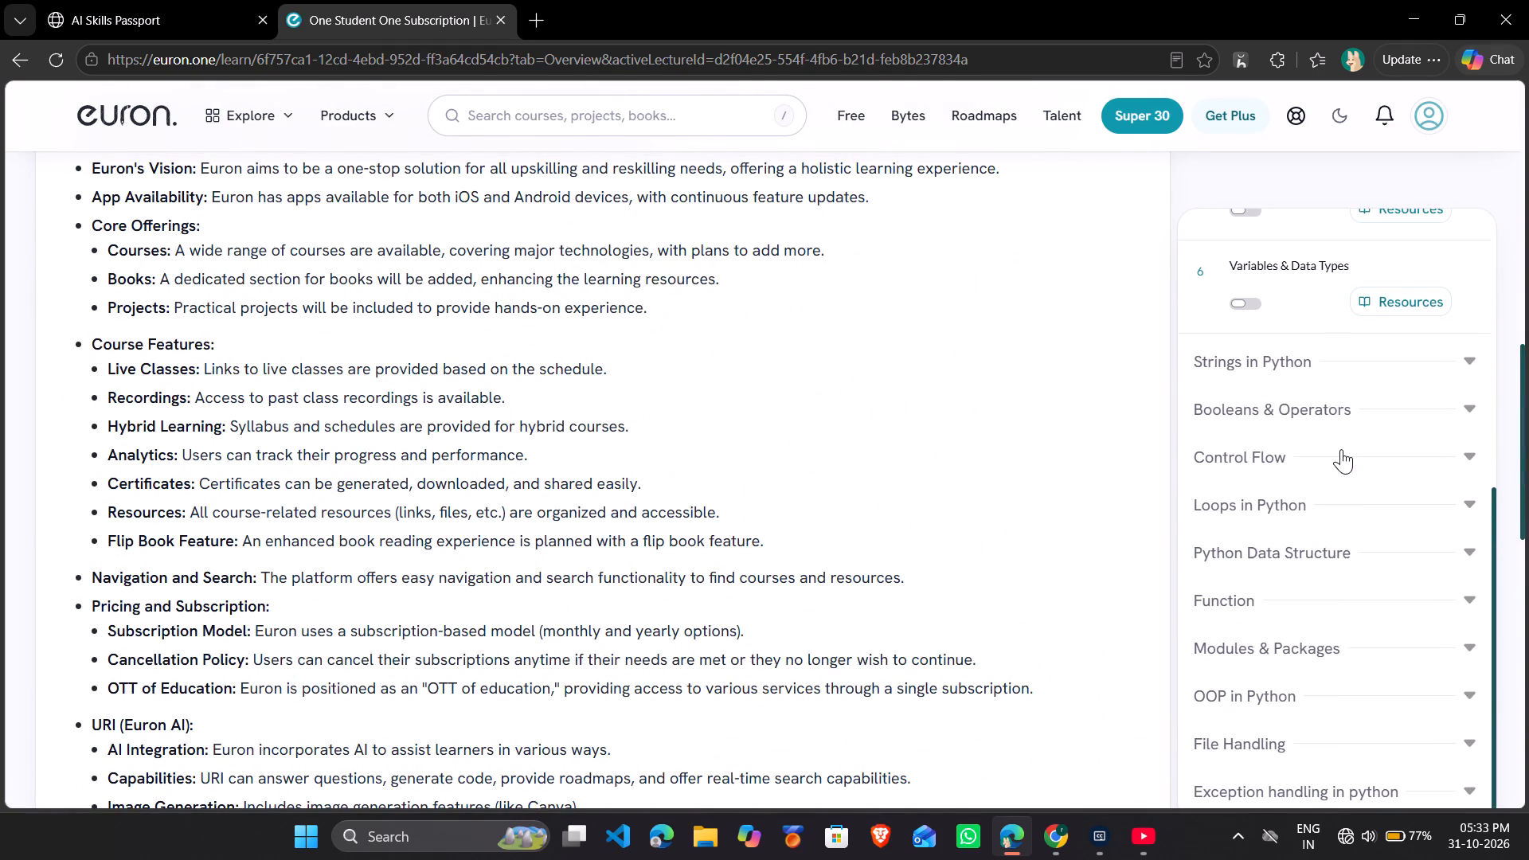
pyautogui.scroll(-5, 1341, 449)
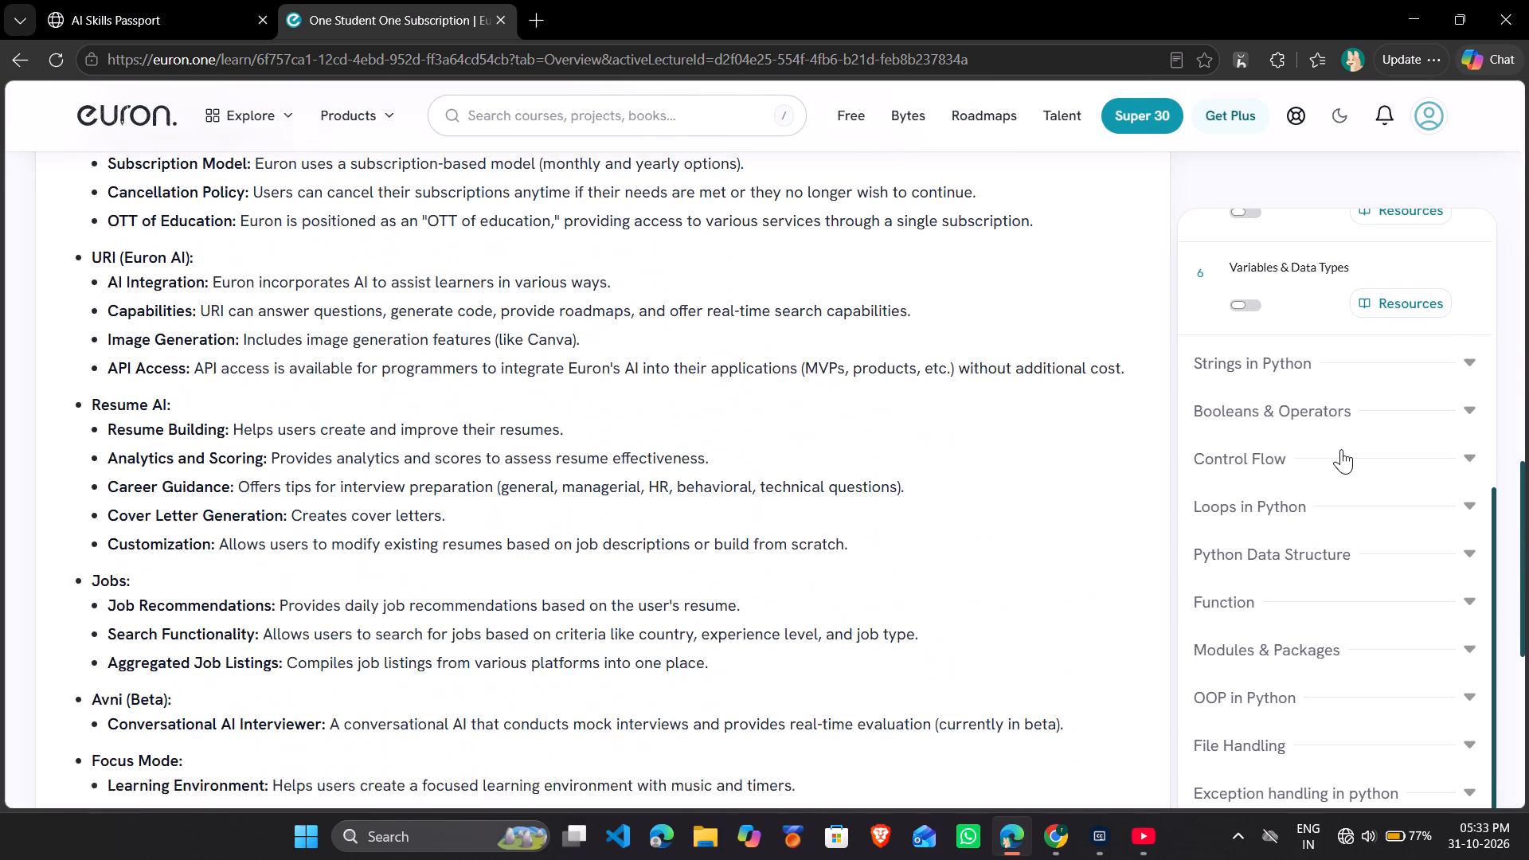
pyautogui.scroll(-1, 1341, 449)
pyautogui.scroll(-2, 1112, 414)
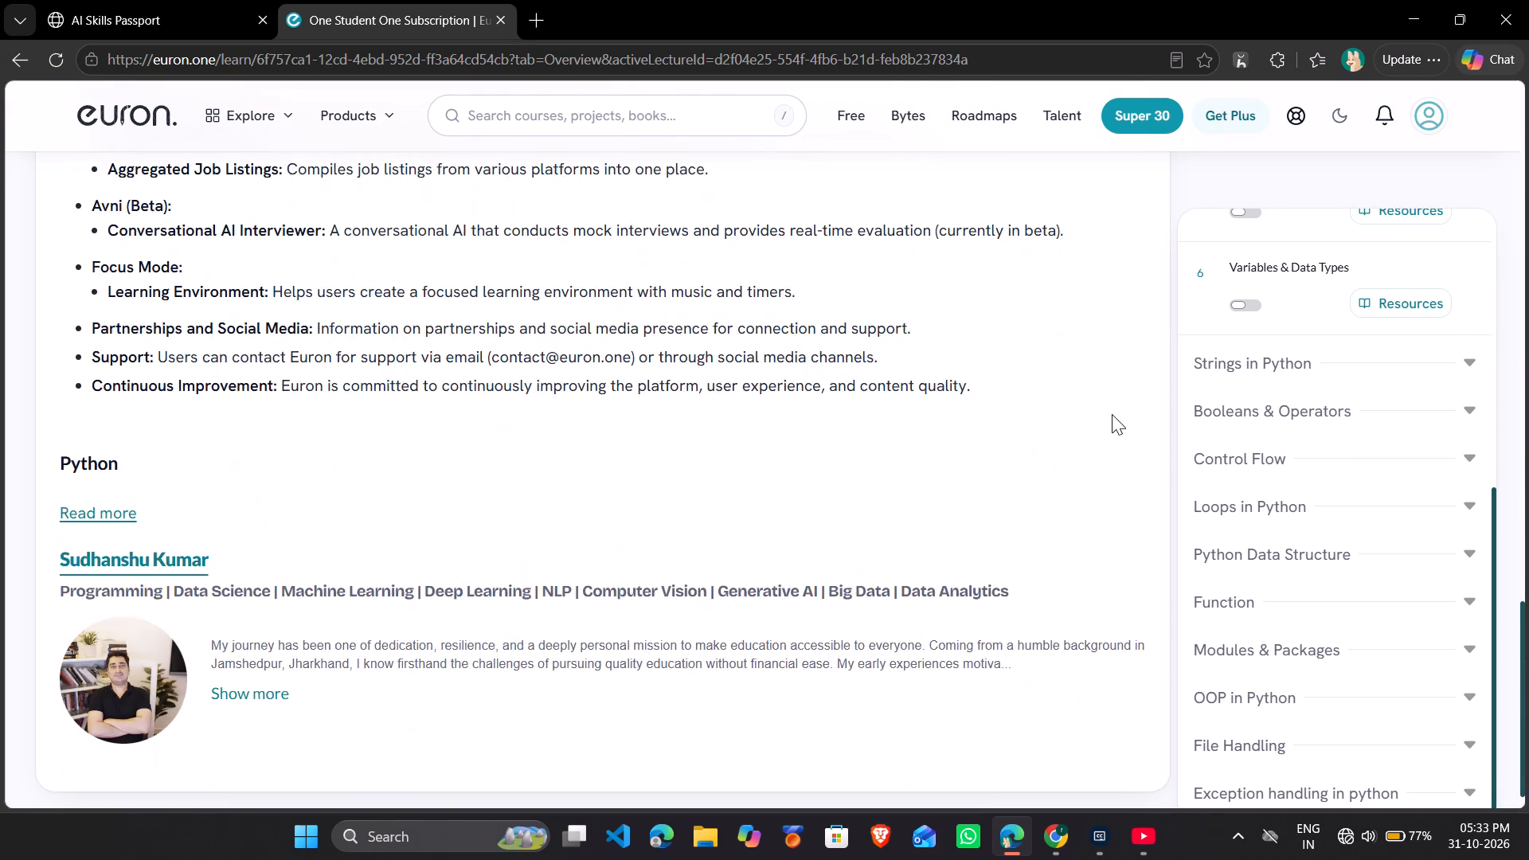
# Review the Euron lecture page again, from the video through the lecture summary.
pyautogui.scroll(15, 1112, 414)
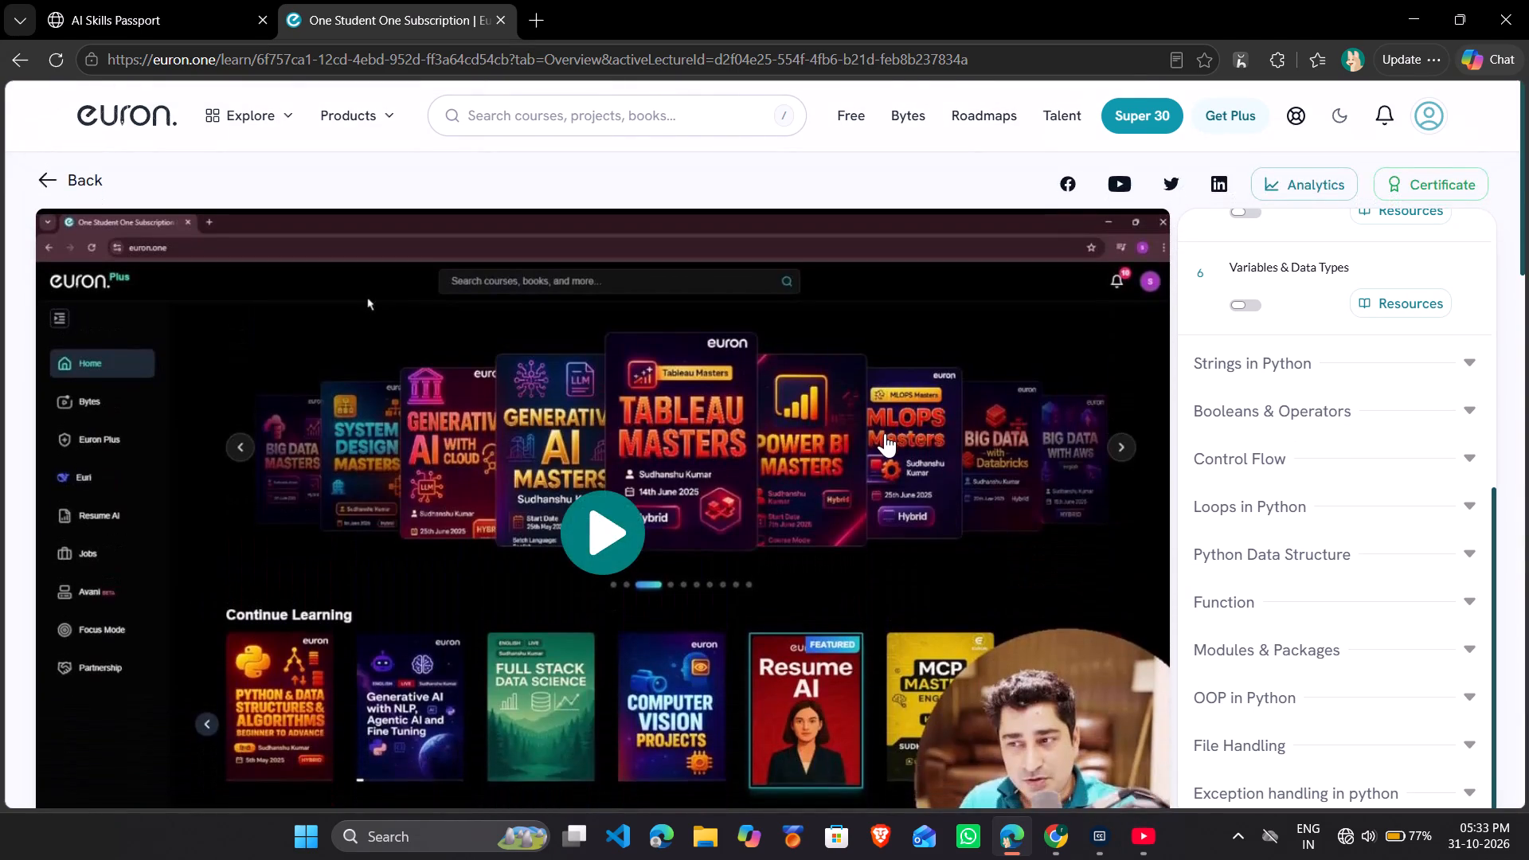
pyautogui.scroll(-3, 885, 433)
pyautogui.scroll(2, 885, 433)
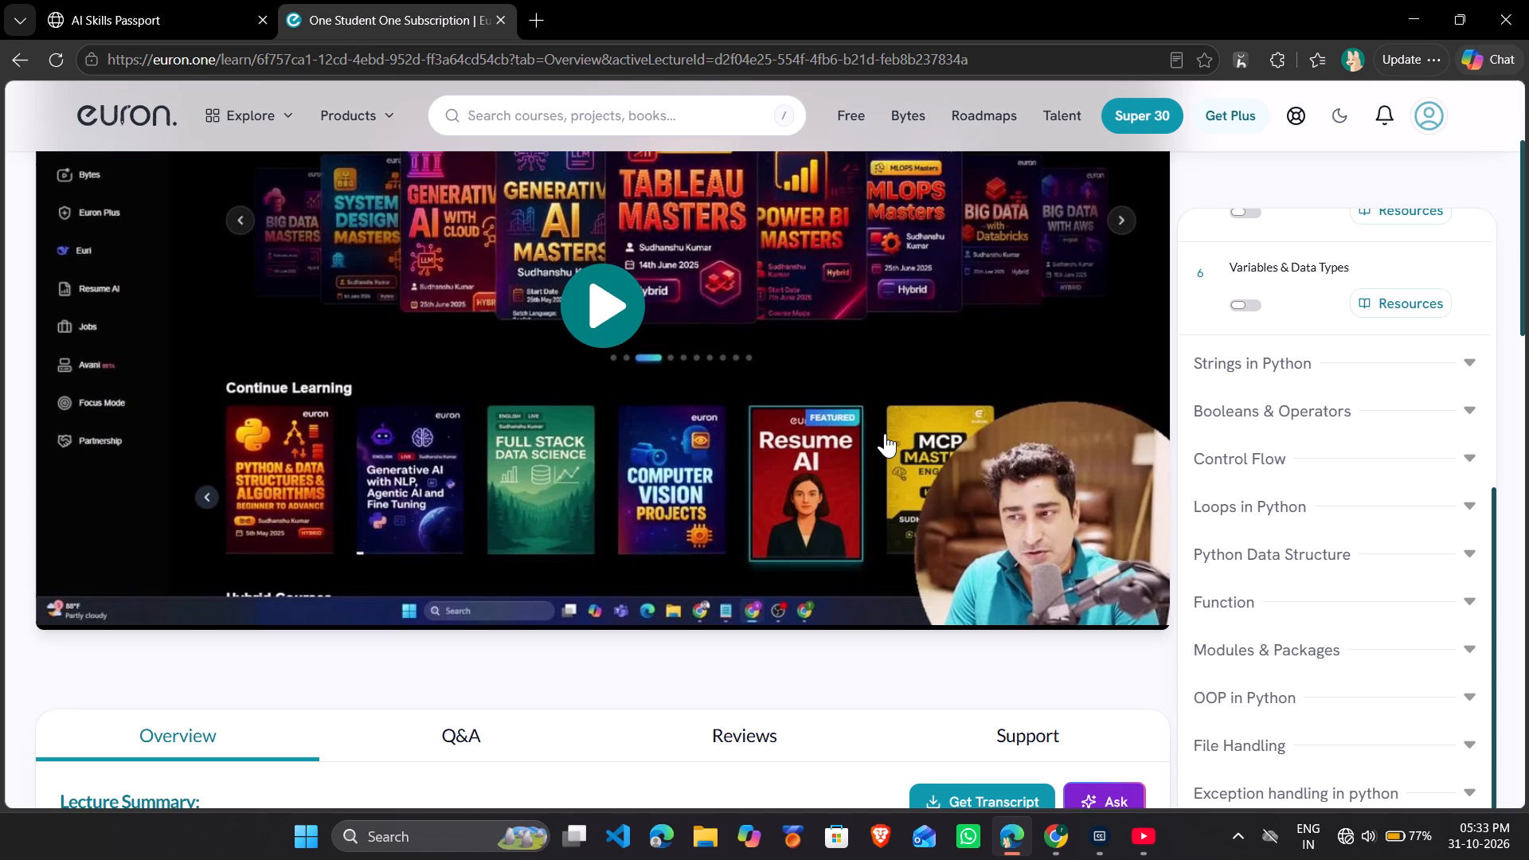
pyautogui.scroll(-4, 885, 433)
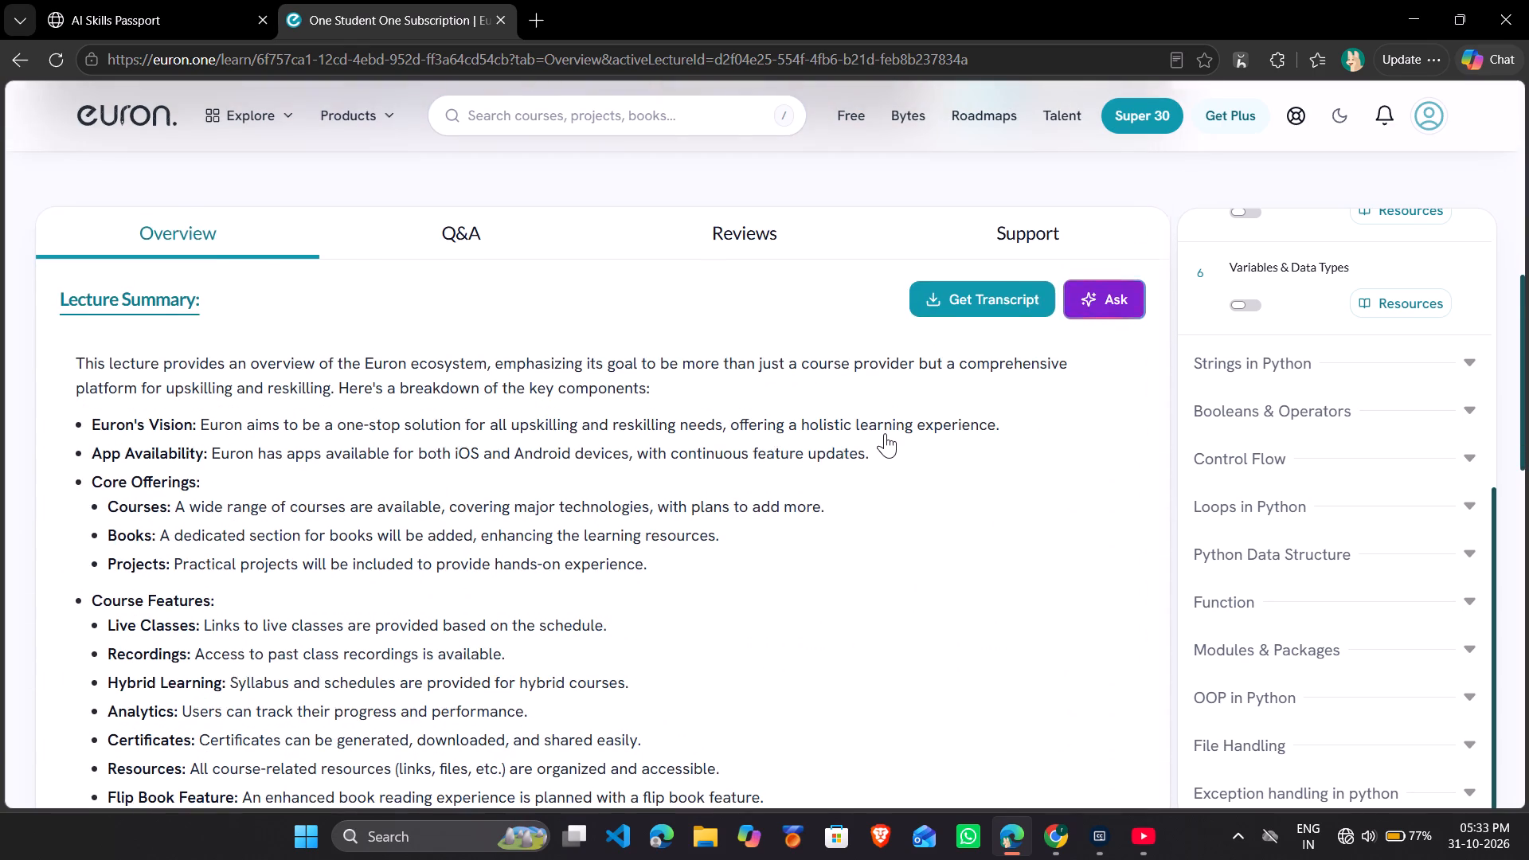
pyautogui.scroll(-3, 885, 433)
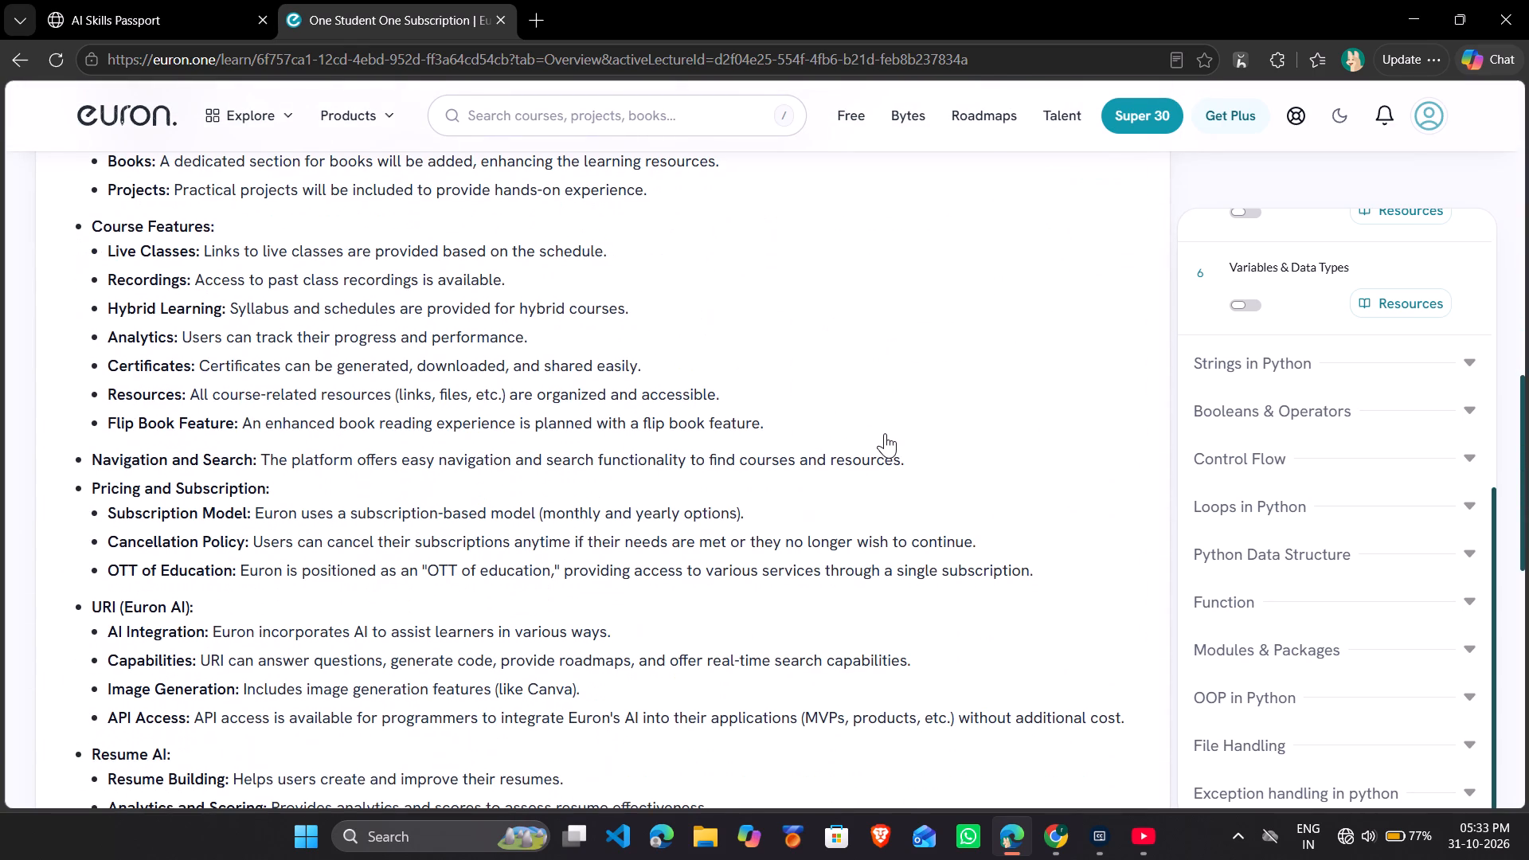
pyautogui.scroll(-2, 885, 433)
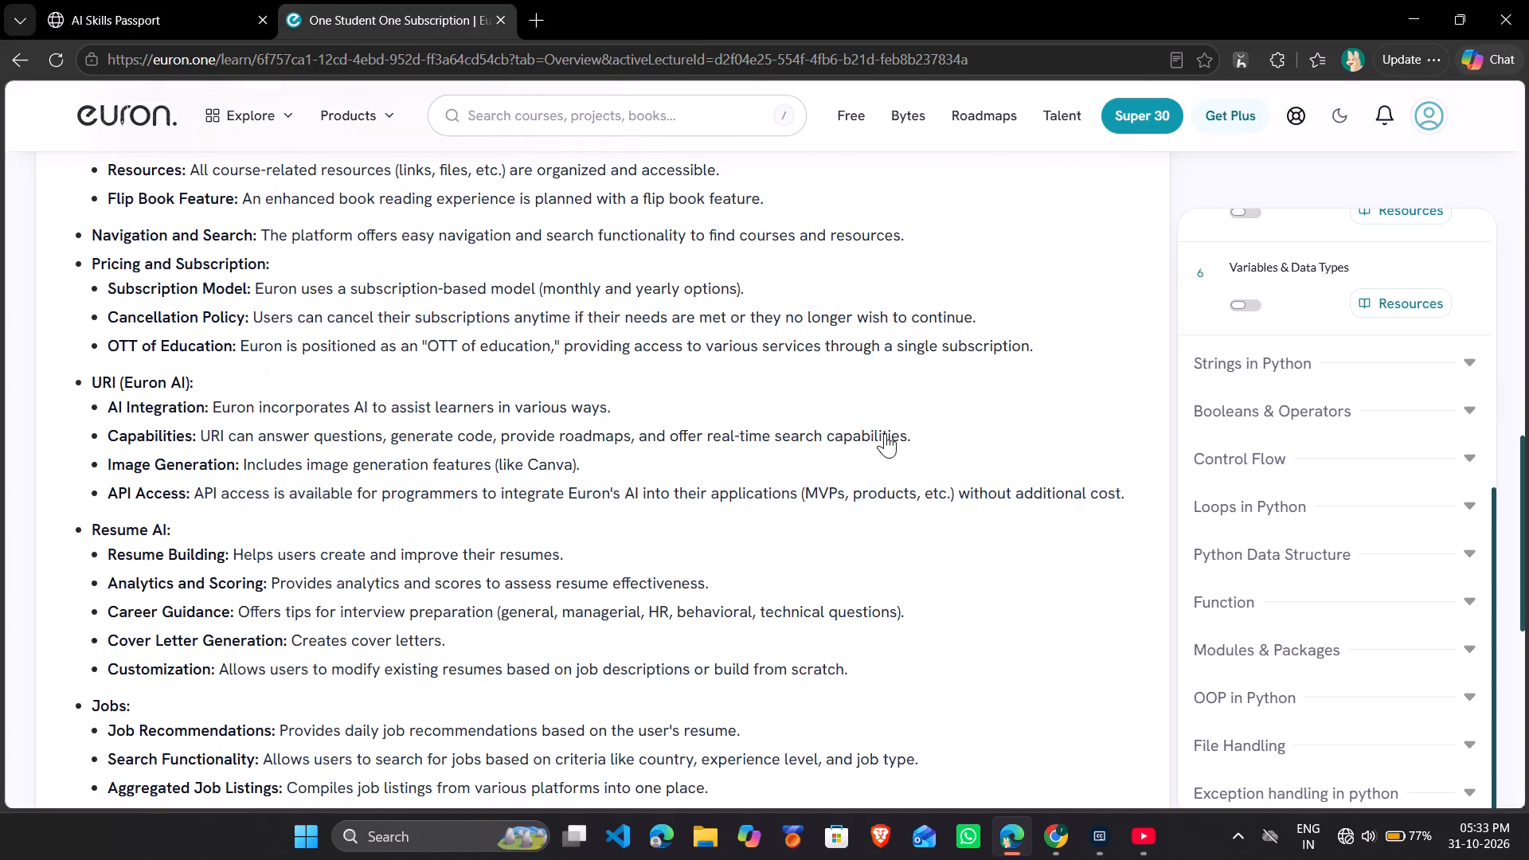
pyautogui.scroll(-2, 885, 433)
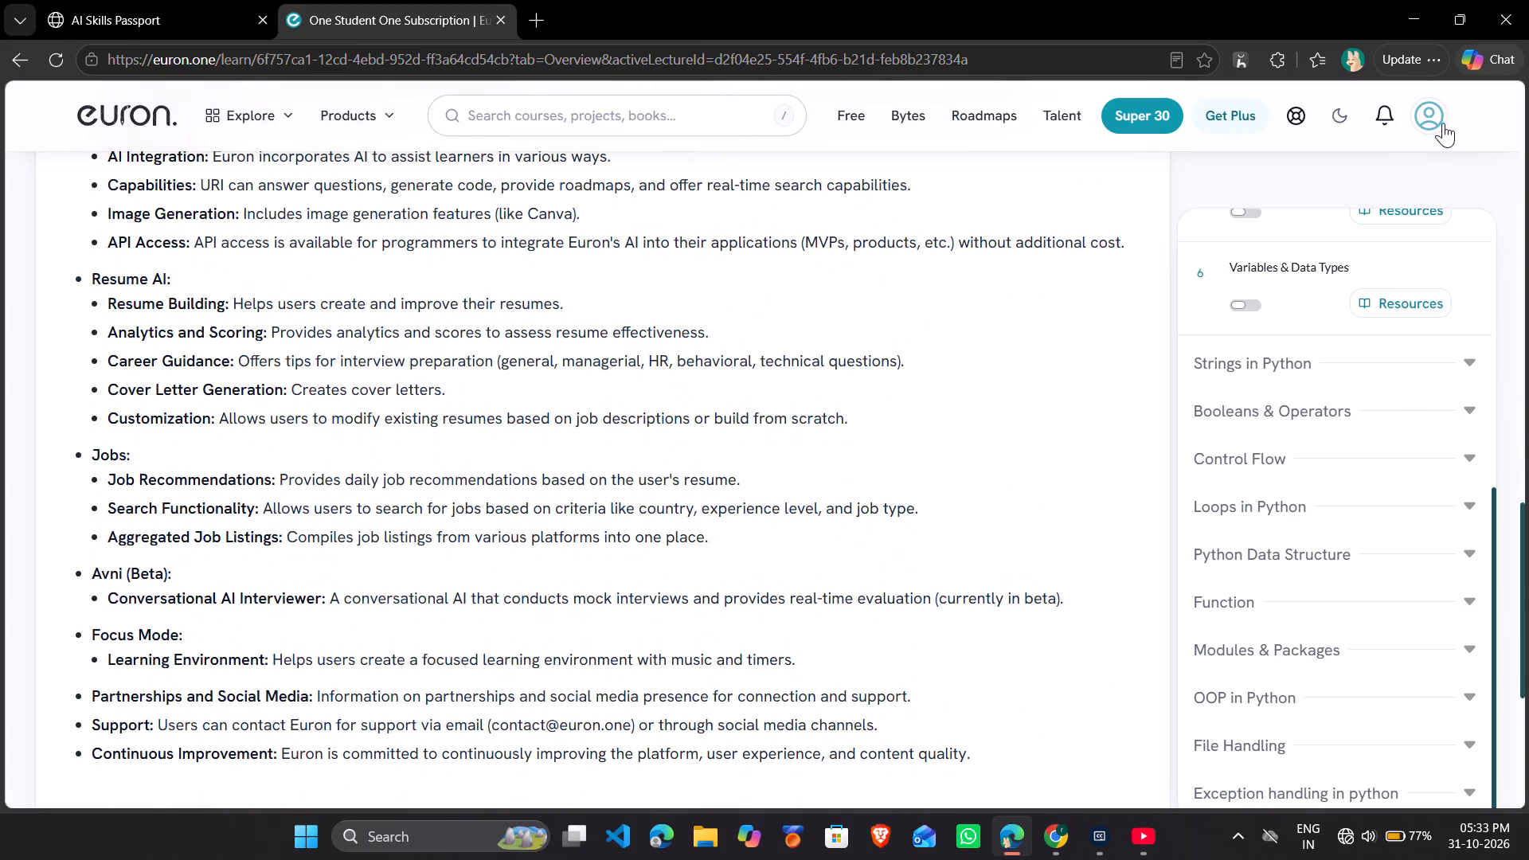
# View the Euron account options and close them again.
pyautogui.click(1437, 124)
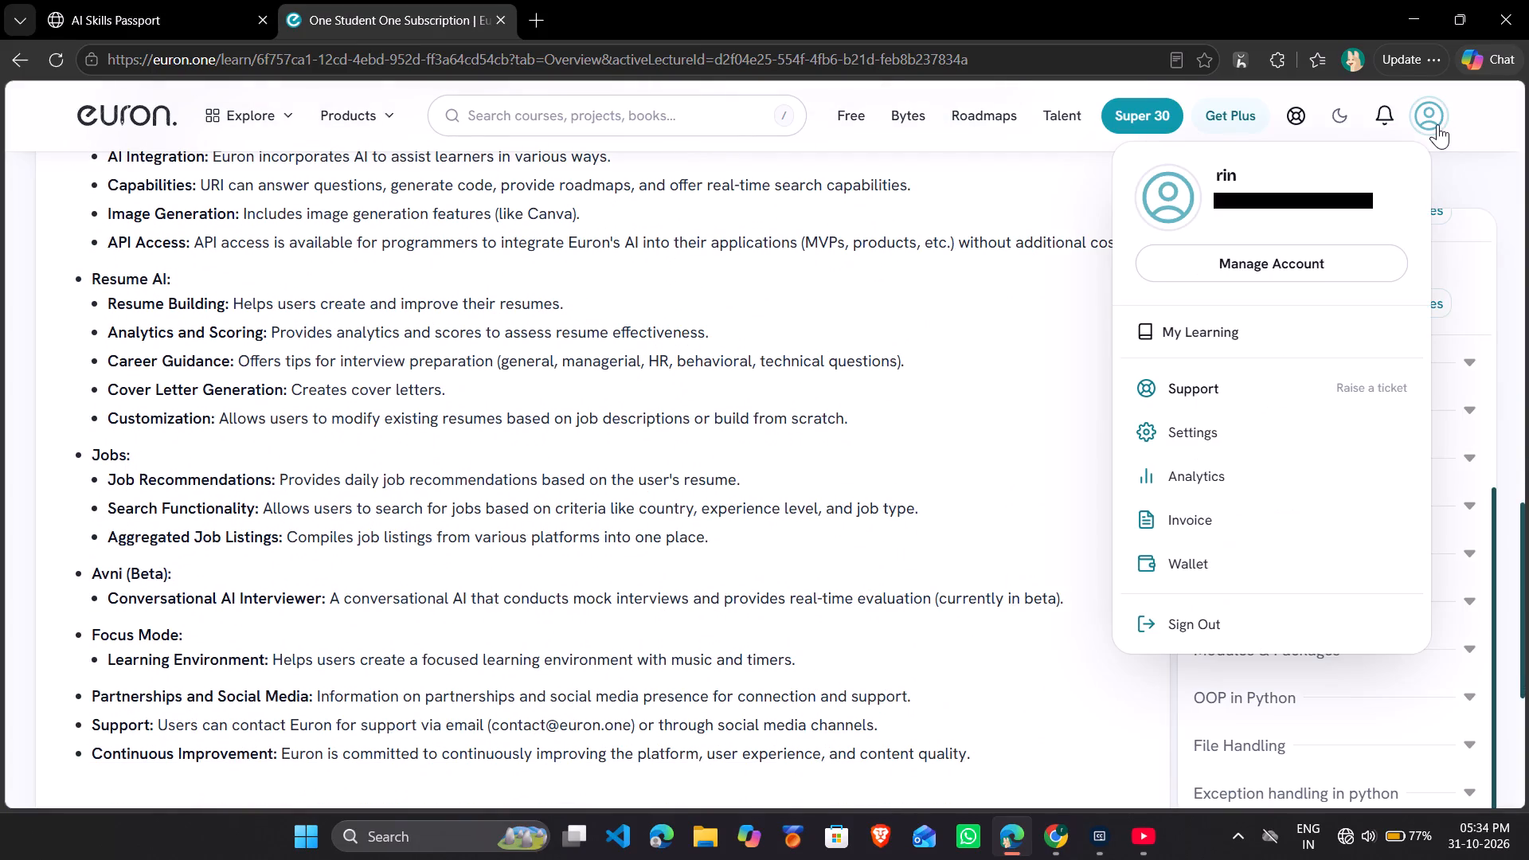
pyautogui.click(981, 414)
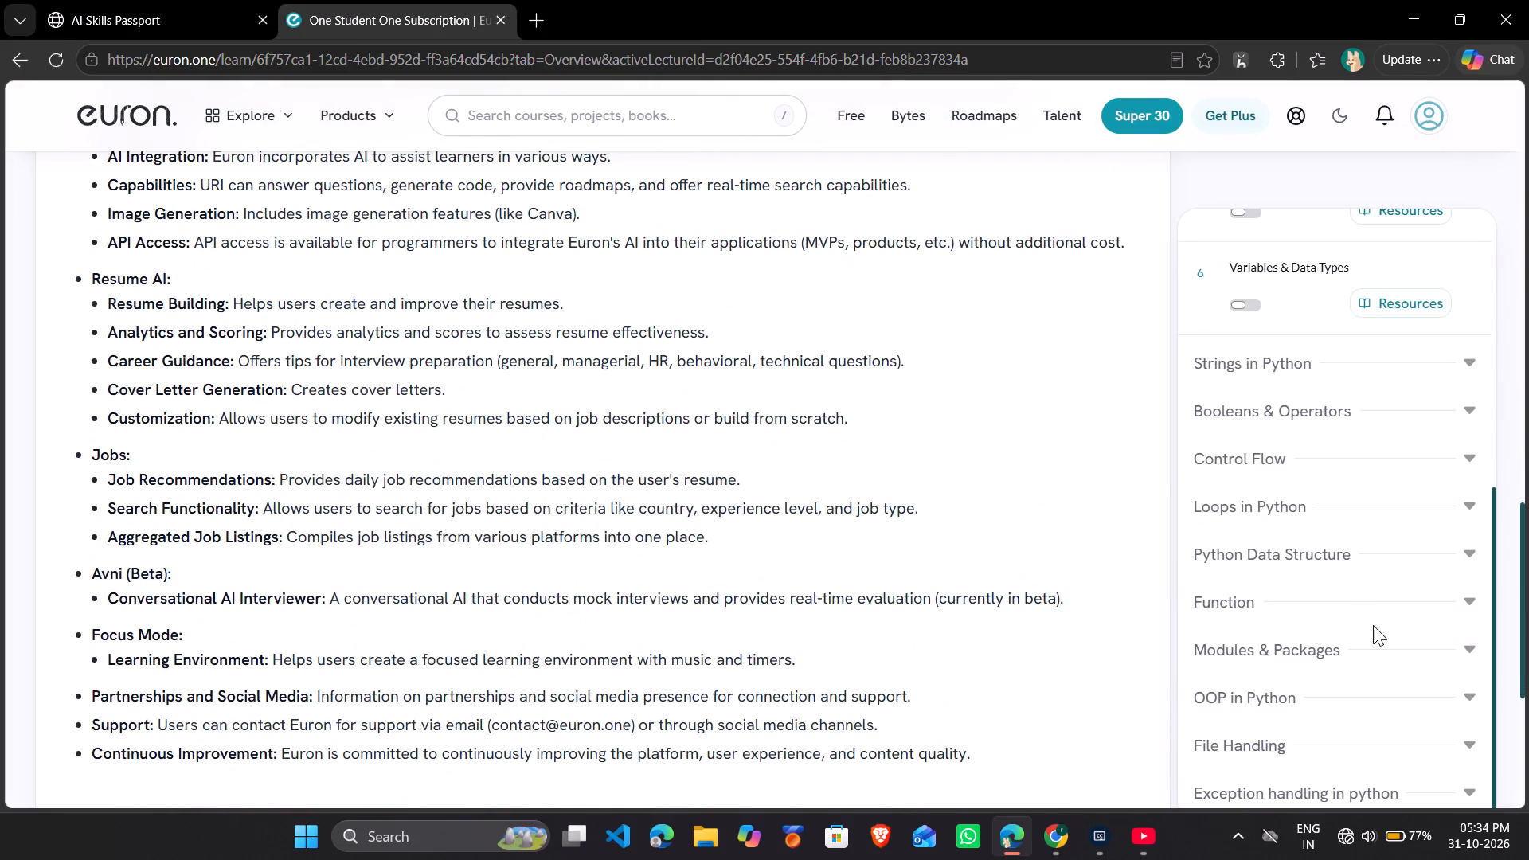
# Look over the Euron lecture page once more, including the Introduction lectures, video and summary overview.
pyautogui.scroll(-3, 1373, 625)
pyautogui.scroll(7, 1373, 625)
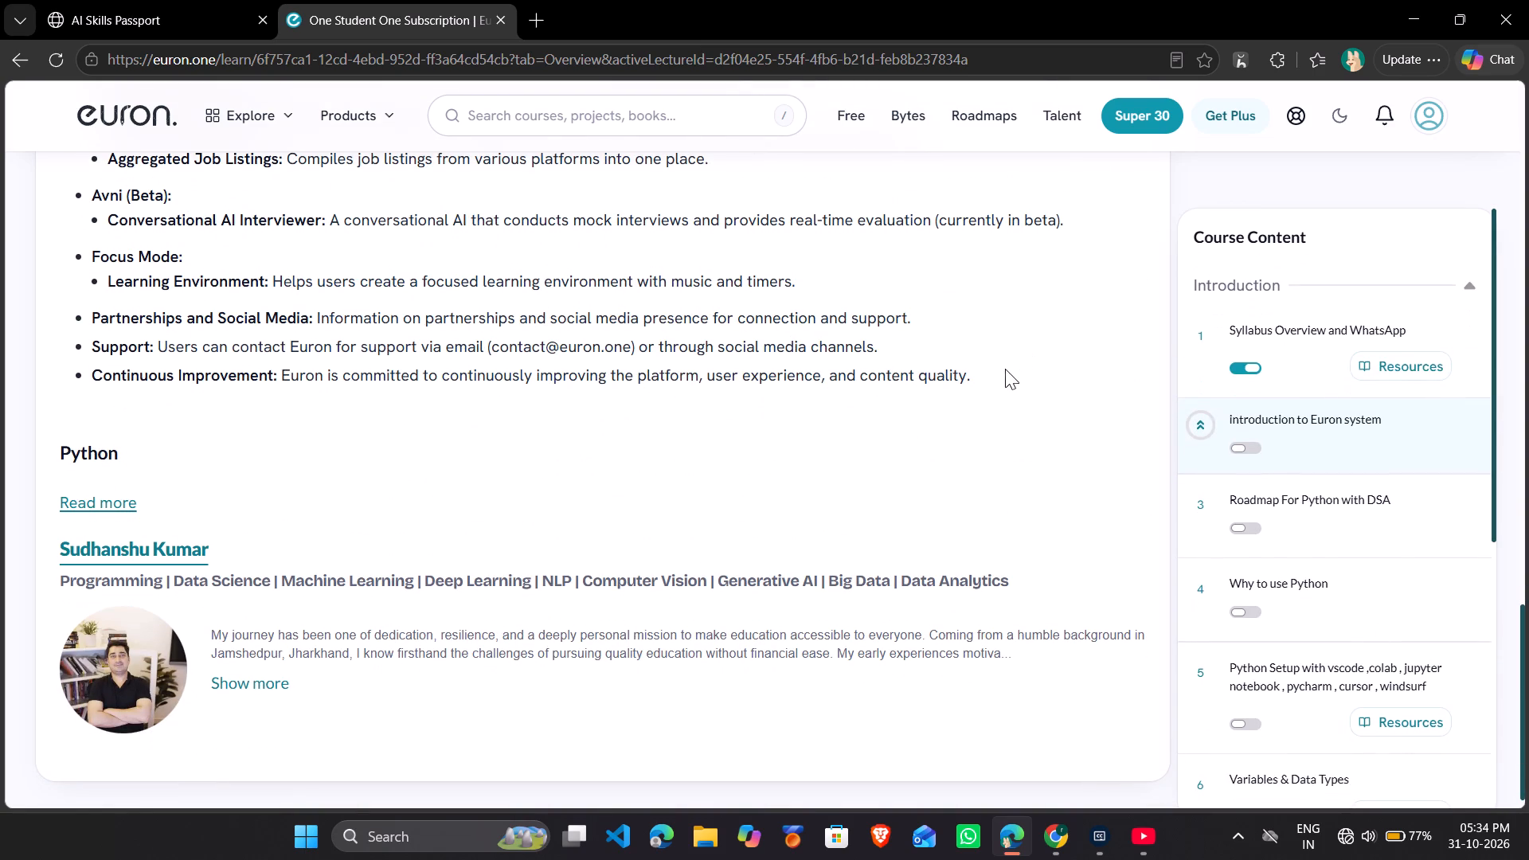
pyautogui.scroll(11, 1007, 393)
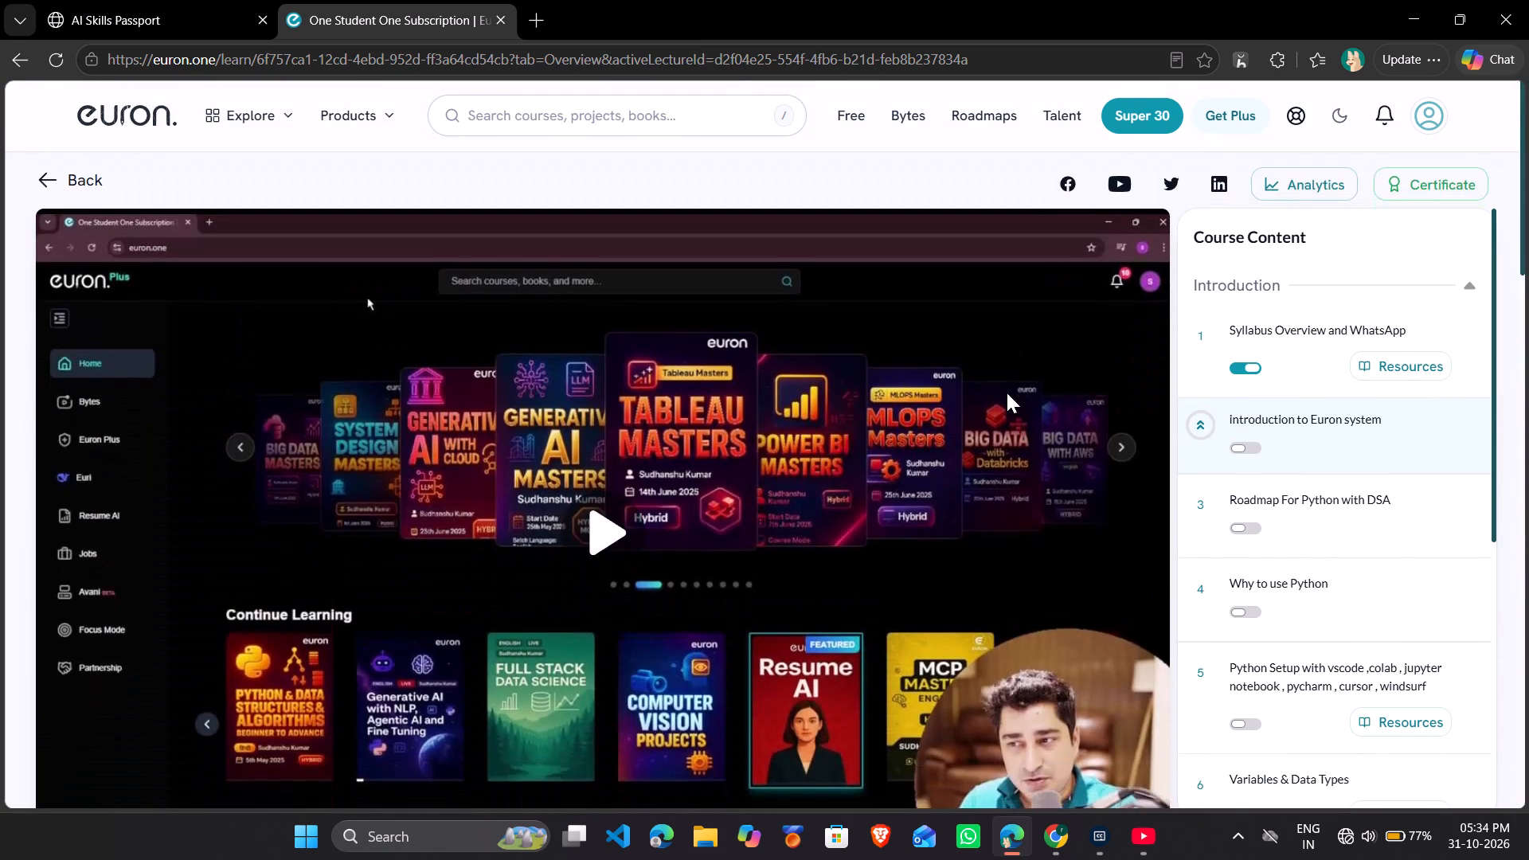
pyautogui.scroll(-1, 1007, 393)
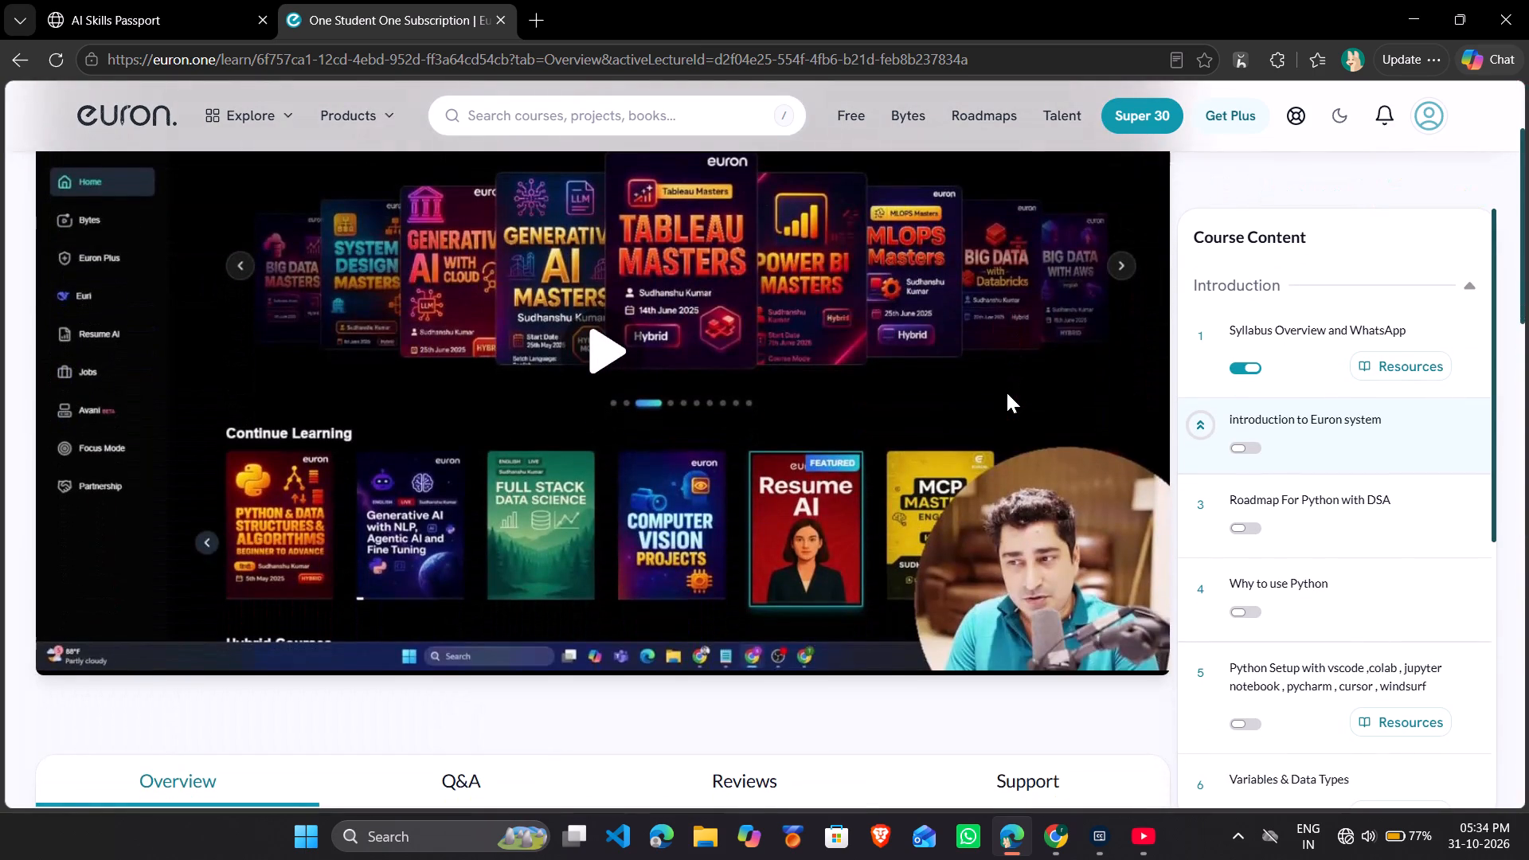
pyautogui.scroll(-2, 1007, 393)
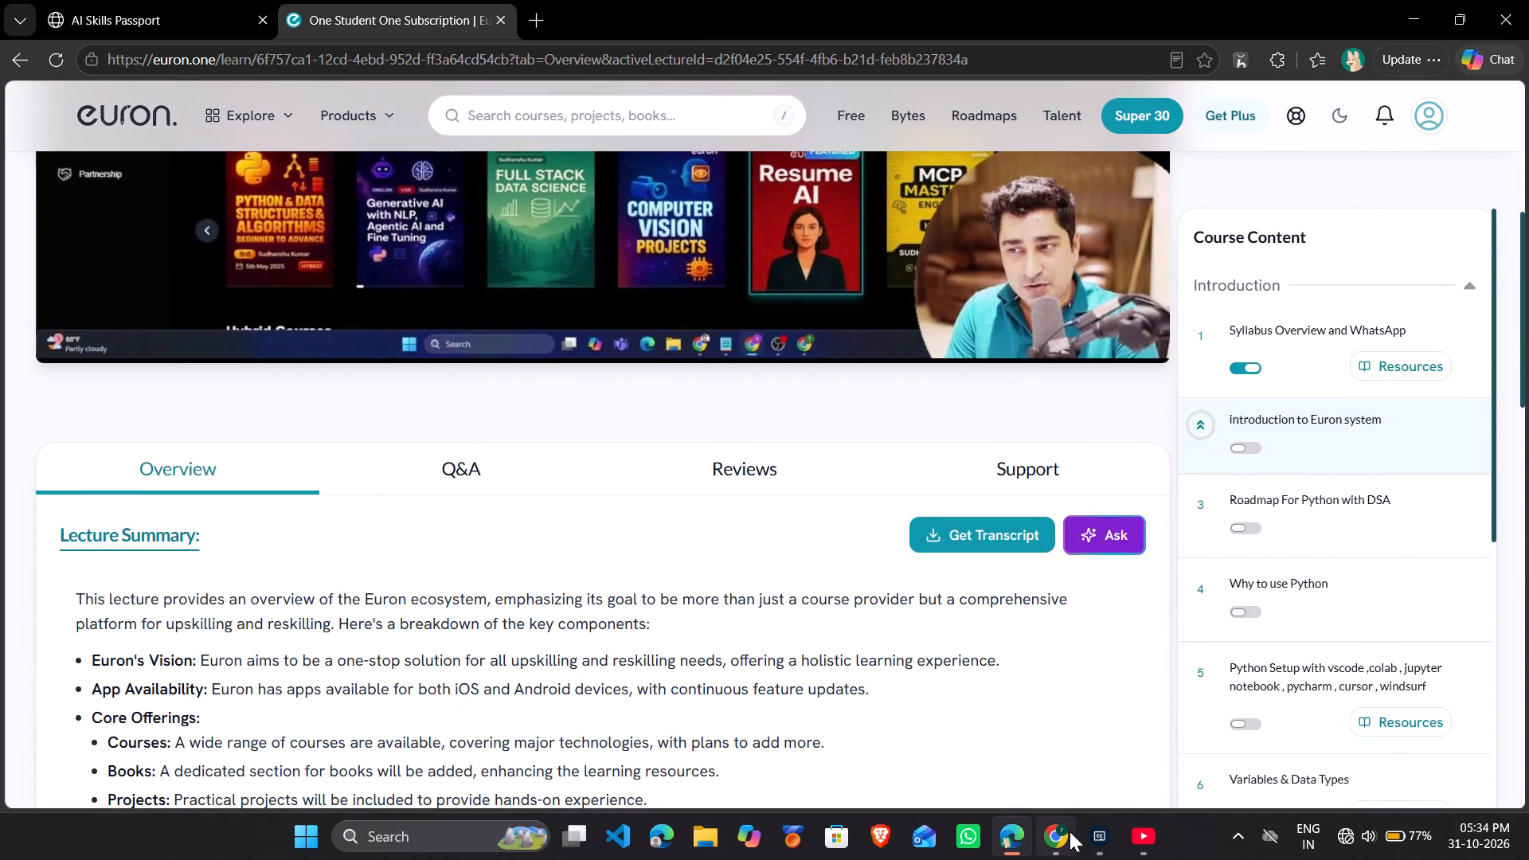
# Switch to Google Chrome to view LearnVern's Storage Virtualization lesson.
pyautogui.click(1070, 831)
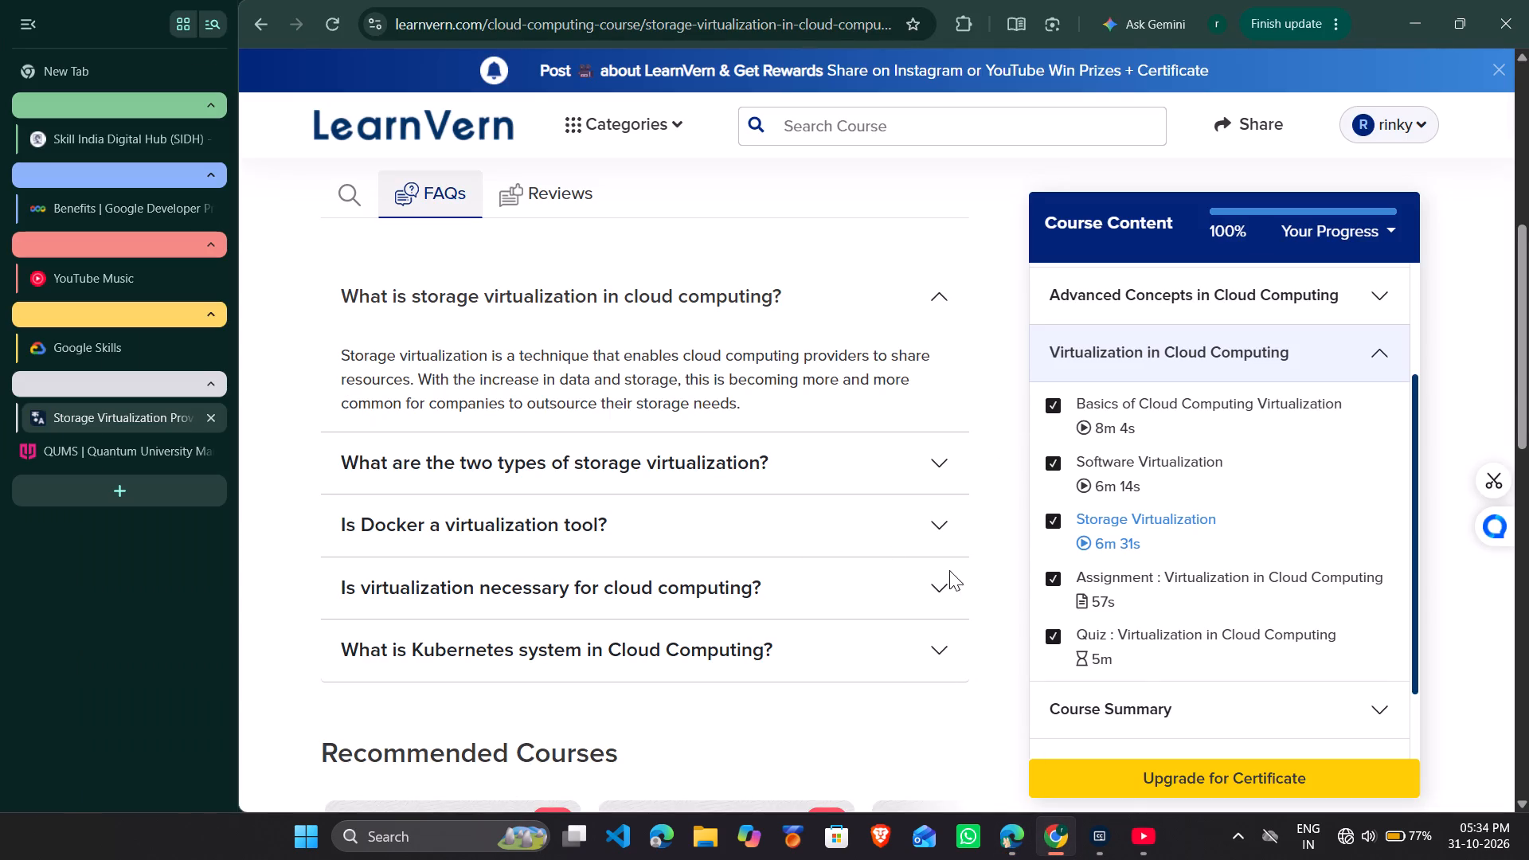
# Bring up the Class Central Python course briefly, and minimise it with the LearnVern and Euron windows to reveal the desktop.
pyautogui.click(1103, 846)
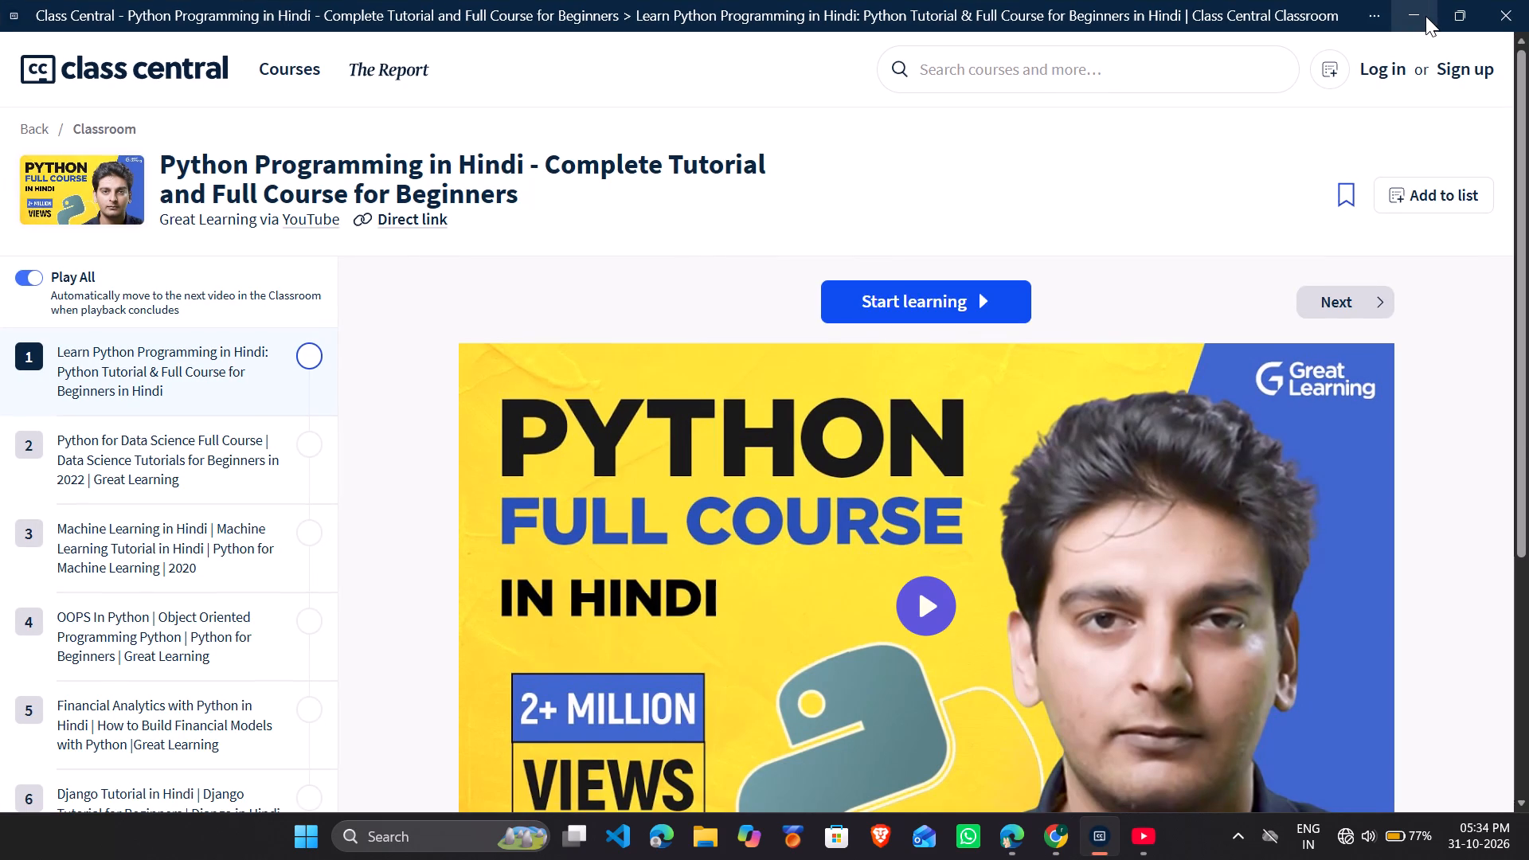
pyautogui.click(1425, 16)
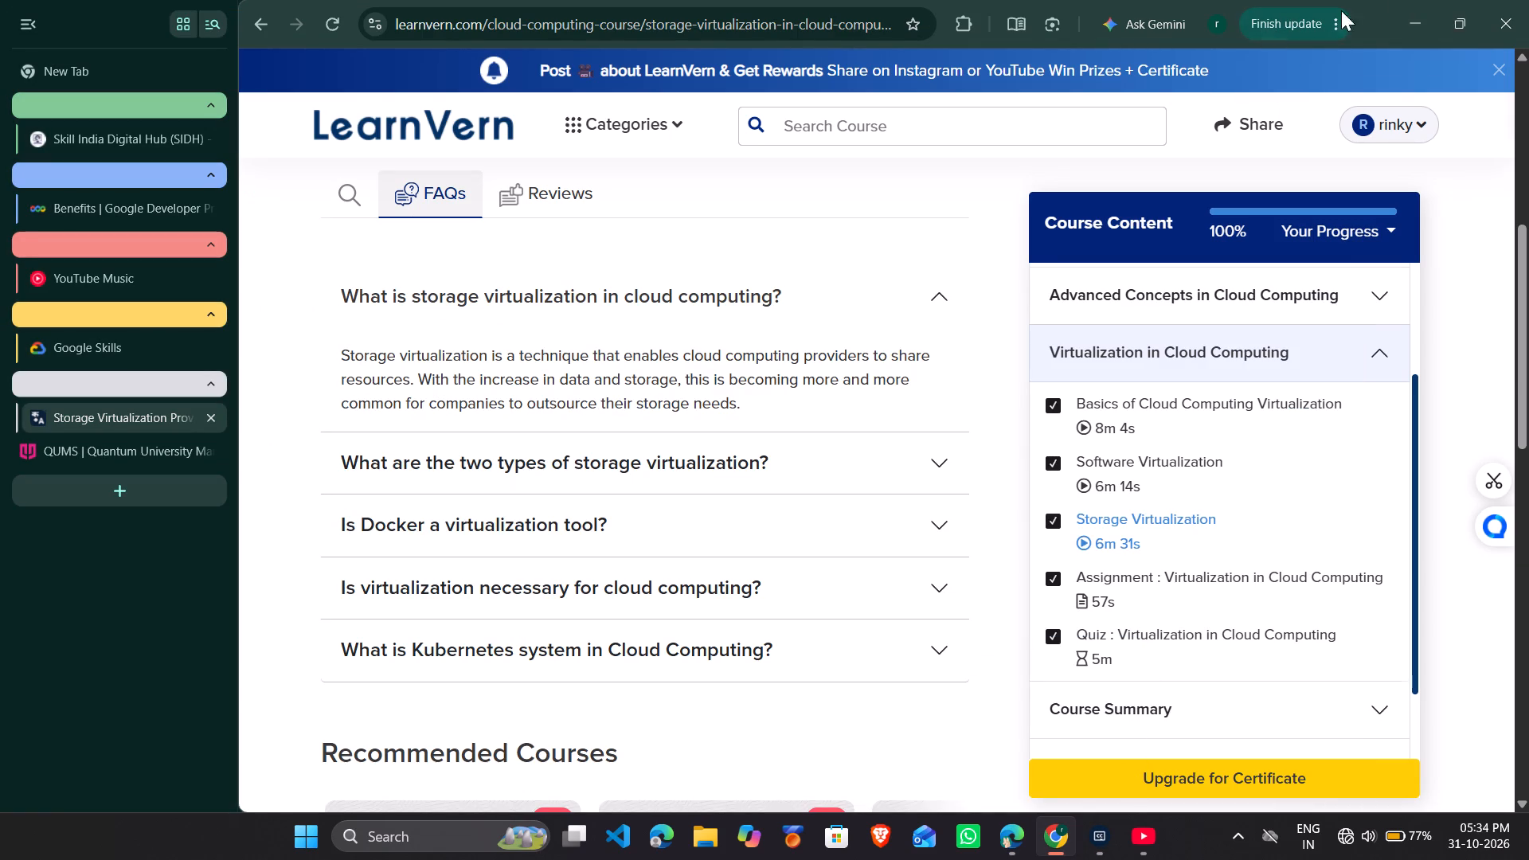
pyautogui.click(1414, 20)
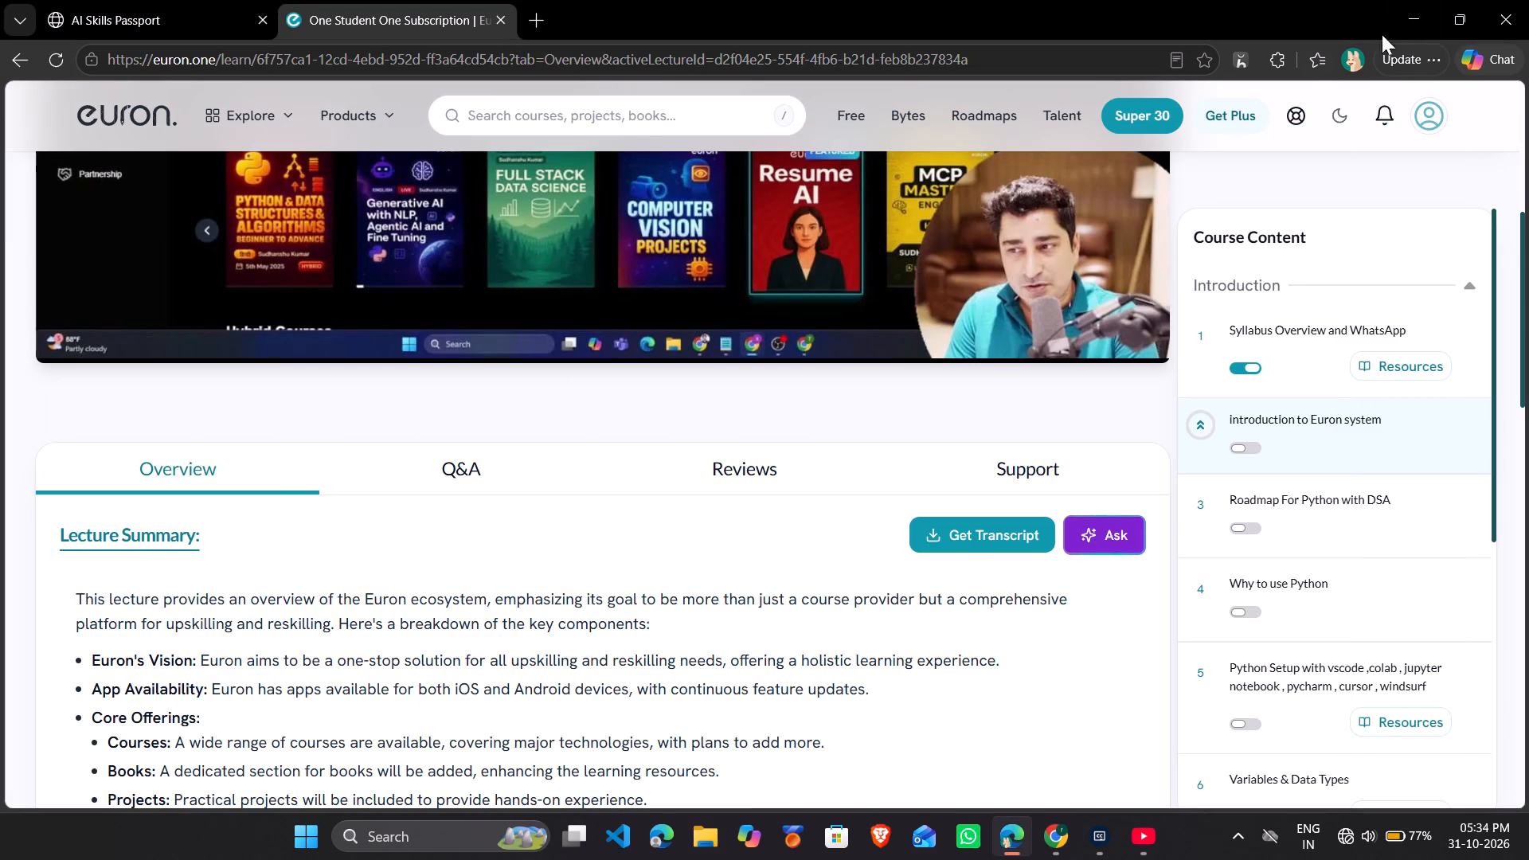
pyautogui.click(1406, 11)
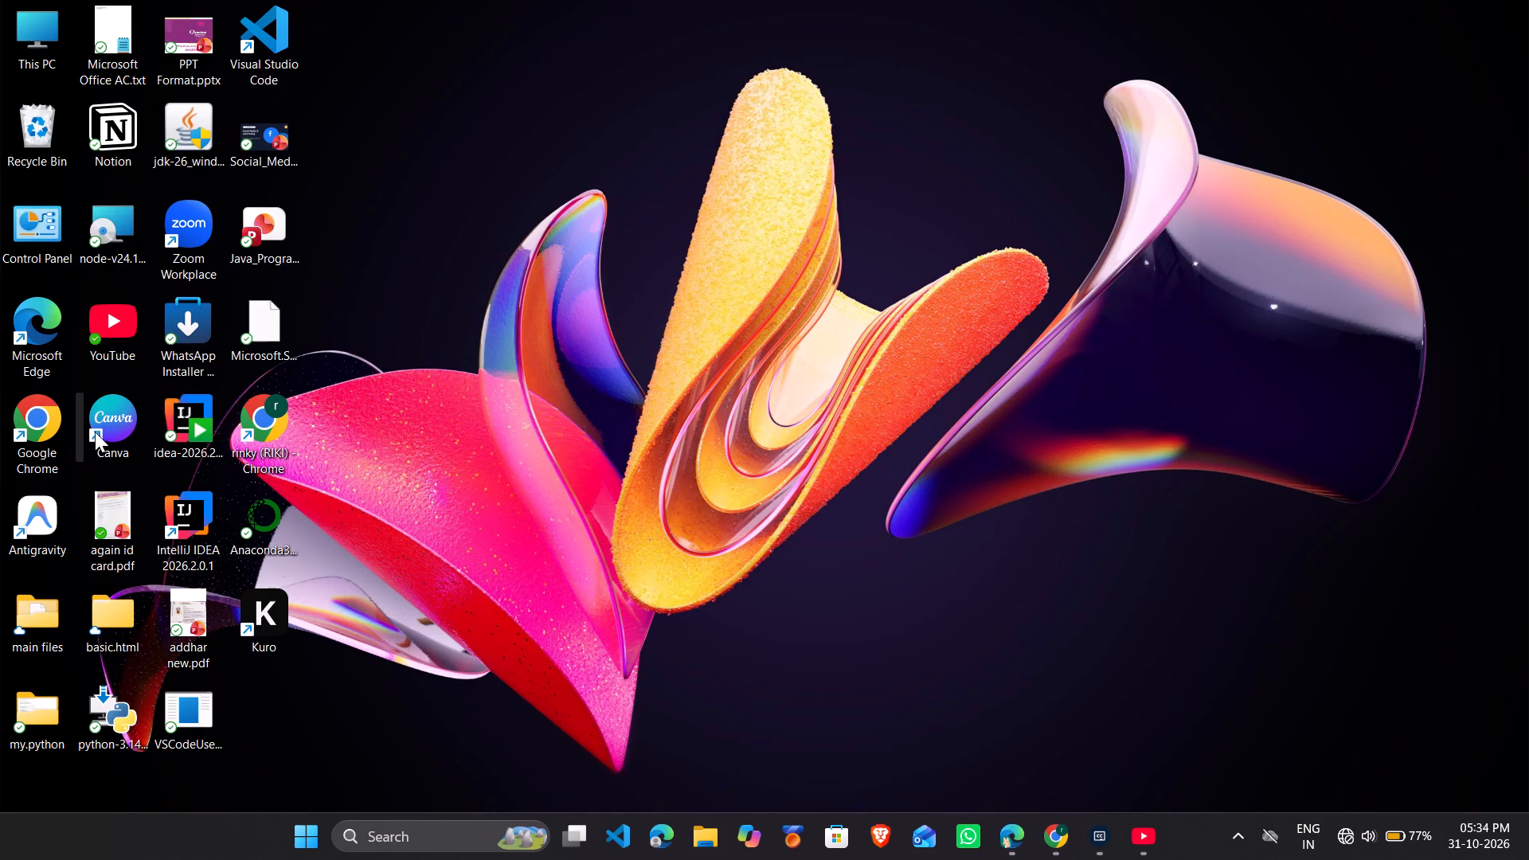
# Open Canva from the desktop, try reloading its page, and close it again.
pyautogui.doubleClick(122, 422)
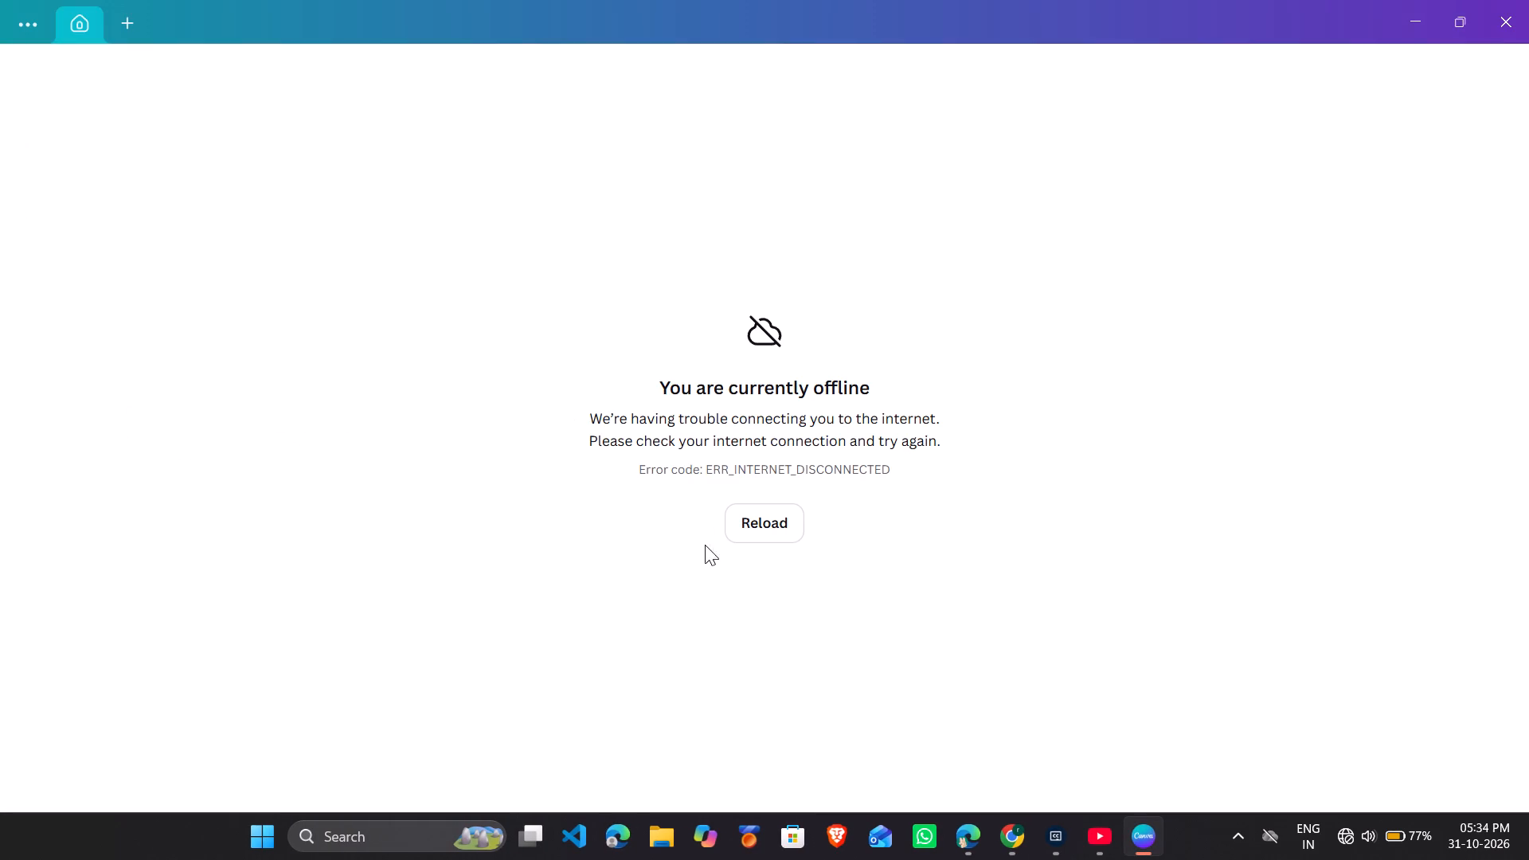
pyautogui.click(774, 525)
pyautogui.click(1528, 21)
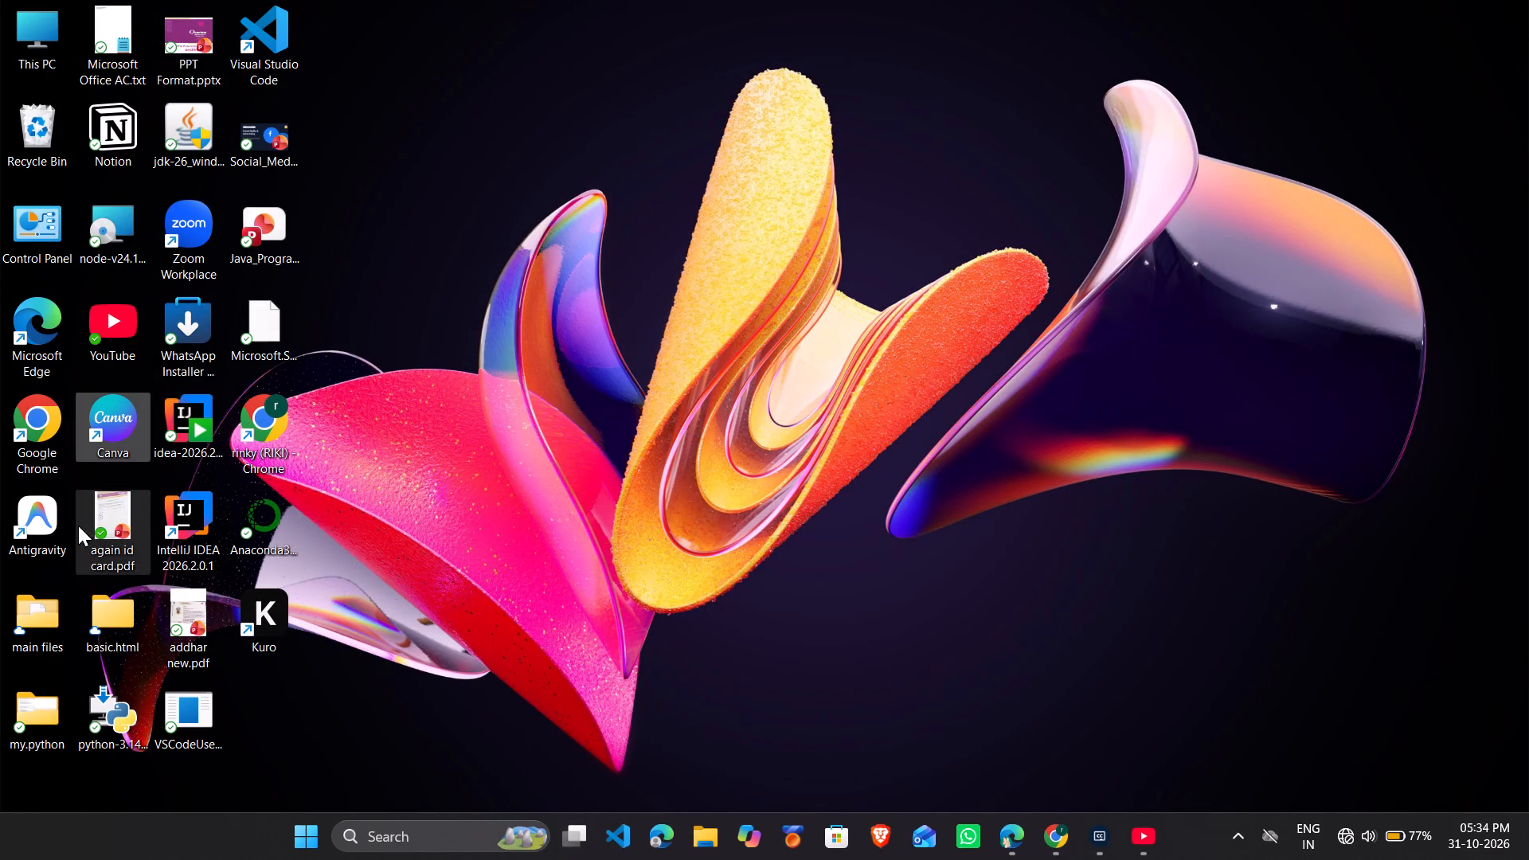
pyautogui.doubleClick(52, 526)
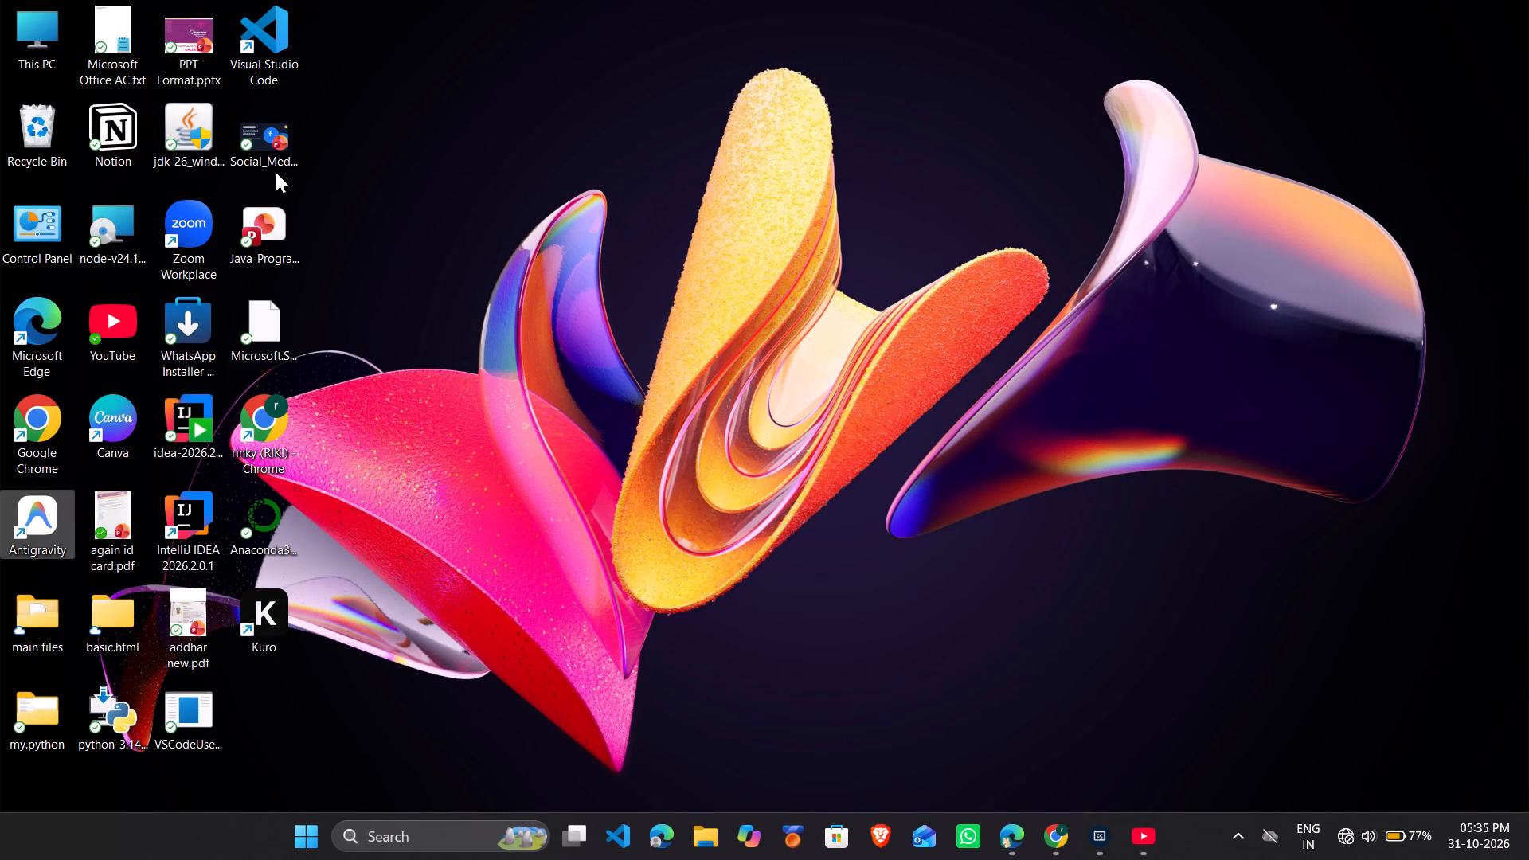
# Review the Social Media & Advertising presentation through its closing slide, return to the title slide, and minimise it.
pyautogui.doubleClick(268, 139)
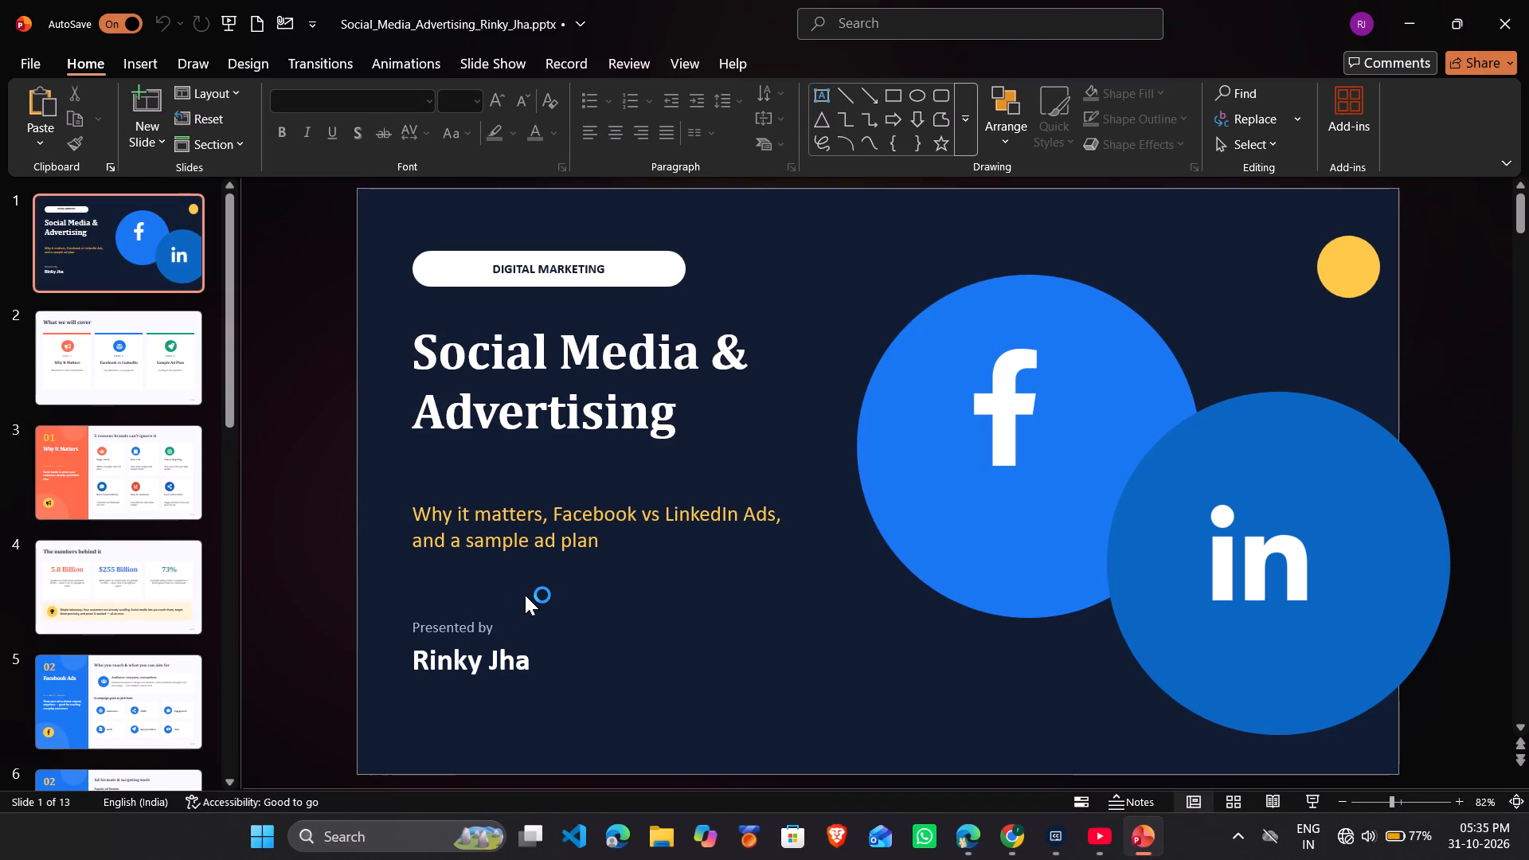
pyautogui.scroll(-6, 525, 595)
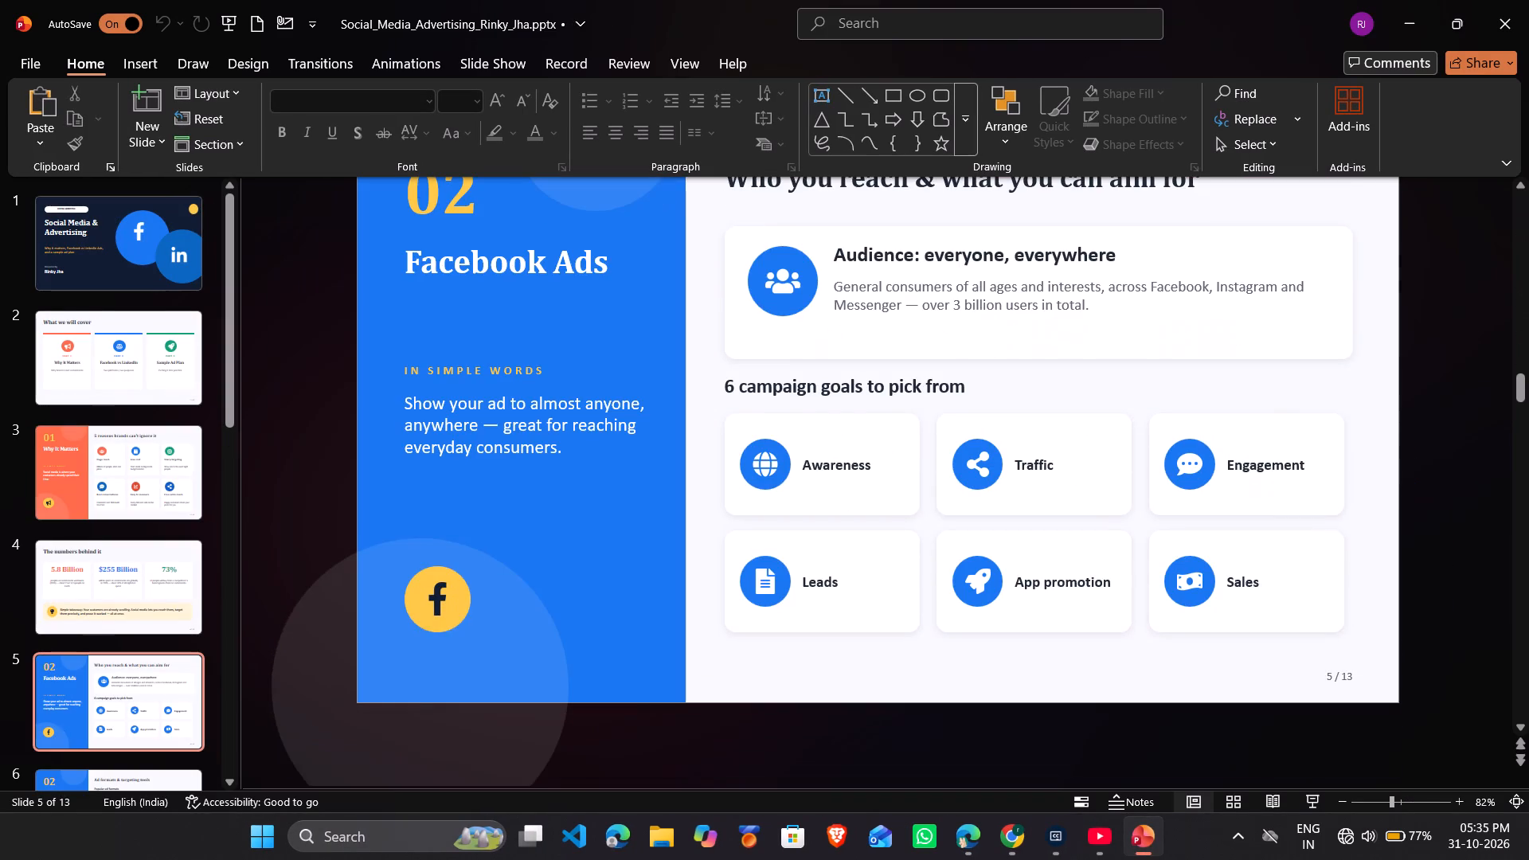
pyautogui.scroll(-3, 525, 595)
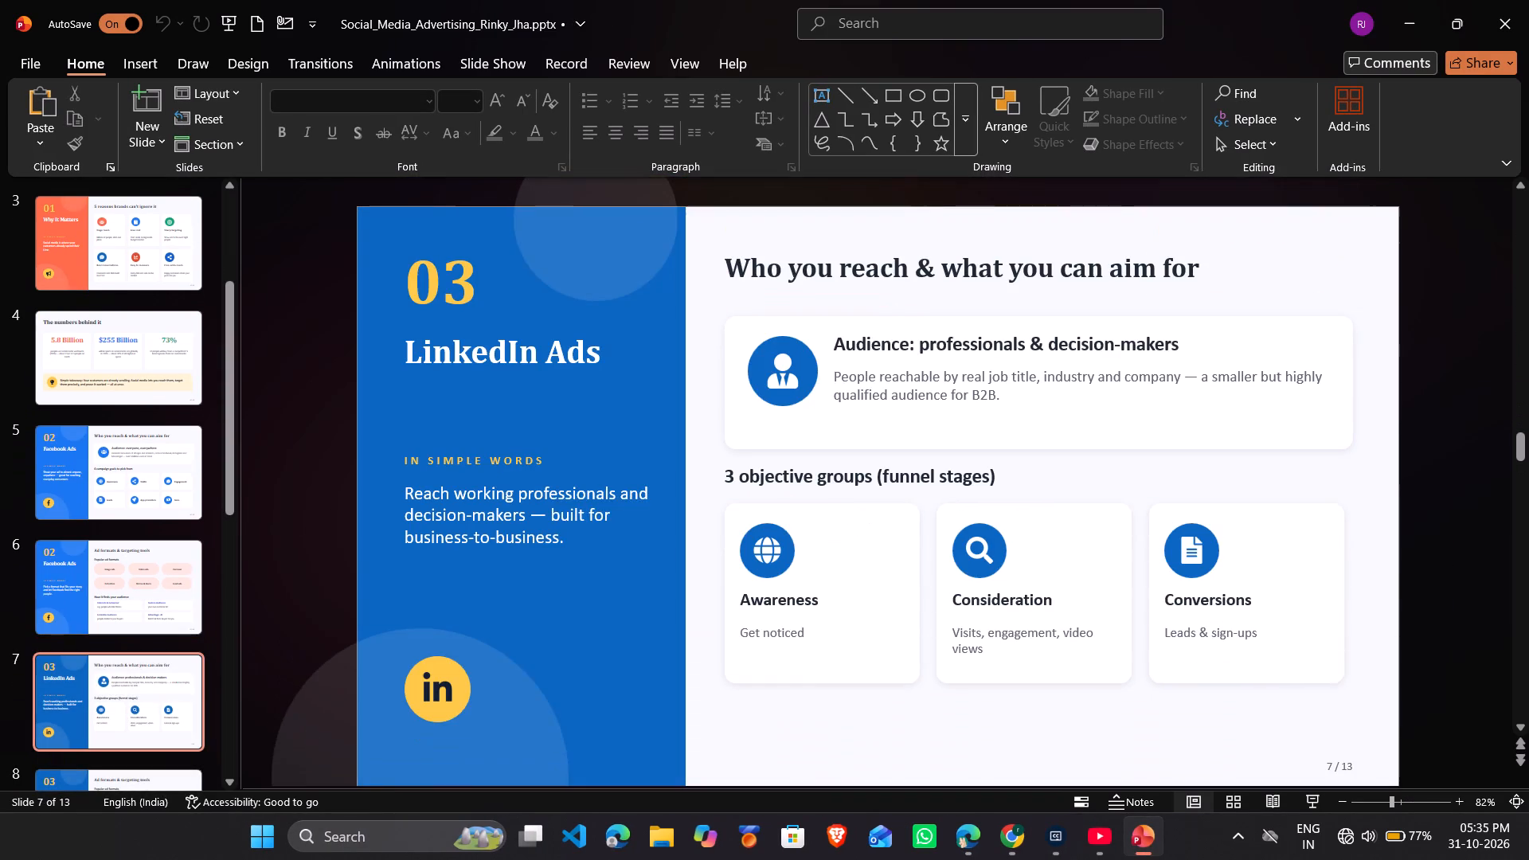
pyautogui.scroll(-5, 525, 595)
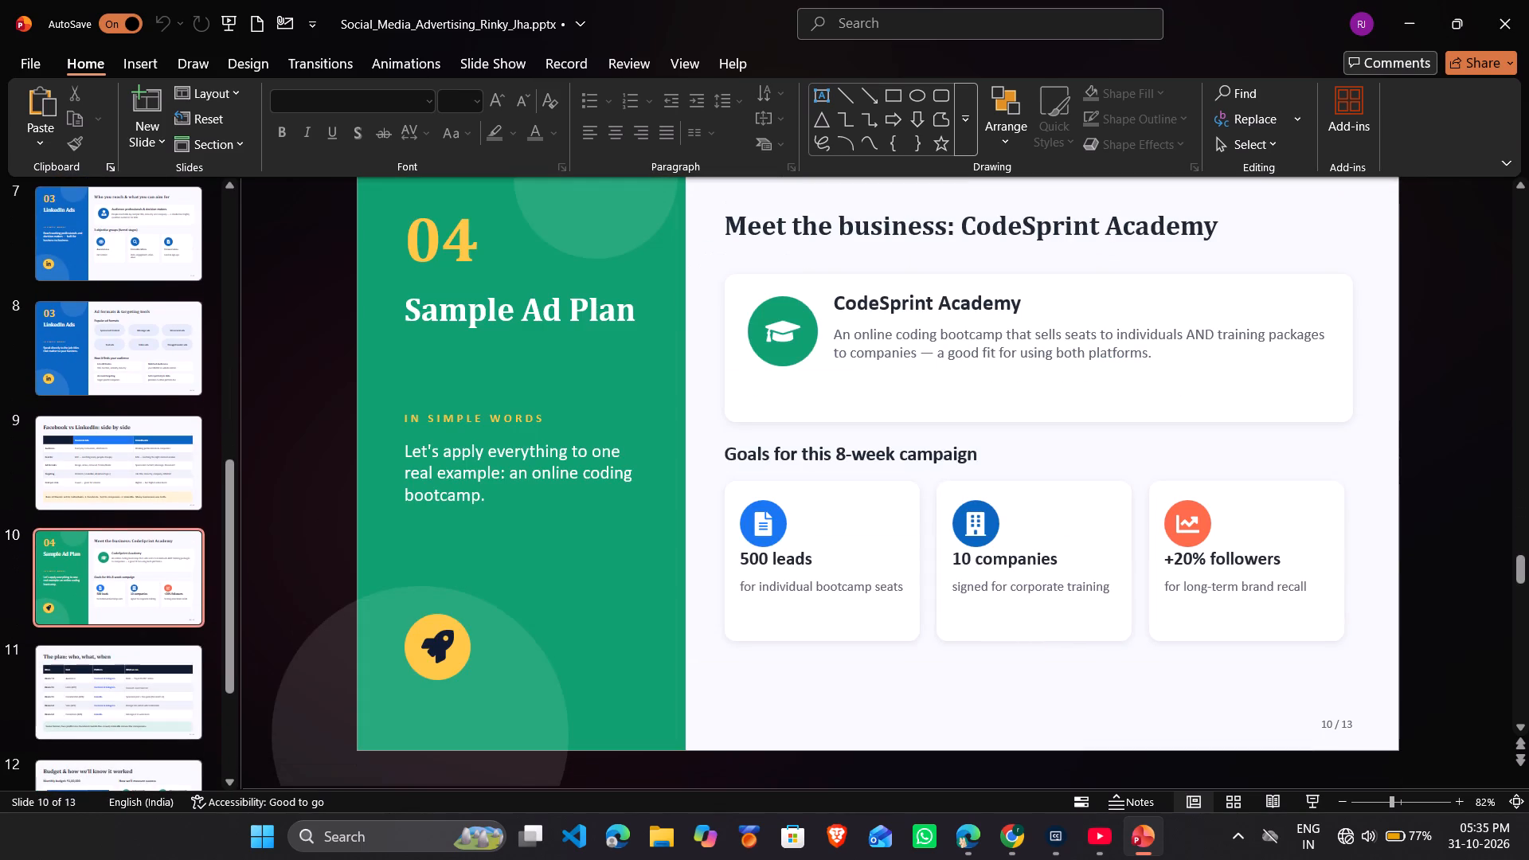
pyautogui.scroll(-3, 525, 595)
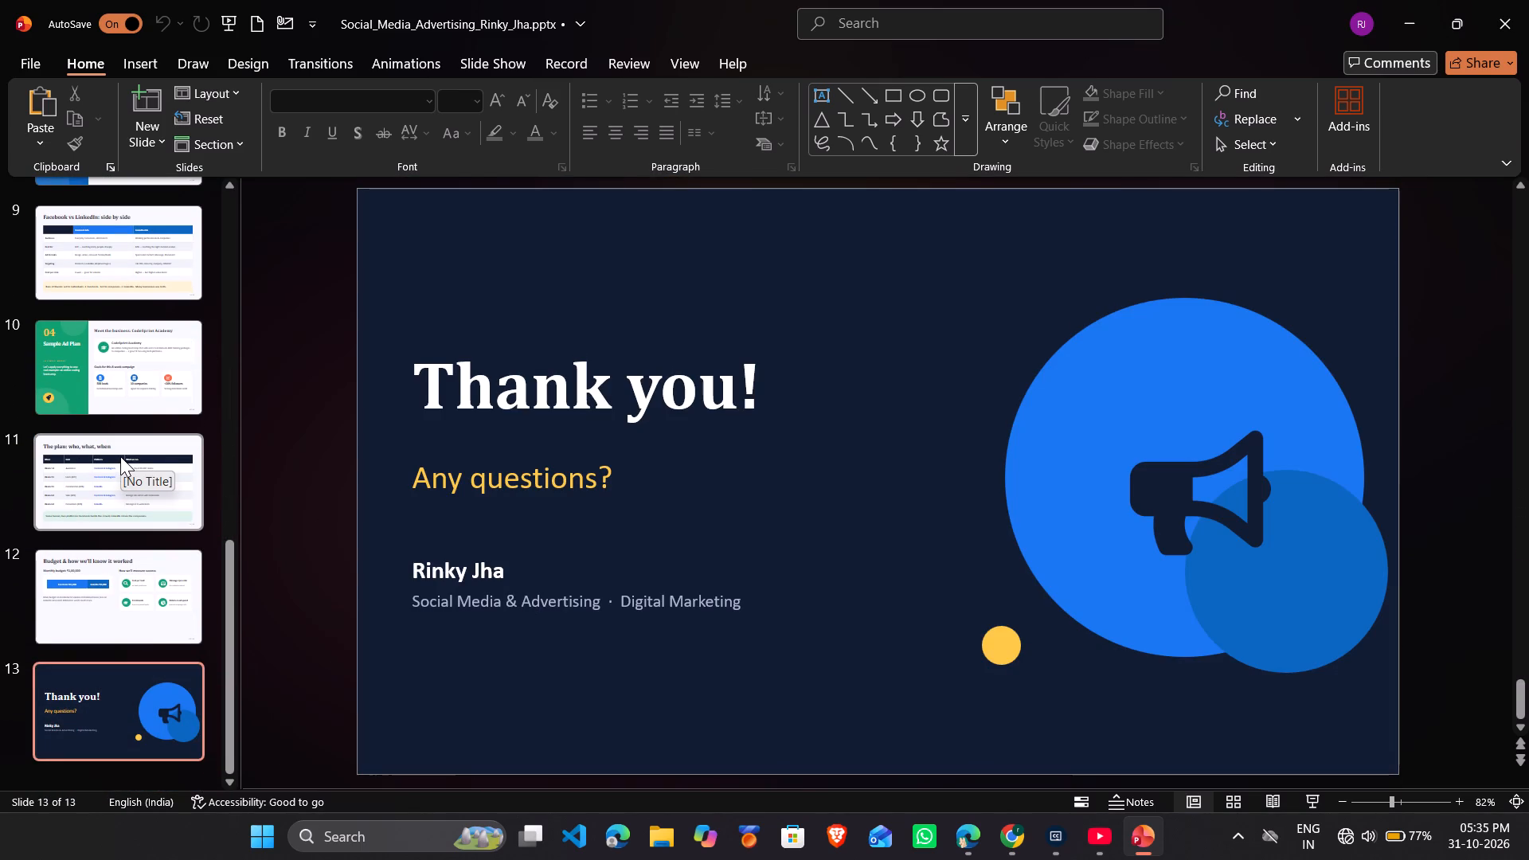
pyautogui.scroll(15, 120, 456)
pyautogui.scroll(10, 120, 456)
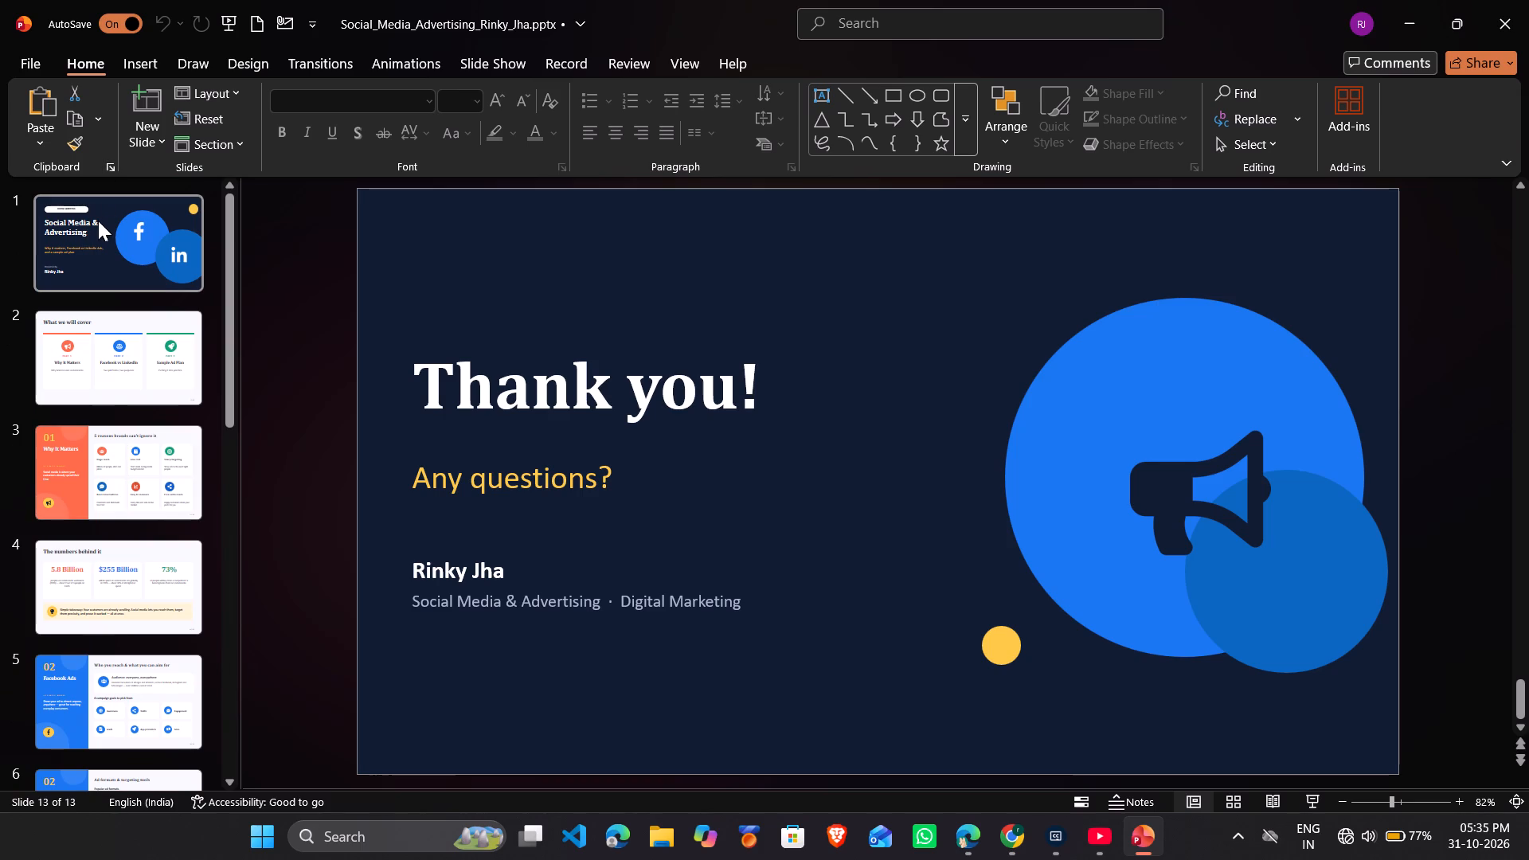
pyautogui.click(98, 221)
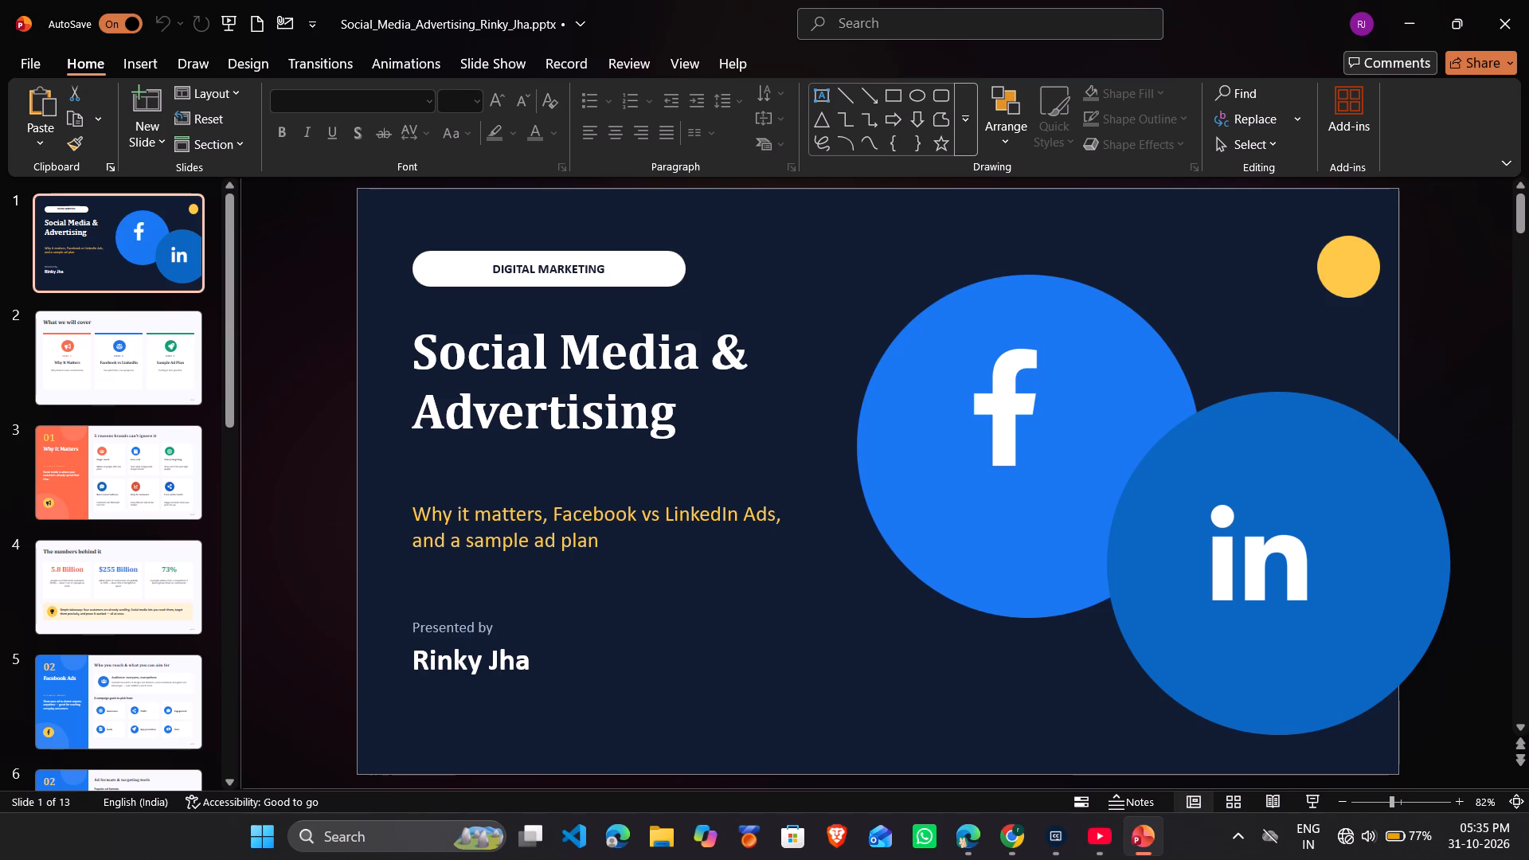
pyautogui.click(1411, 20)
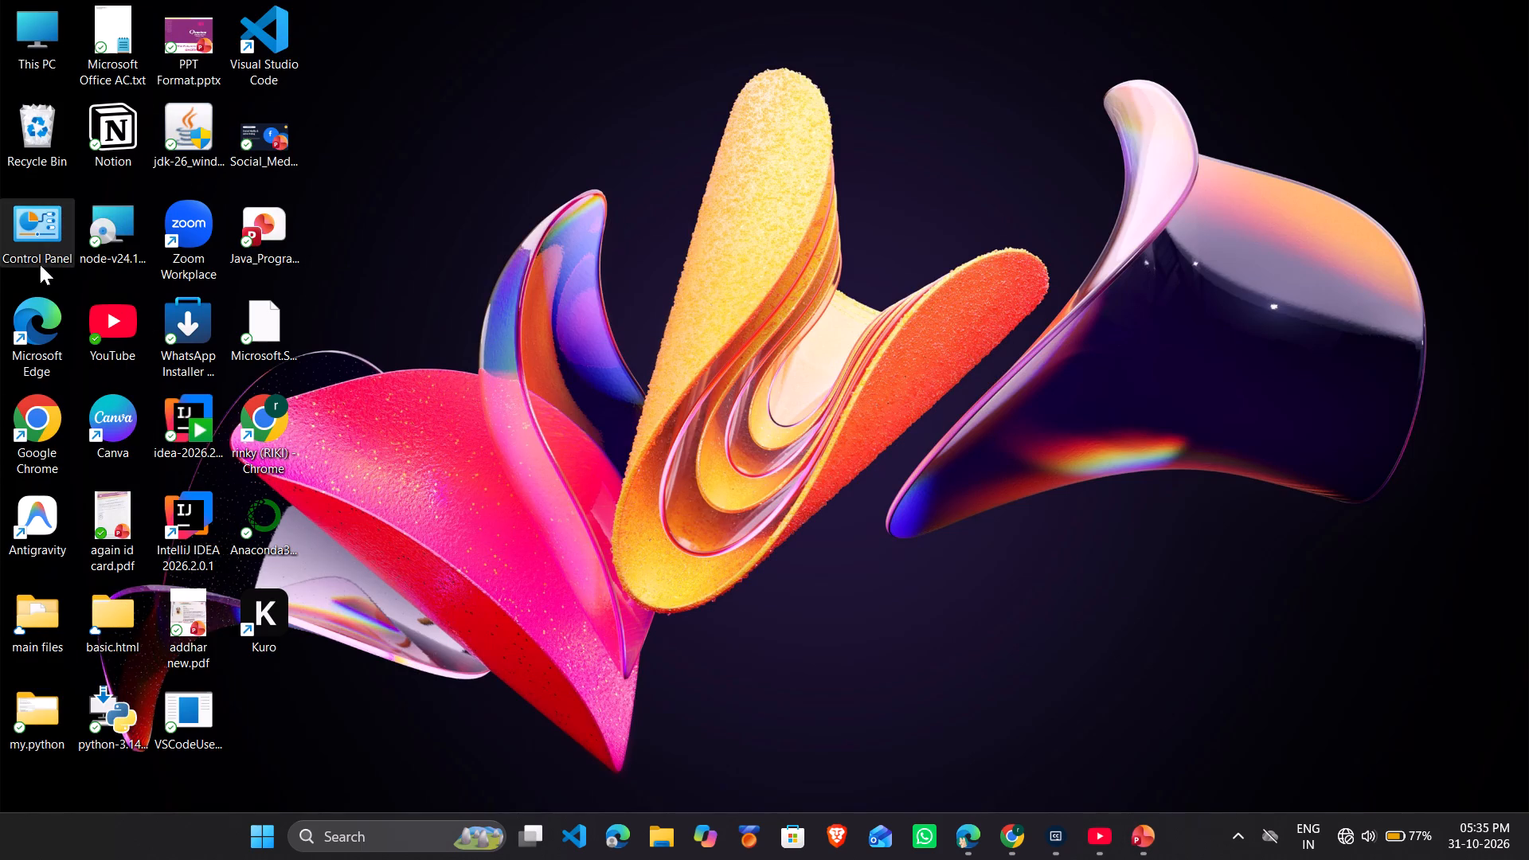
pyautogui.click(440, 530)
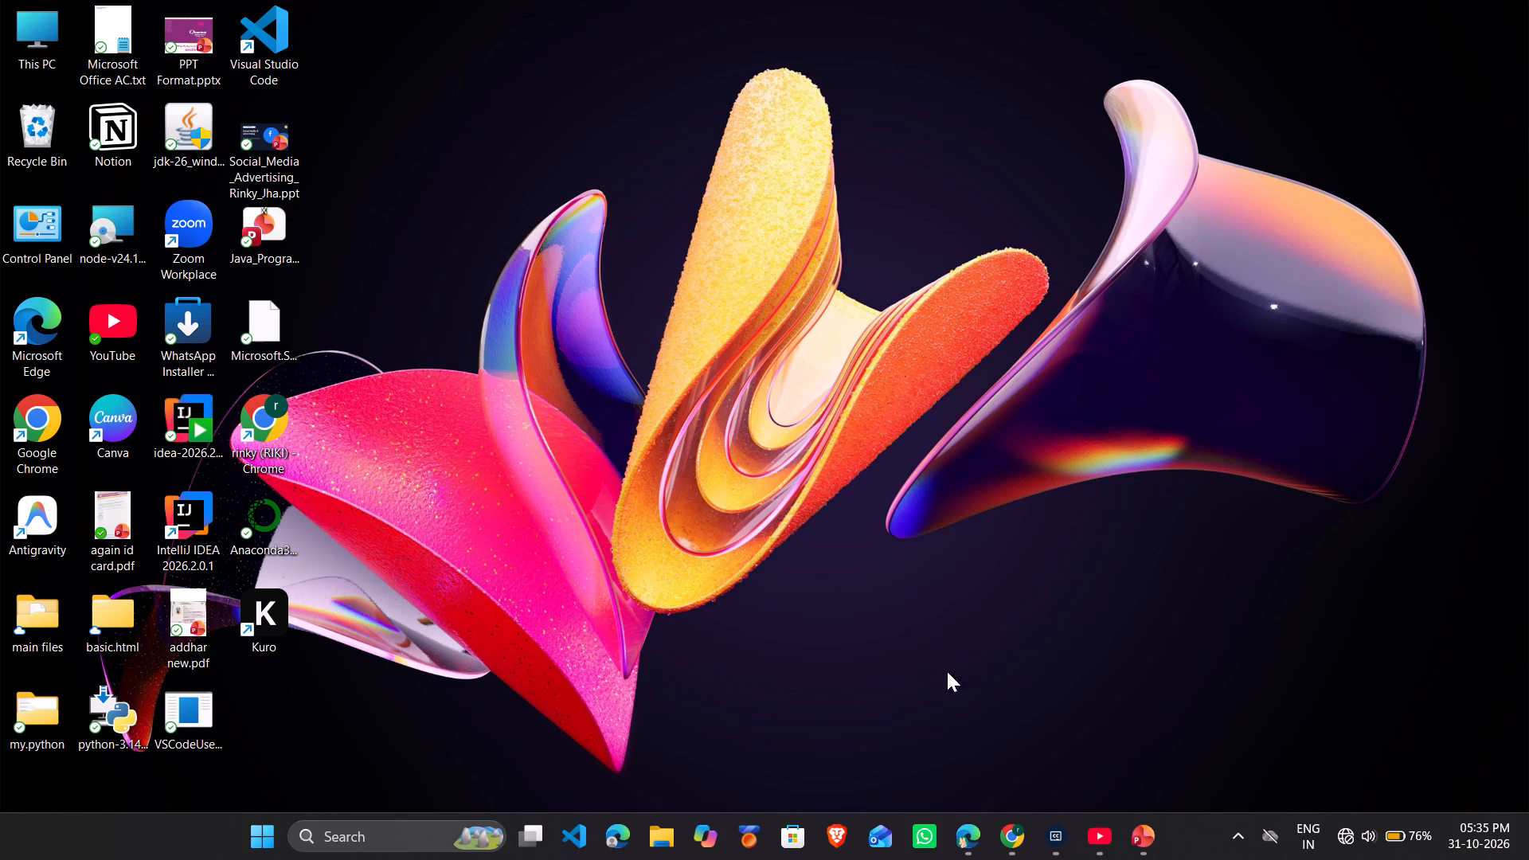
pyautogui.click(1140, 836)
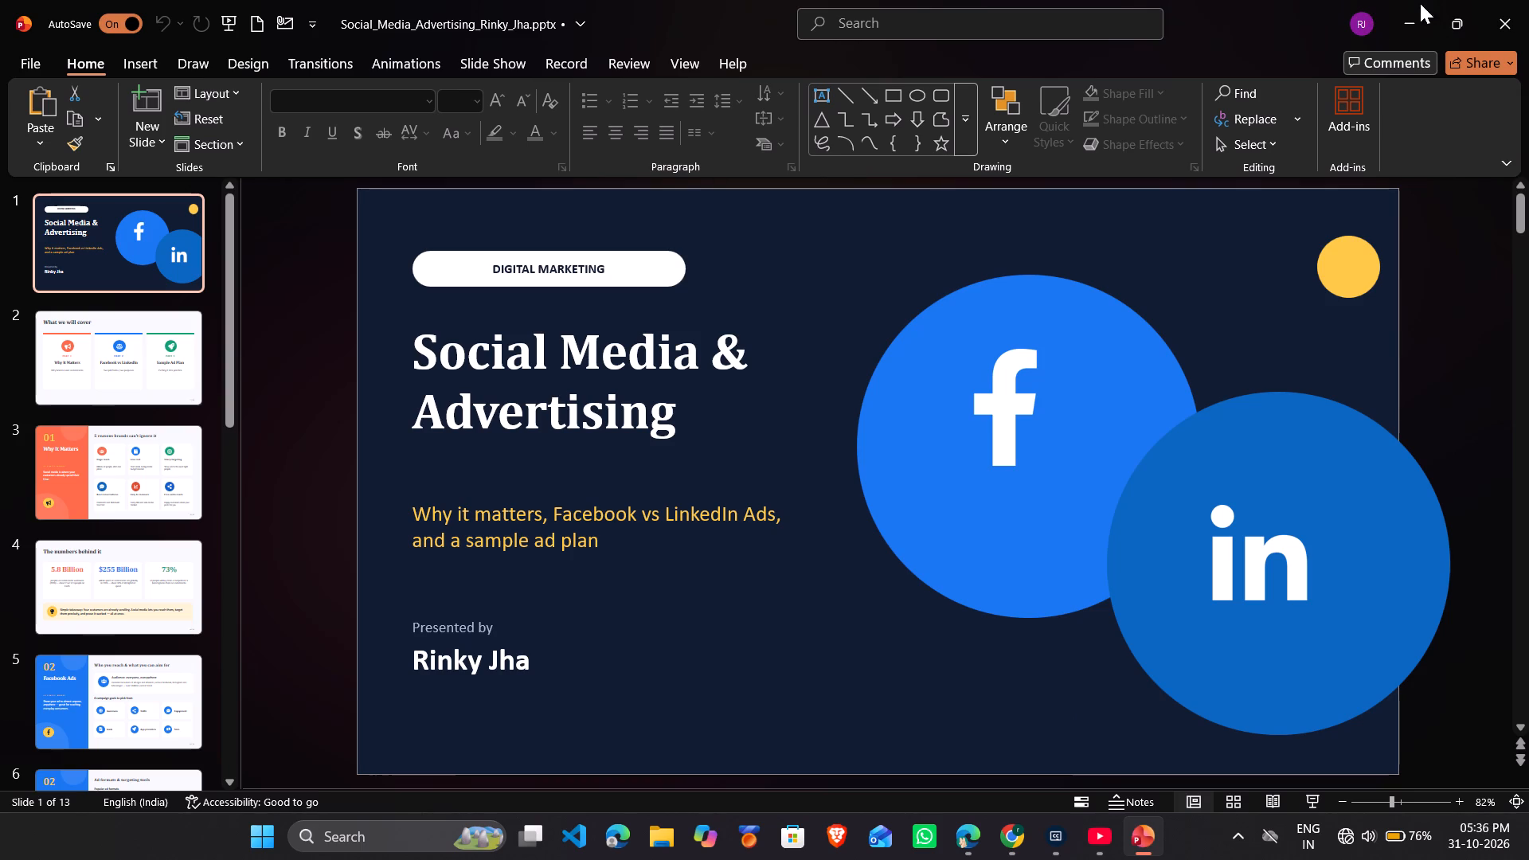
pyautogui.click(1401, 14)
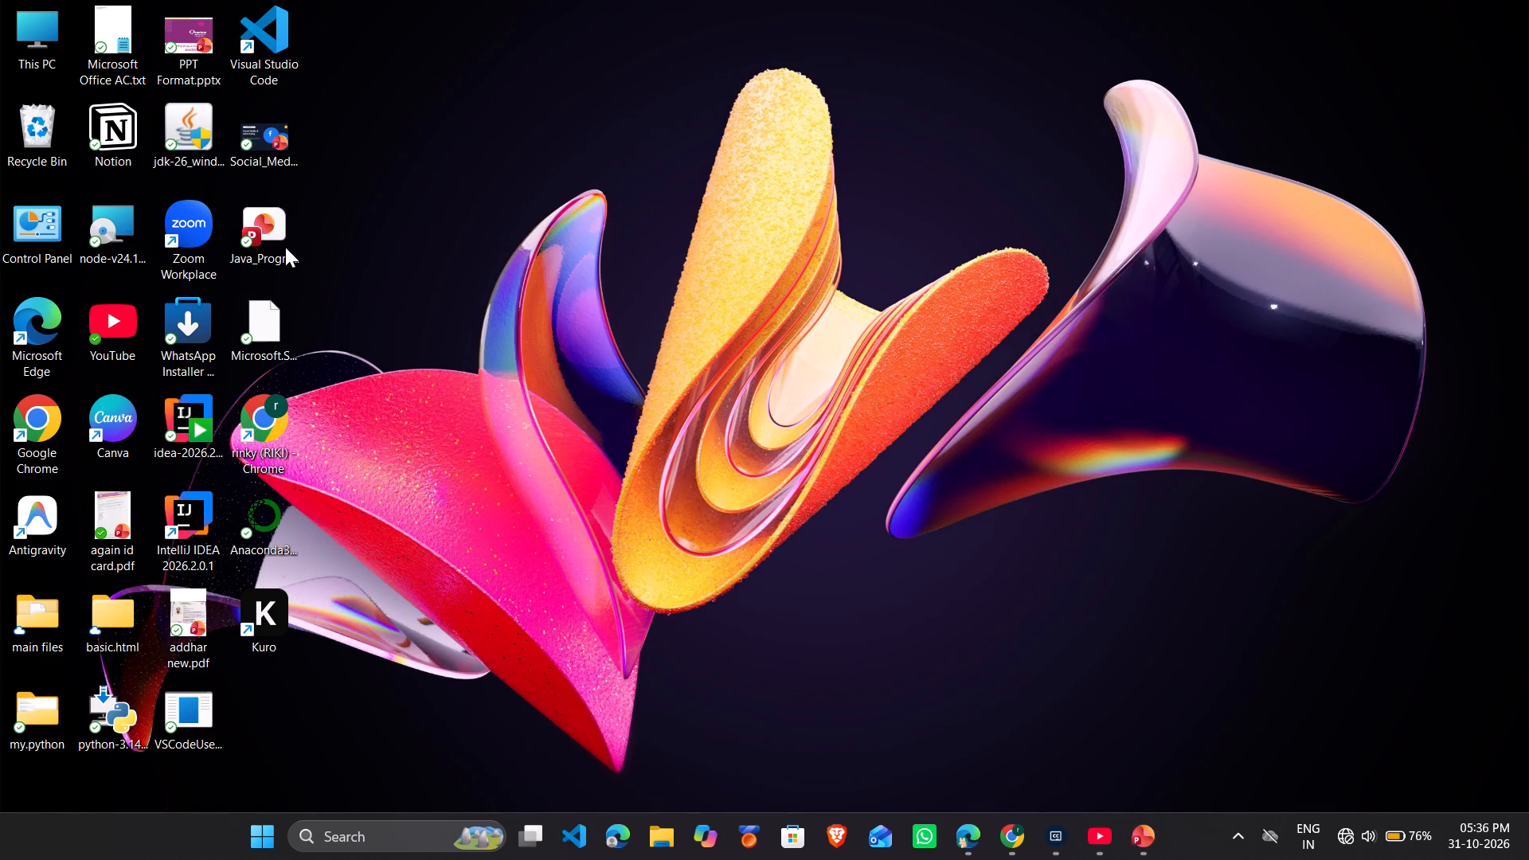
# Open the Java Programming Fundamentals presentation from the desktop and view the "What we will learn" slide.
pyautogui.doubleClick(268, 242)
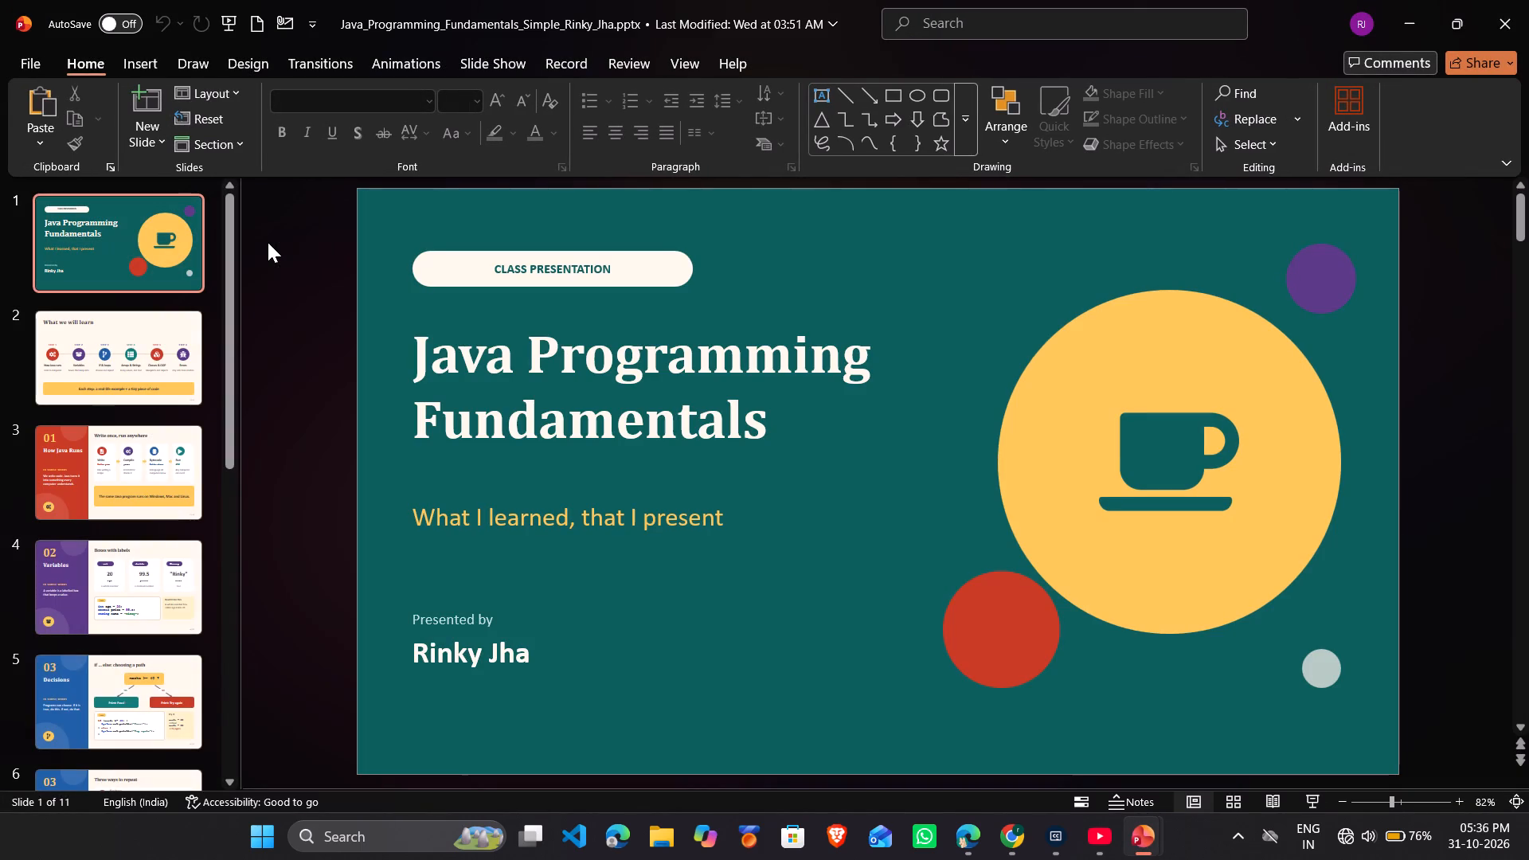
pyautogui.click(92, 382)
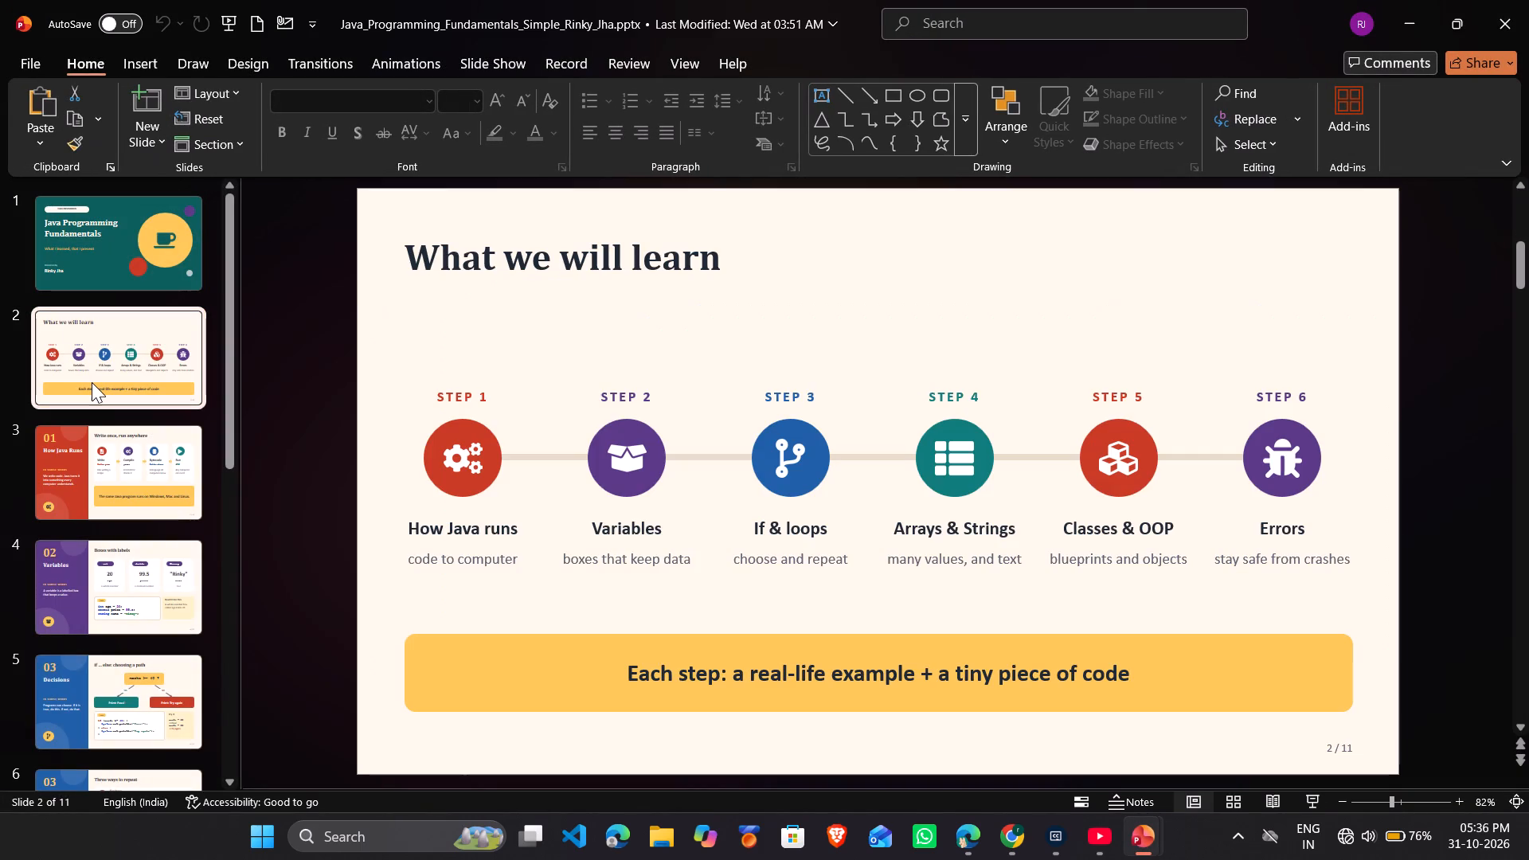
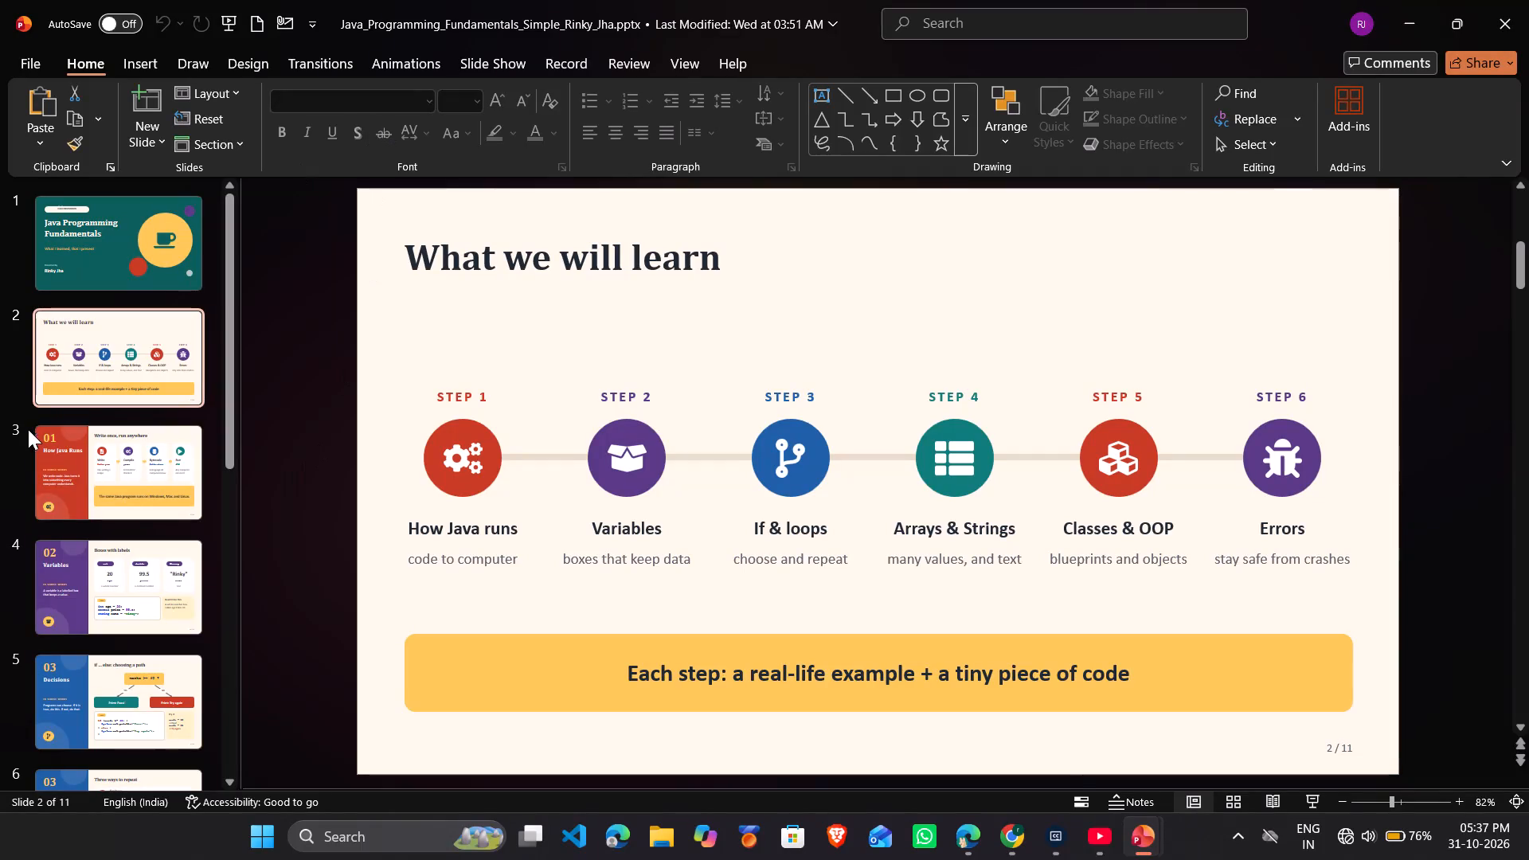
# Review the "How Java Runs" and "Variables" slides of the Java Programming Fundamentals presentation and look ahead through the following slides.
pyautogui.click(80, 450)
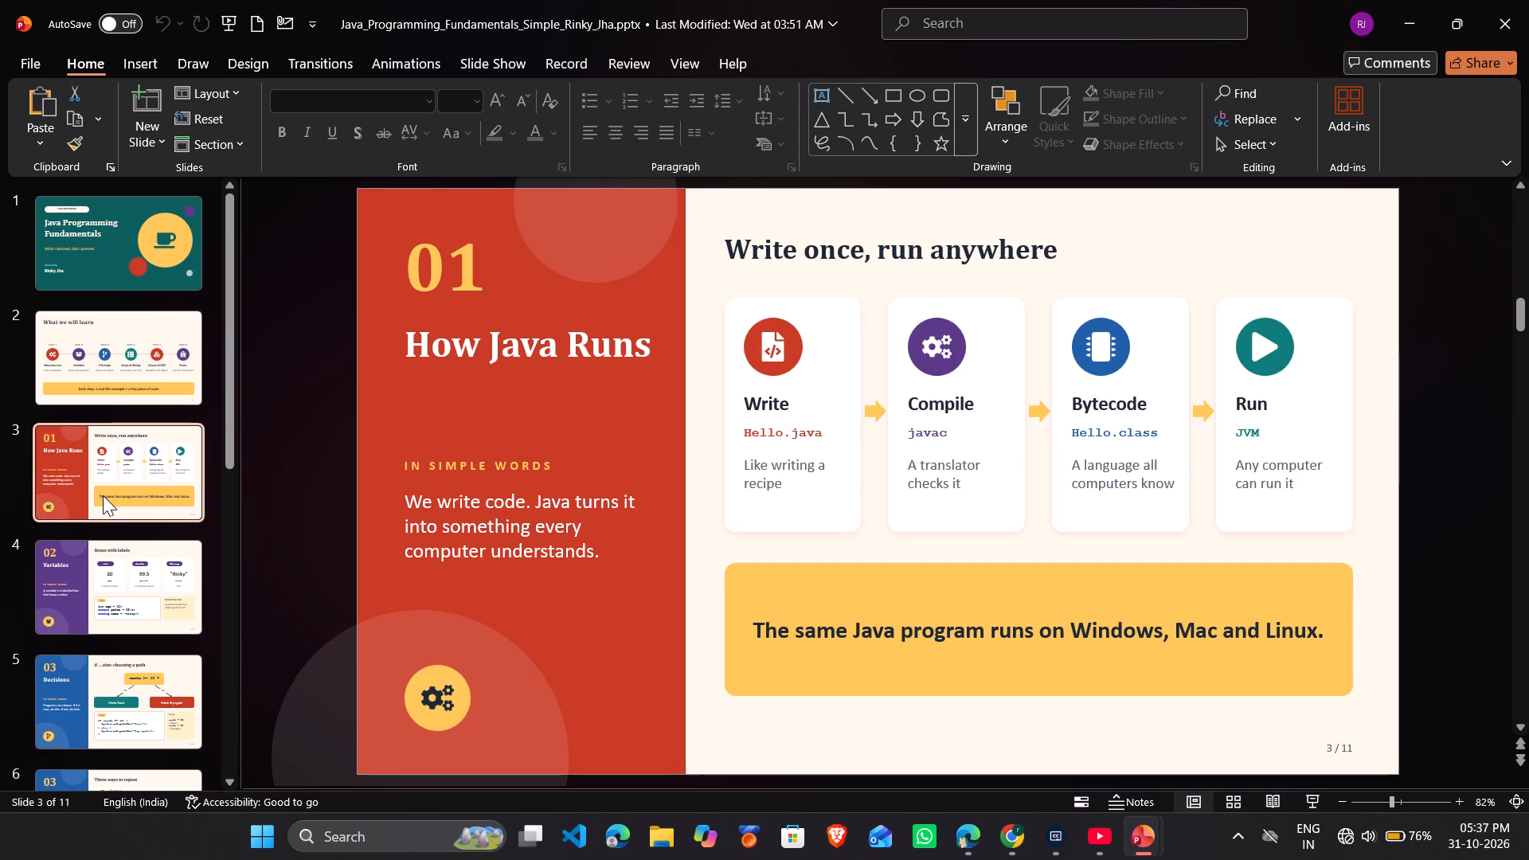
pyautogui.click(127, 594)
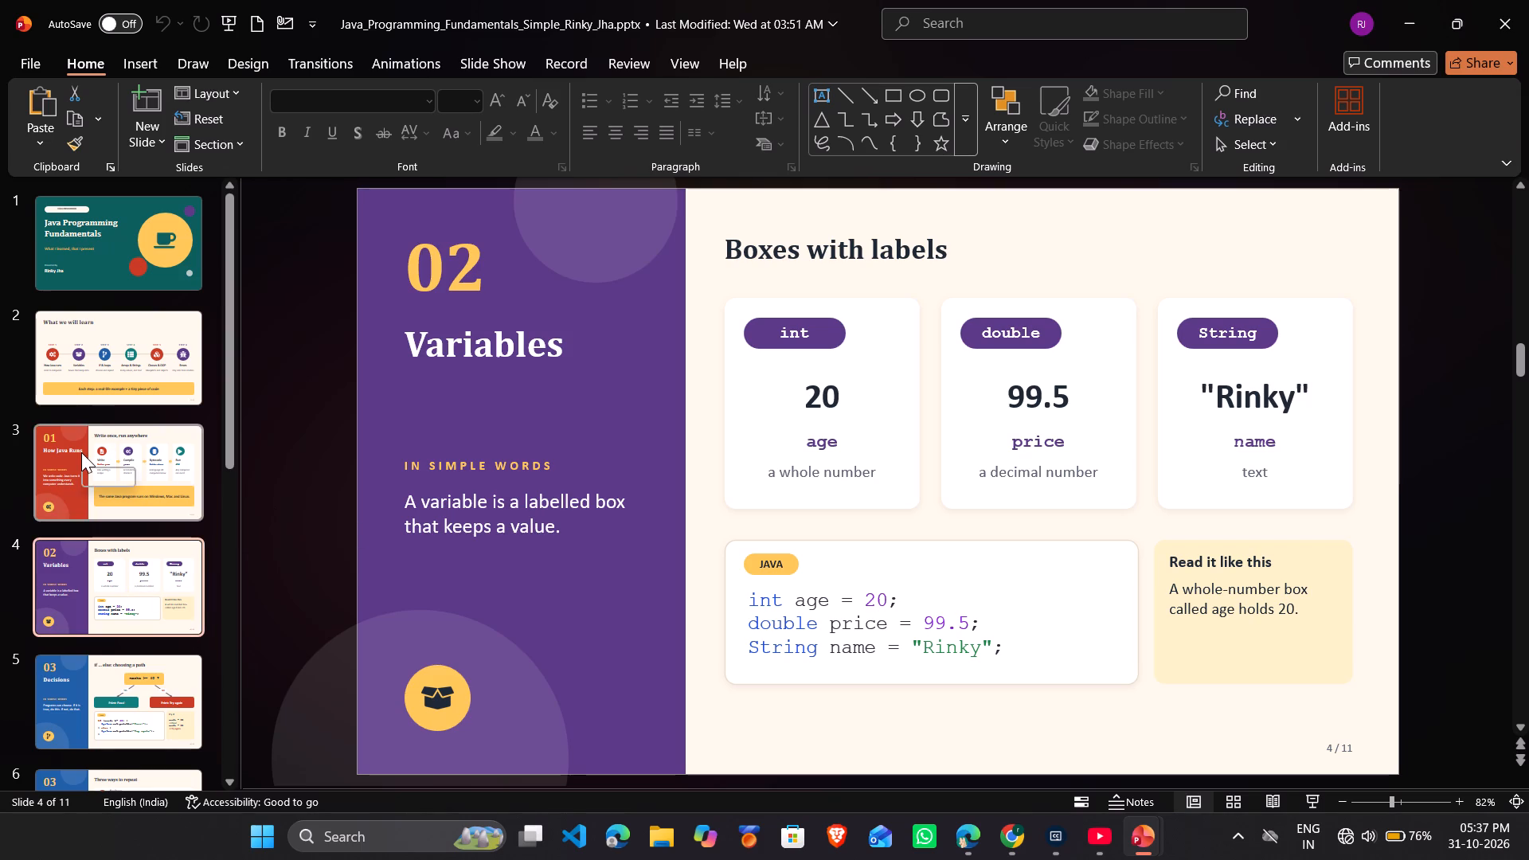
pyautogui.scroll(-2, 81, 452)
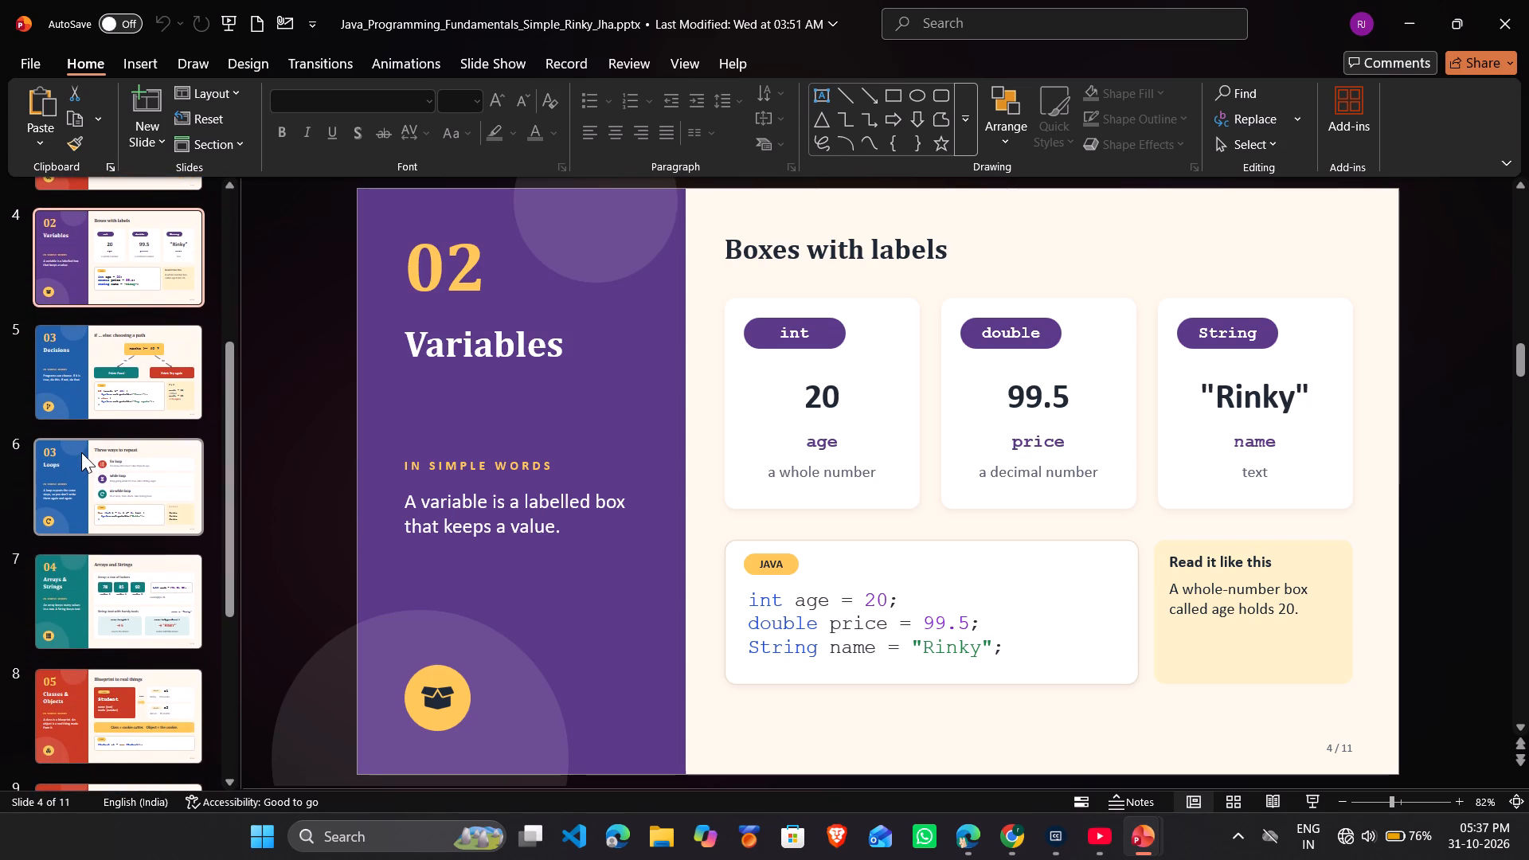
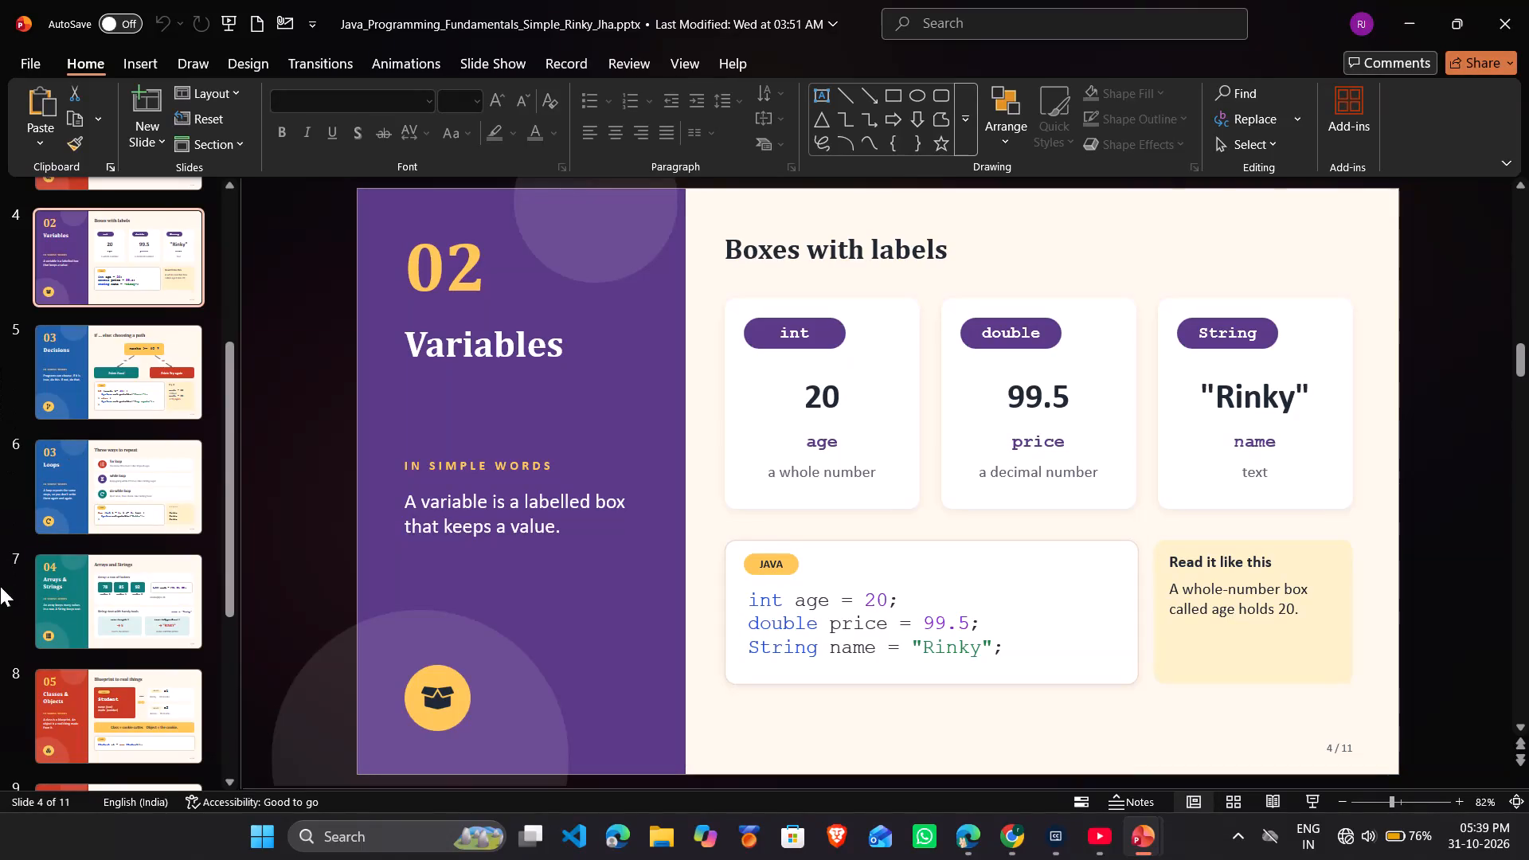
# On the "Decisions" slide, move the large translucent lower circle up behind the "In simple words" text, centred in the blue panel.
pyautogui.click(133, 402)
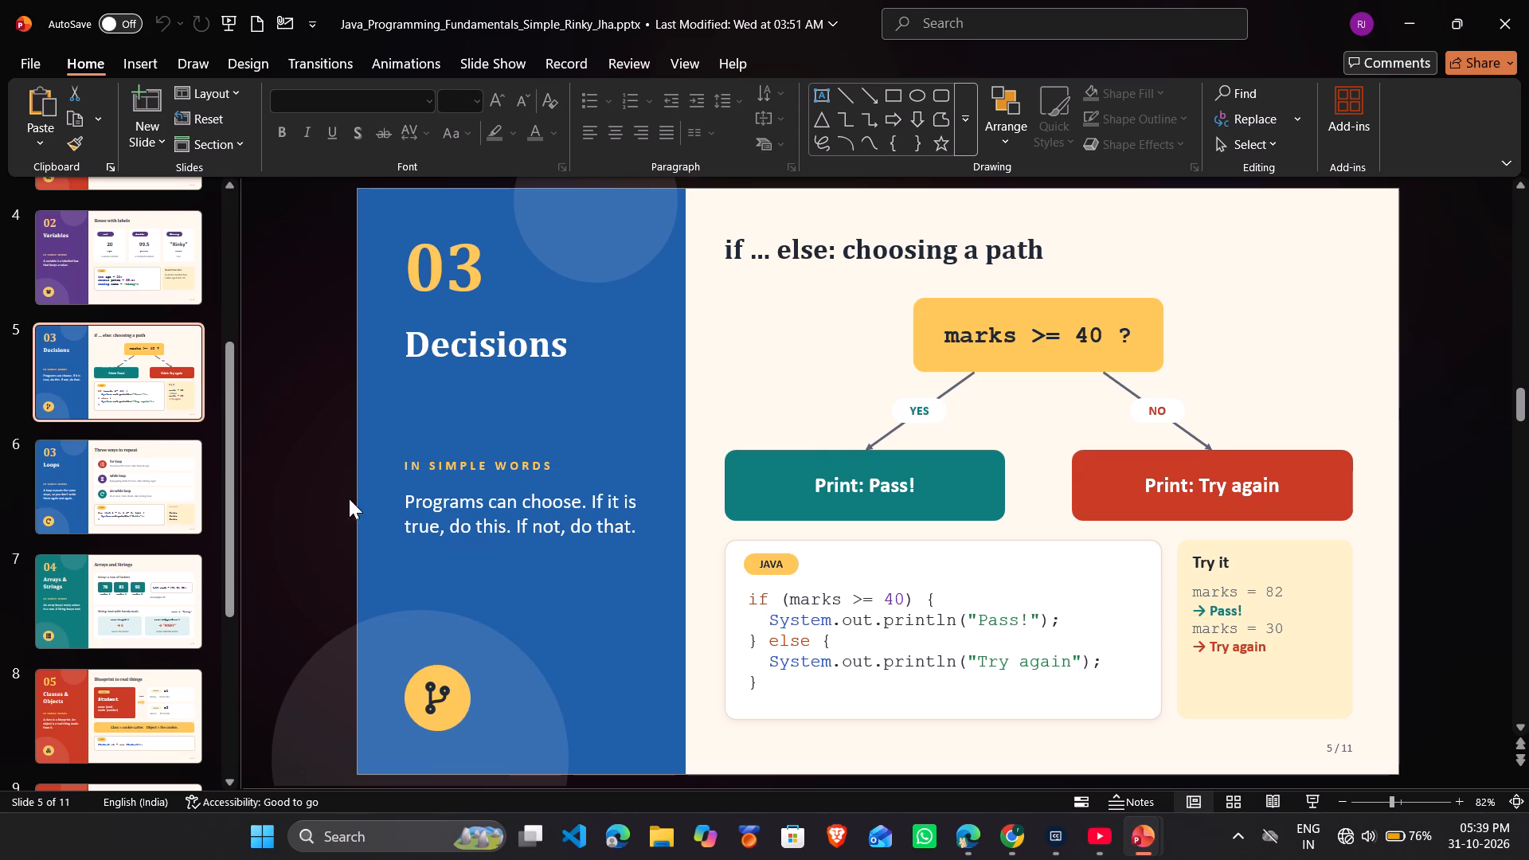
pyautogui.click(330, 643)
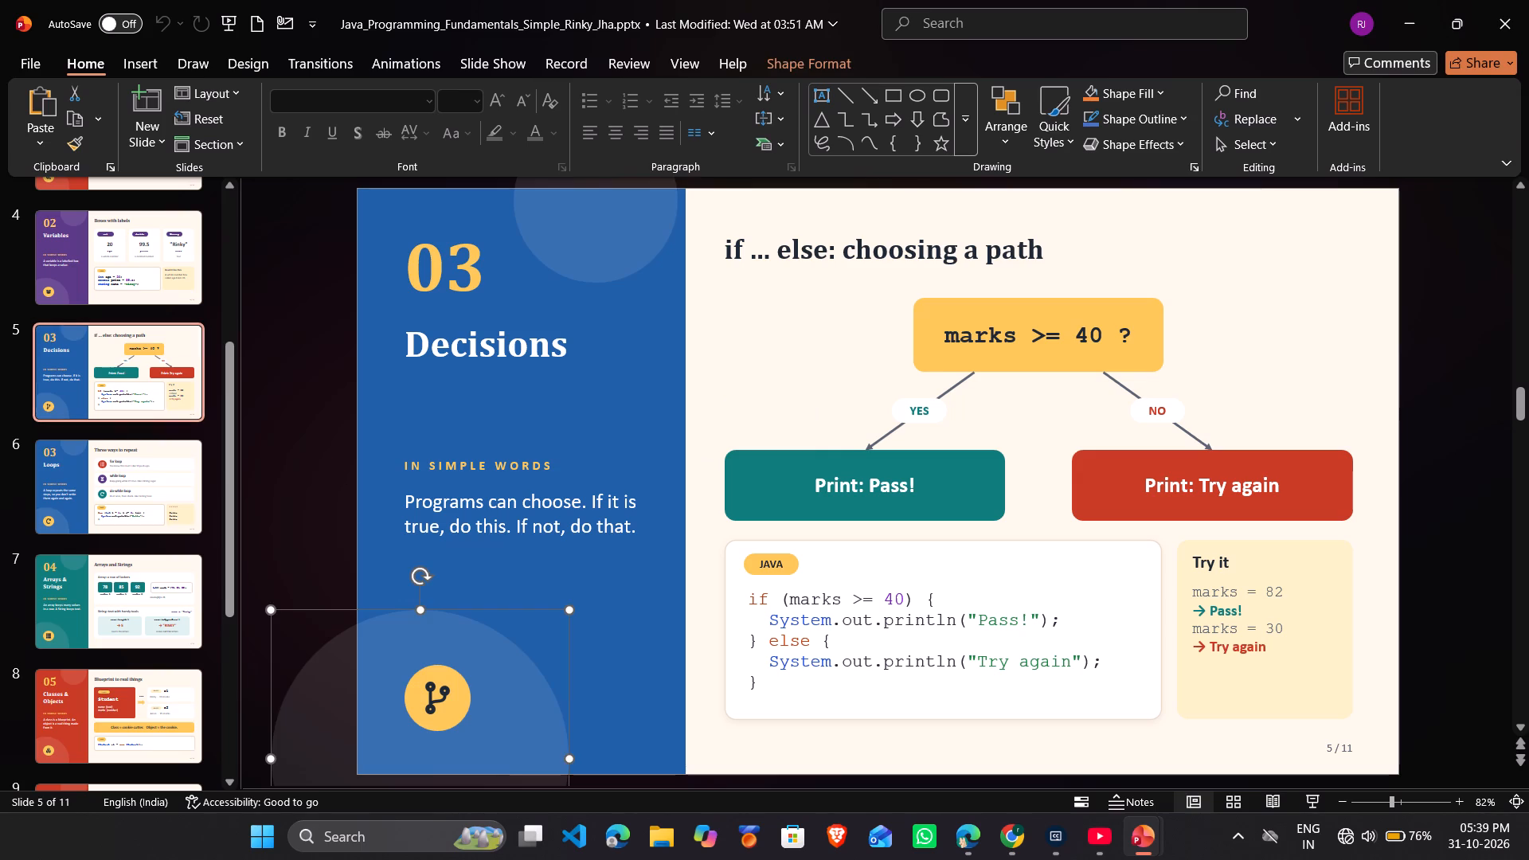
pyautogui.moveTo(330, 643); pyautogui.dragTo(420, 525)
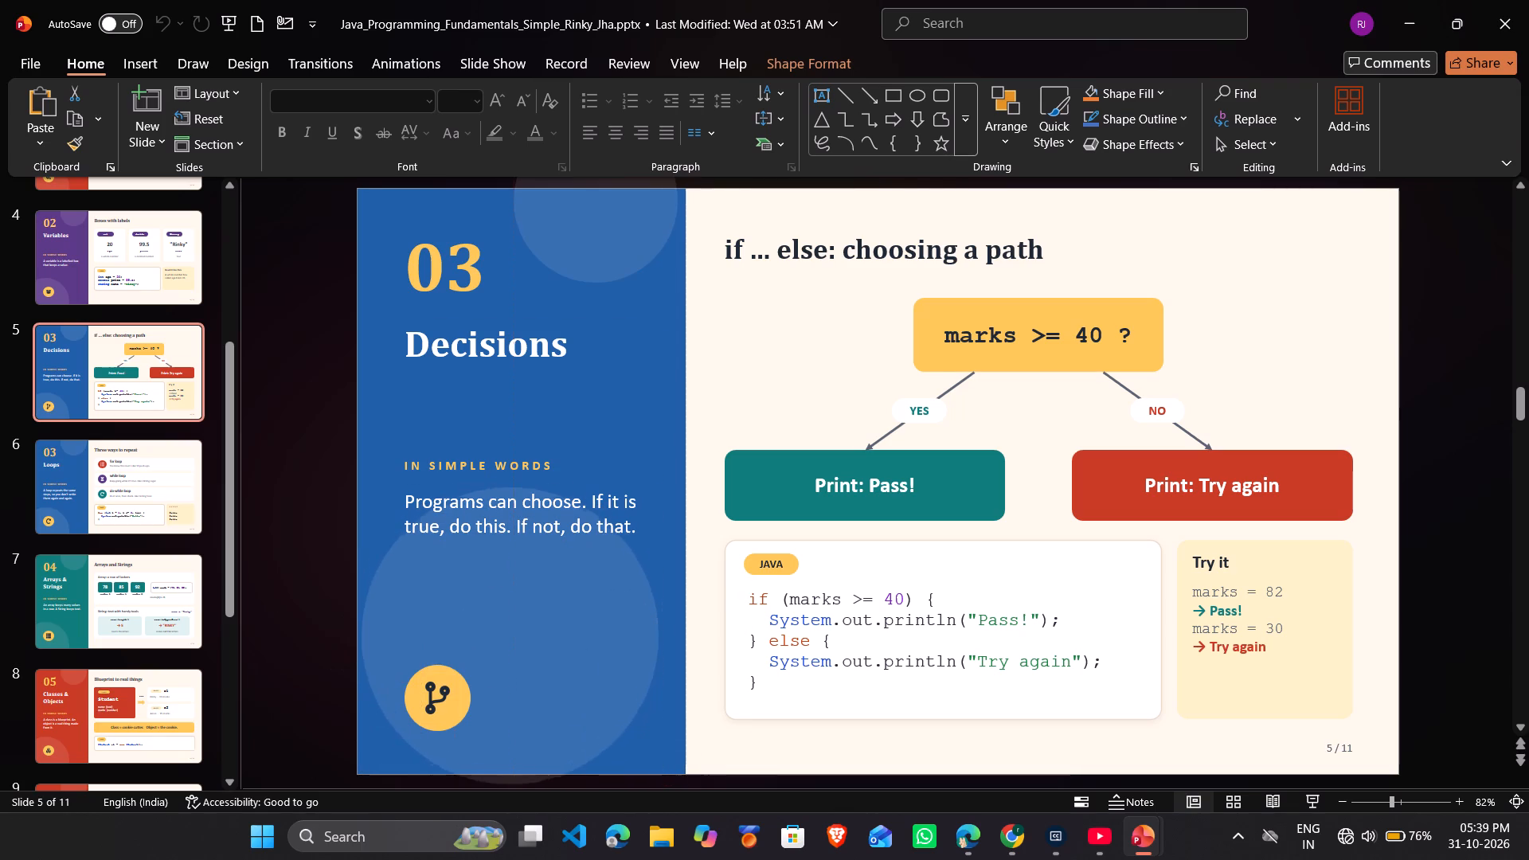
pyautogui.moveTo(420, 525); pyautogui.dragTo(435, 389)
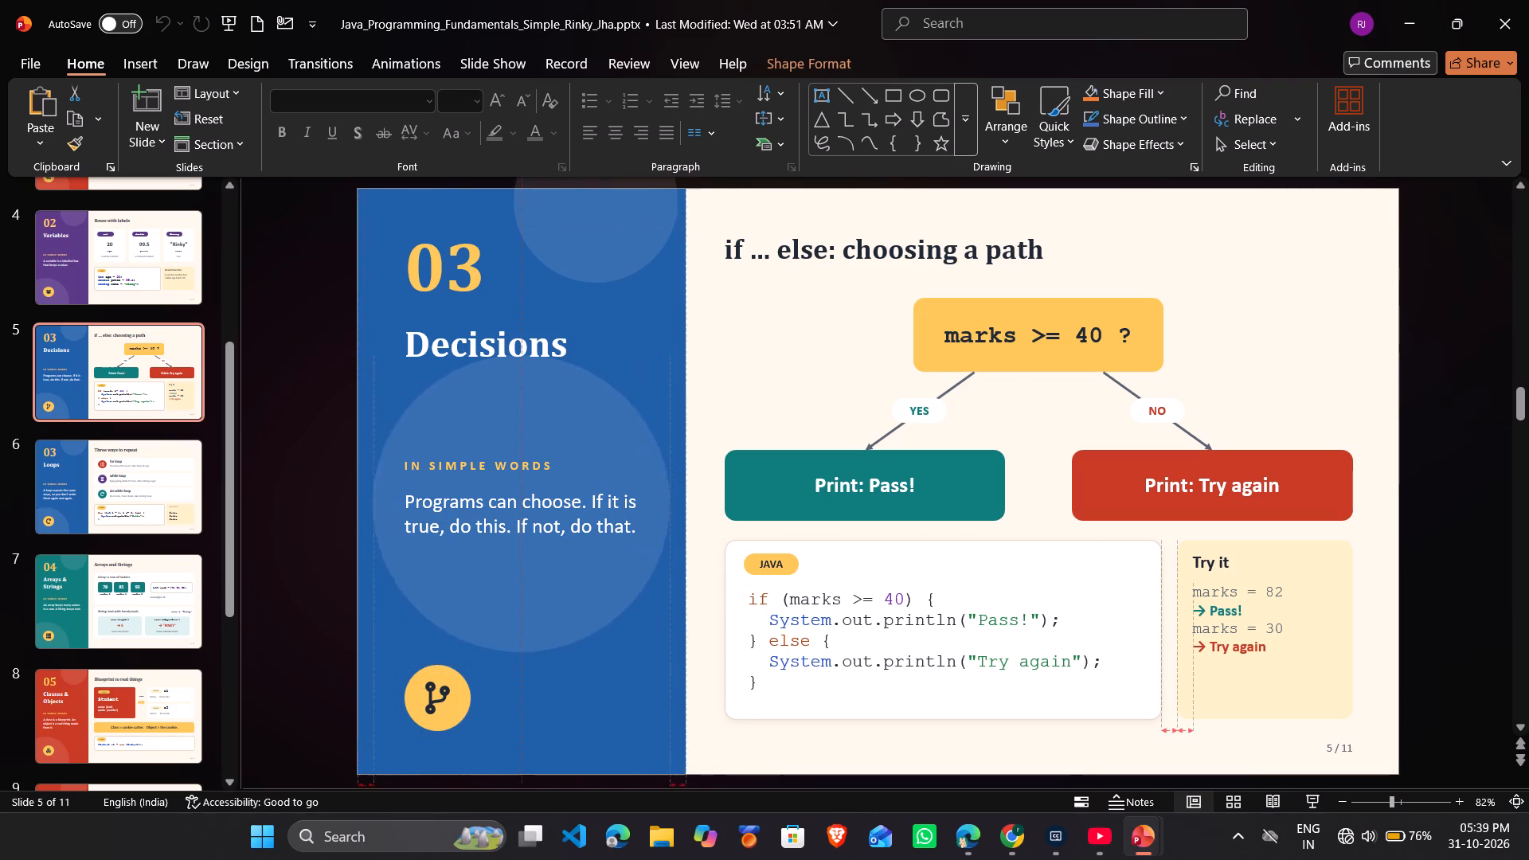
pyautogui.moveTo(435, 389); pyautogui.dragTo(426, 404)
pyautogui.click(426, 404)
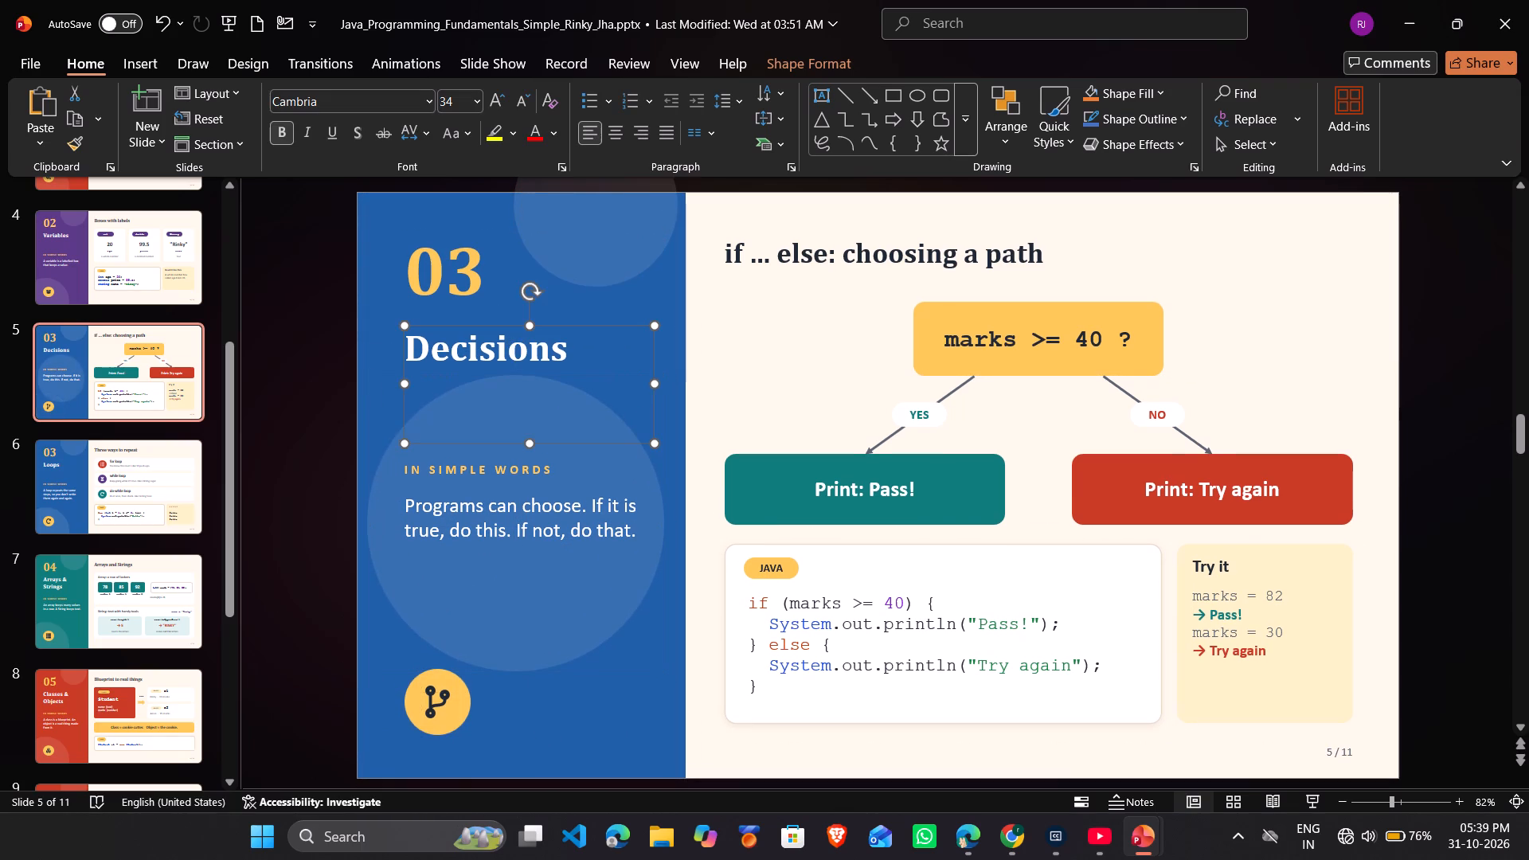
pyautogui.click(288, 359)
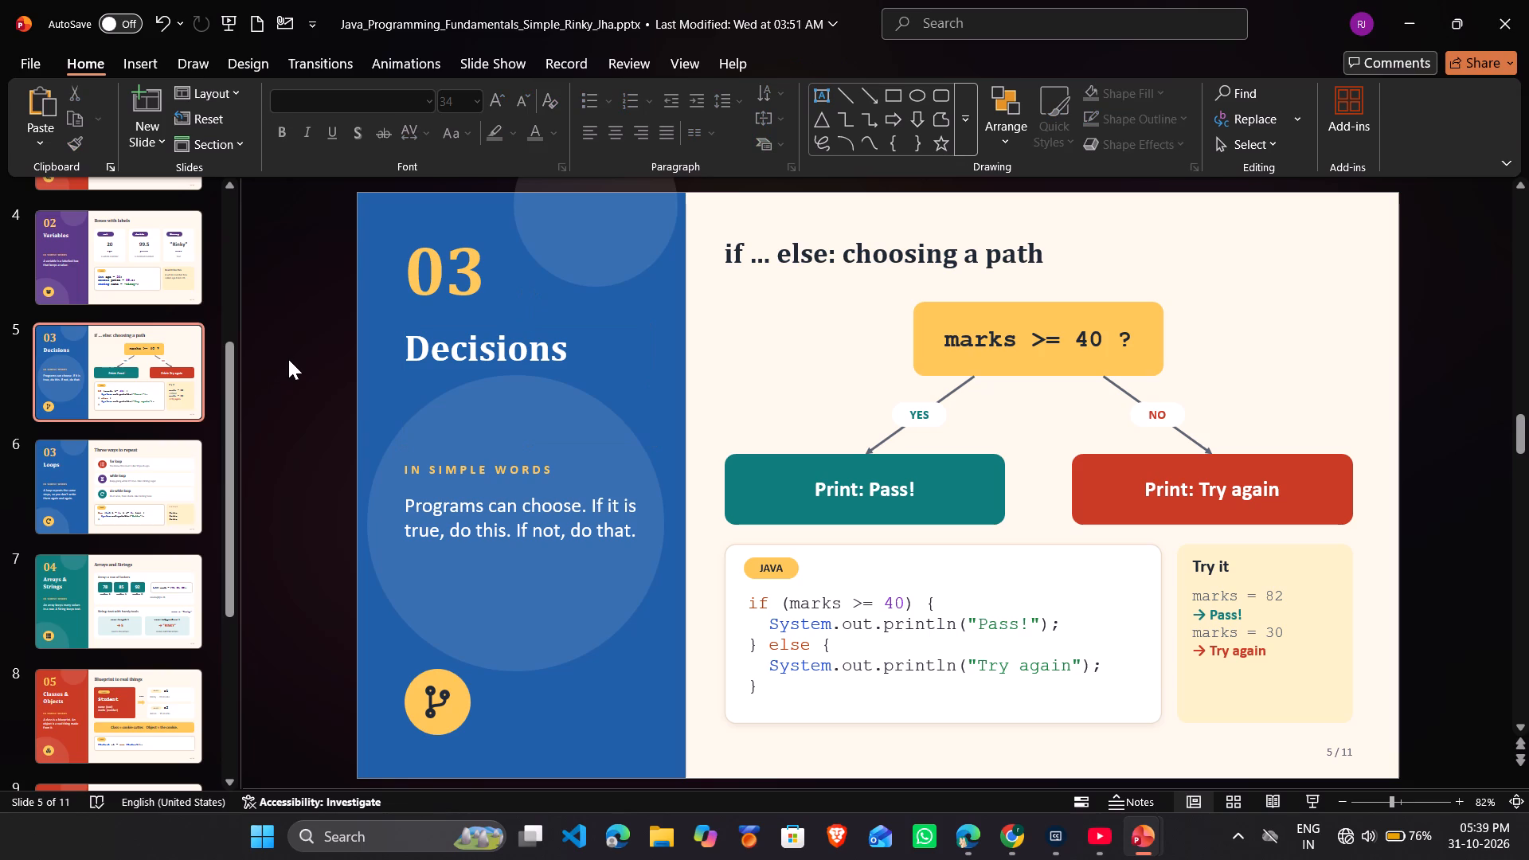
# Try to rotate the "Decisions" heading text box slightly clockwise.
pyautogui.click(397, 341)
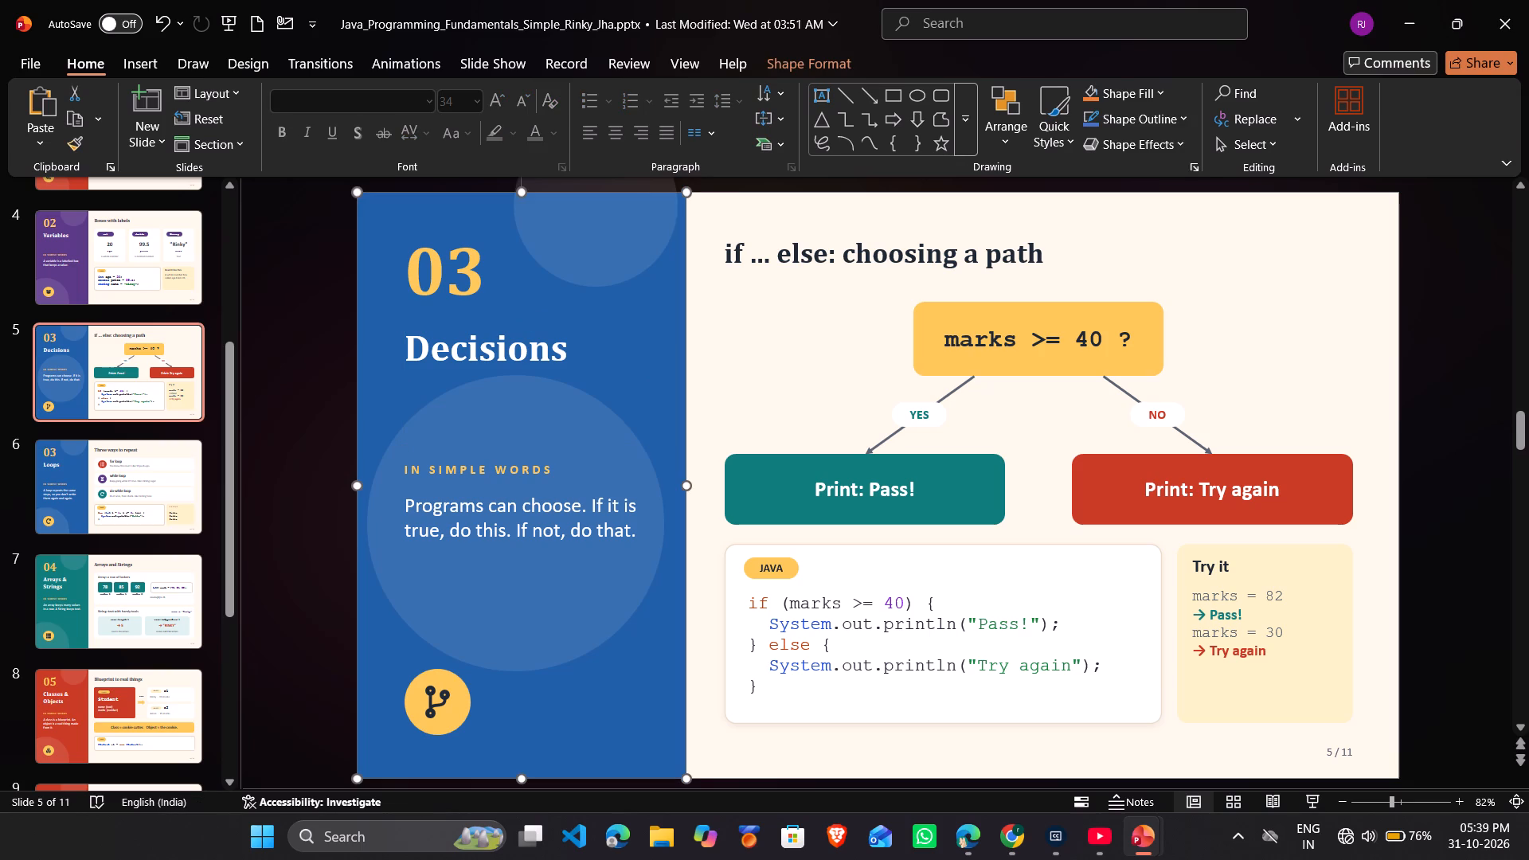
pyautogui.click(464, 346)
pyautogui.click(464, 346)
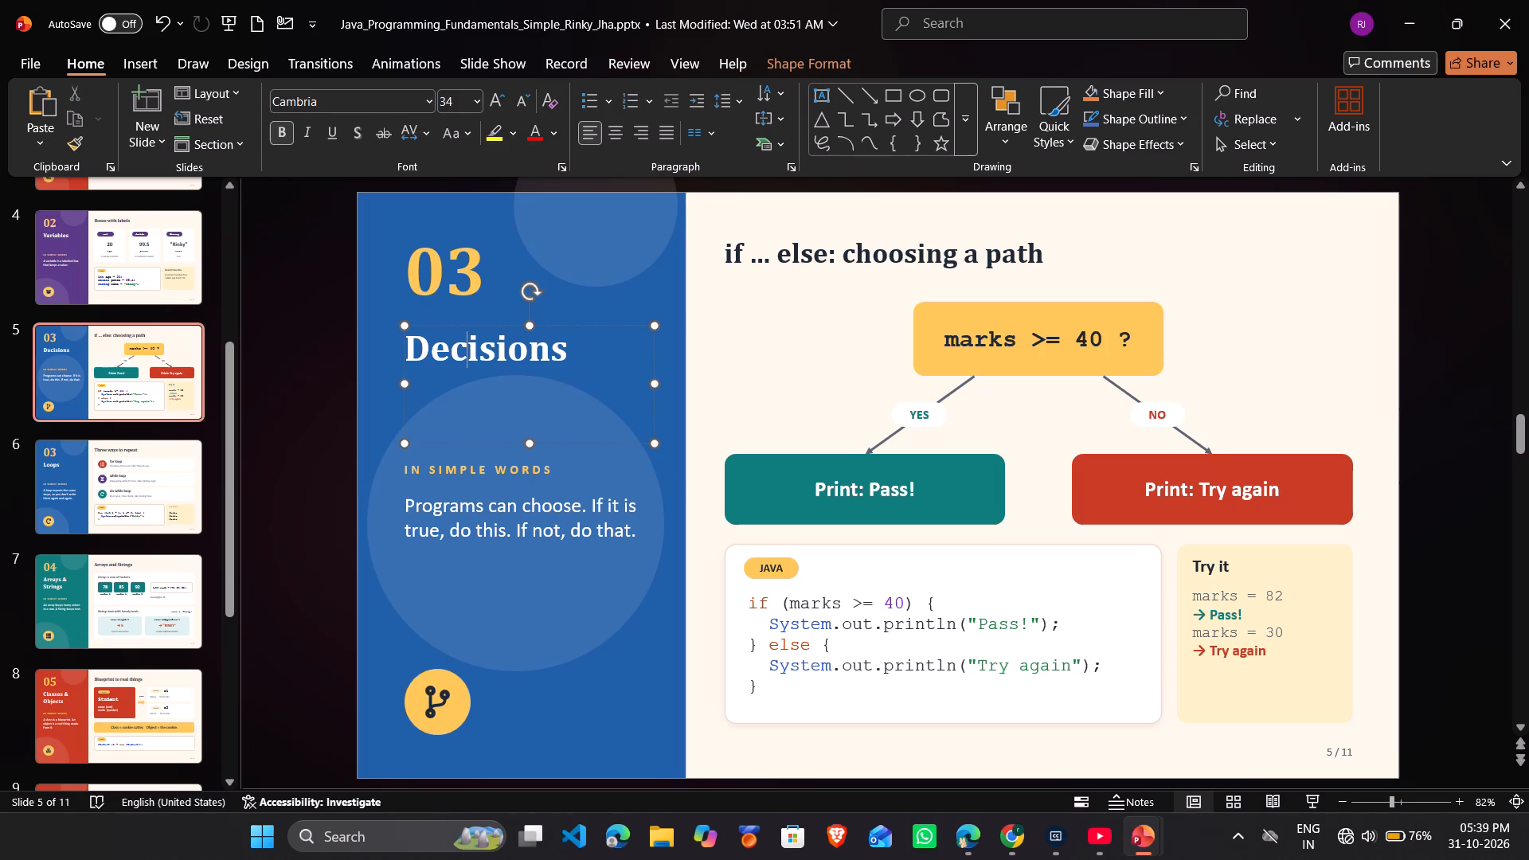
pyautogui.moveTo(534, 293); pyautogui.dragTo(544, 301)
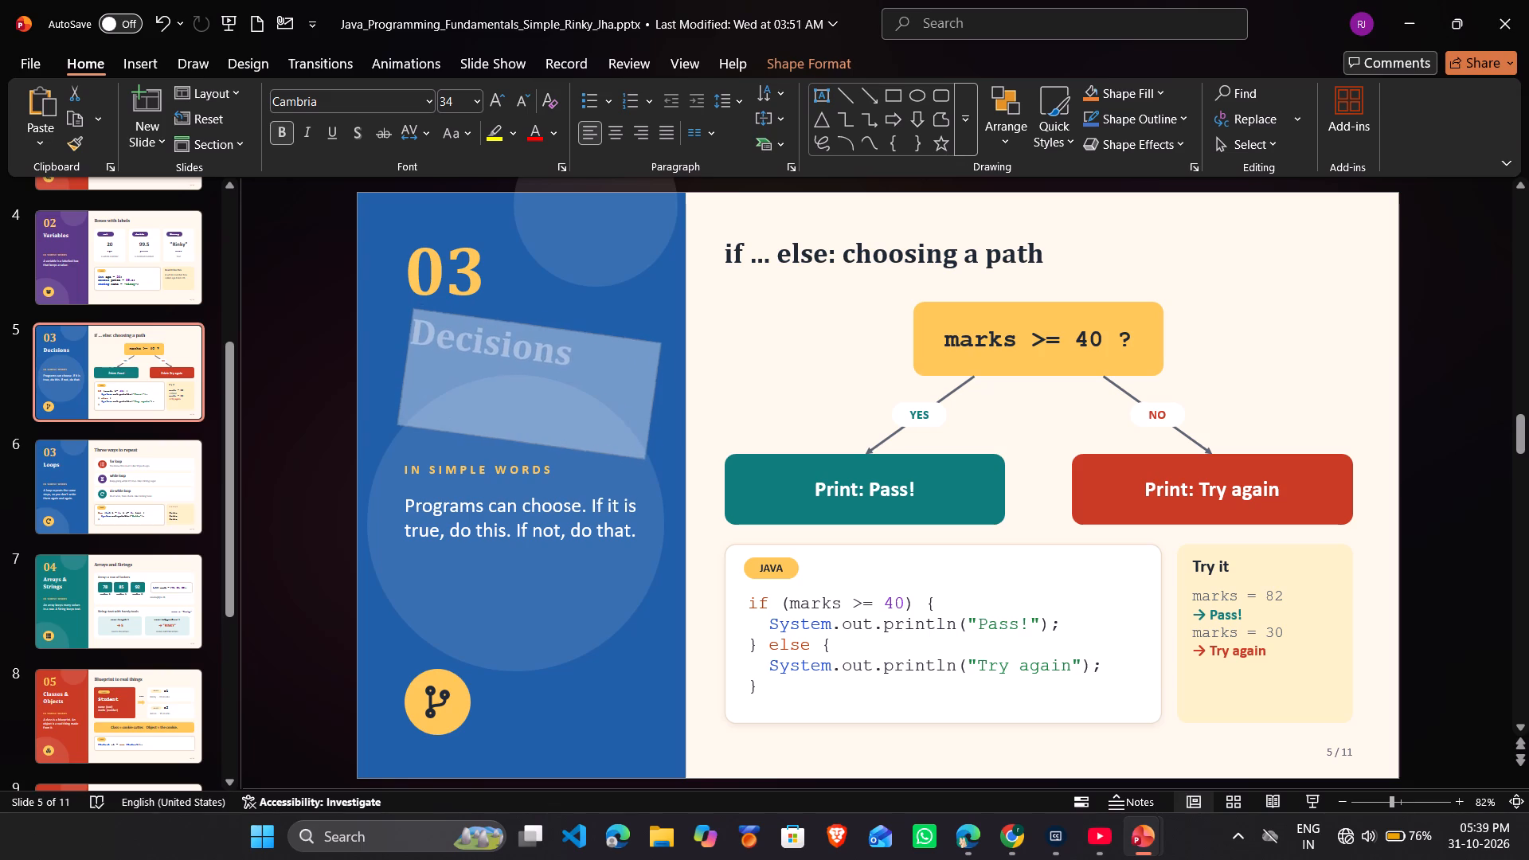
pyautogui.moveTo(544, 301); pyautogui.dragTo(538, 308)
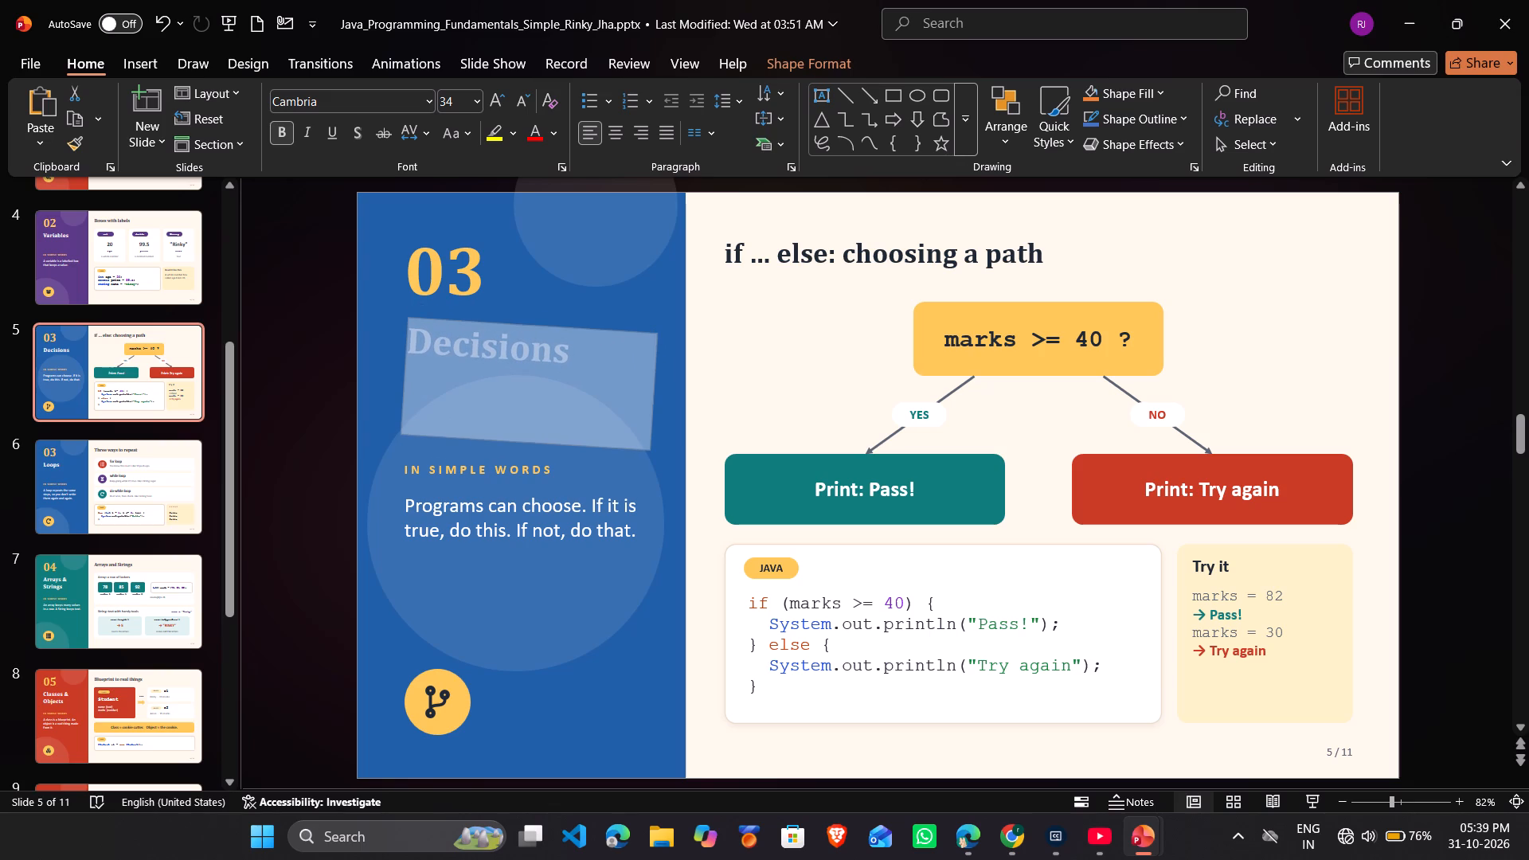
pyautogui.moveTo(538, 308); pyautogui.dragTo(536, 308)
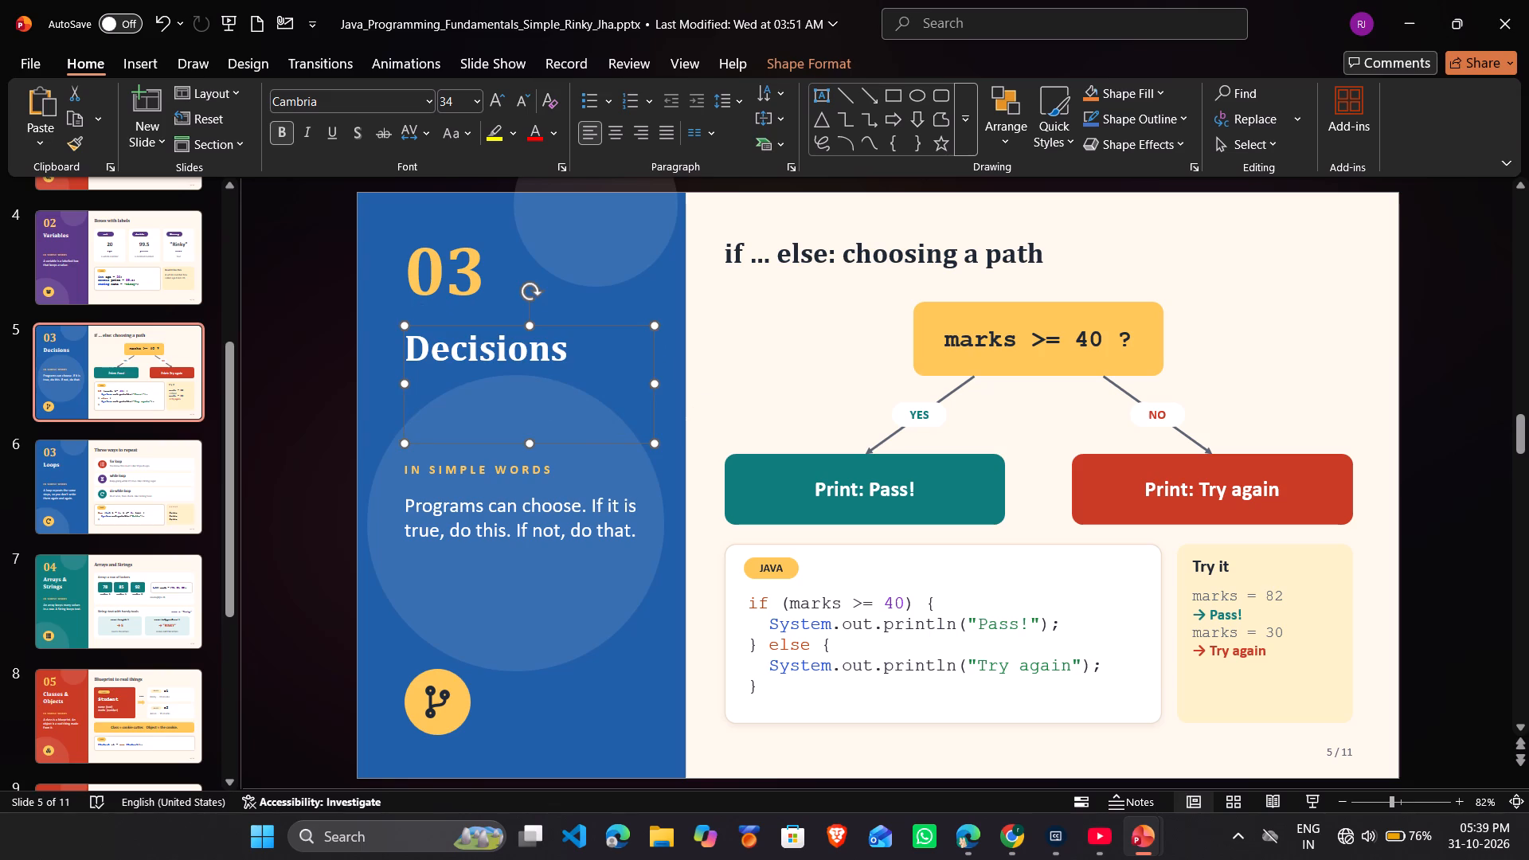
# Shrink the "Decisions" heading text box so its height fits the single line of text.
pyautogui.moveTo(658, 447); pyautogui.dragTo(677, 434)
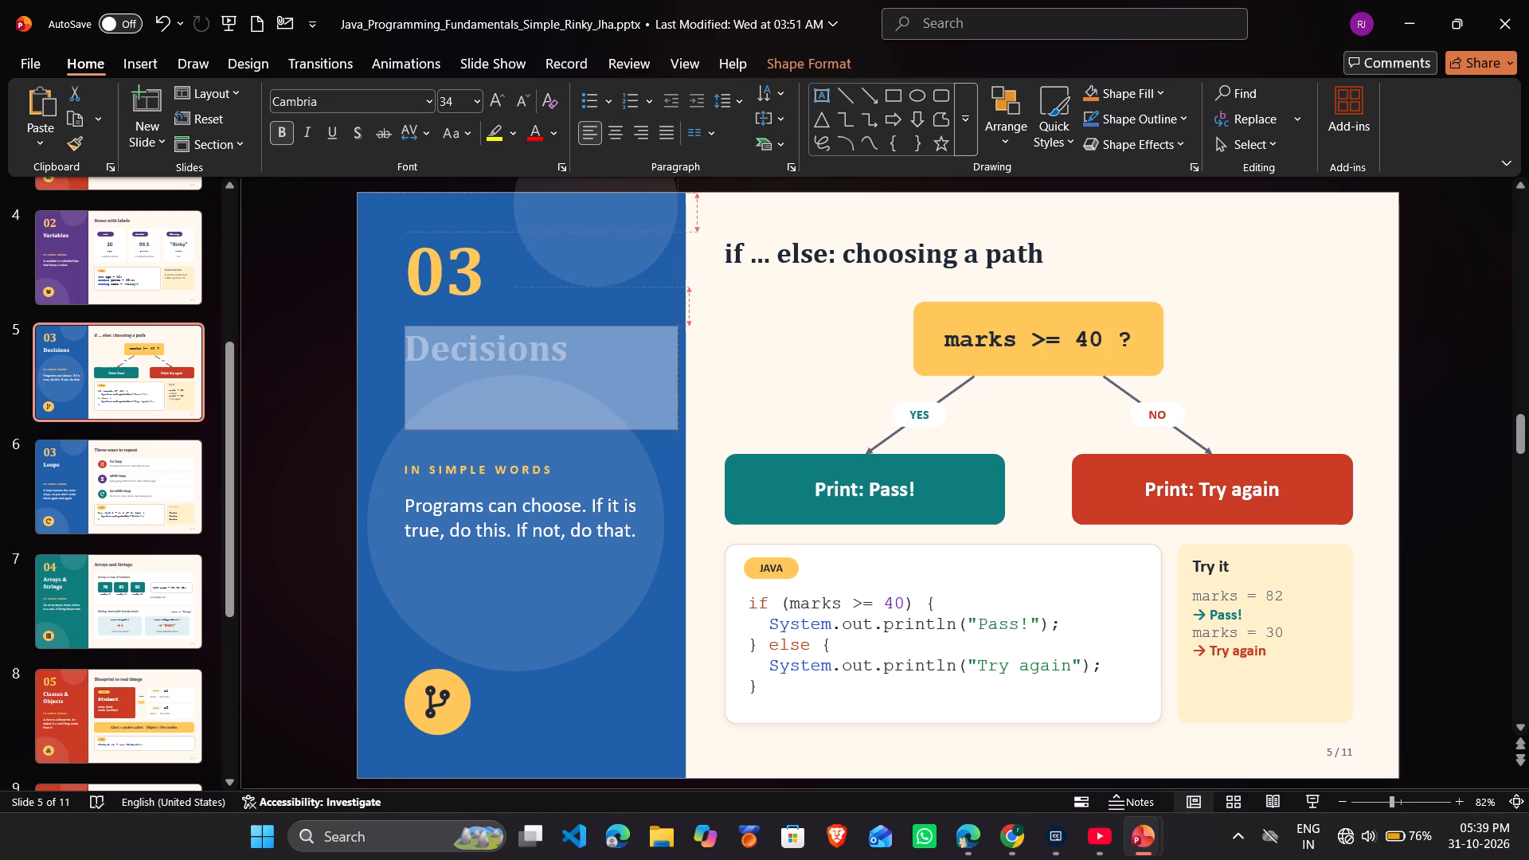
pyautogui.moveTo(677, 434); pyautogui.dragTo(655, 380)
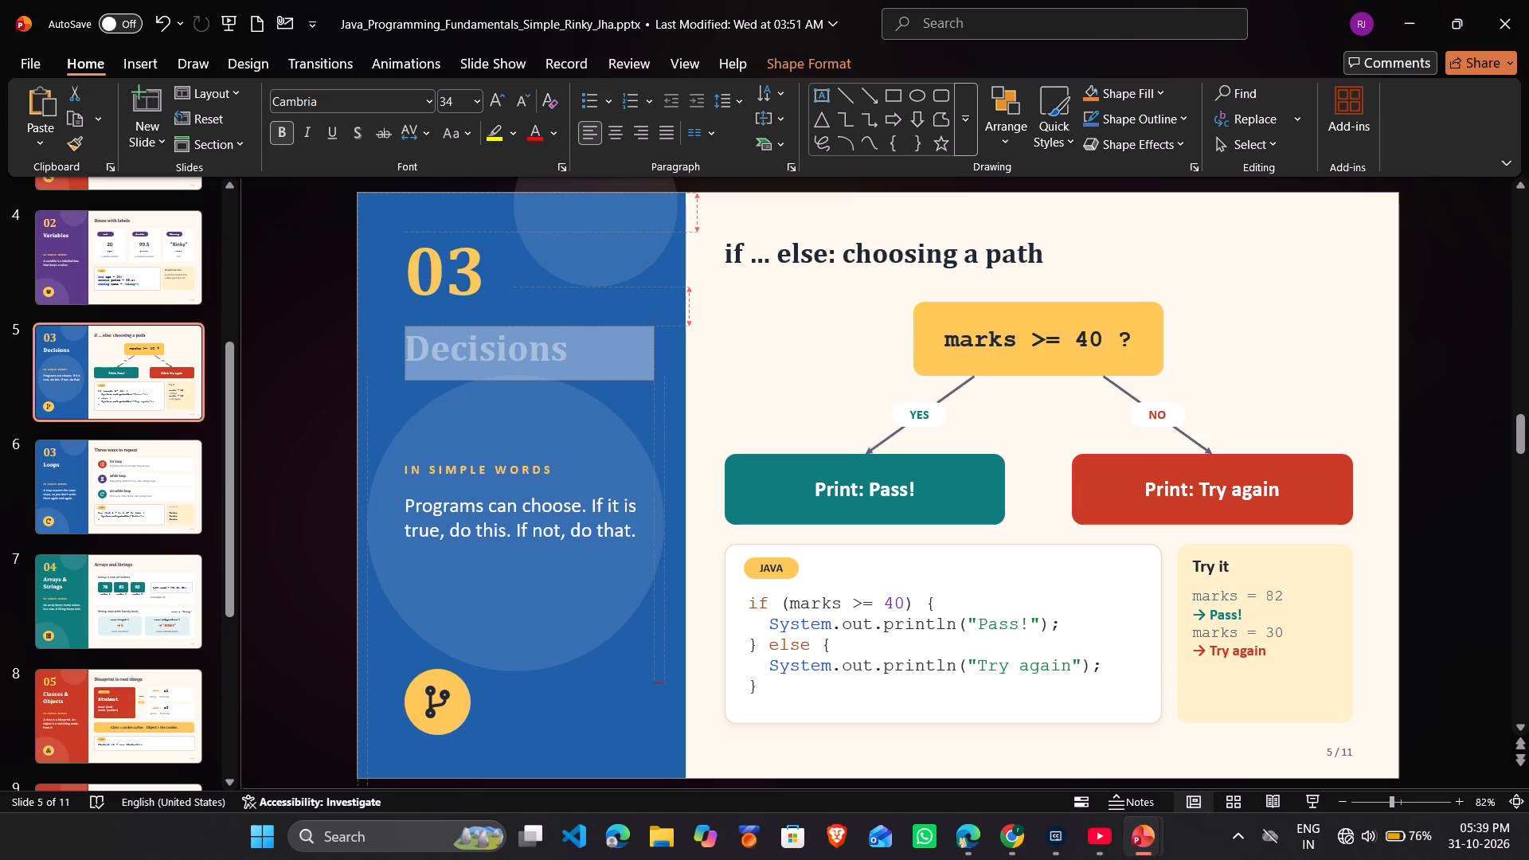
pyautogui.moveTo(655, 380); pyautogui.dragTo(652, 378)
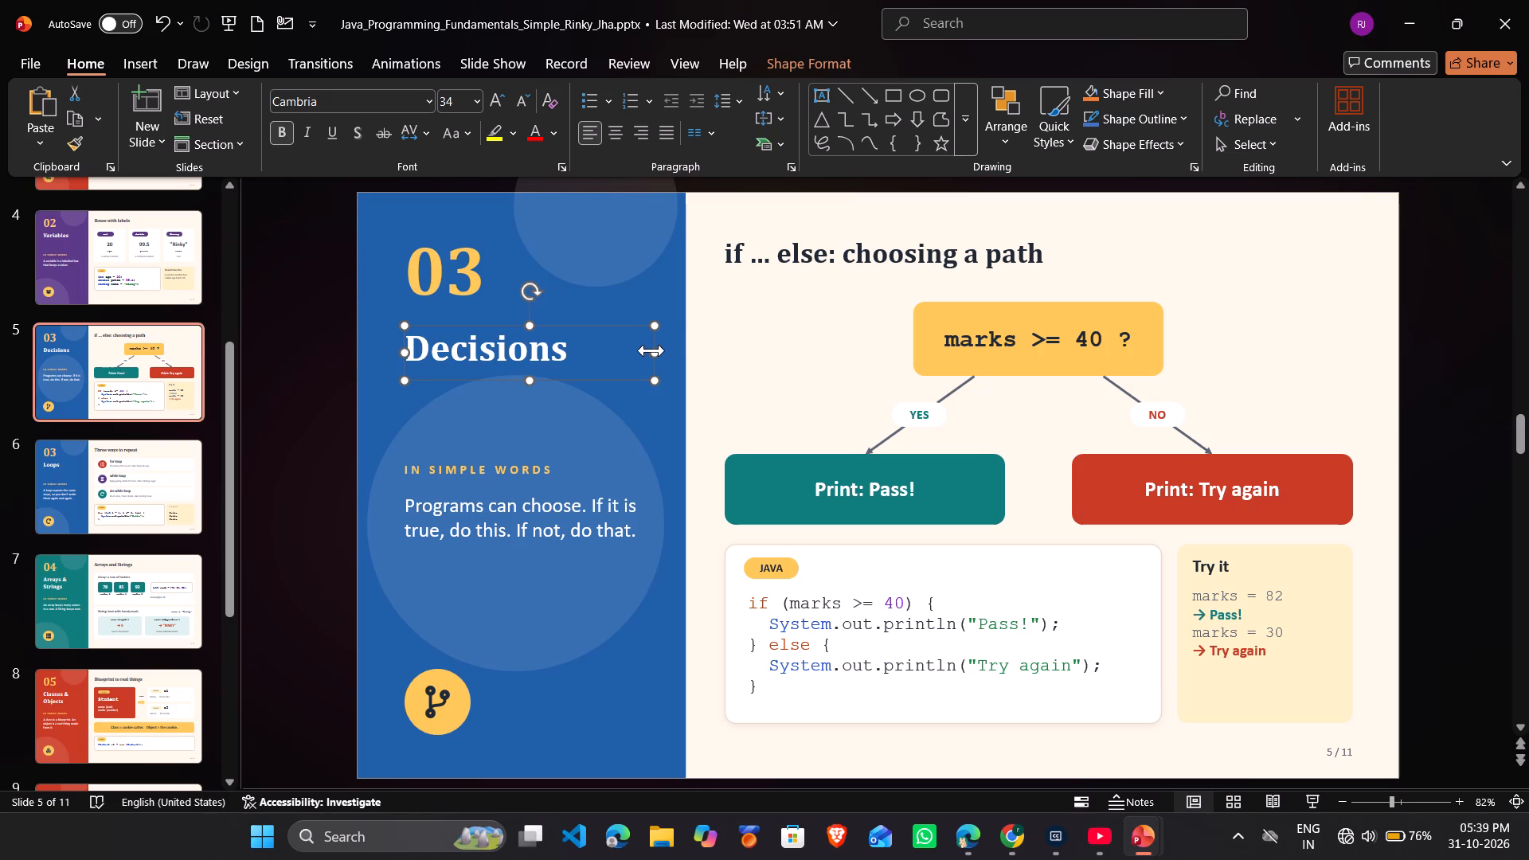
pyautogui.click(651, 350)
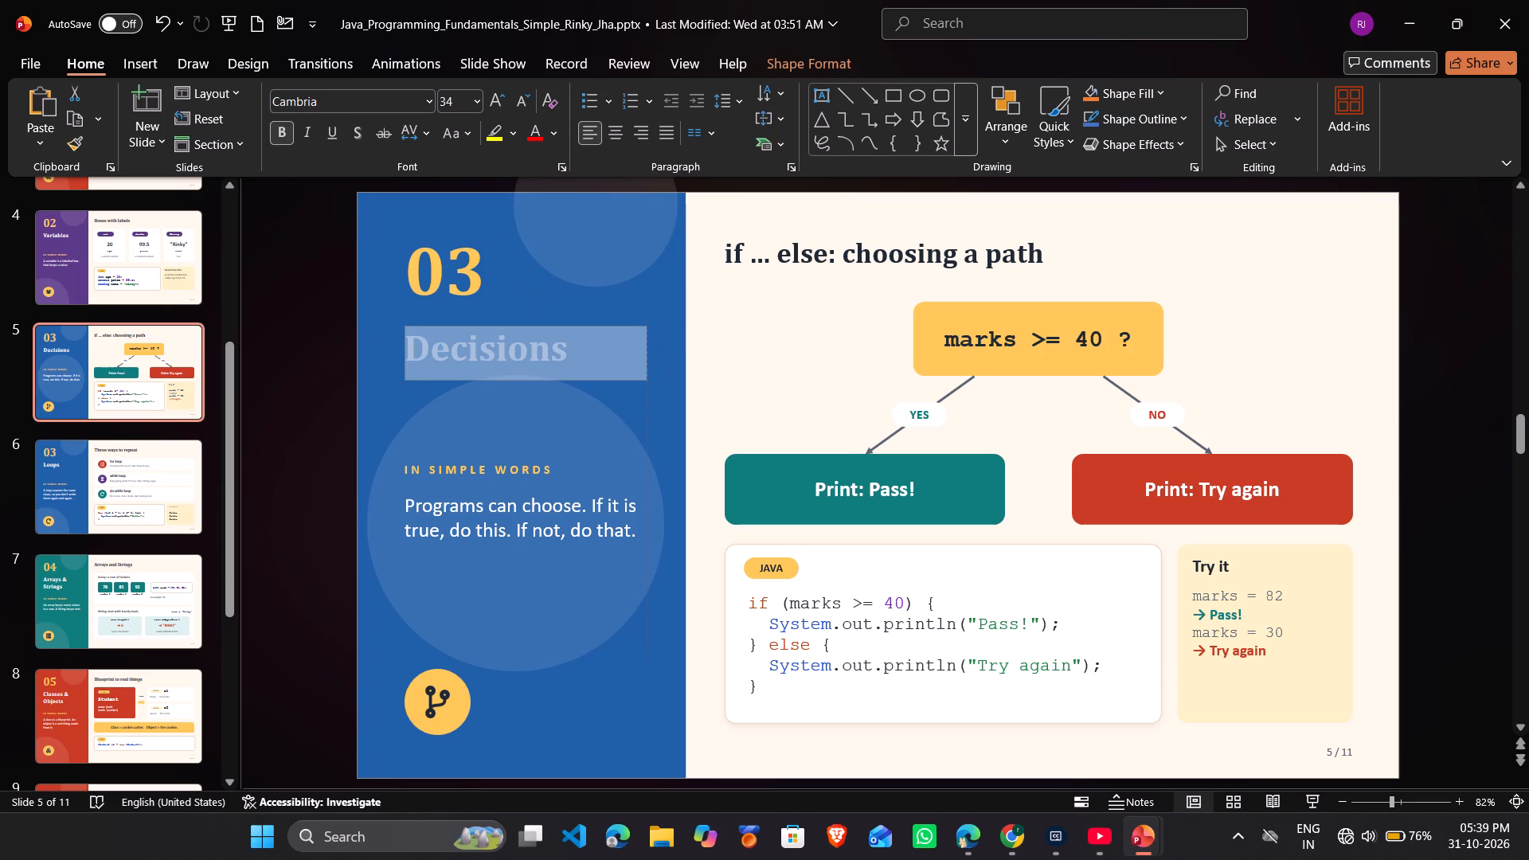
# Move the "Decisions" heading horizontally to the right so its text box ends at the blue panel's right edge.
pyautogui.moveTo(649, 340); pyautogui.dragTo(655, 340)
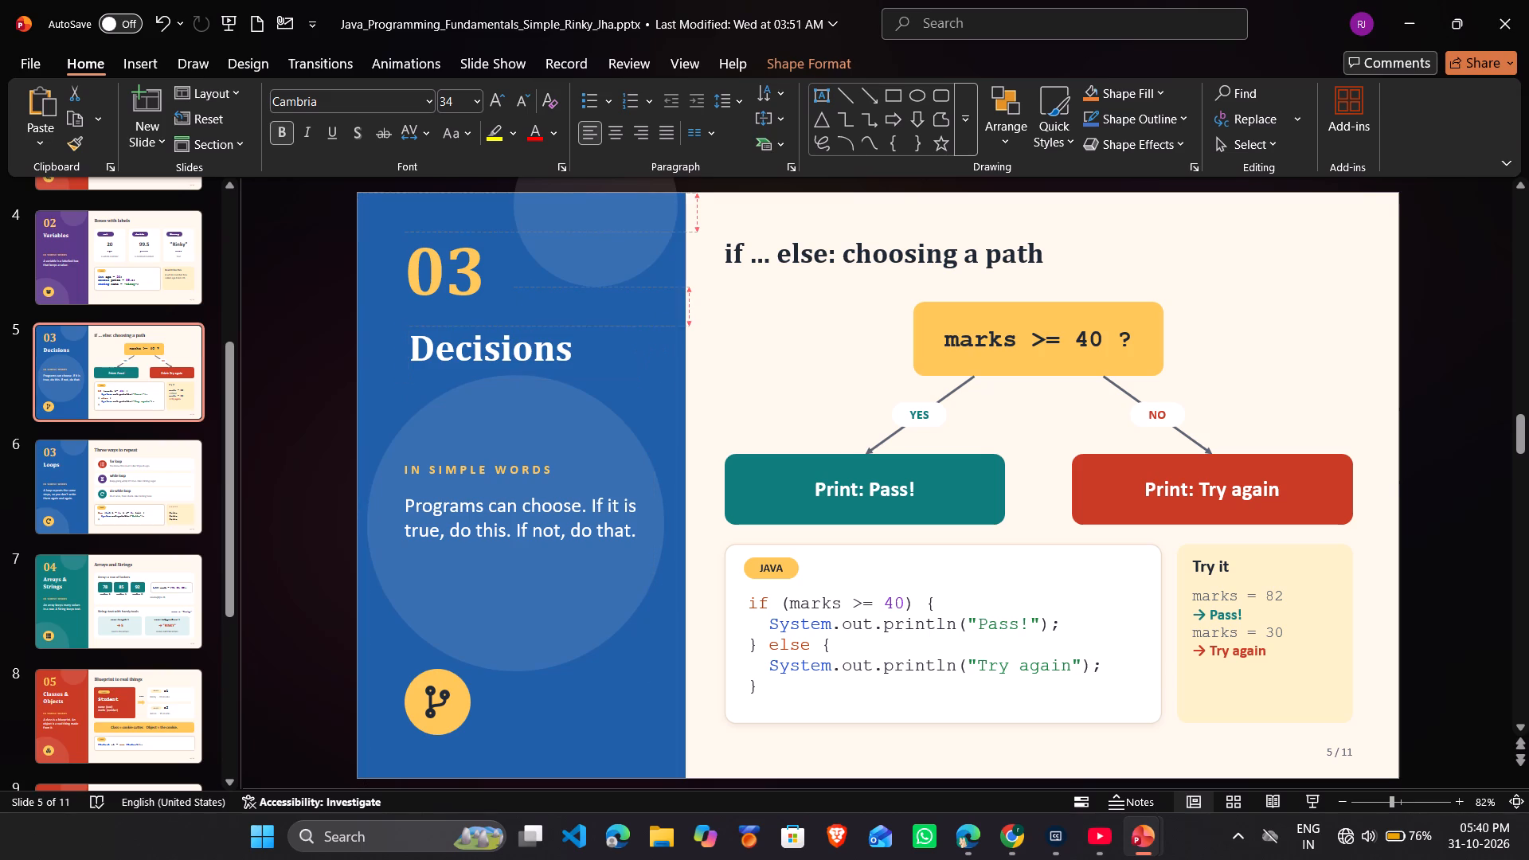
pyautogui.moveTo(655, 340); pyautogui.dragTo(688, 339)
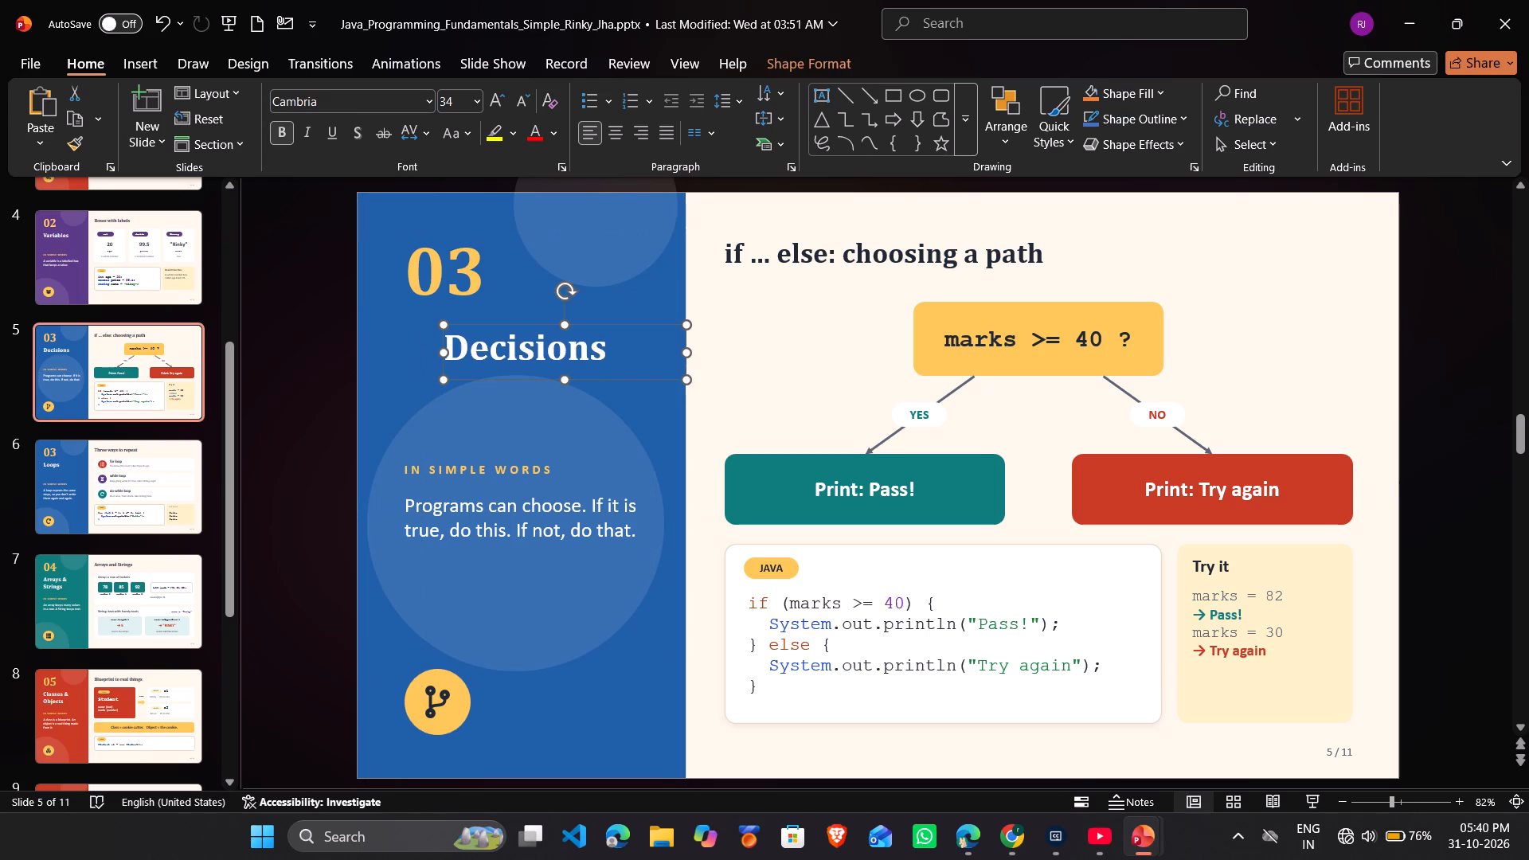
pyautogui.click(688, 339)
pyautogui.click(413, 348)
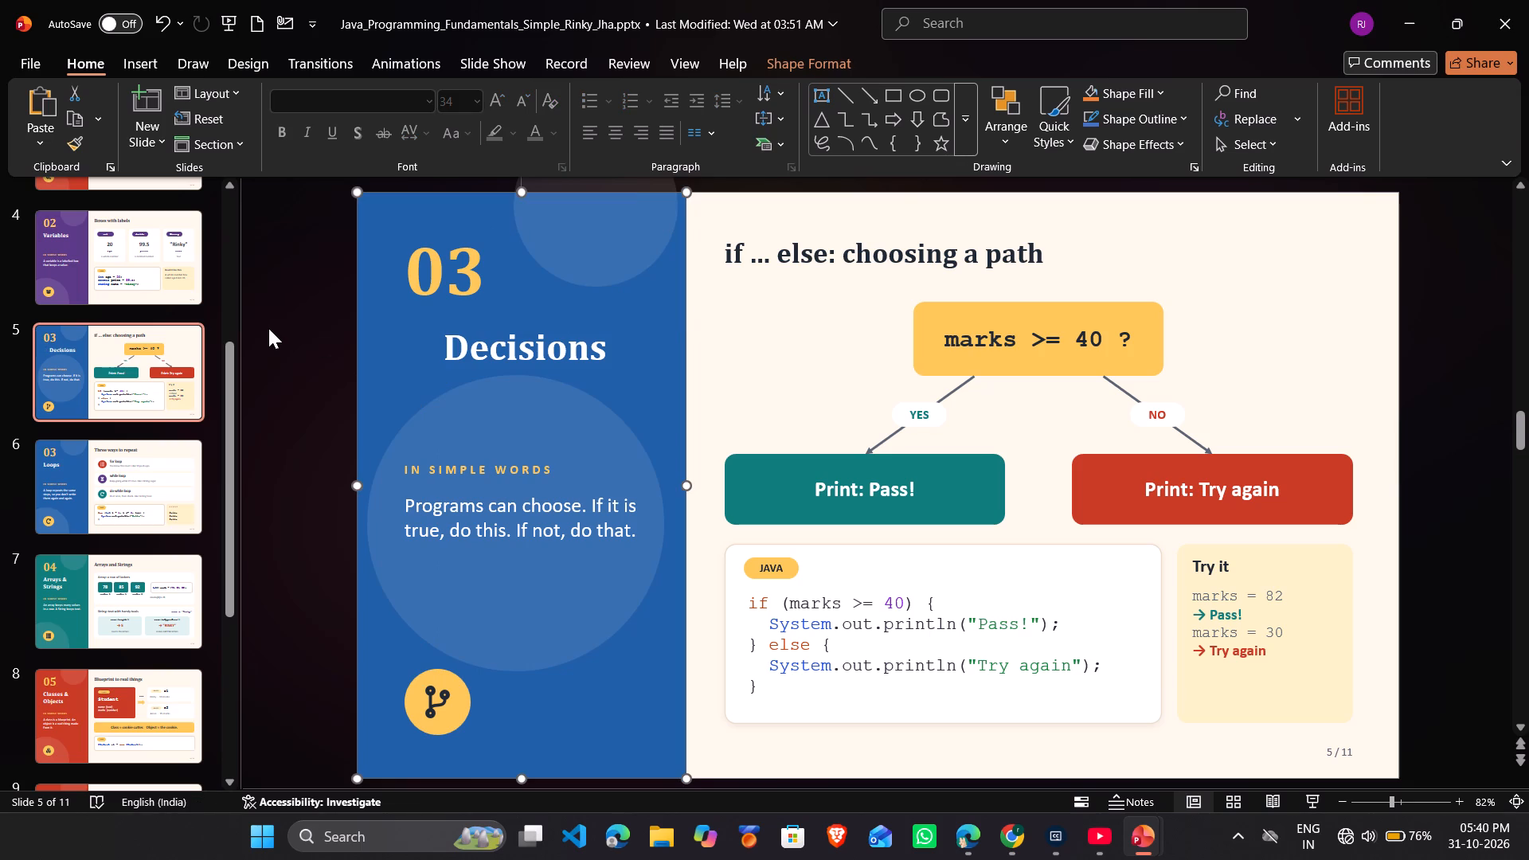
pyautogui.click(253, 324)
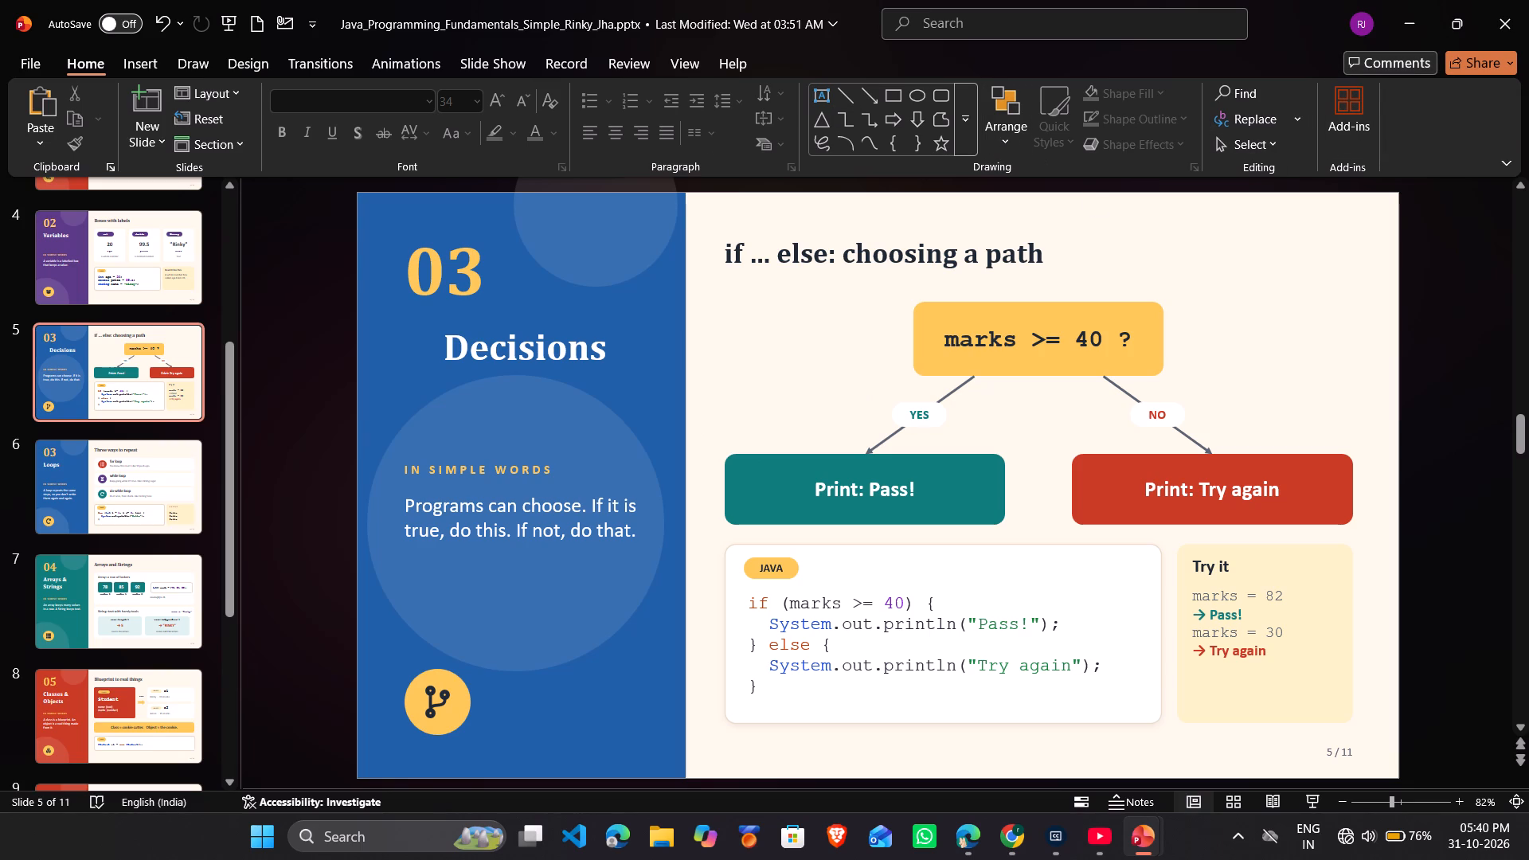
# Close the Social Media Advertising presentation and bring the Java Programming Fundamentals presentation back up from its desktop file.
pyautogui.click(1405, 11)
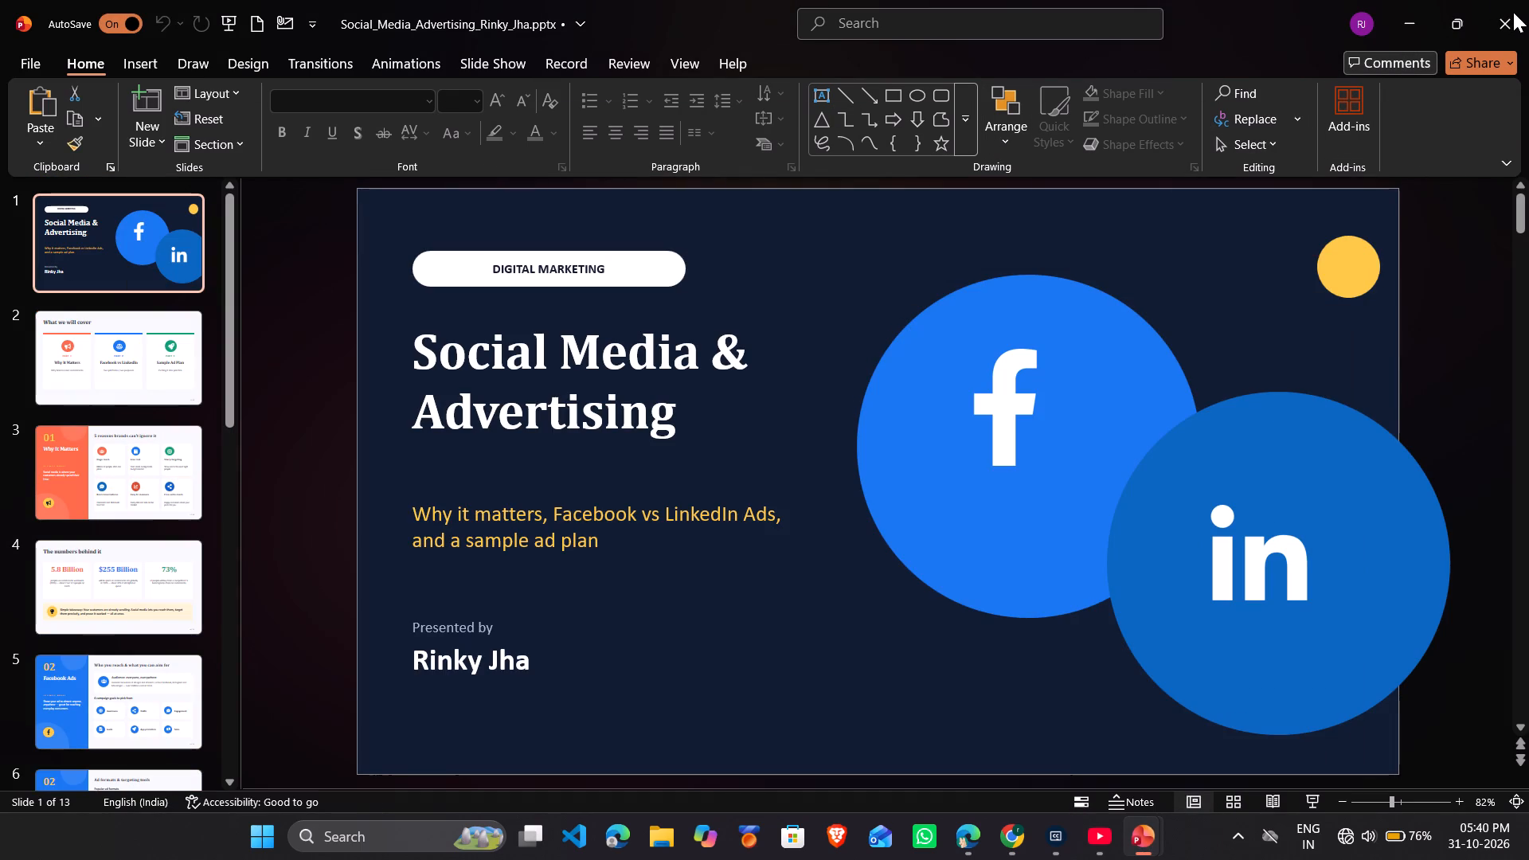
pyautogui.click(1513, 12)
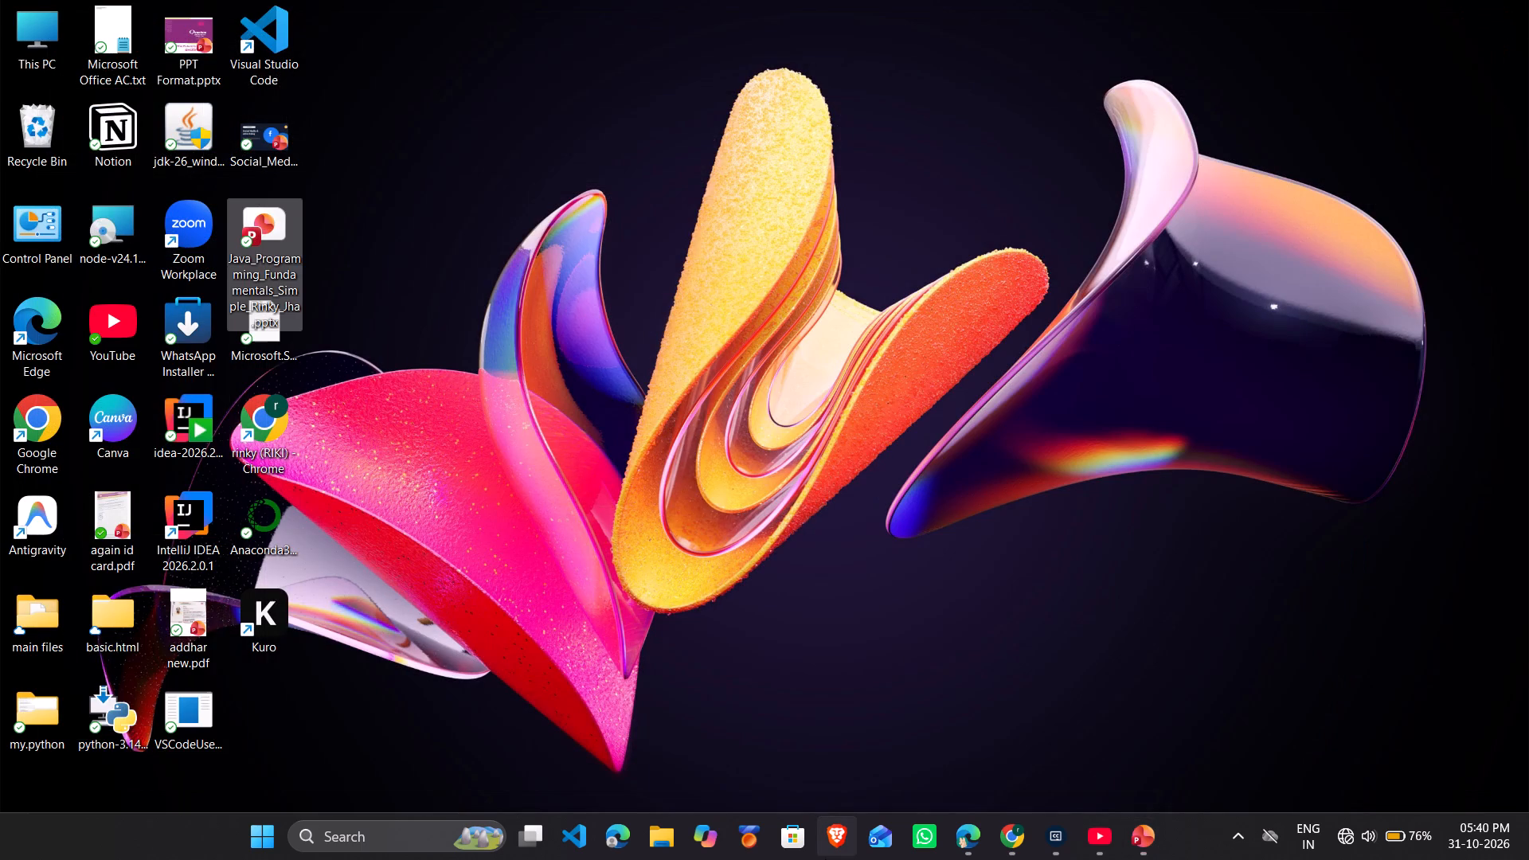
pyautogui.click(281, 234)
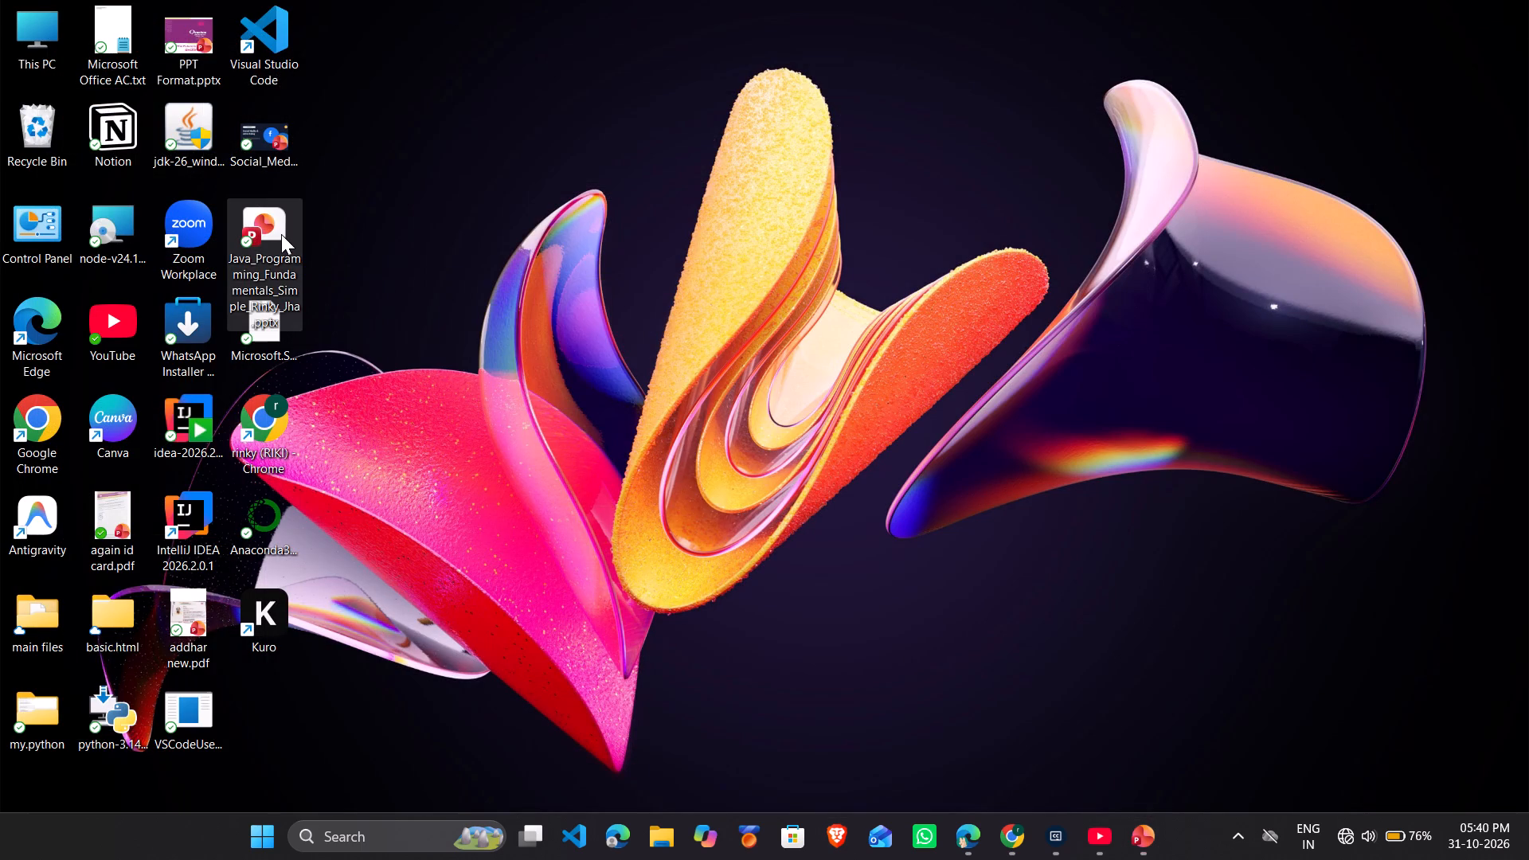
pyautogui.doubleClick(281, 234)
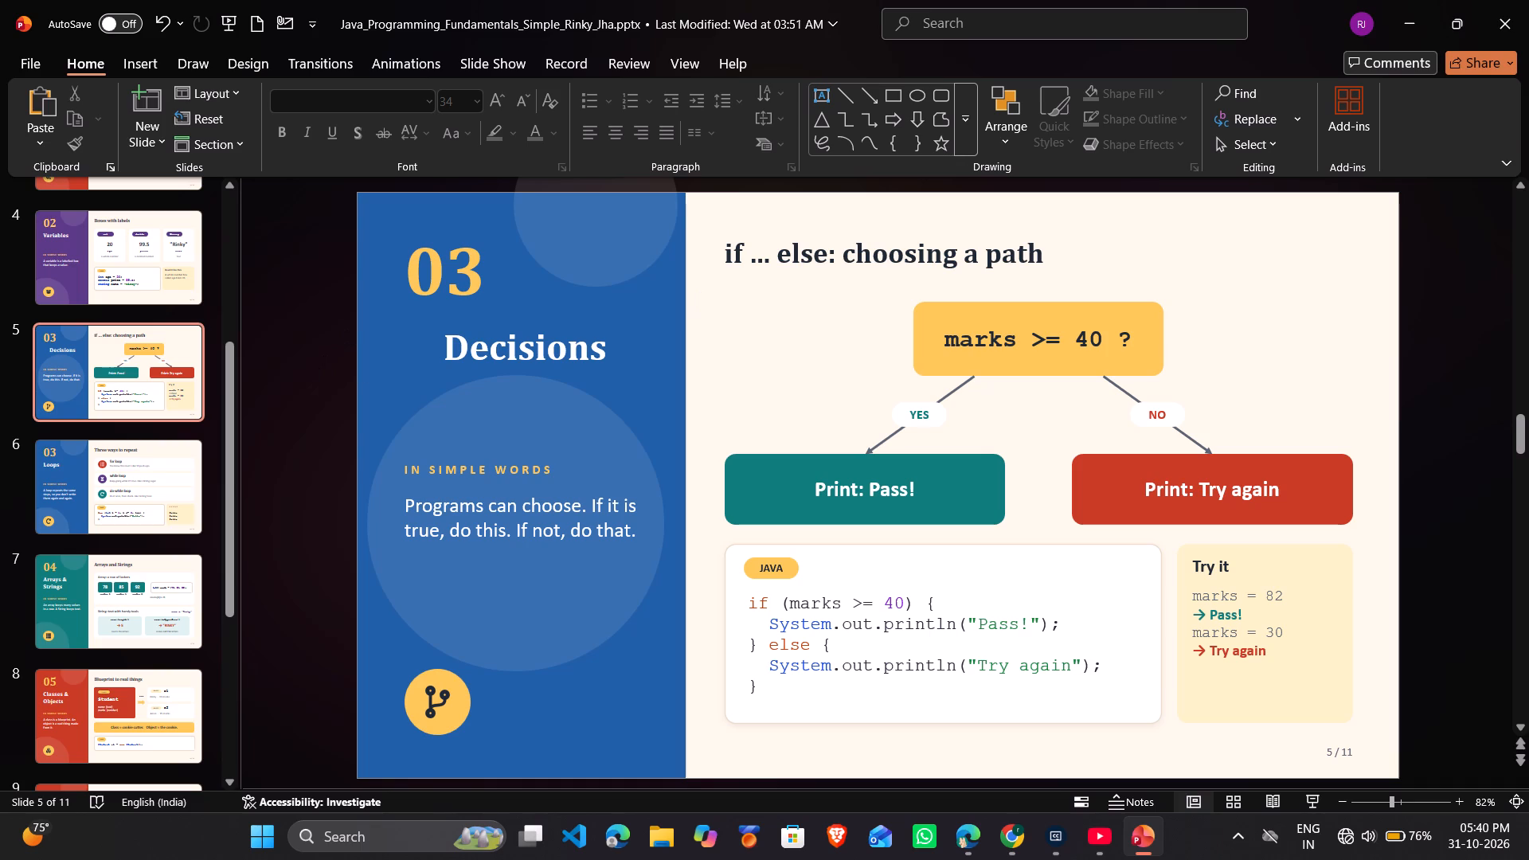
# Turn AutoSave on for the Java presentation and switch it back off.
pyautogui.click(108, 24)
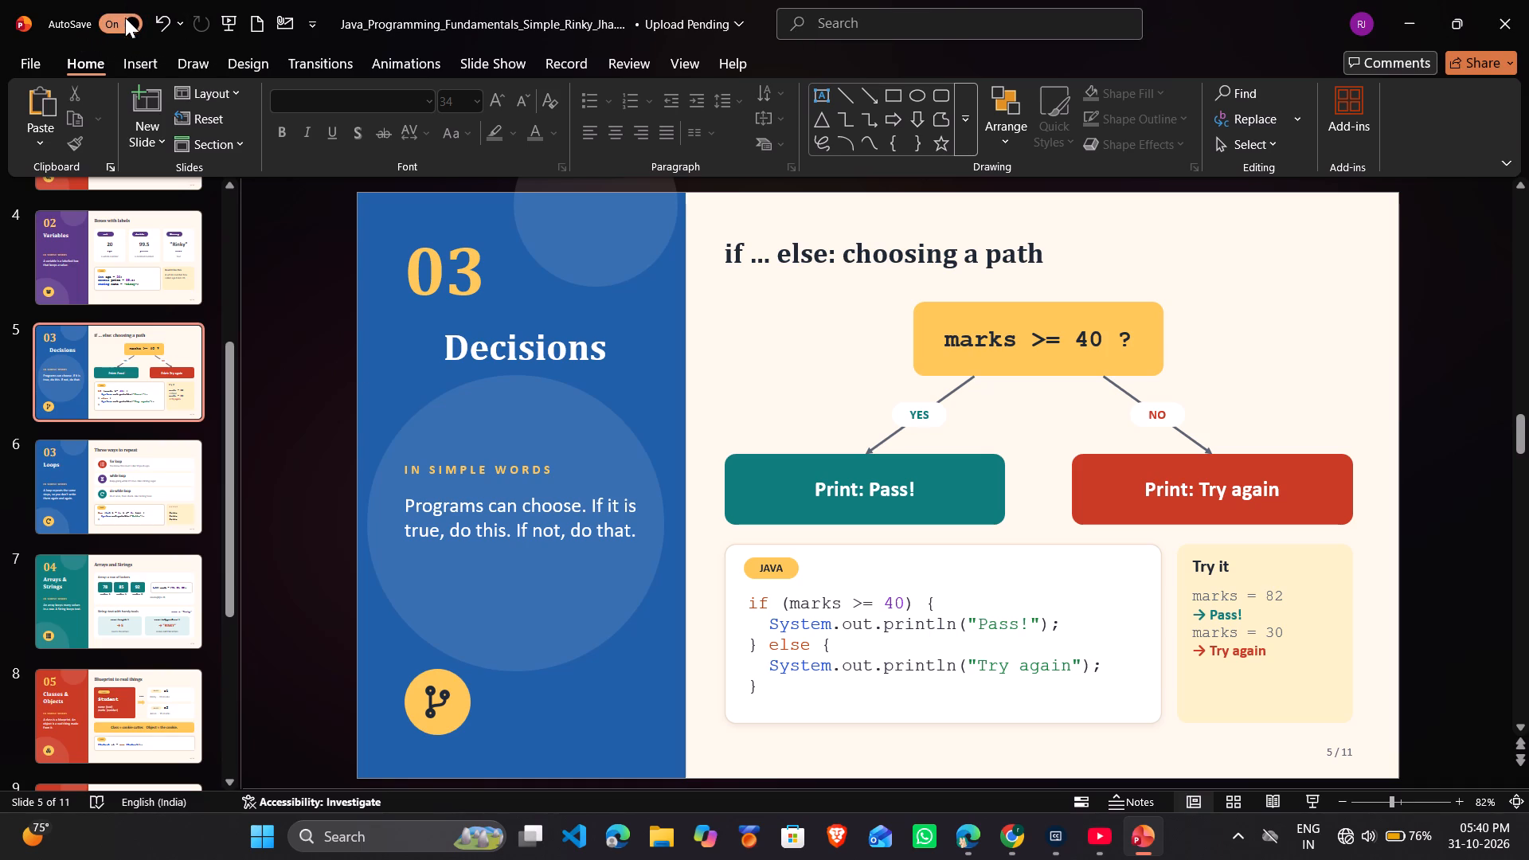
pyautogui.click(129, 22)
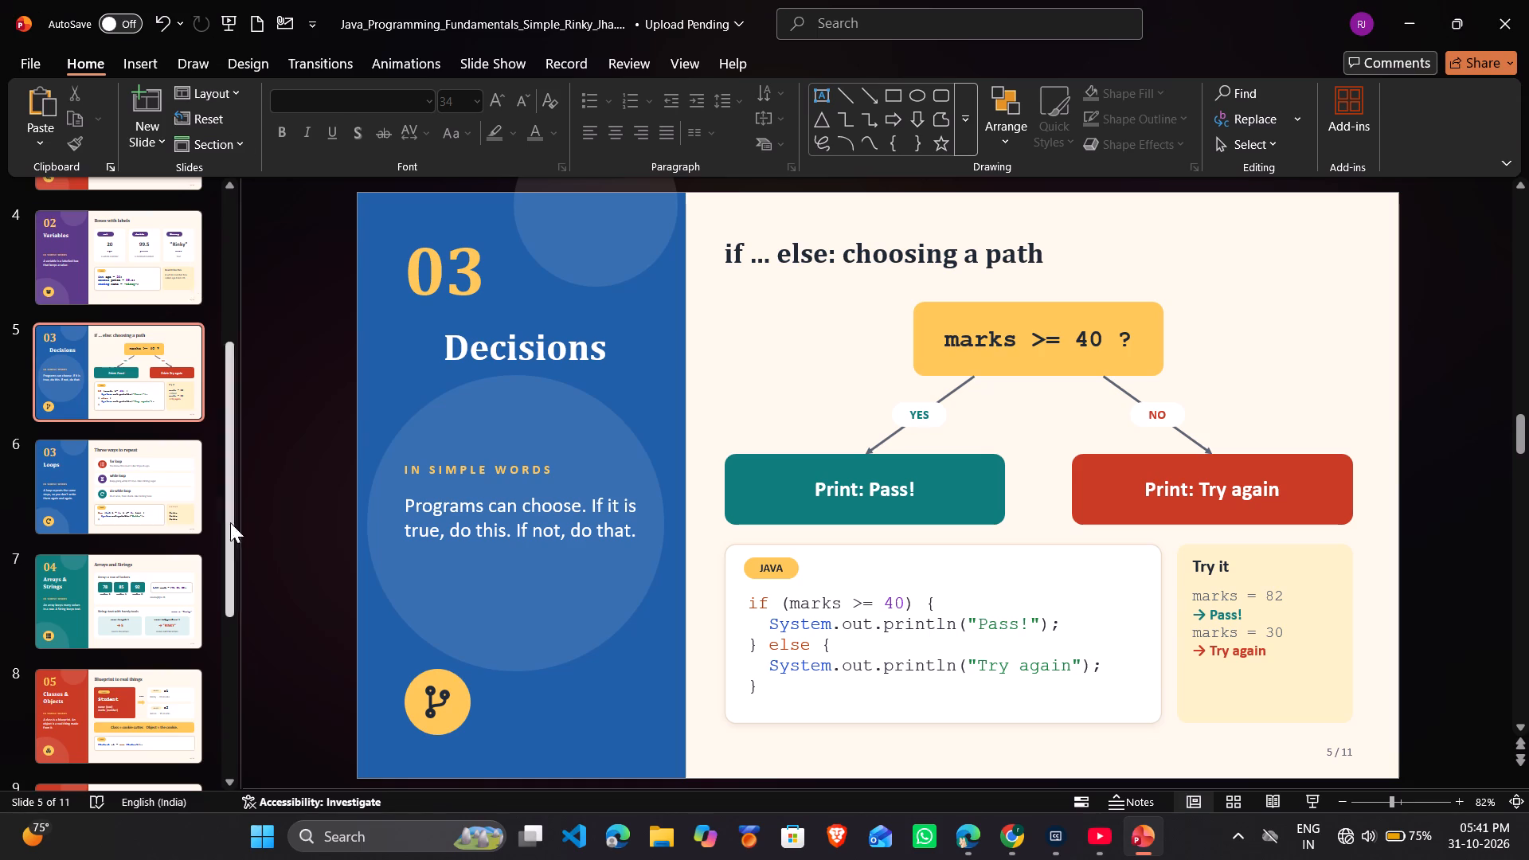
# Review the "Loops", "Arrays & Strings", "Classes & Objects", "4 Pillars of OOP" and "Errors" slides.
pyautogui.click(182, 491)
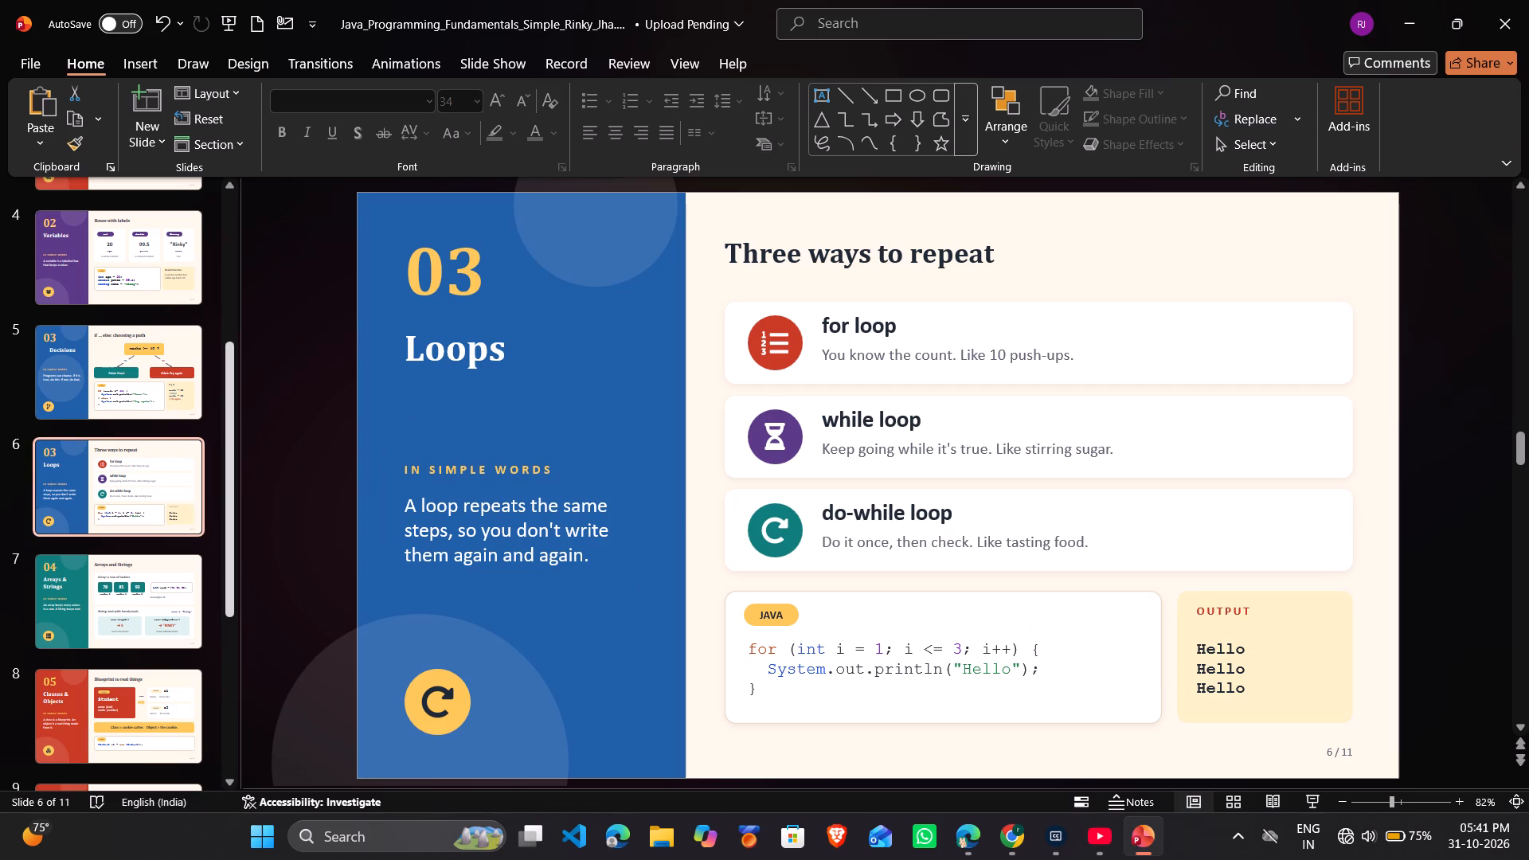
pyautogui.click(158, 604)
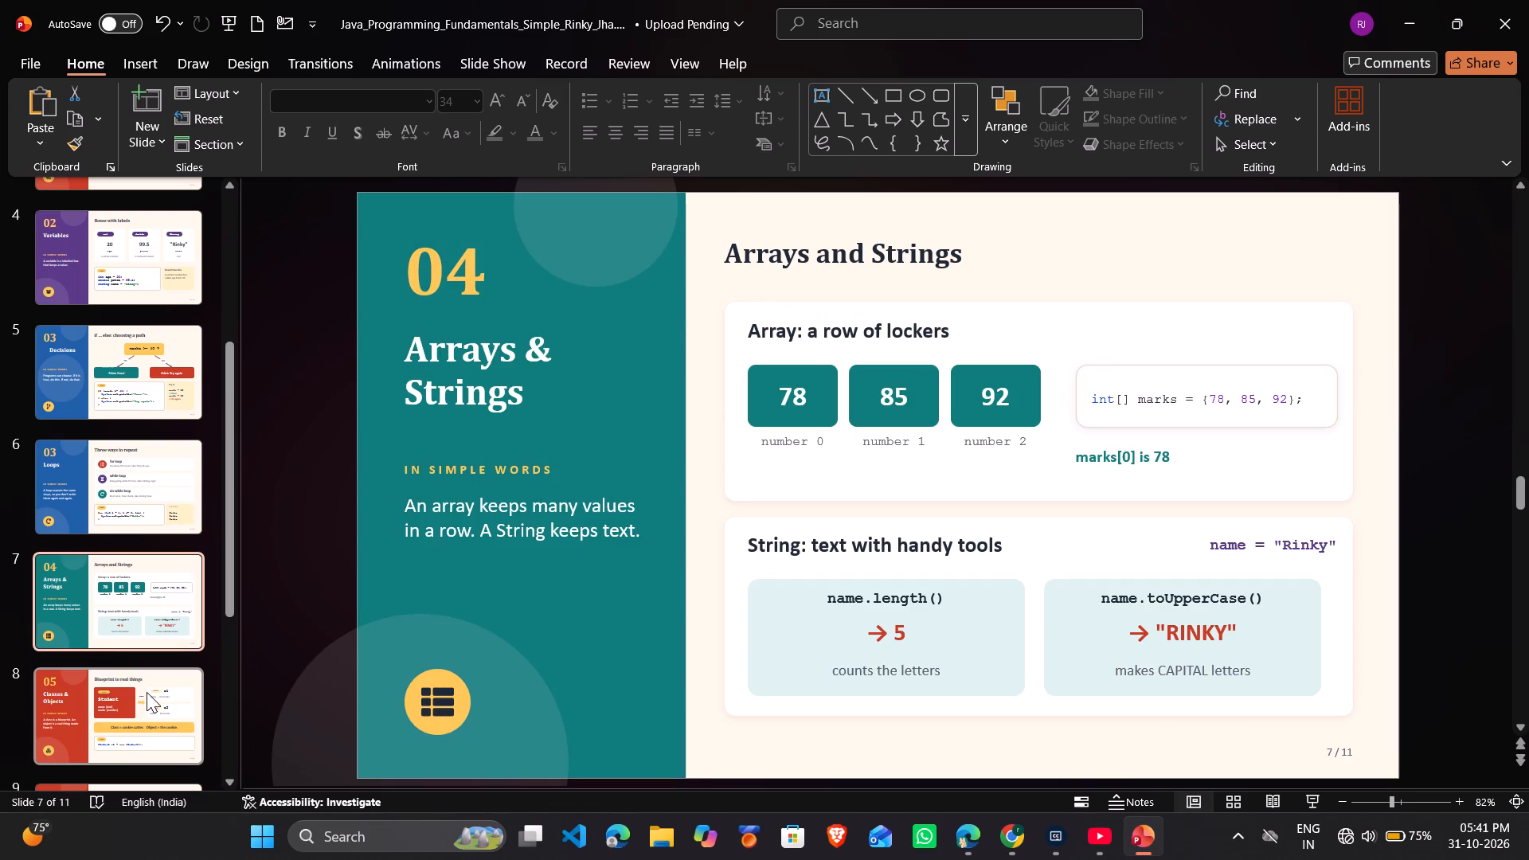
pyautogui.click(147, 692)
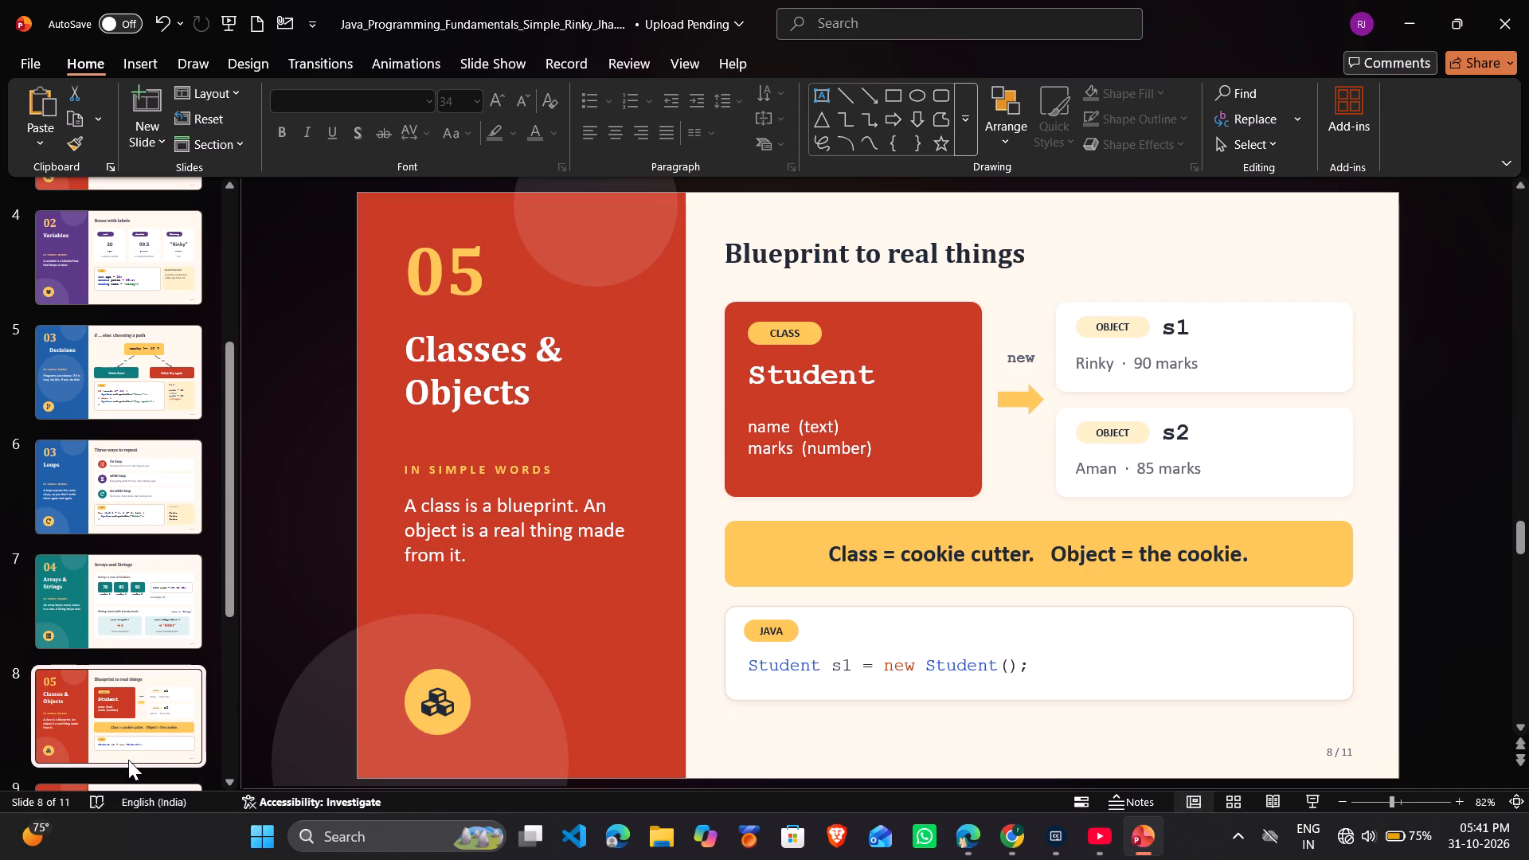
pyautogui.scroll(-13, 112, 647)
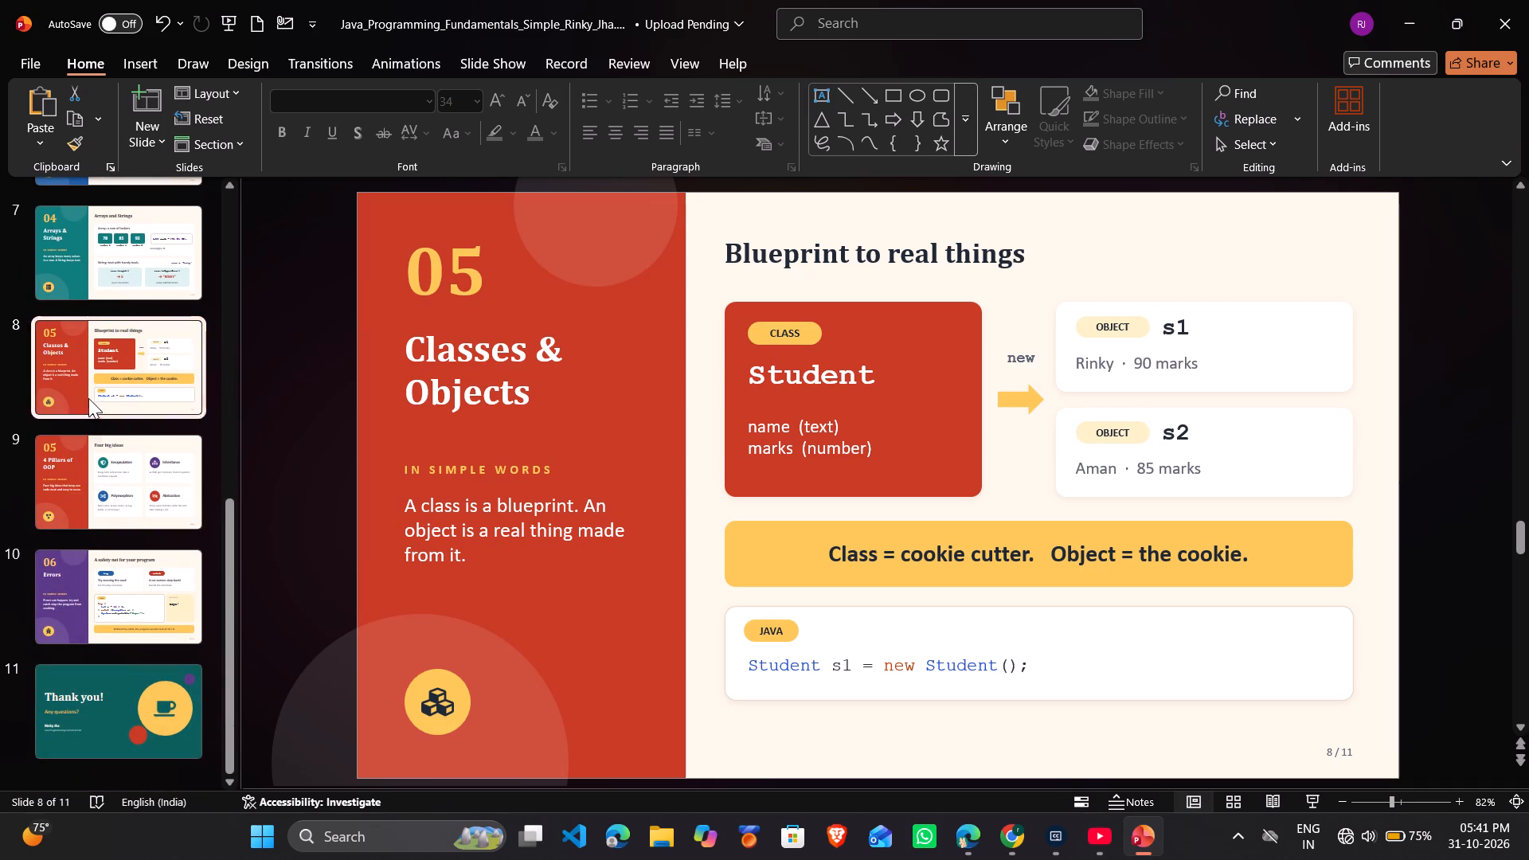
pyautogui.click(76, 500)
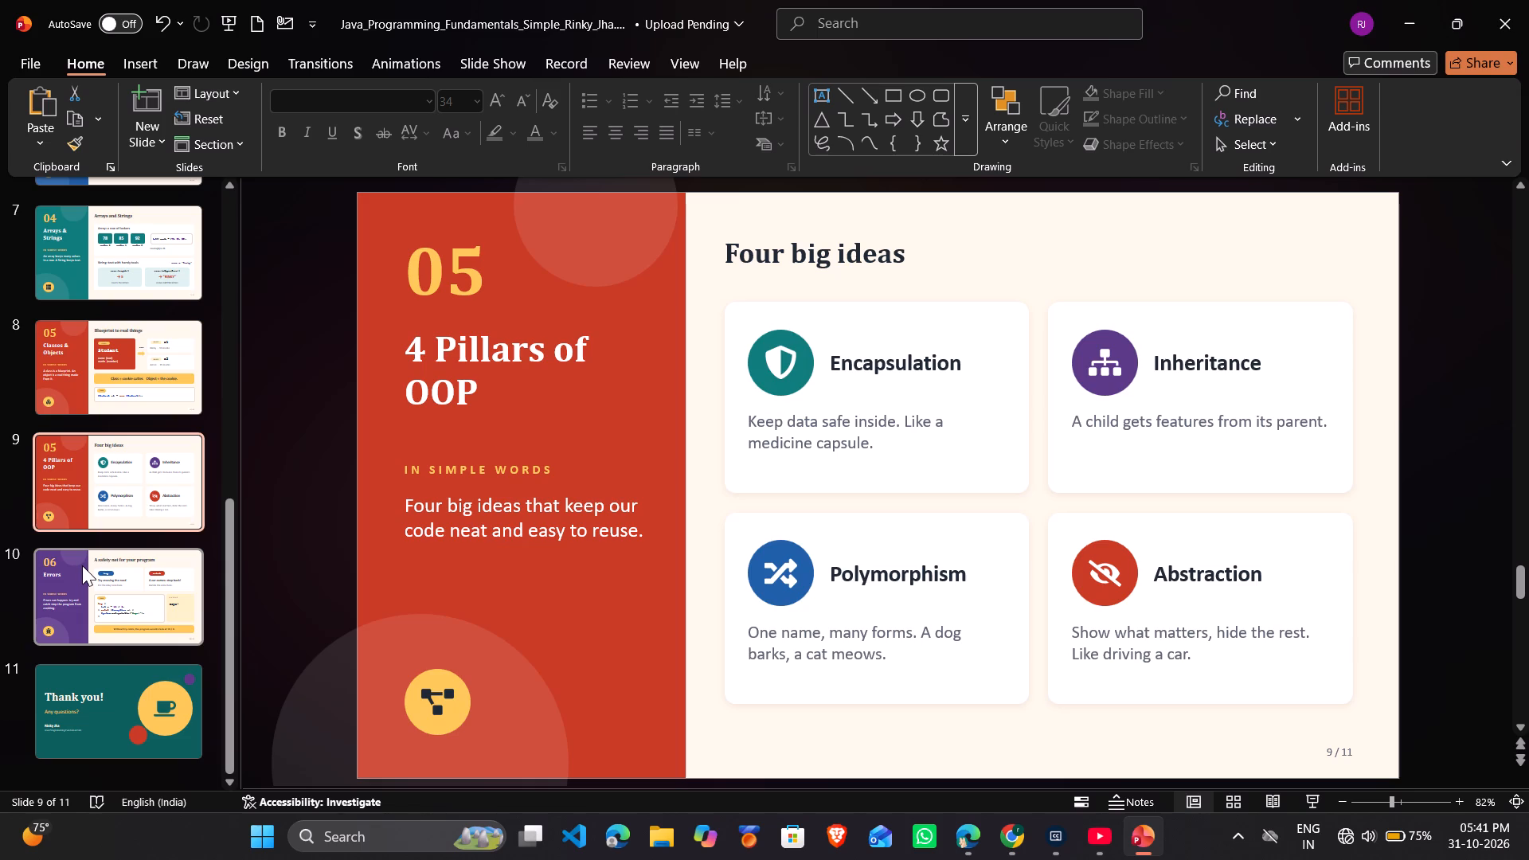
pyautogui.click(82, 565)
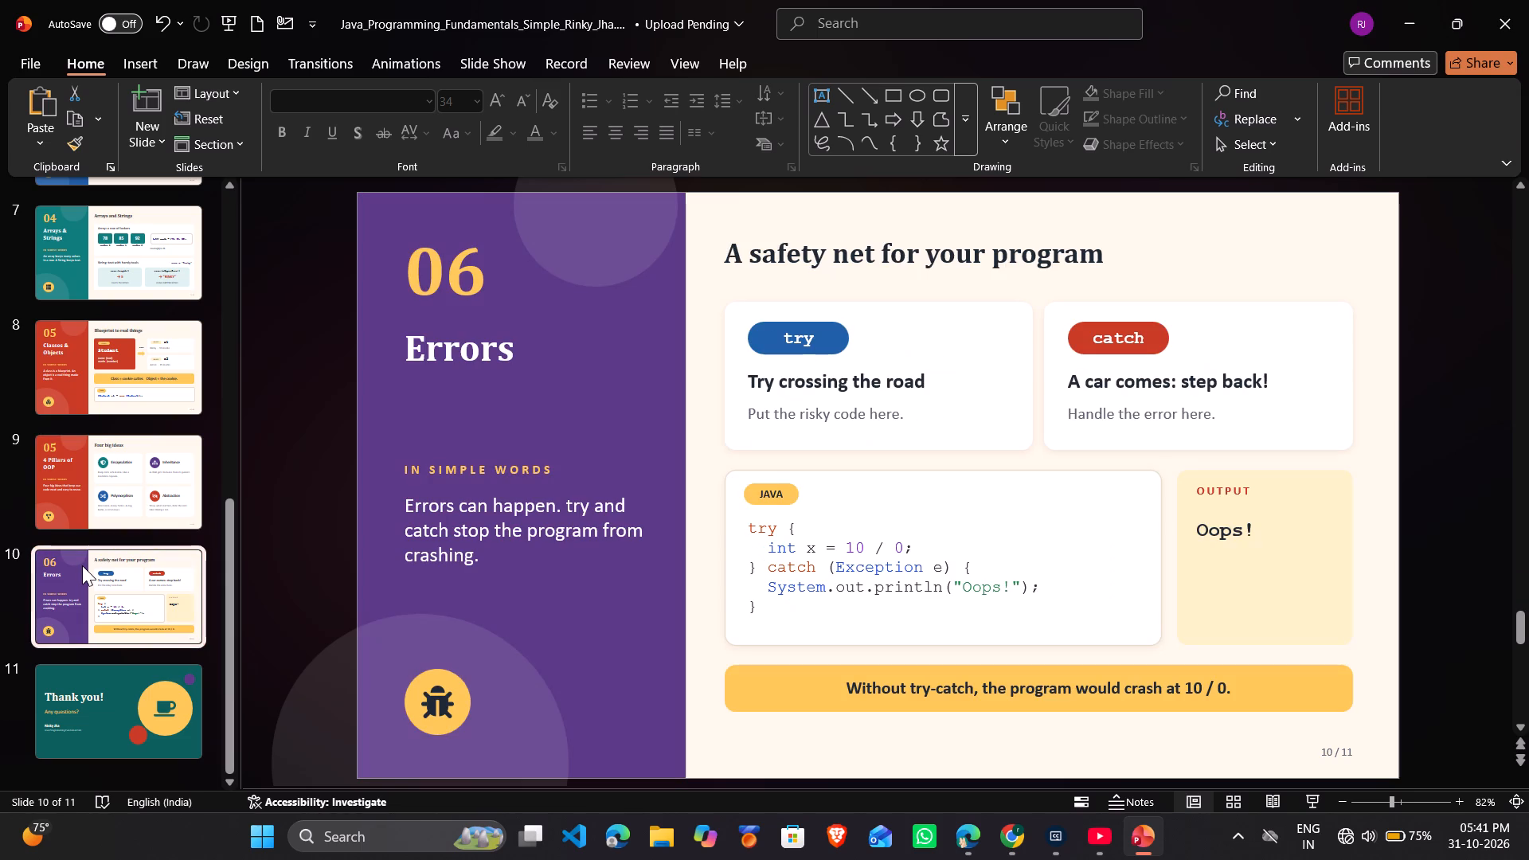
# On the "How Java Runs" slide, move the large translucent lower circle up and right so it sits fully inside the red panel.
pyautogui.scroll(8, 63, 388)
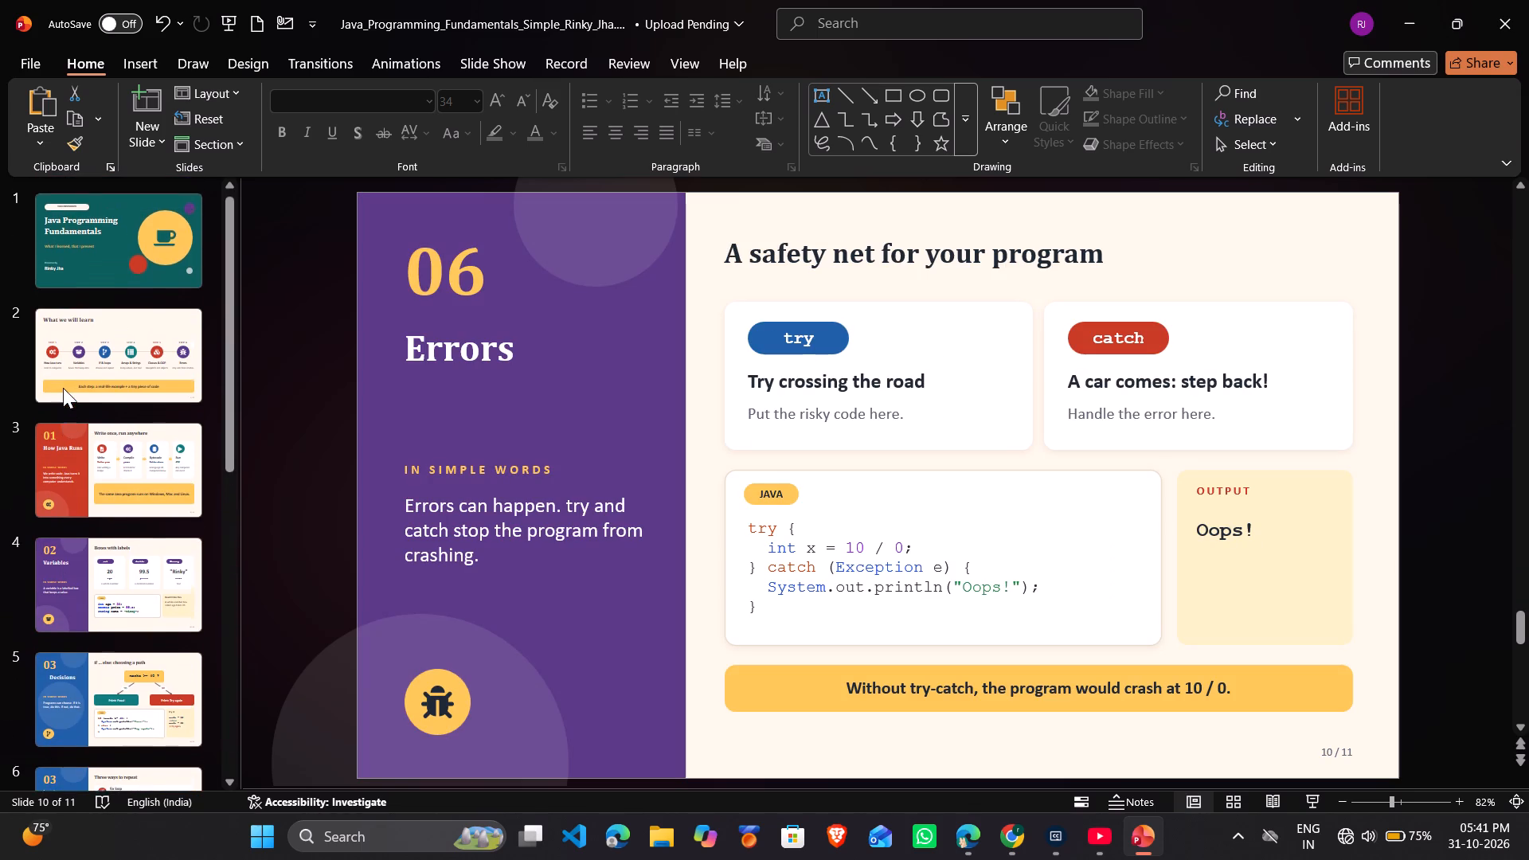
pyautogui.click(73, 505)
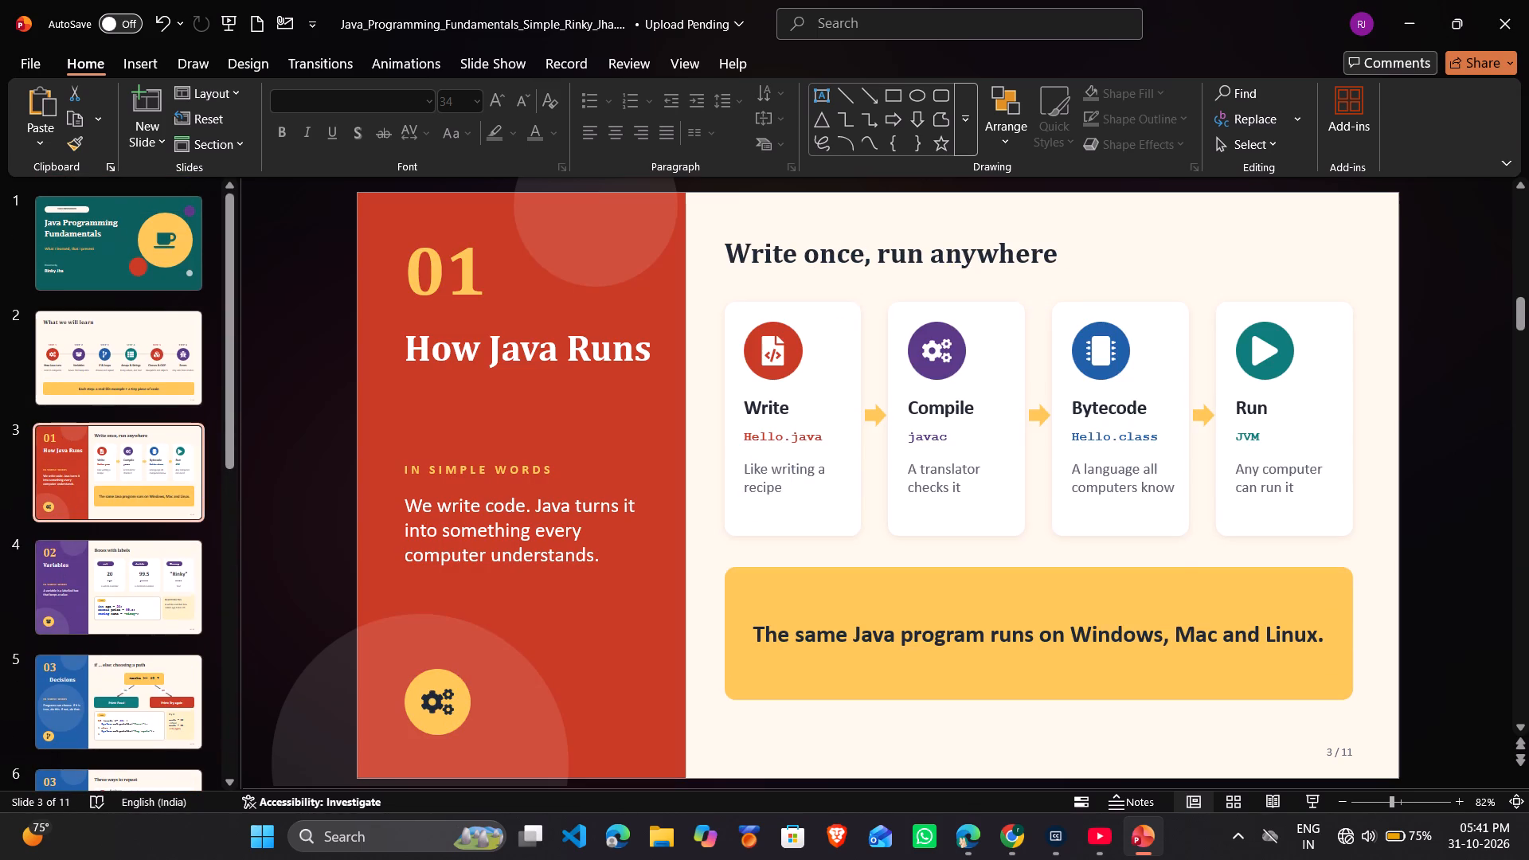
pyautogui.click(470, 624)
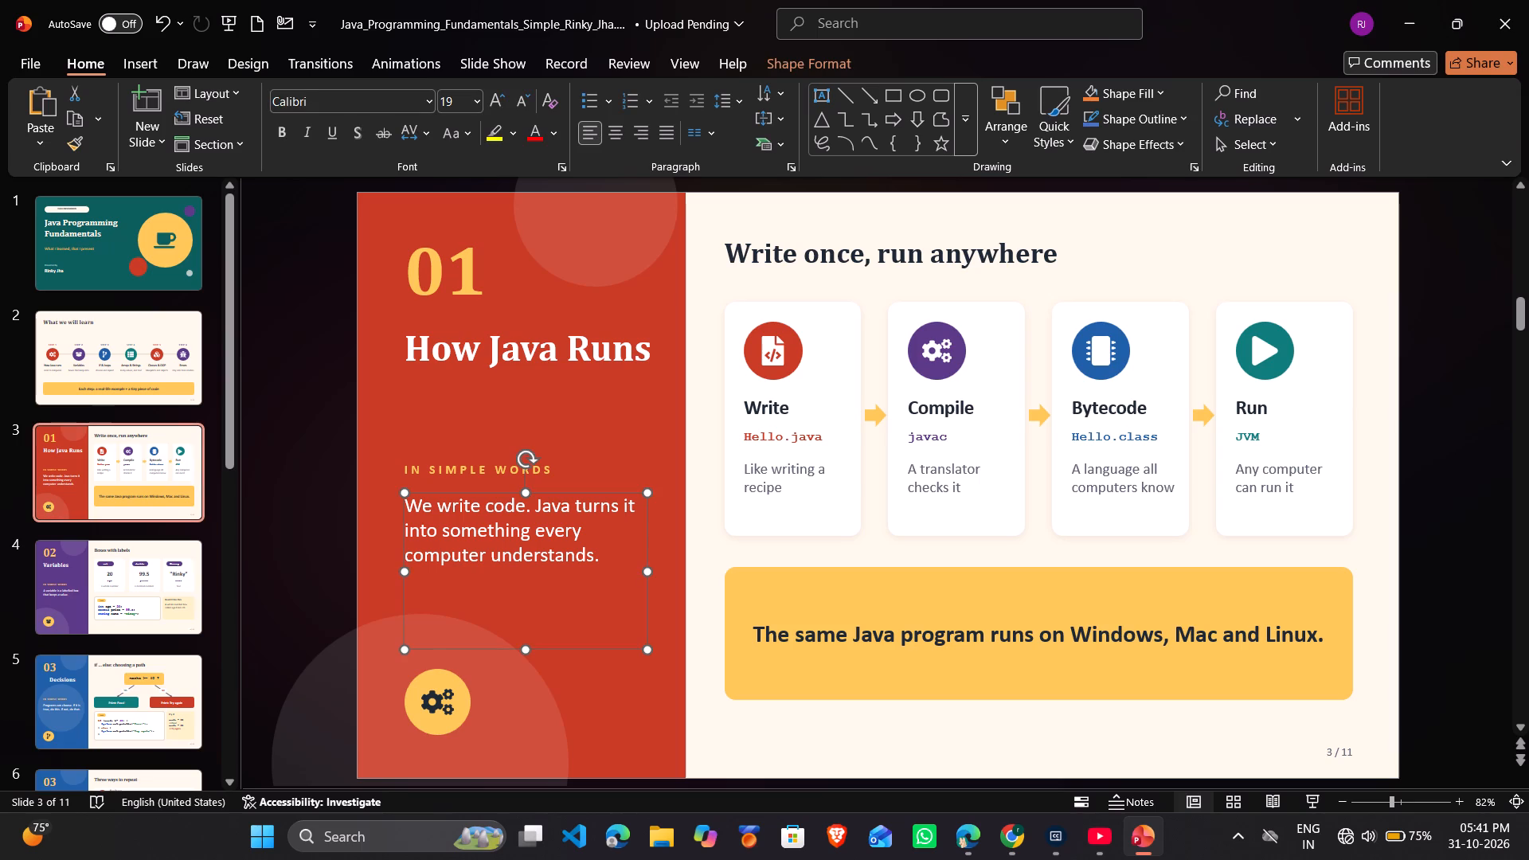
pyautogui.click(489, 675)
pyautogui.moveTo(489, 675); pyautogui.dragTo(489, 674)
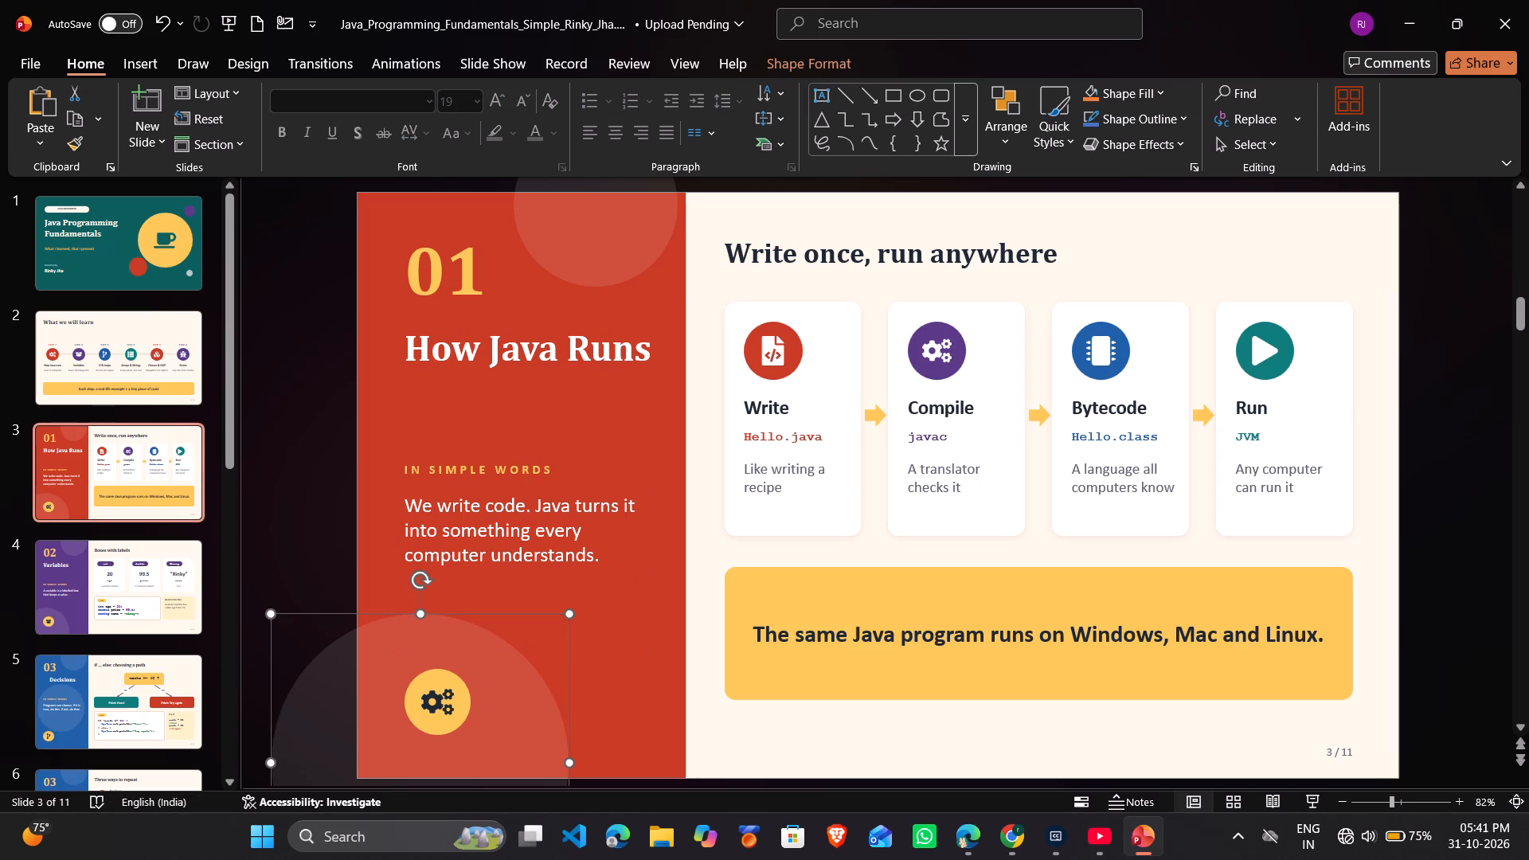
pyautogui.moveTo(489, 674); pyautogui.dragTo(600, 627)
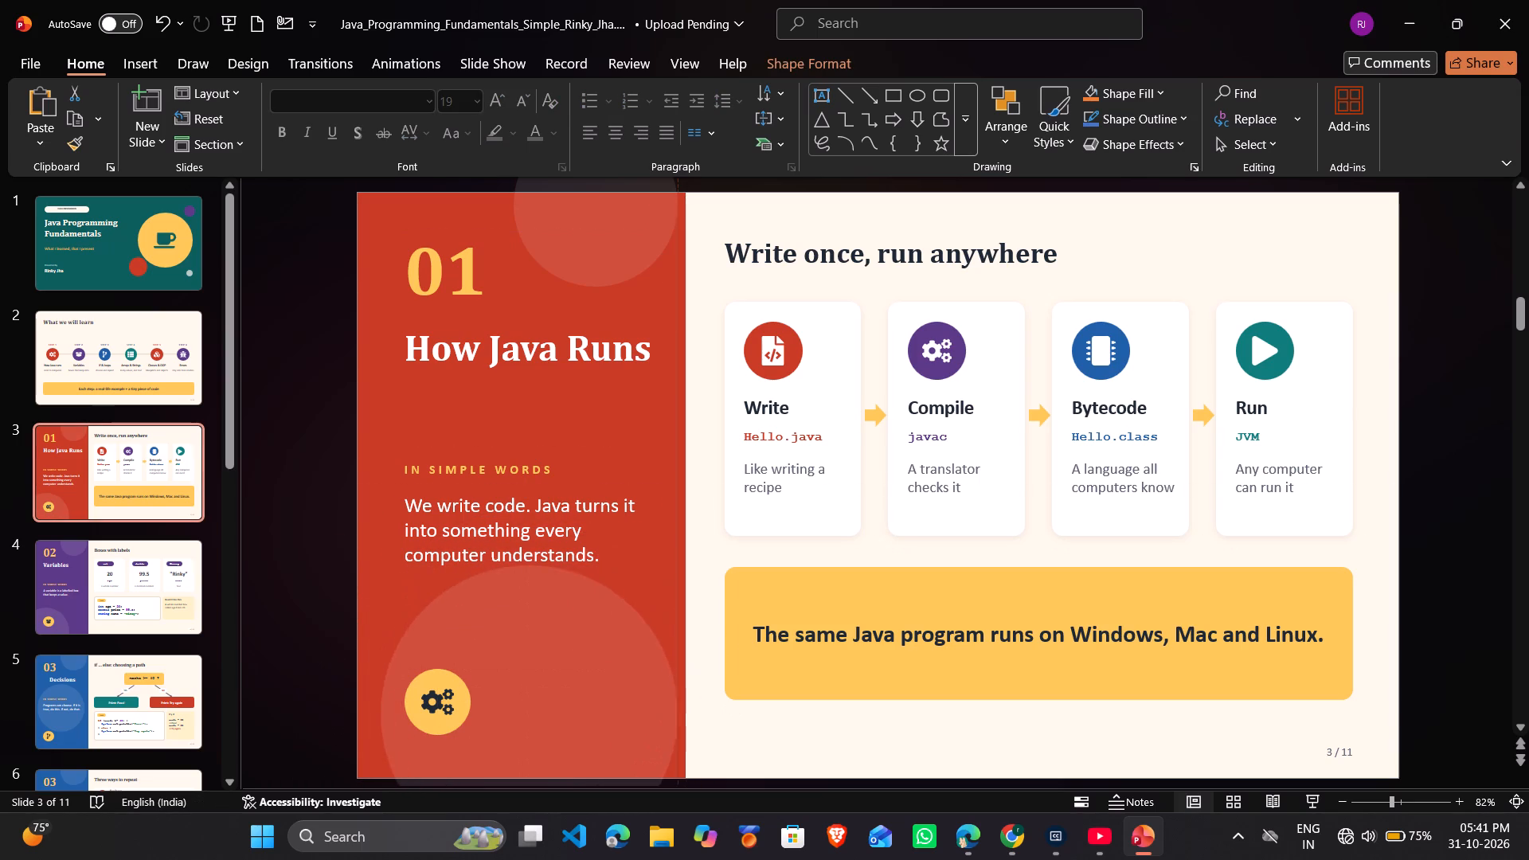
pyautogui.moveTo(600, 627); pyautogui.dragTo(589, 543)
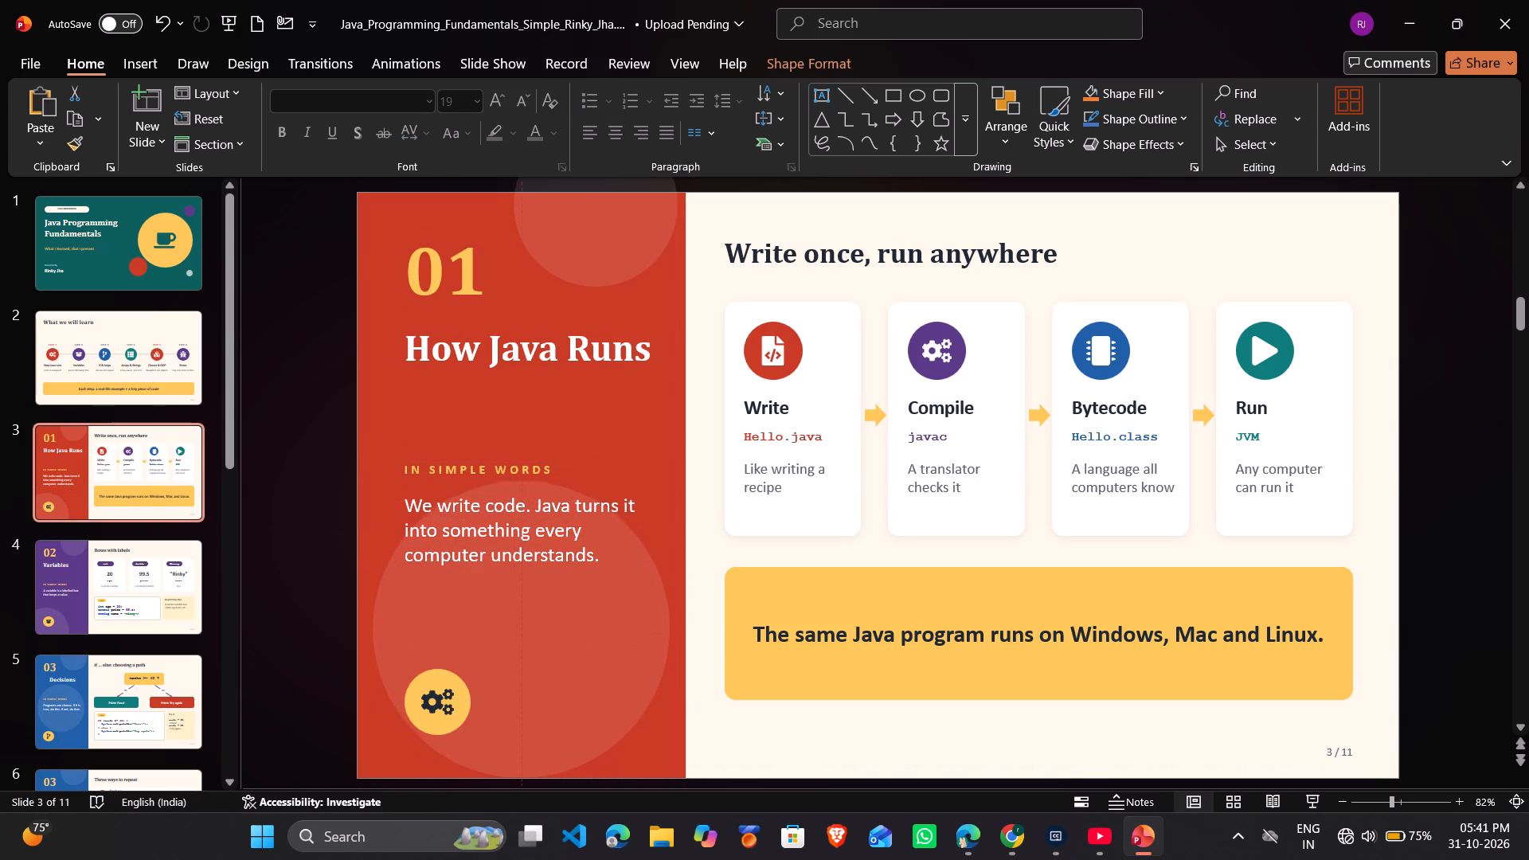
pyautogui.moveTo(589, 543); pyautogui.dragTo(589, 544)
# Move the "We write code…" description up and slightly right, leaving a small gap beneath the "How Java Runs" heading.
pyautogui.click(555, 510)
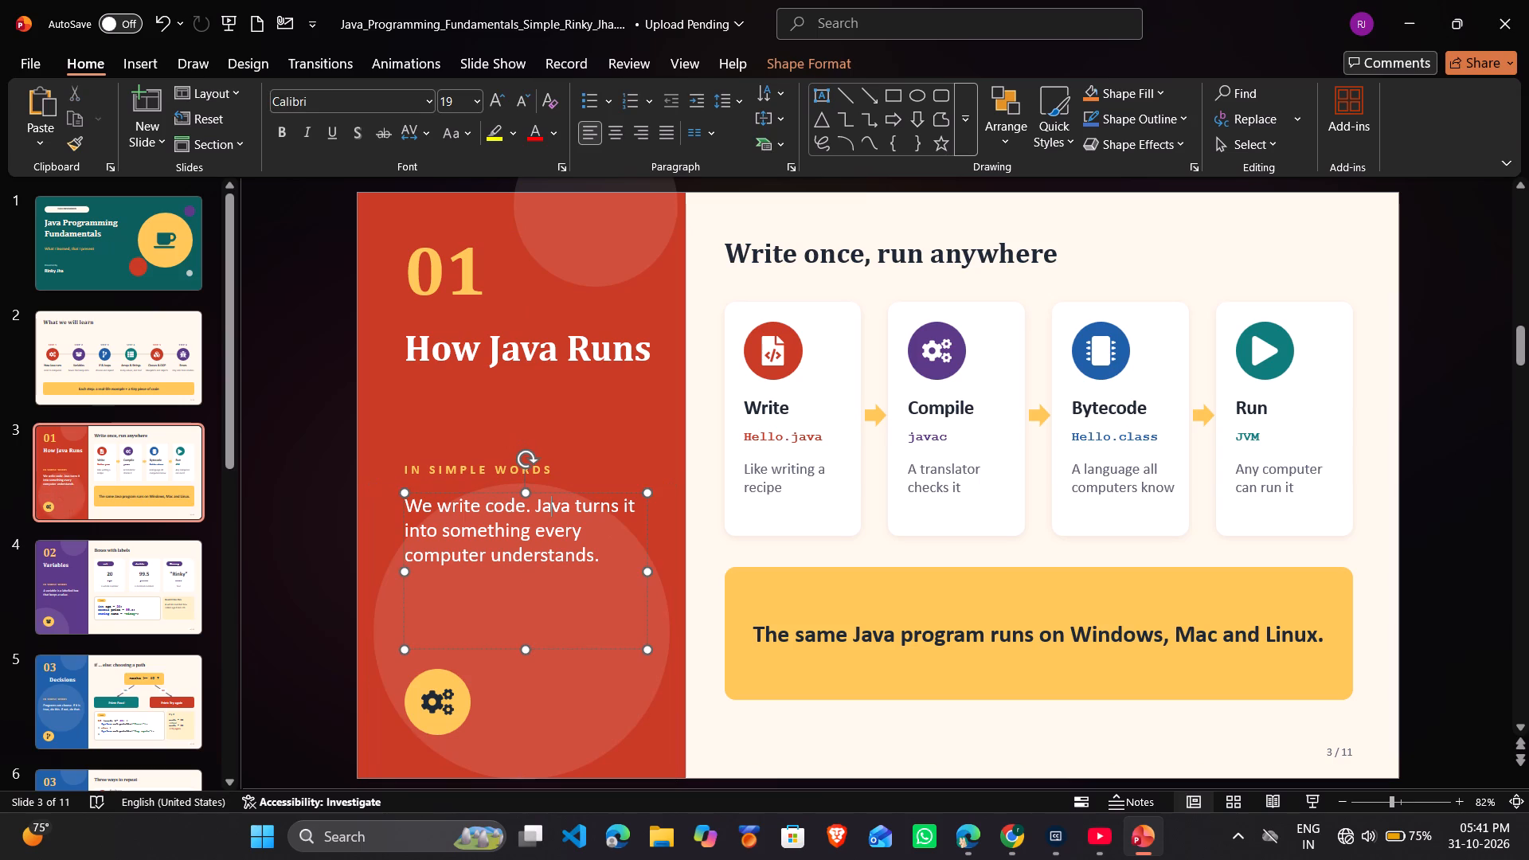
pyautogui.moveTo(557, 490); pyautogui.dragTo(569, 413)
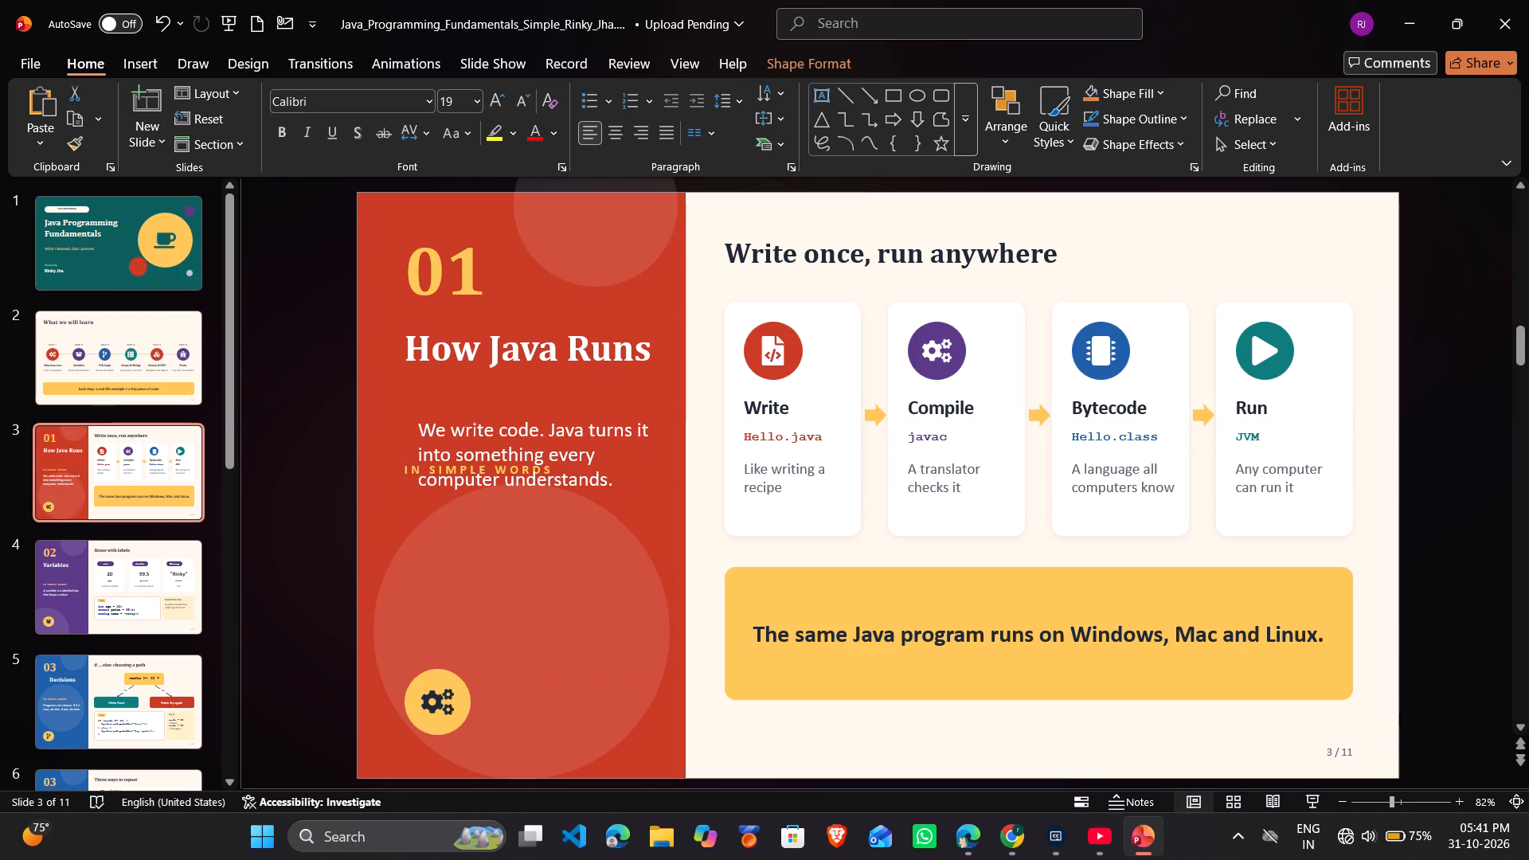
pyautogui.moveTo(569, 413); pyautogui.dragTo(569, 408)
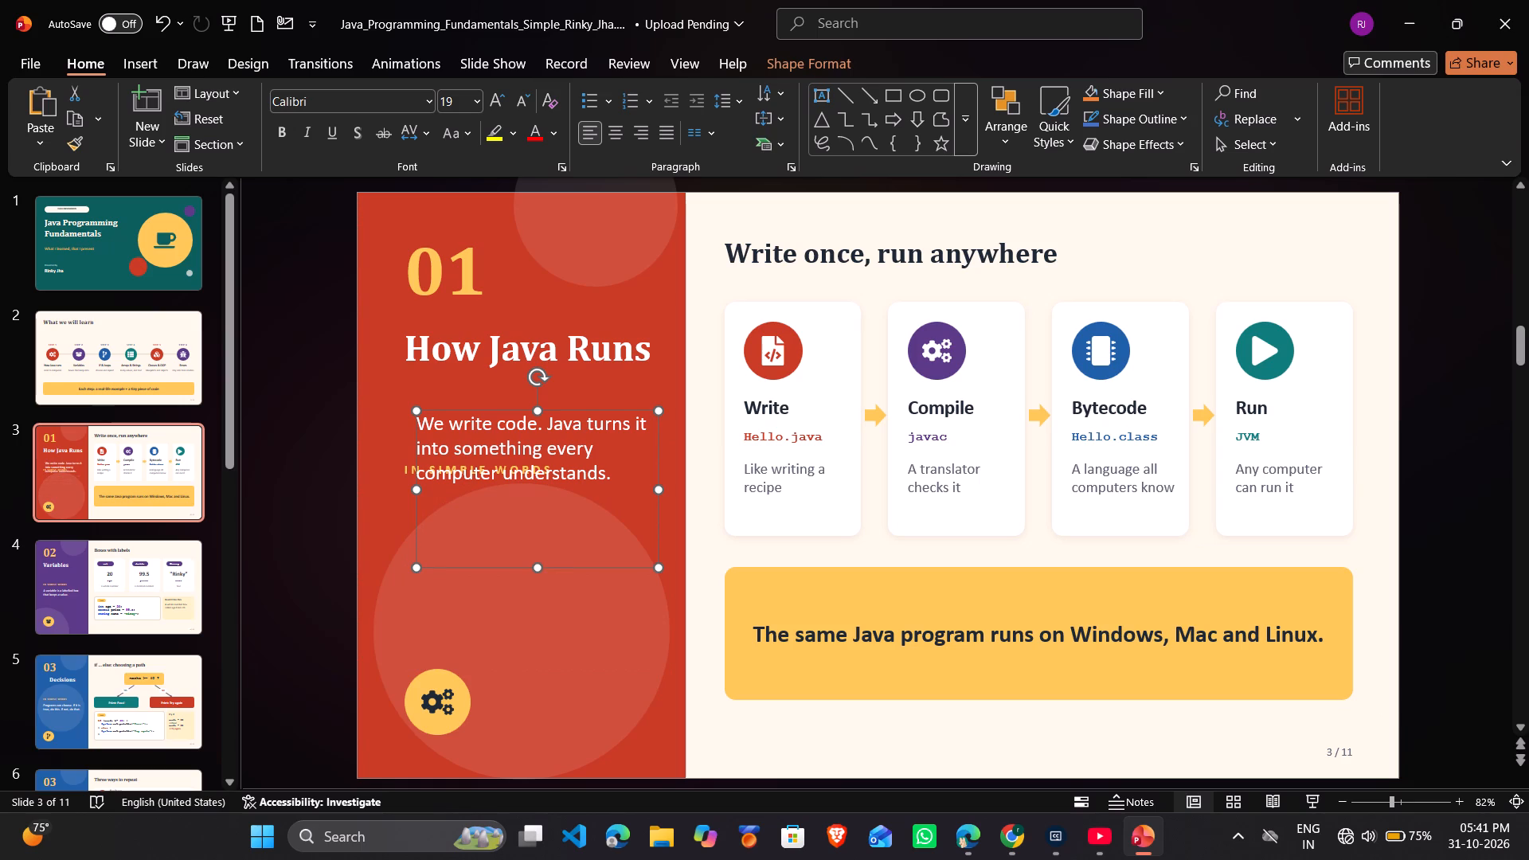
# Move the "IN SIMPLE WORDS" label up into the gap between the "How Java Runs" heading and the description, indented slightly from the heading.
pyautogui.click(404, 465)
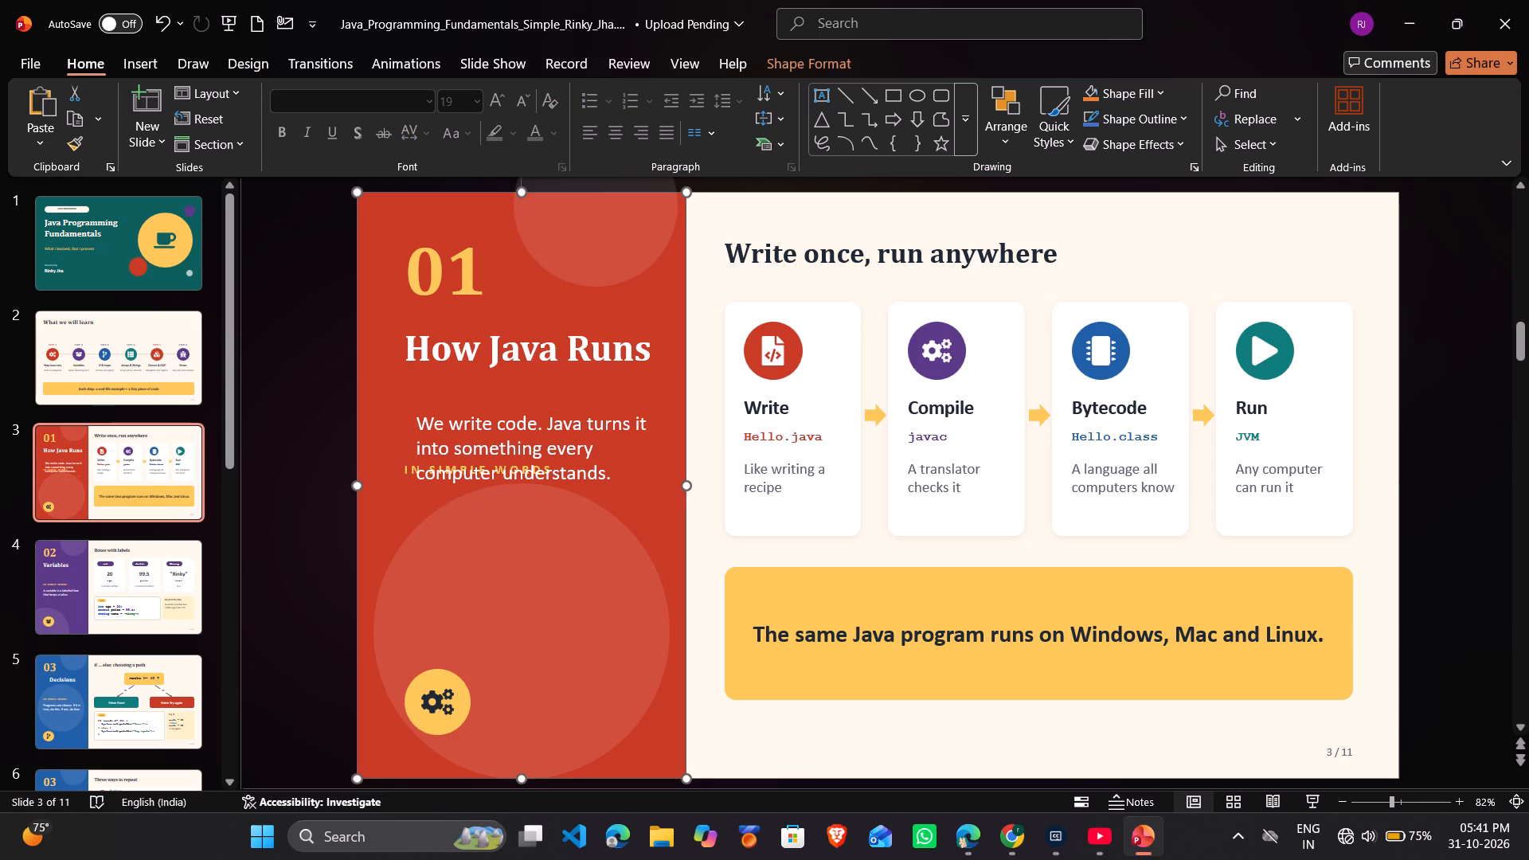
pyautogui.click(415, 471)
pyautogui.moveTo(415, 471); pyautogui.dragTo(409, 440)
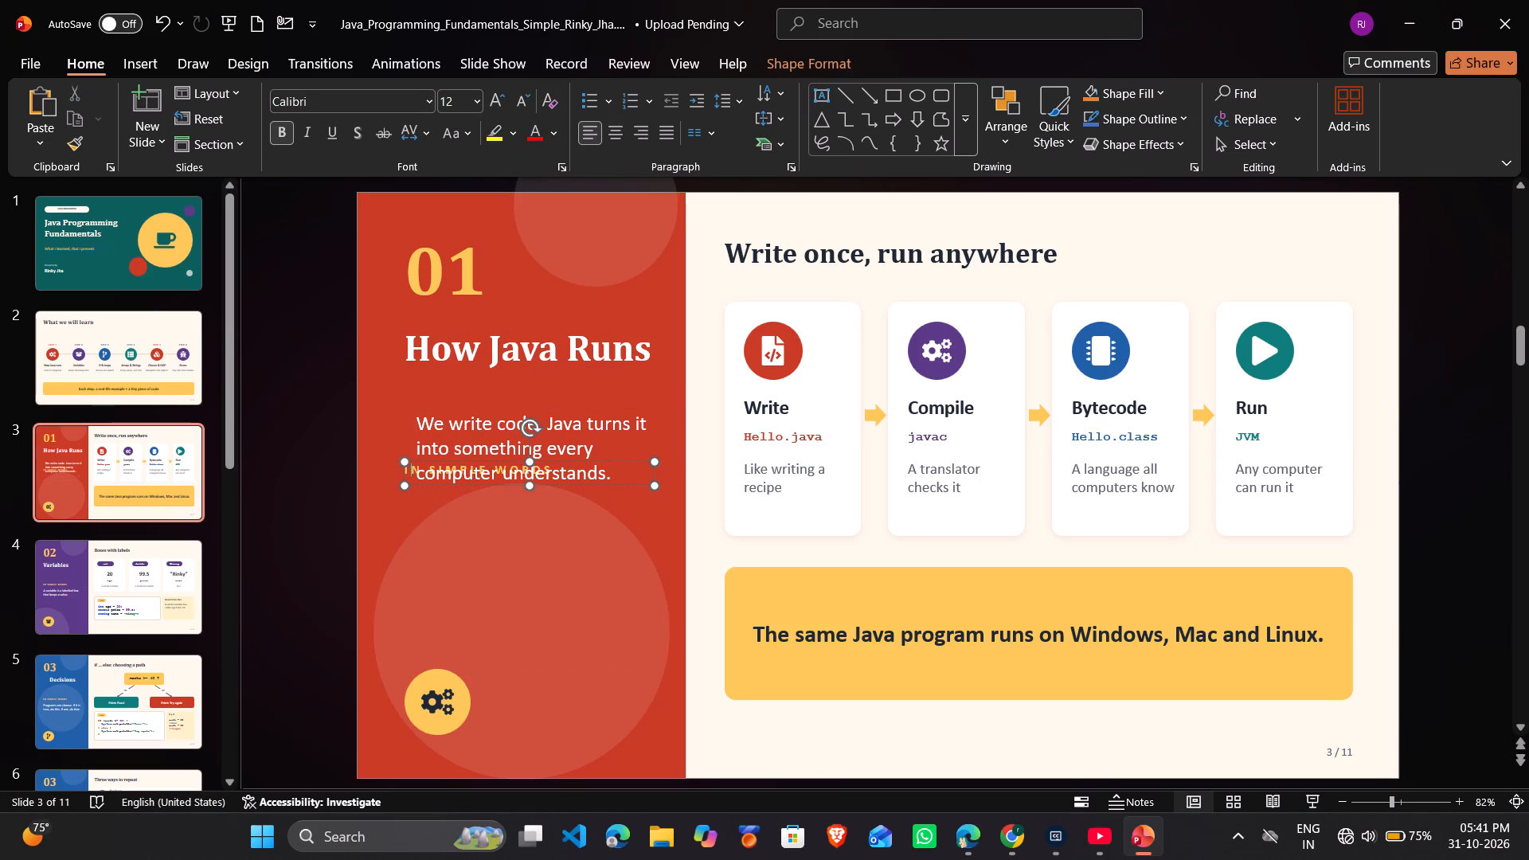
pyautogui.moveTo(409, 440); pyautogui.dragTo(396, 490)
pyautogui.moveTo(396, 490); pyautogui.dragTo(538, 483)
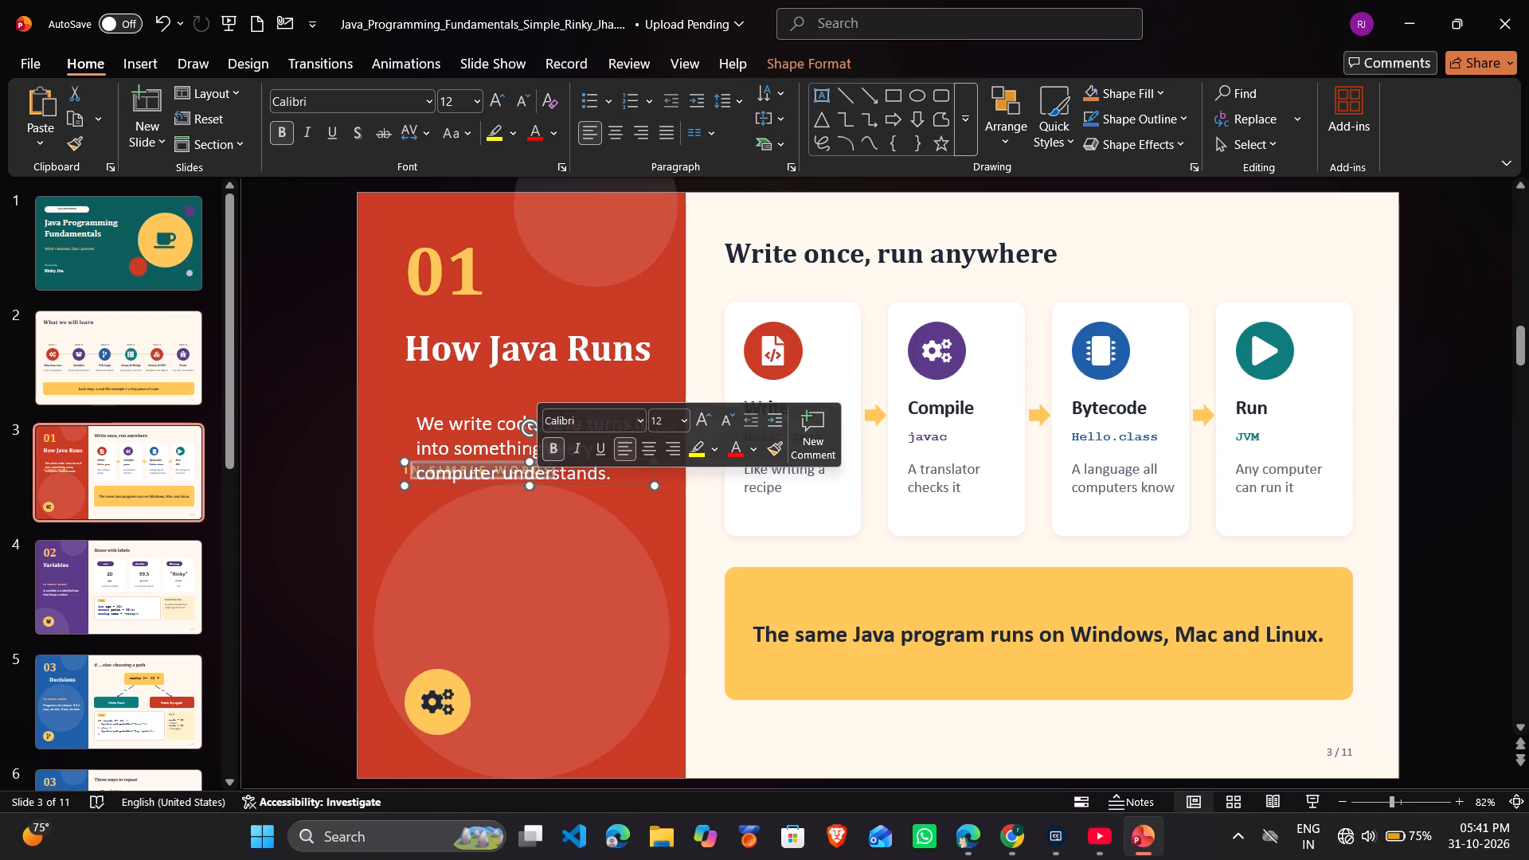
pyautogui.click(635, 479)
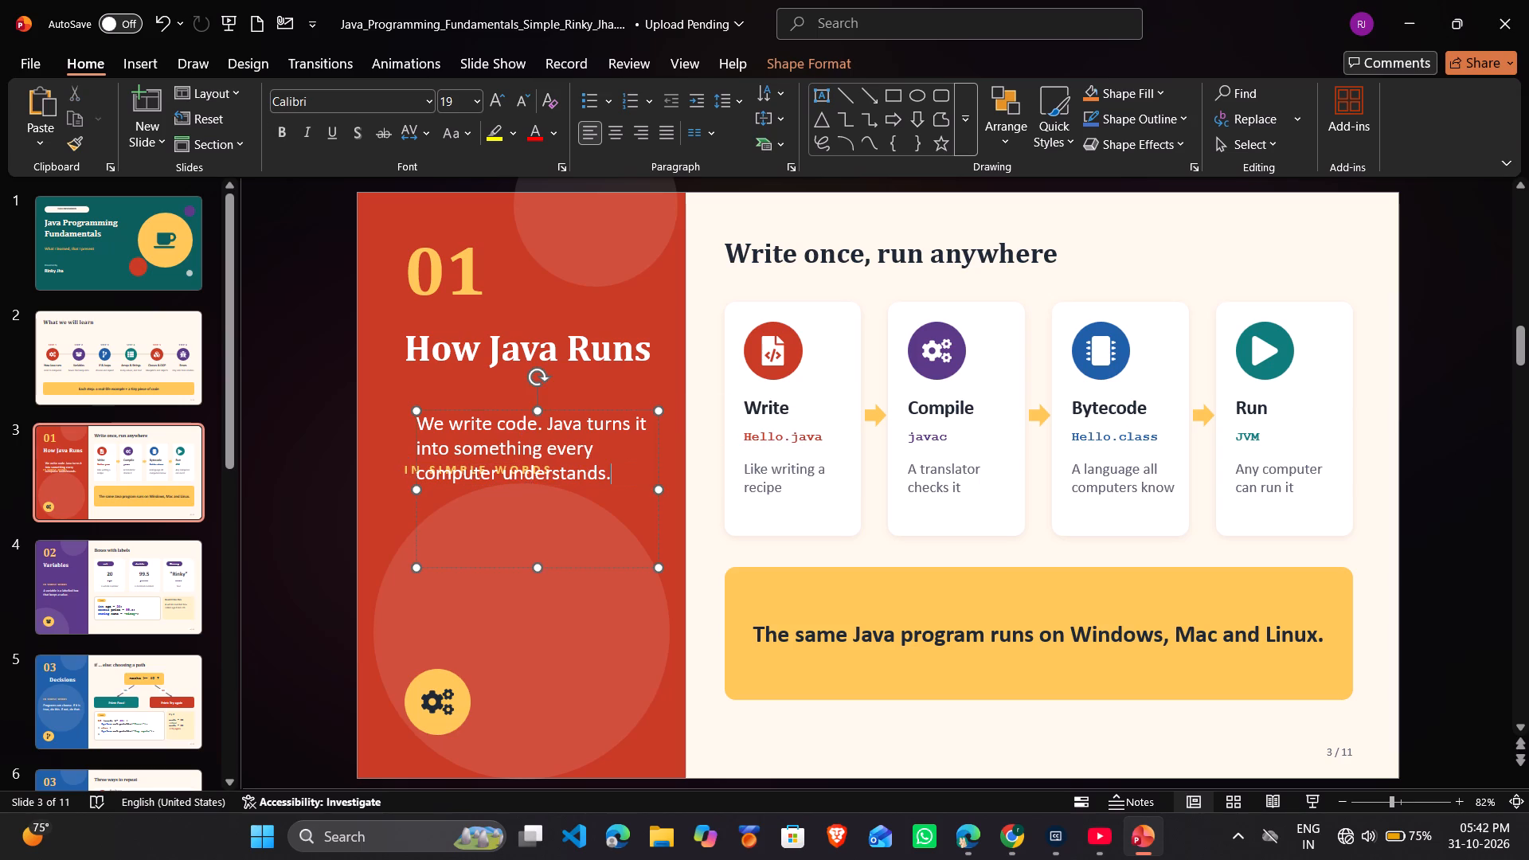
pyautogui.click(529, 459)
pyautogui.click(471, 472)
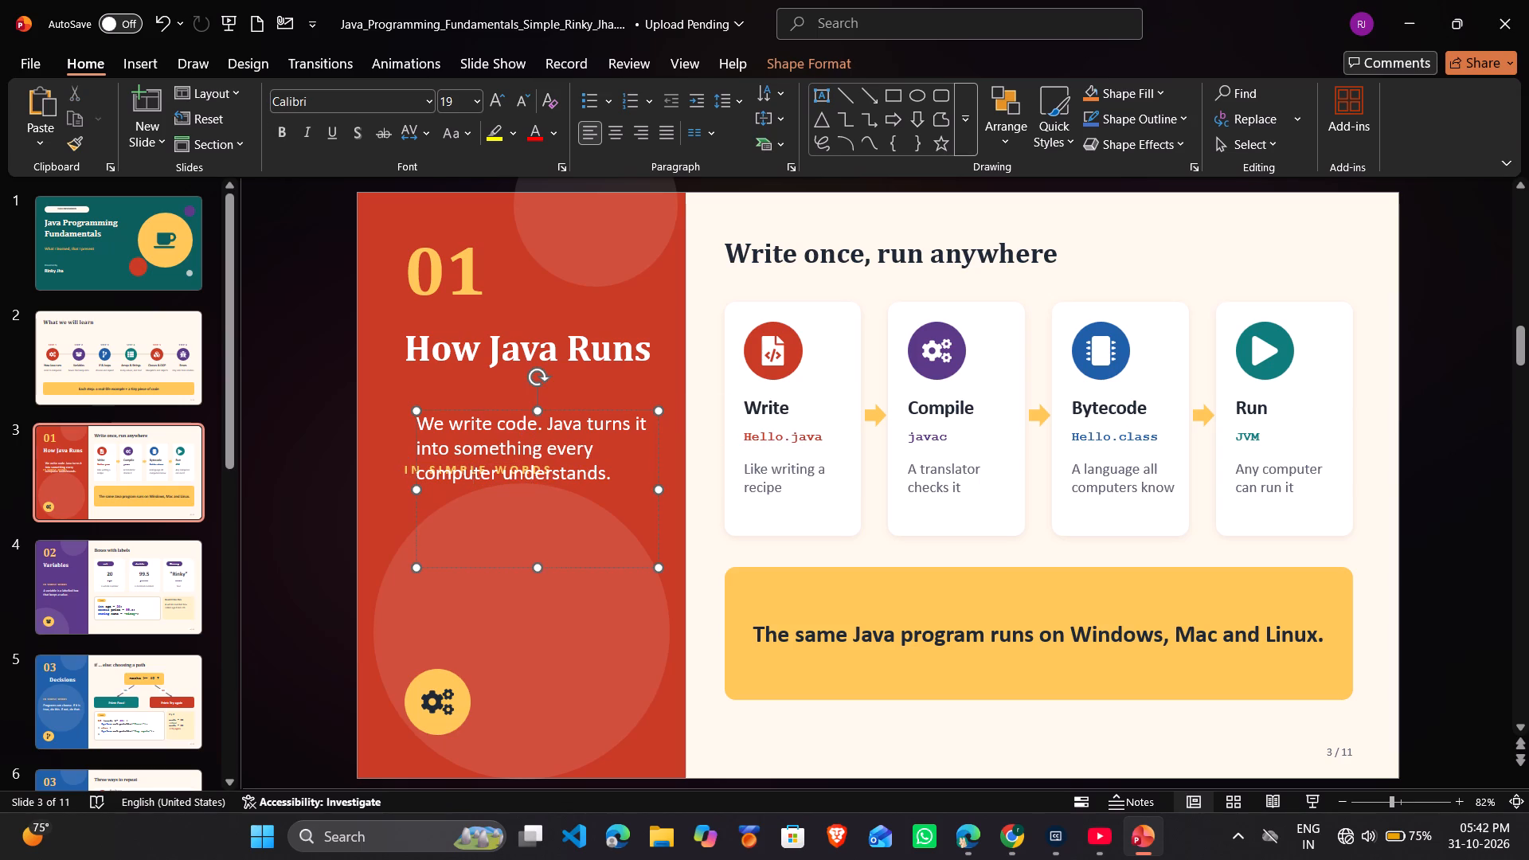
pyautogui.click(530, 465)
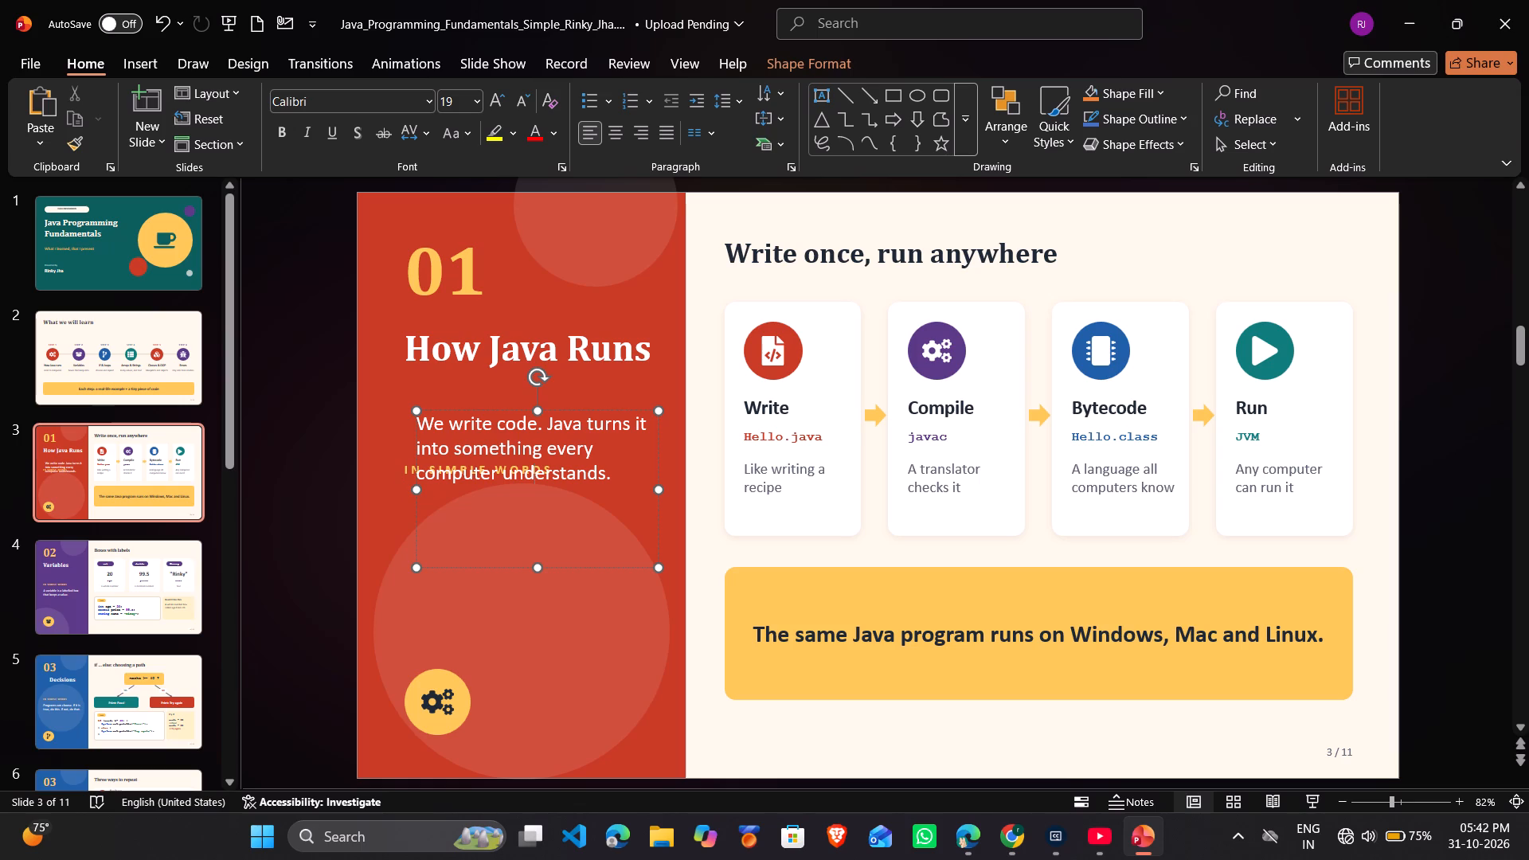
pyautogui.click(405, 467)
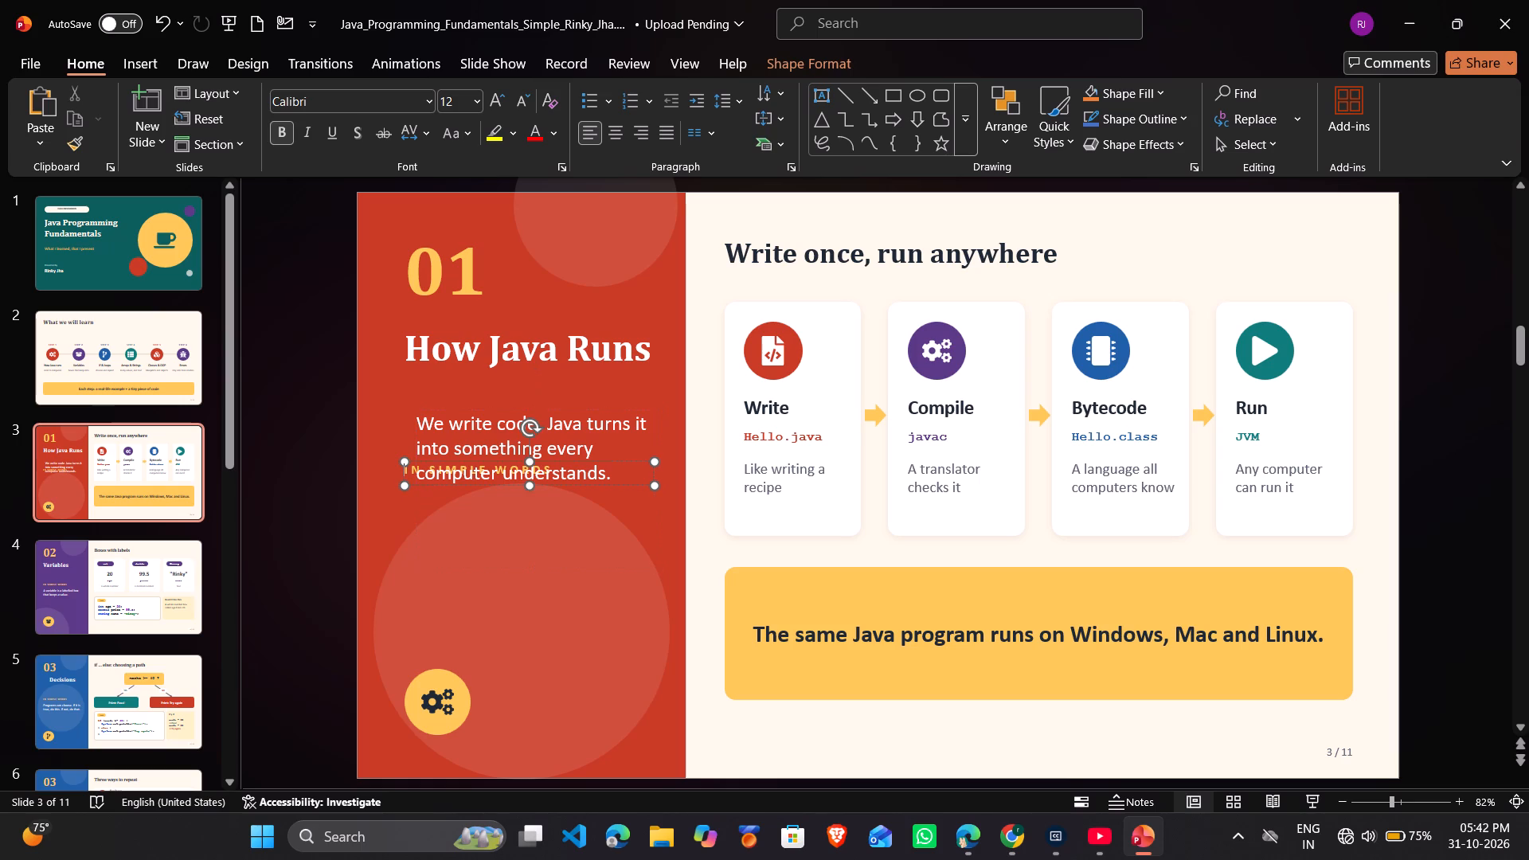
pyautogui.moveTo(652, 470); pyautogui.dragTo(652, 462)
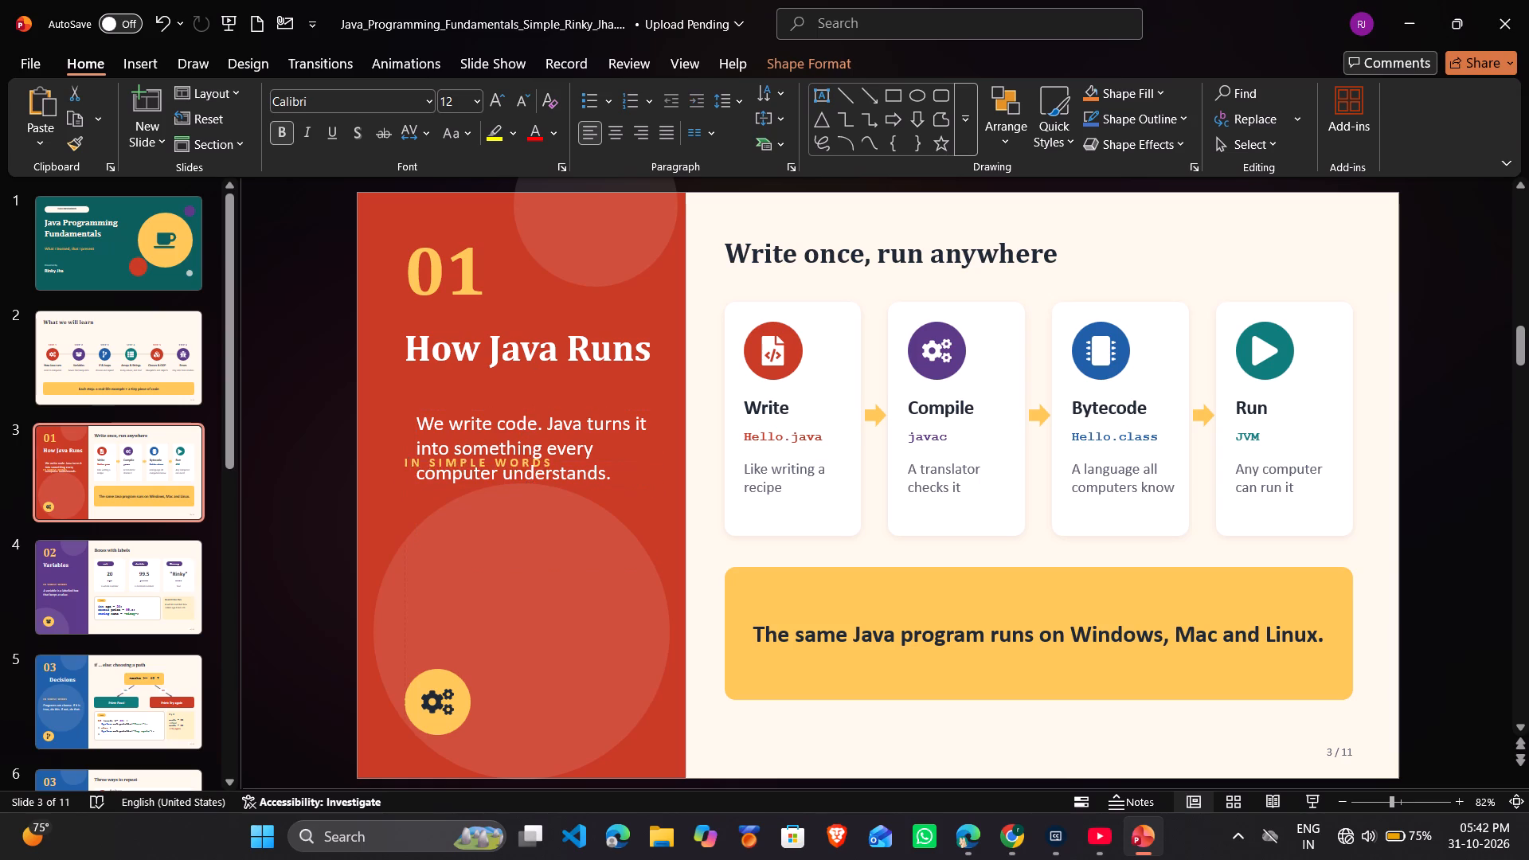
pyautogui.moveTo(652, 462); pyautogui.dragTo(643, 463)
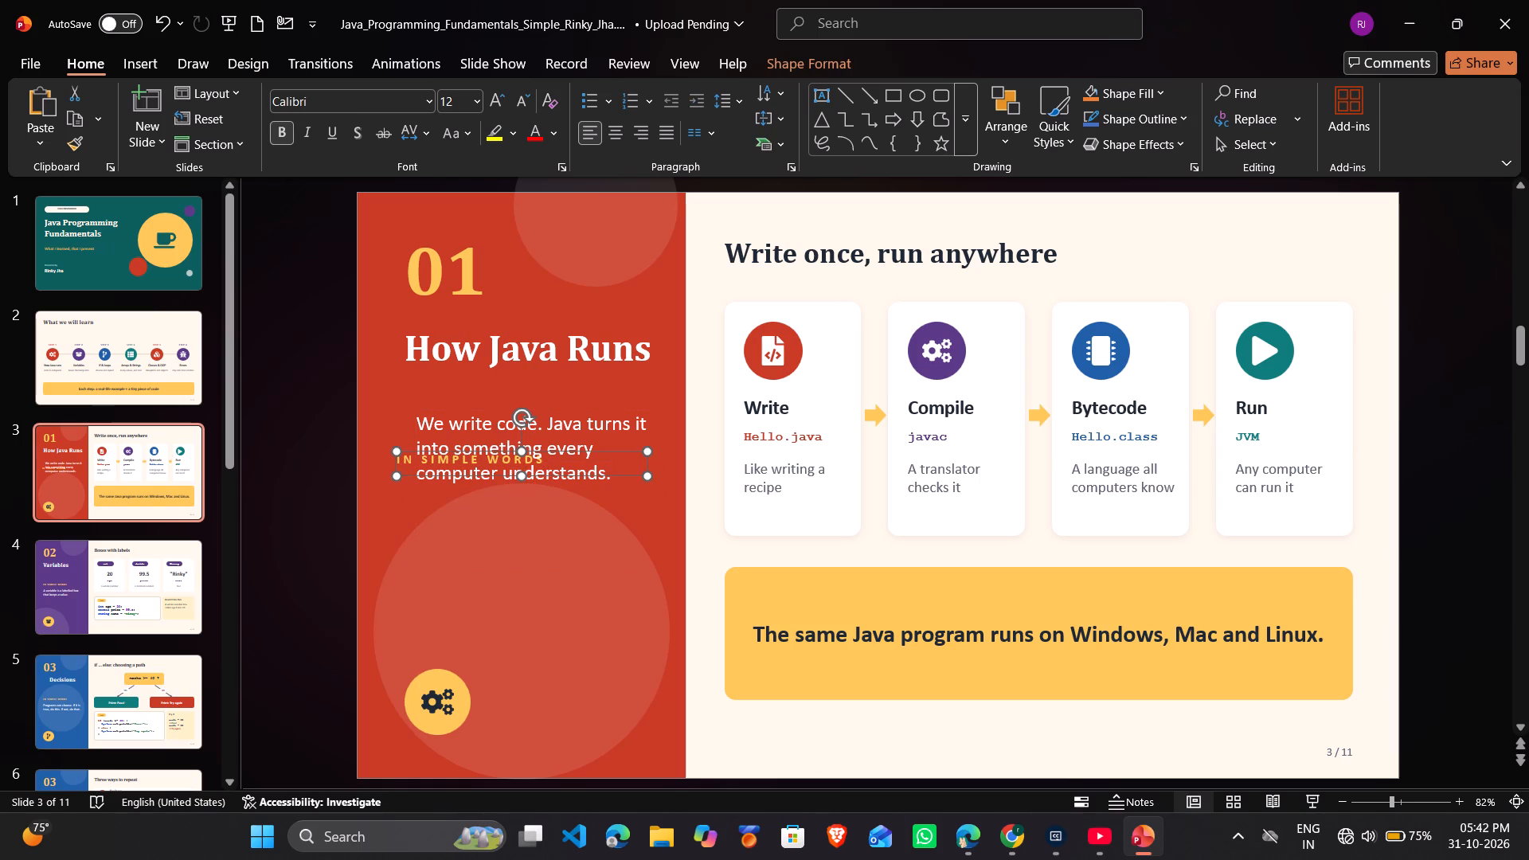
pyautogui.moveTo(645, 464); pyautogui.dragTo(662, 396)
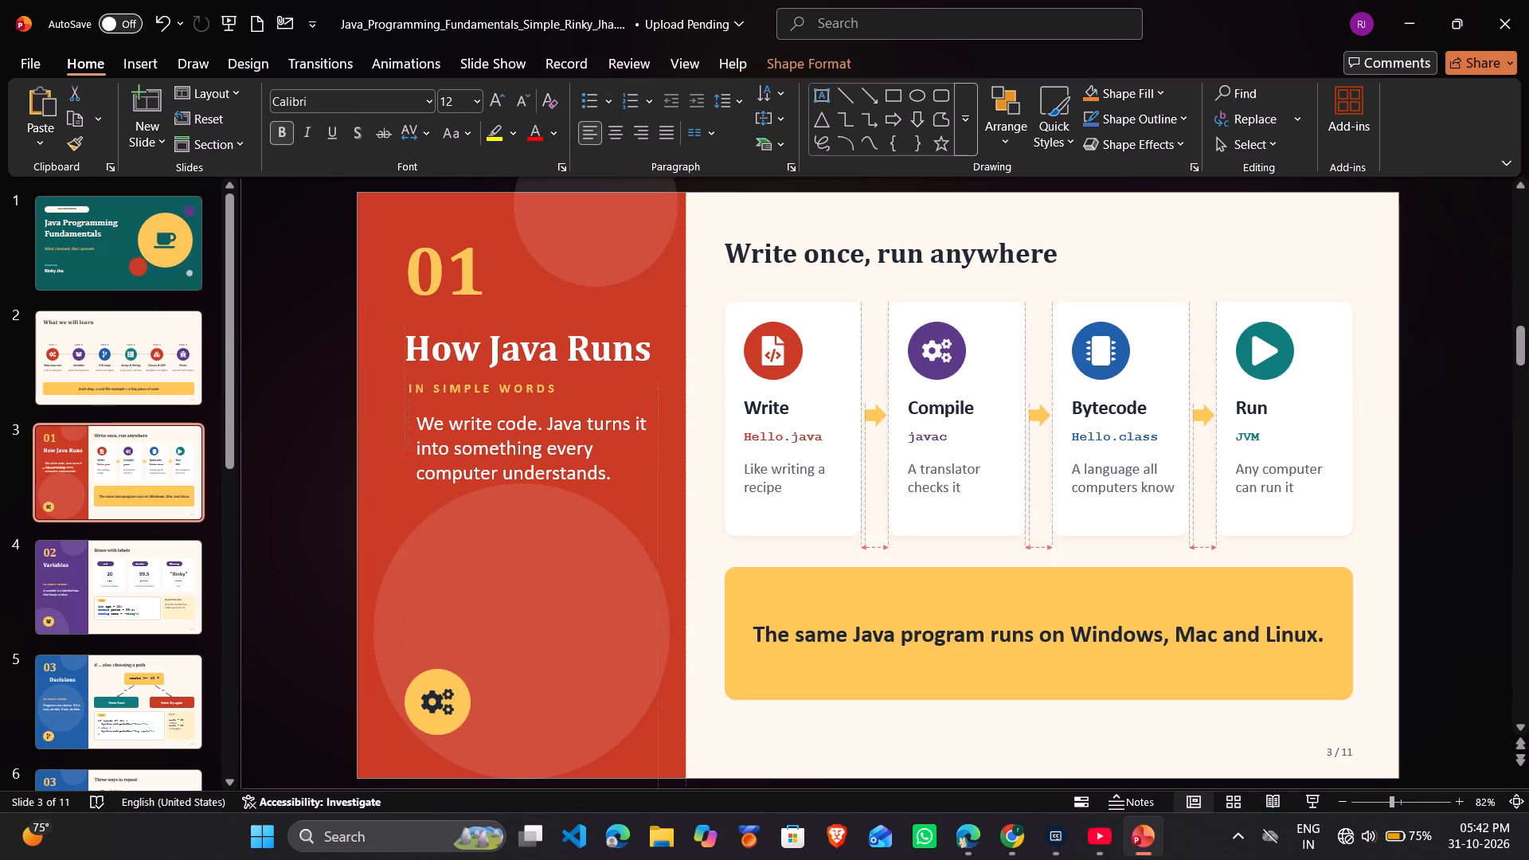
pyautogui.moveTo(662, 396); pyautogui.dragTo(670, 397)
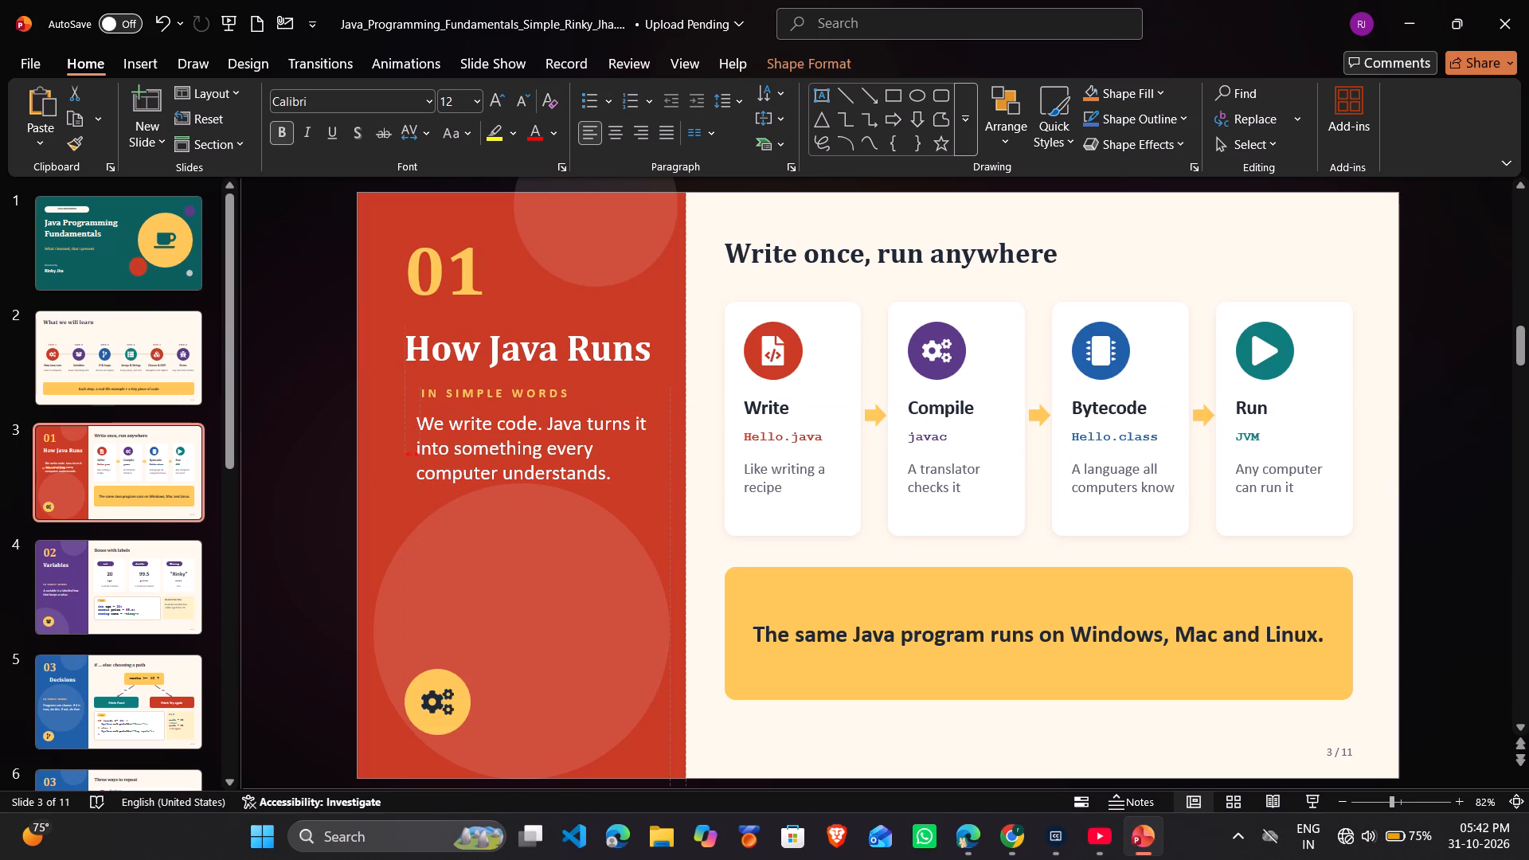
pyautogui.moveTo(670, 397); pyautogui.dragTo(670, 397)
pyautogui.click(668, 491)
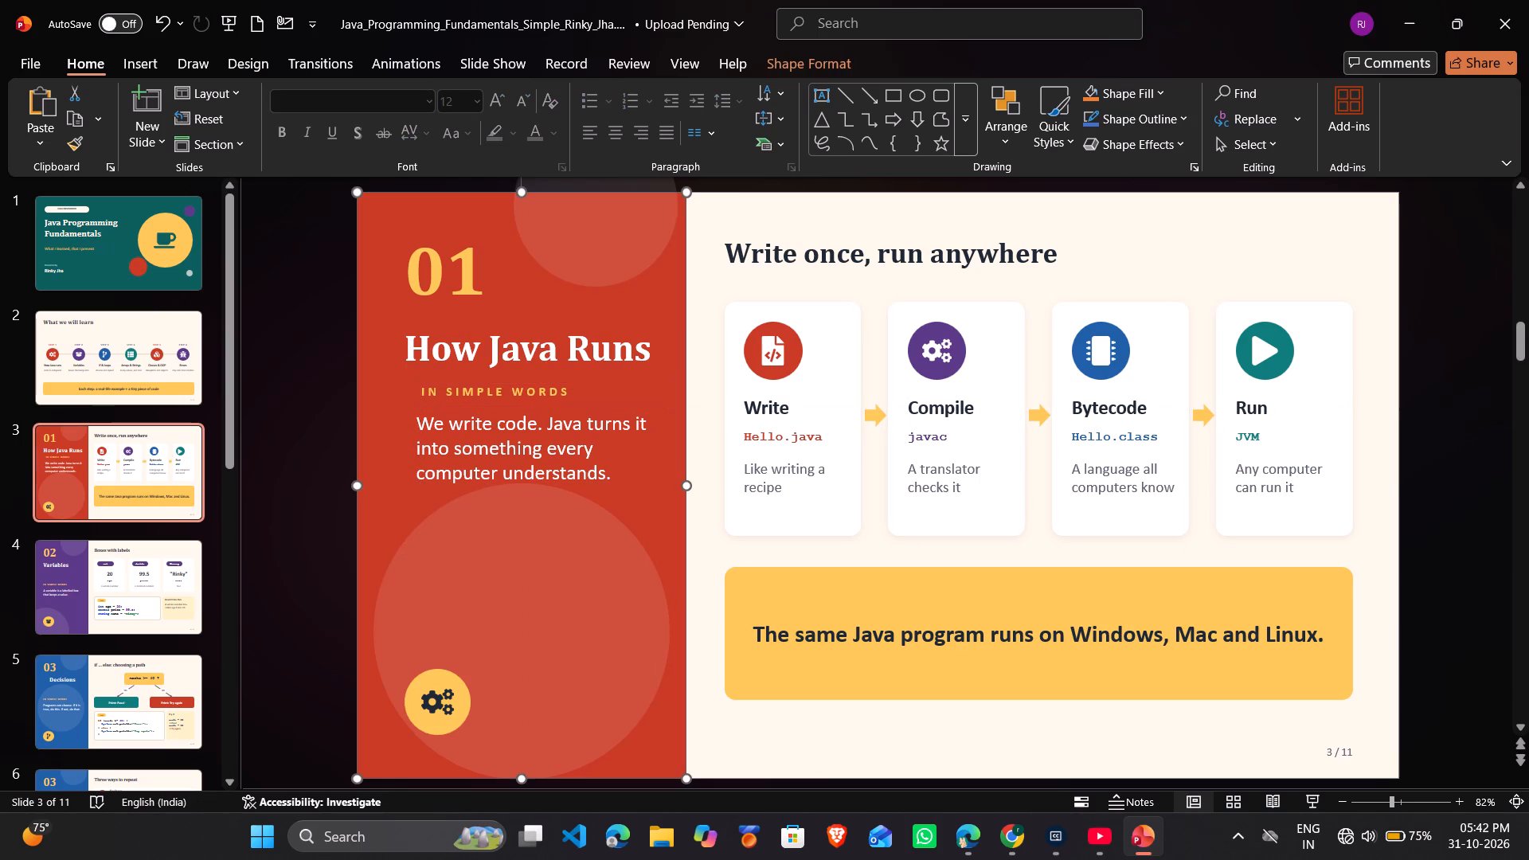
# Narrow the yellow circle behind the gears icon into a slight oval and nudge the large translucent circle slightly left and down.
pyautogui.click(448, 714)
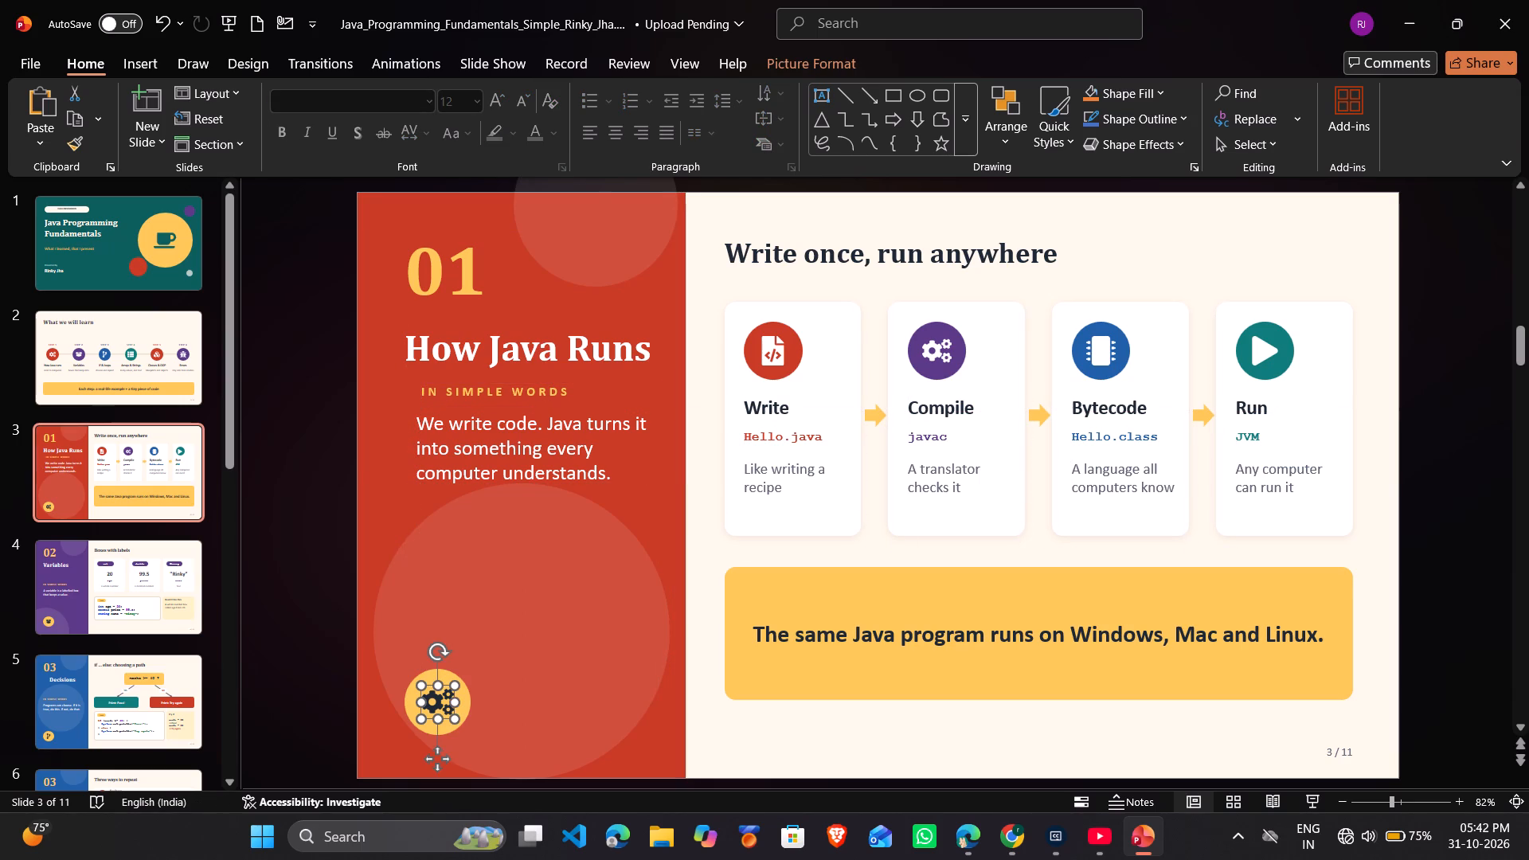
pyautogui.click(448, 714)
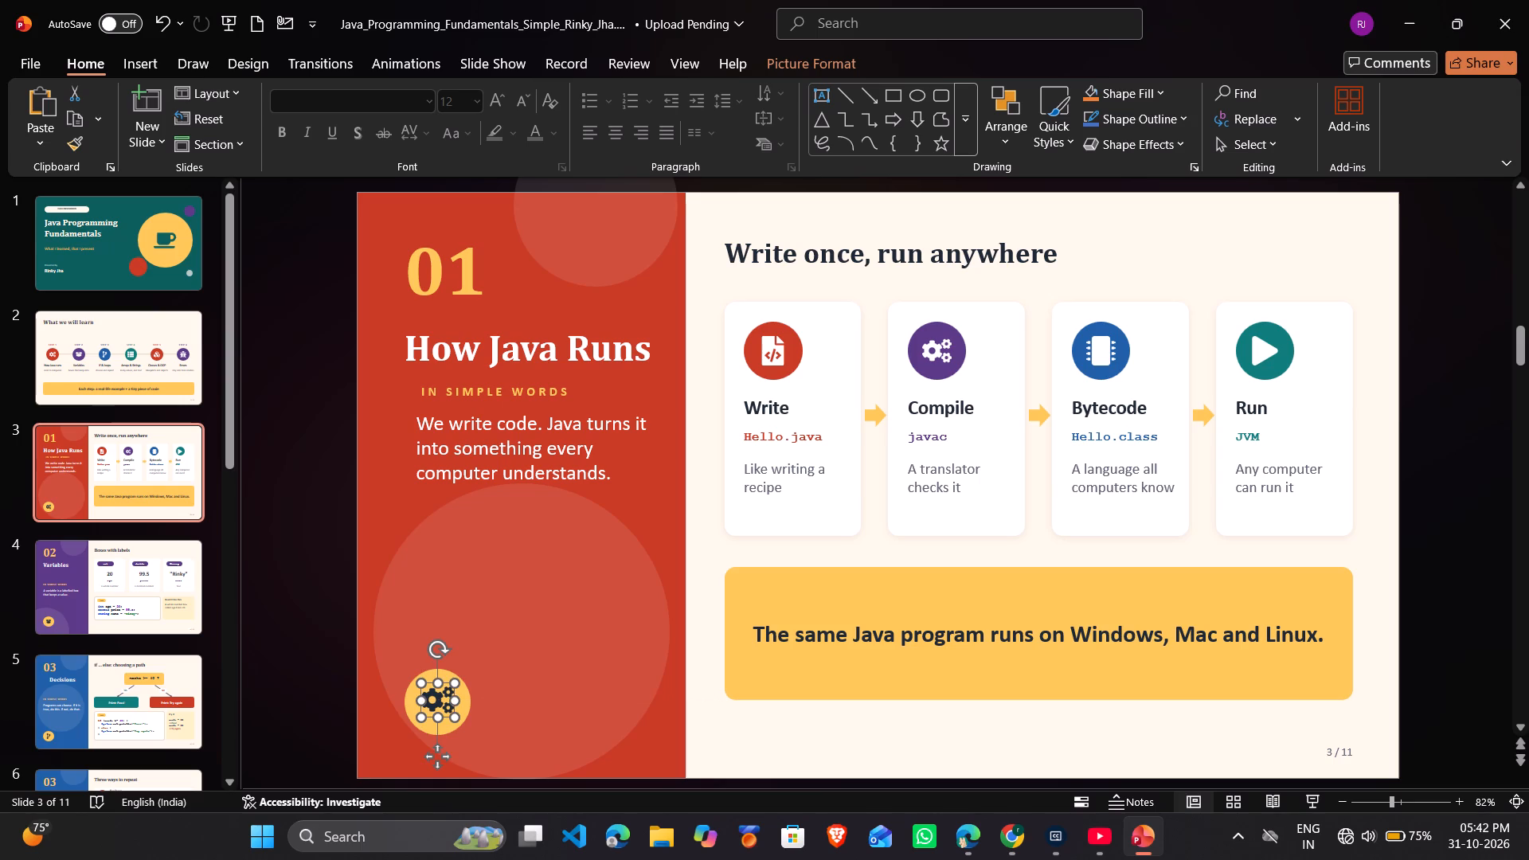
pyautogui.click(470, 702)
pyautogui.click(470, 702)
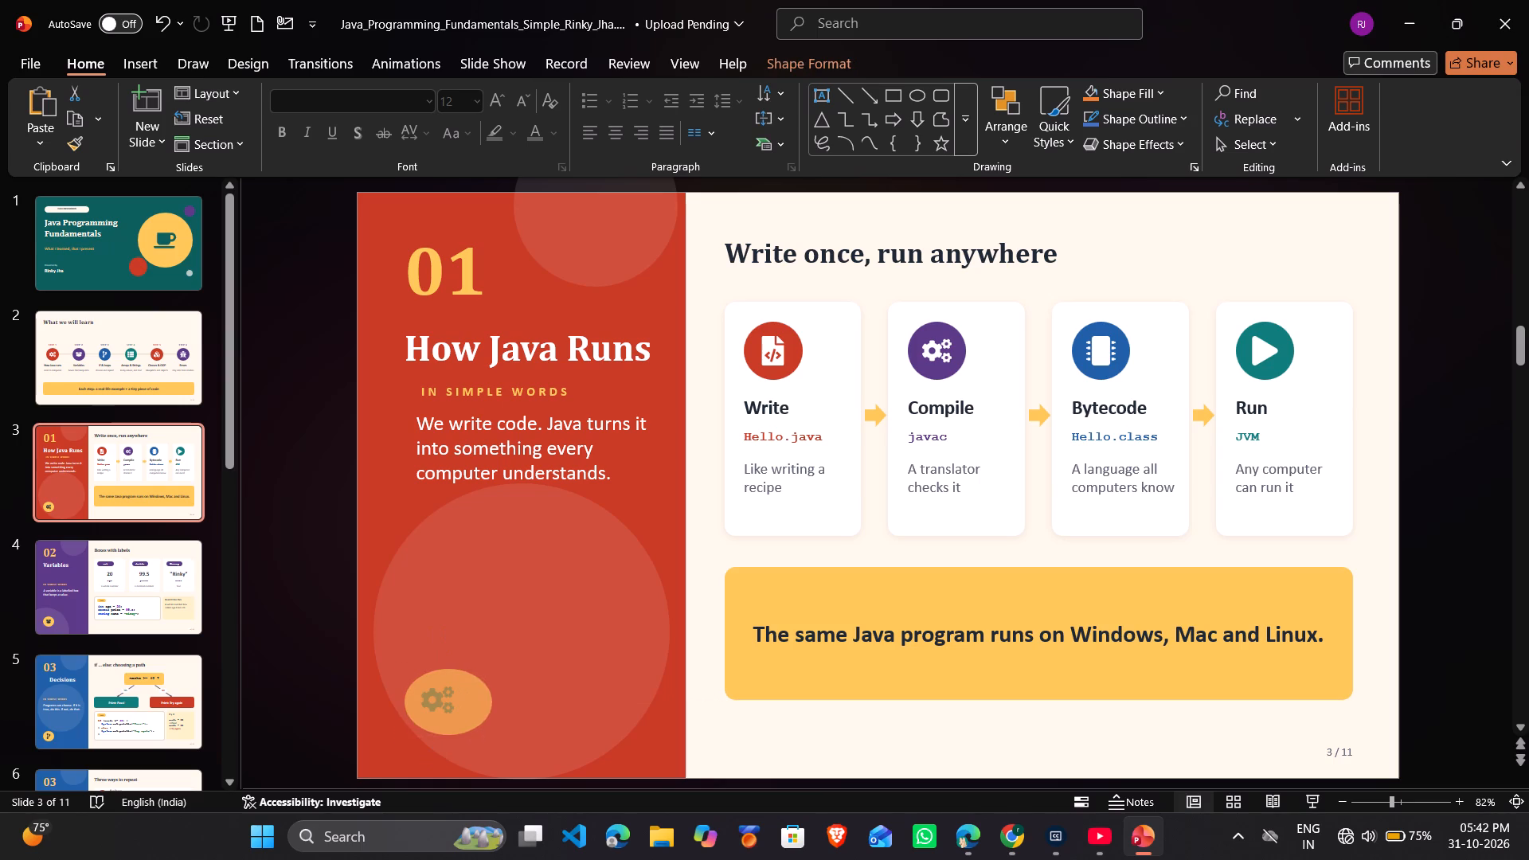
pyautogui.click(460, 681)
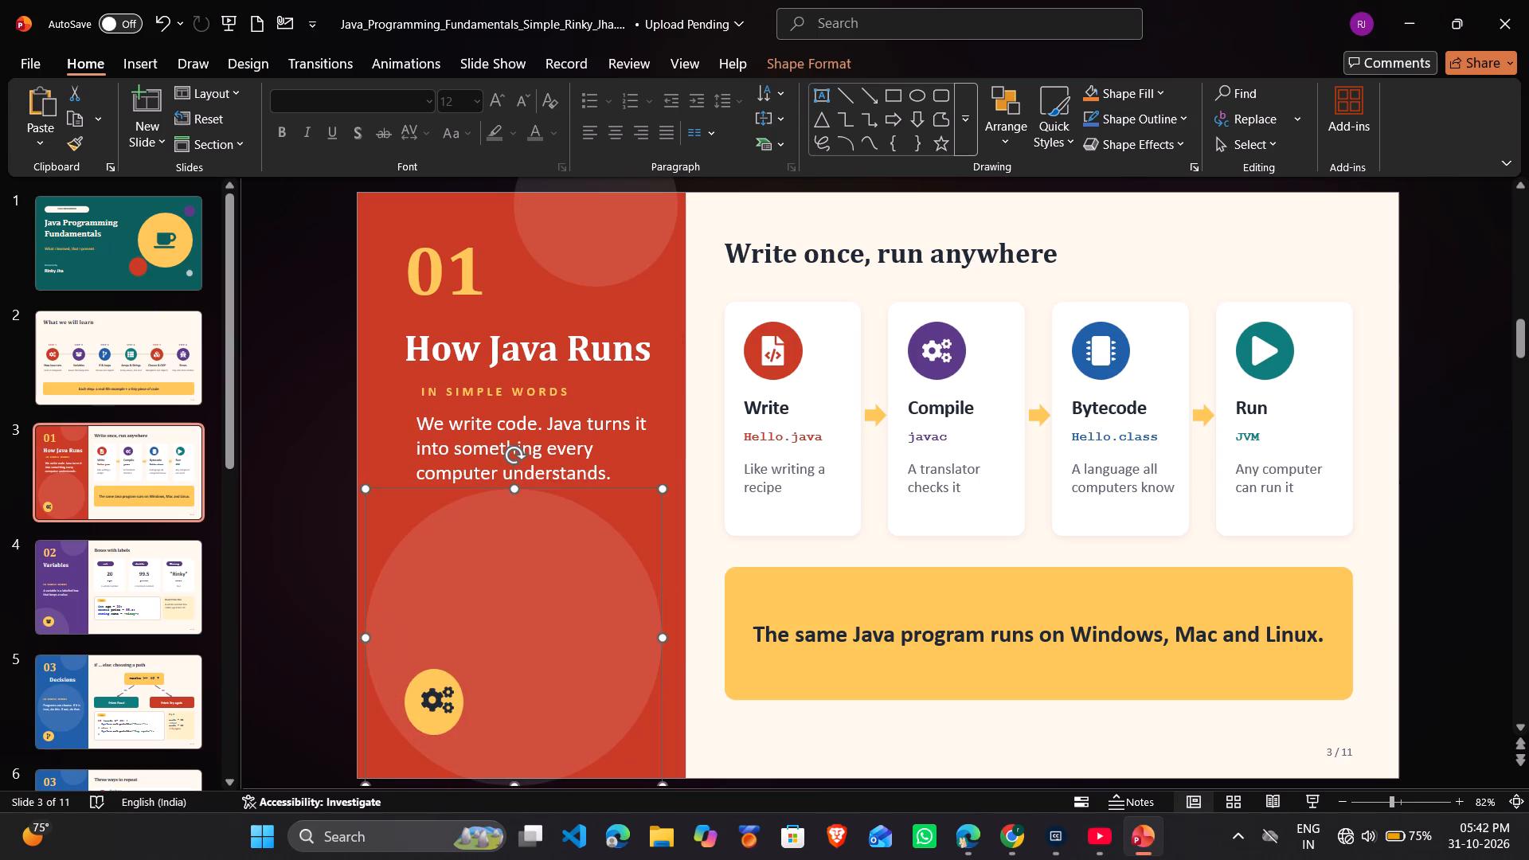
# Move the yellow oval to about the centre of the large translucent circle.
pyautogui.click(438, 673)
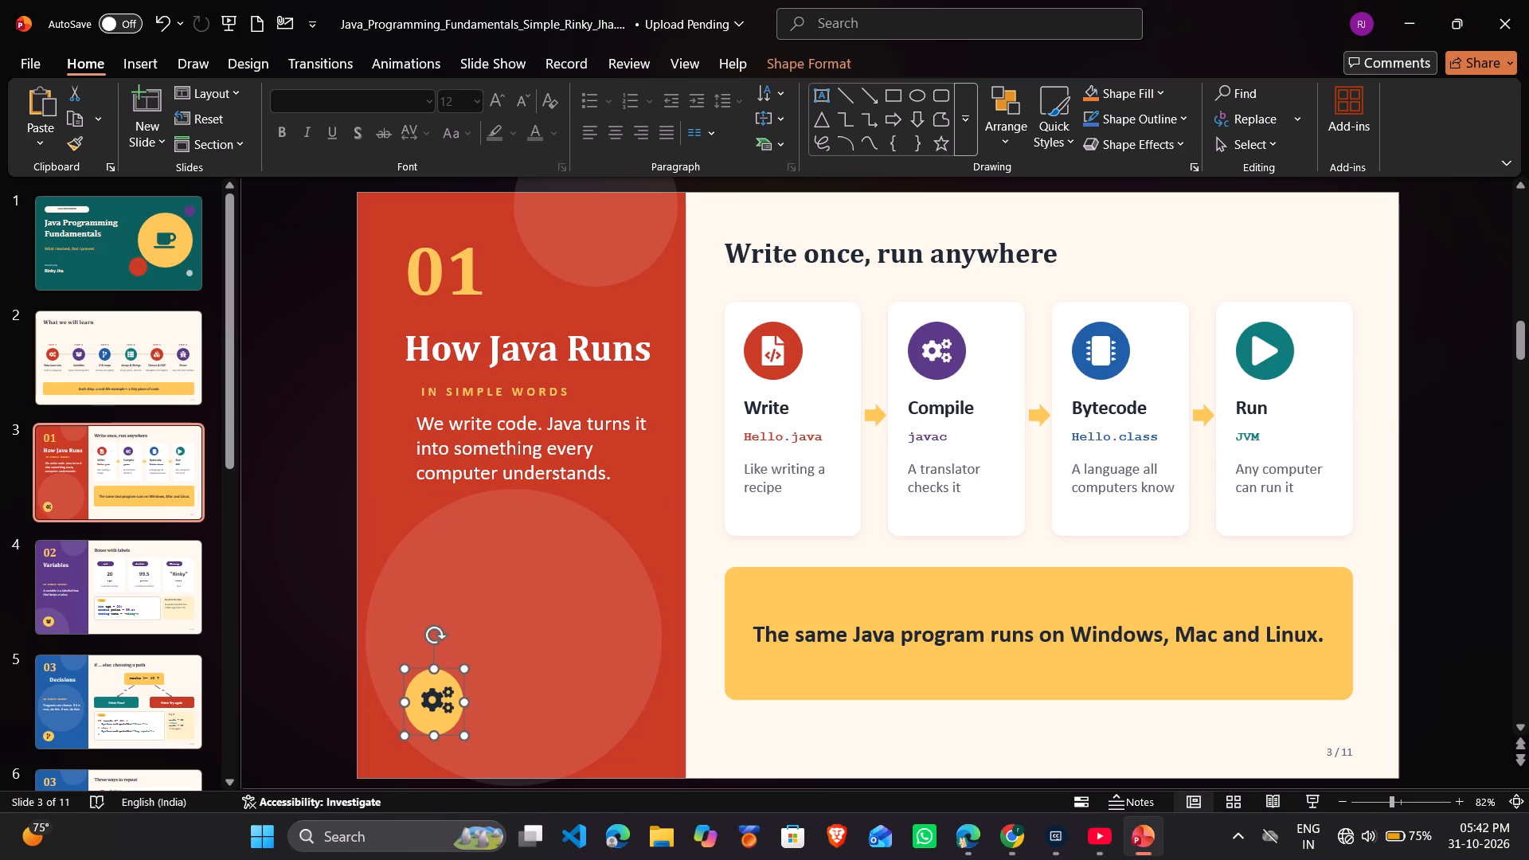
pyautogui.moveTo(445, 667); pyautogui.dragTo(451, 662)
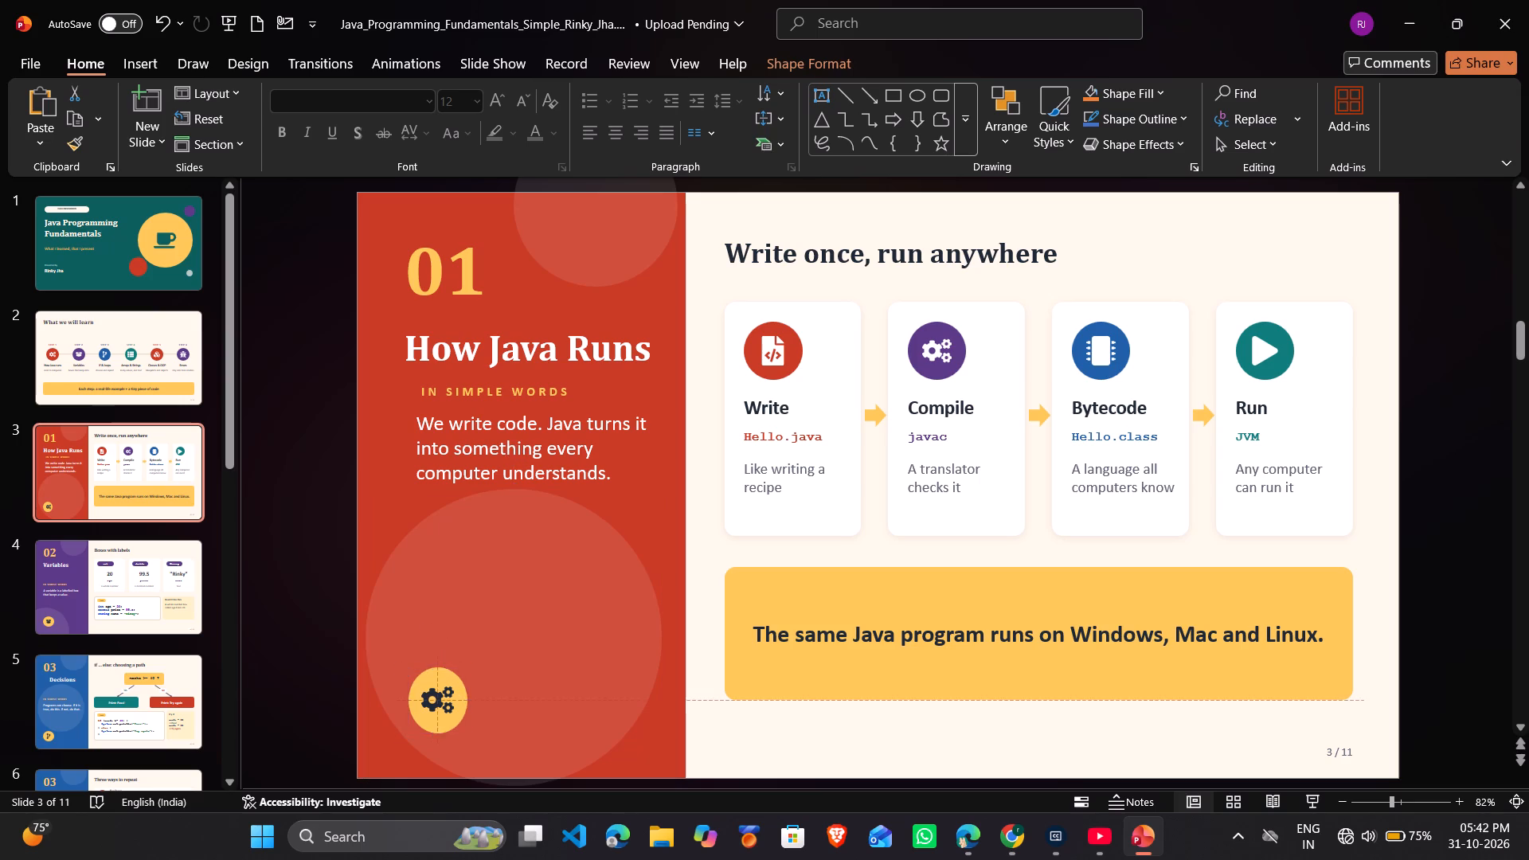
pyautogui.moveTo(451, 662); pyautogui.dragTo(525, 541)
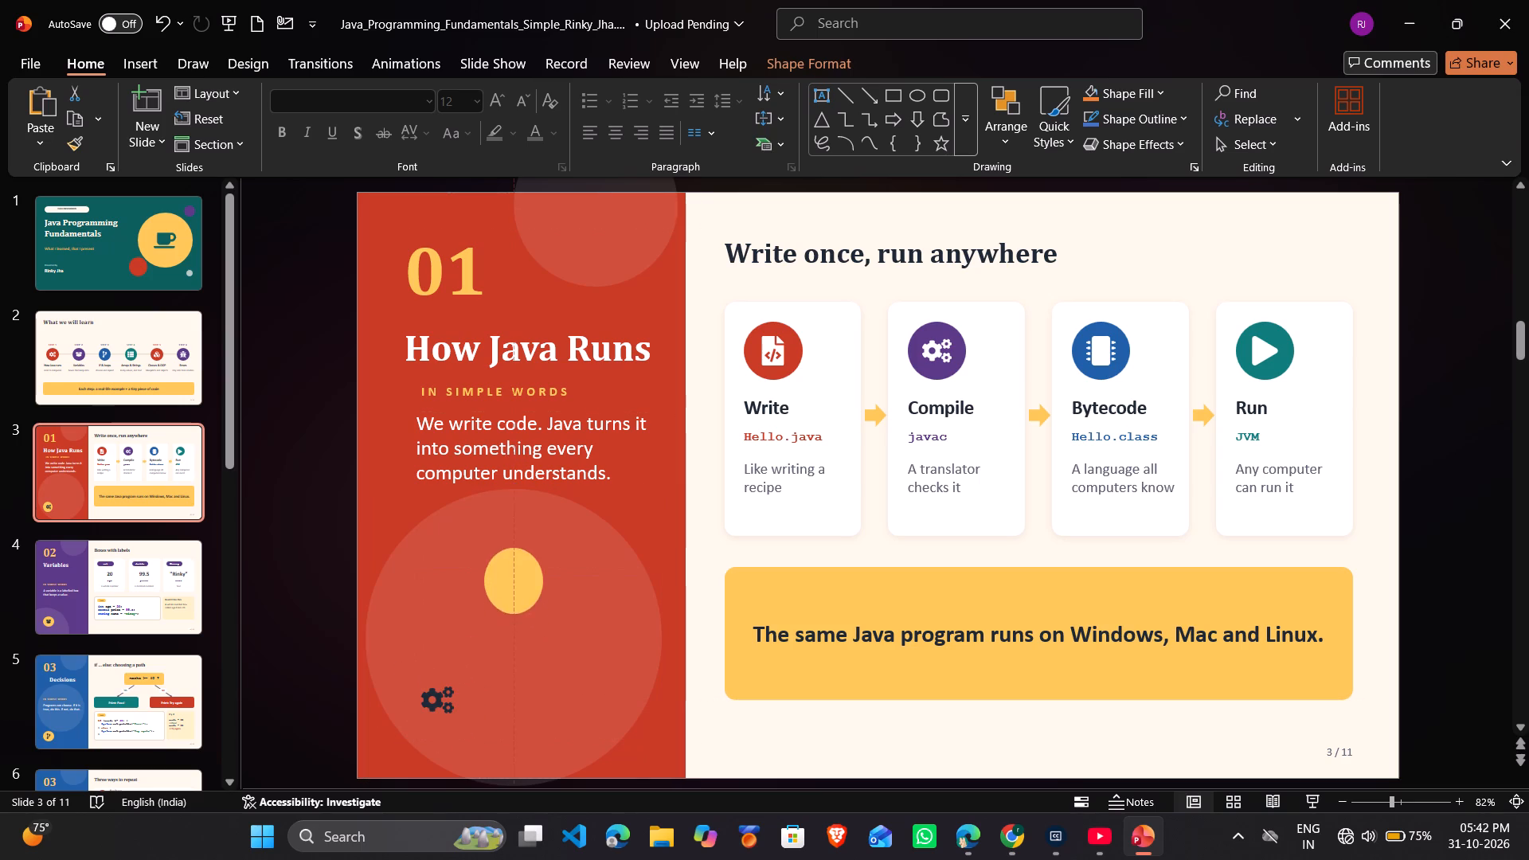
pyautogui.moveTo(525, 541); pyautogui.dragTo(521, 598)
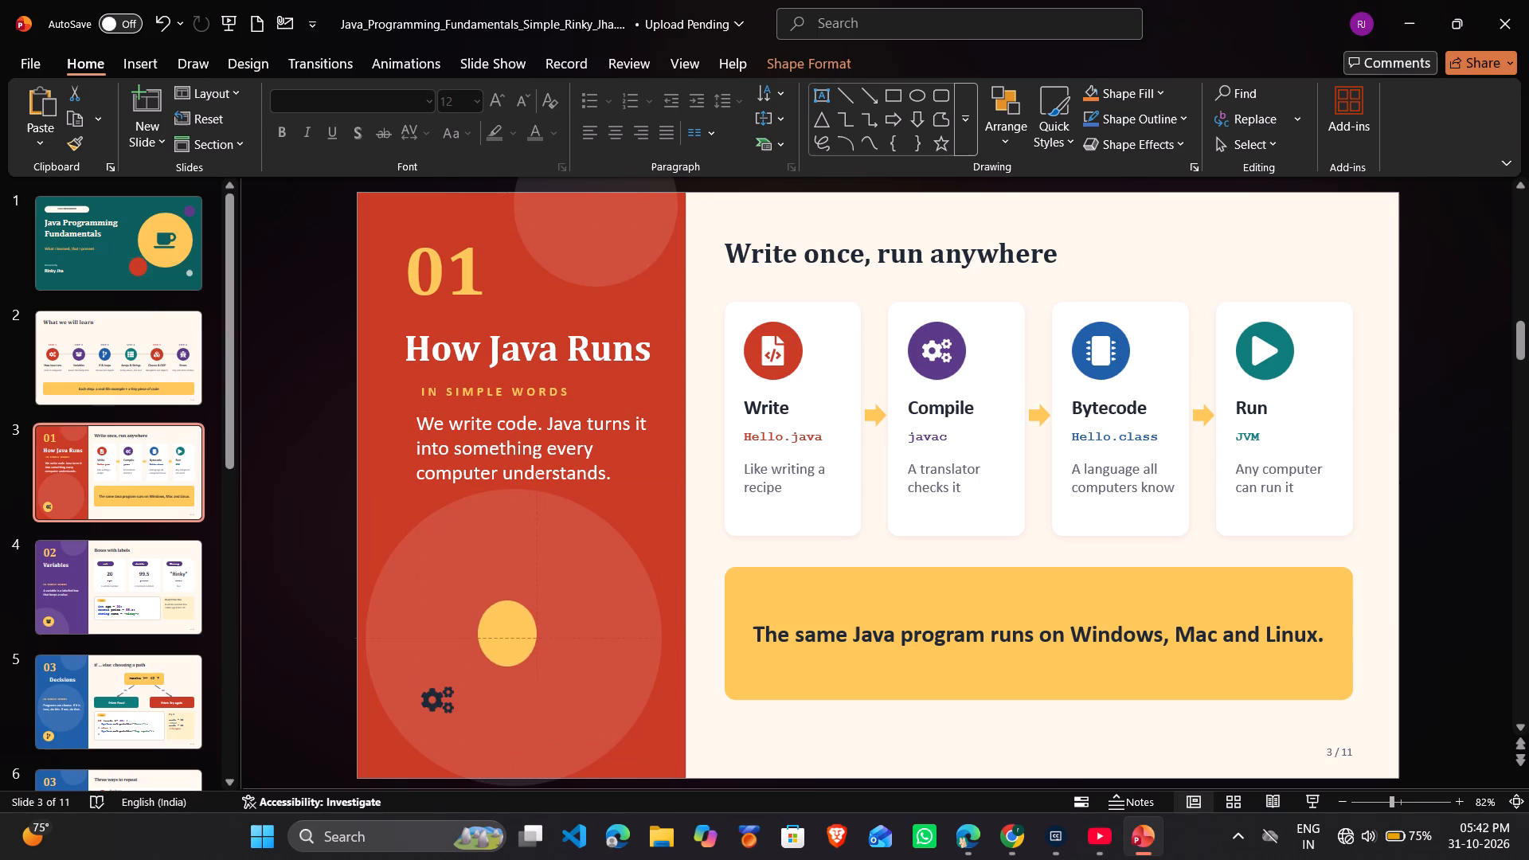
pyautogui.moveTo(521, 598); pyautogui.dragTo(522, 596)
# Move the gears icon onto the centre of the yellow oval.
pyautogui.click(438, 707)
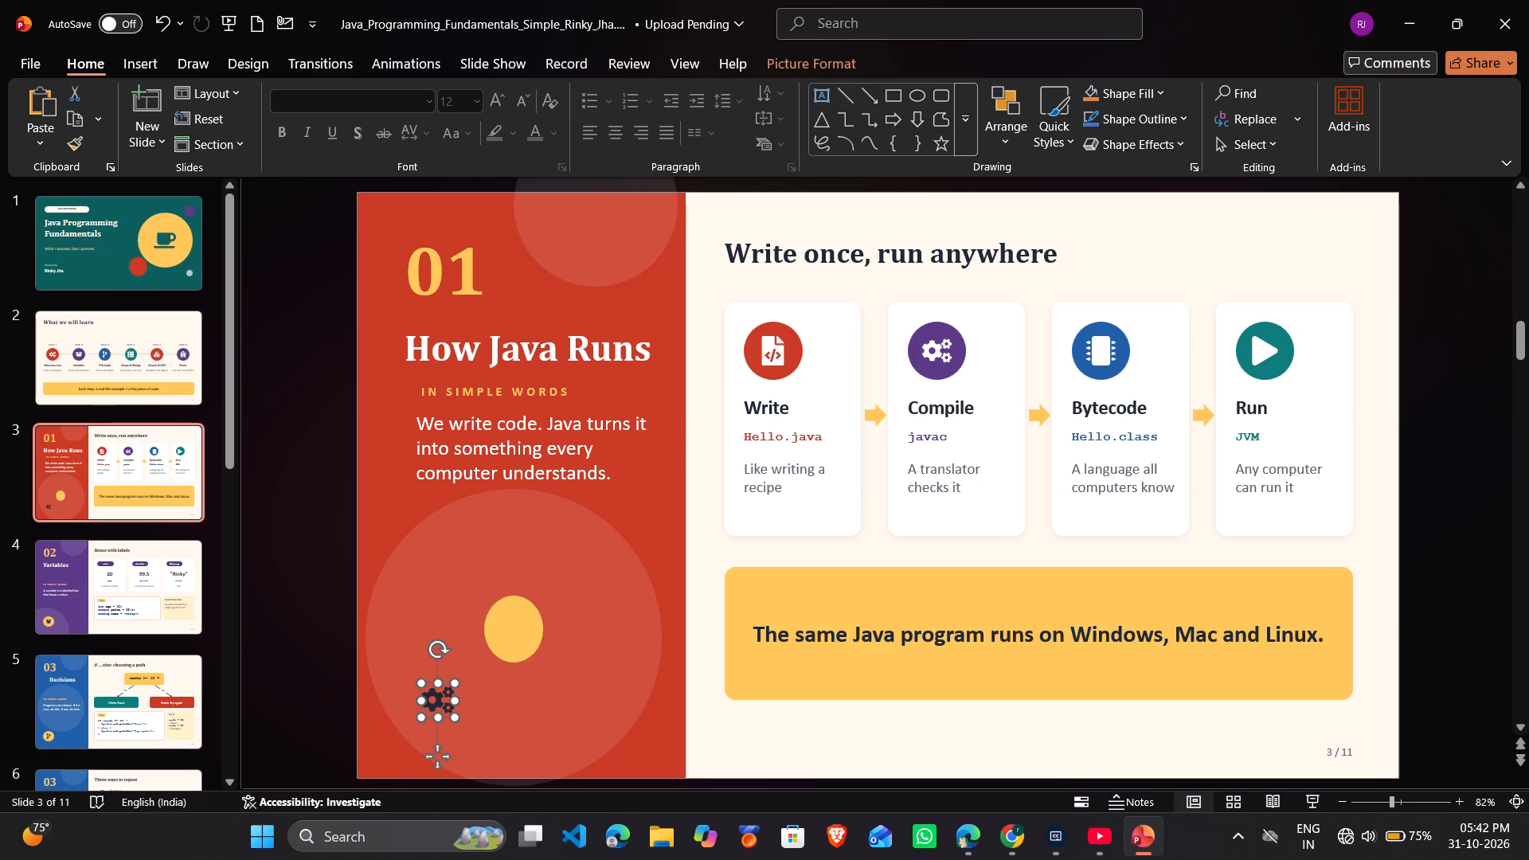
pyautogui.moveTo(438, 707); pyautogui.dragTo(511, 639)
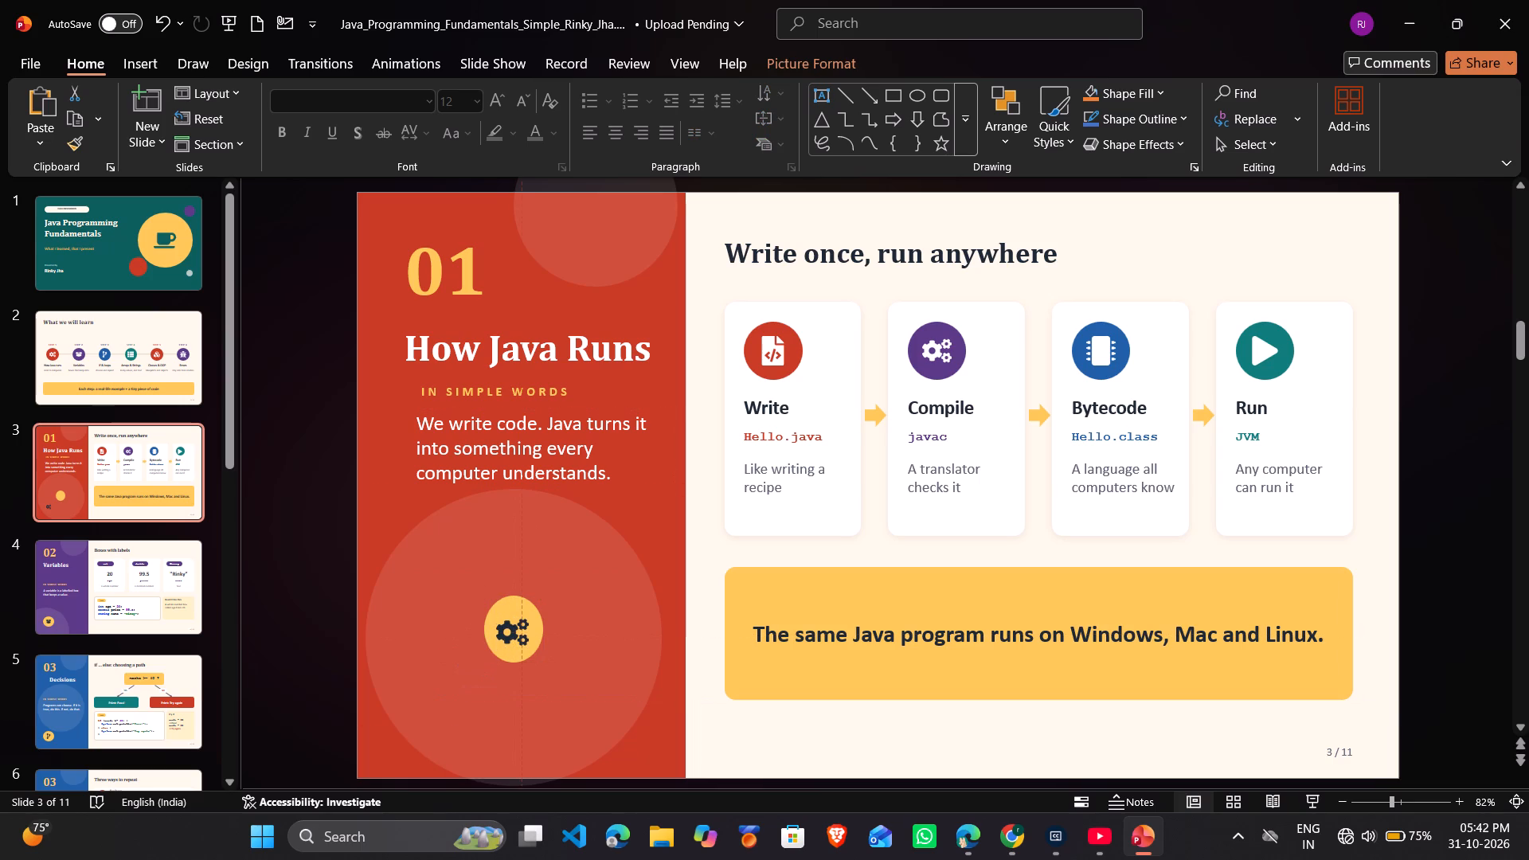
pyautogui.moveTo(511, 639); pyautogui.dragTo(513, 635)
pyautogui.click(513, 635)
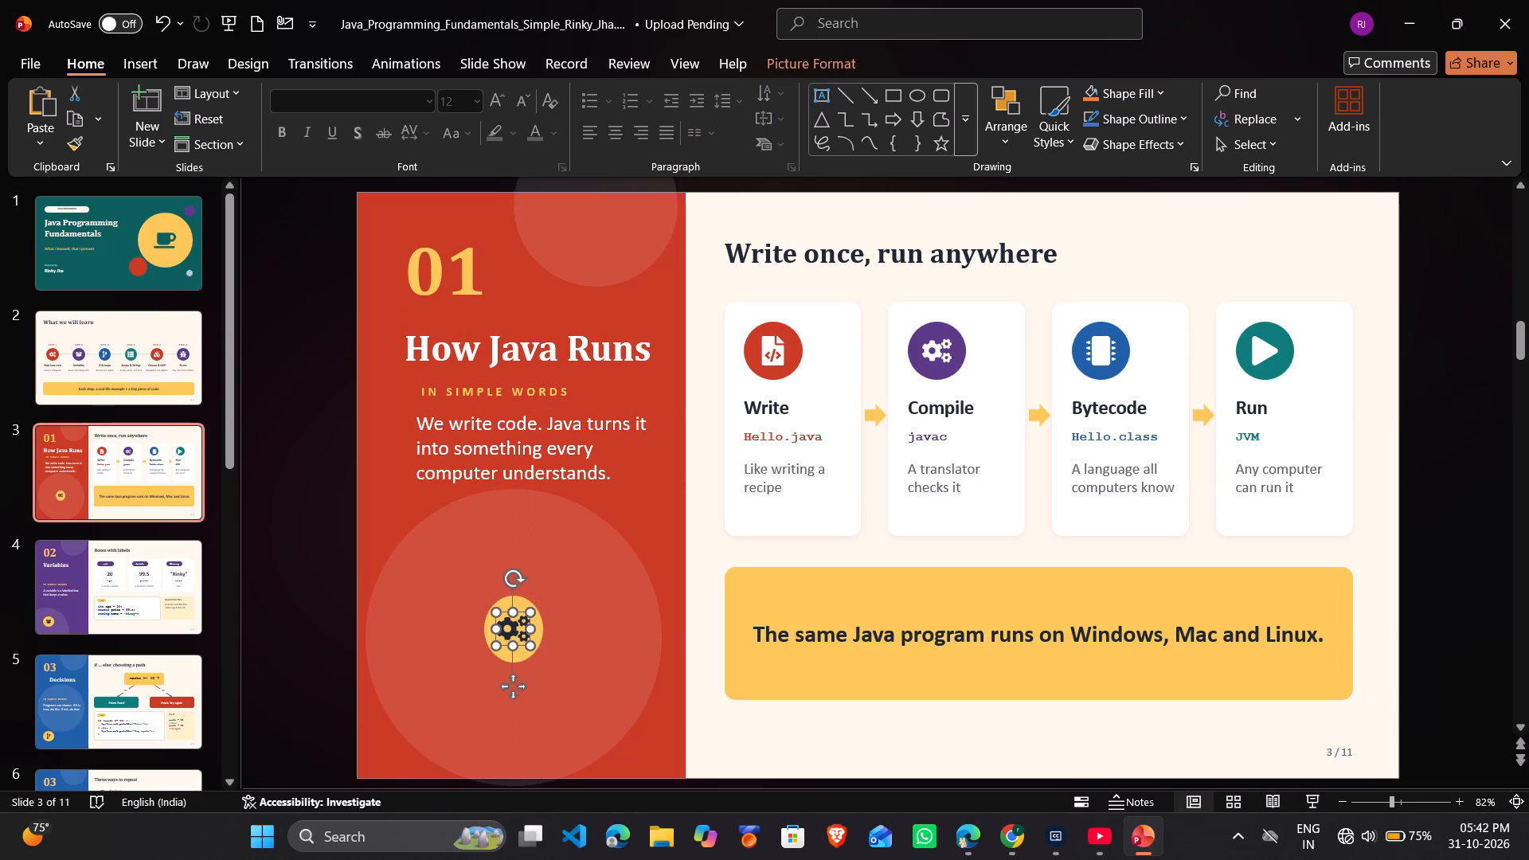
pyautogui.click(635, 500)
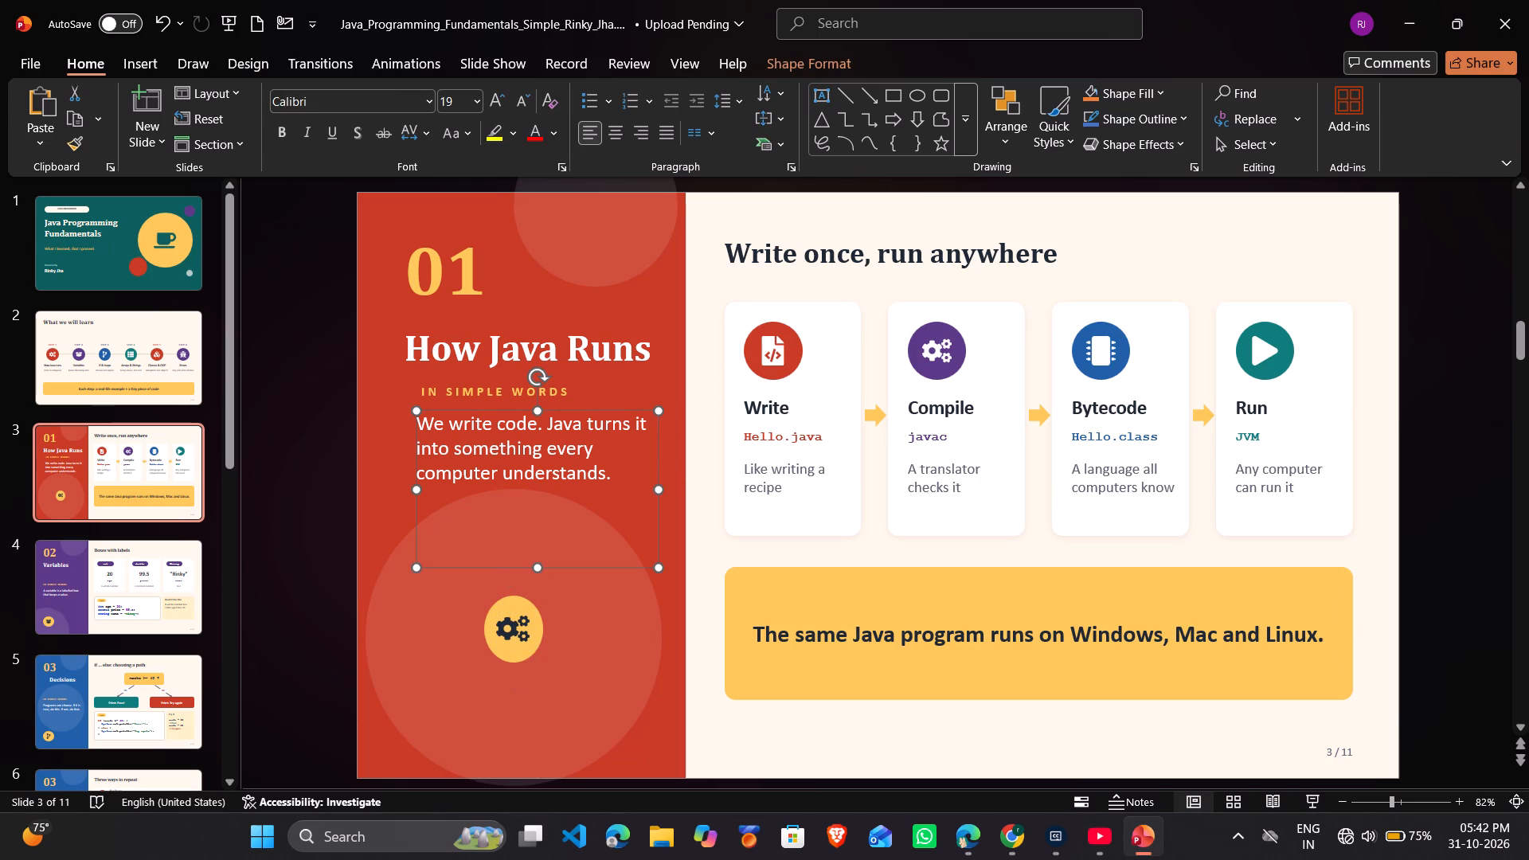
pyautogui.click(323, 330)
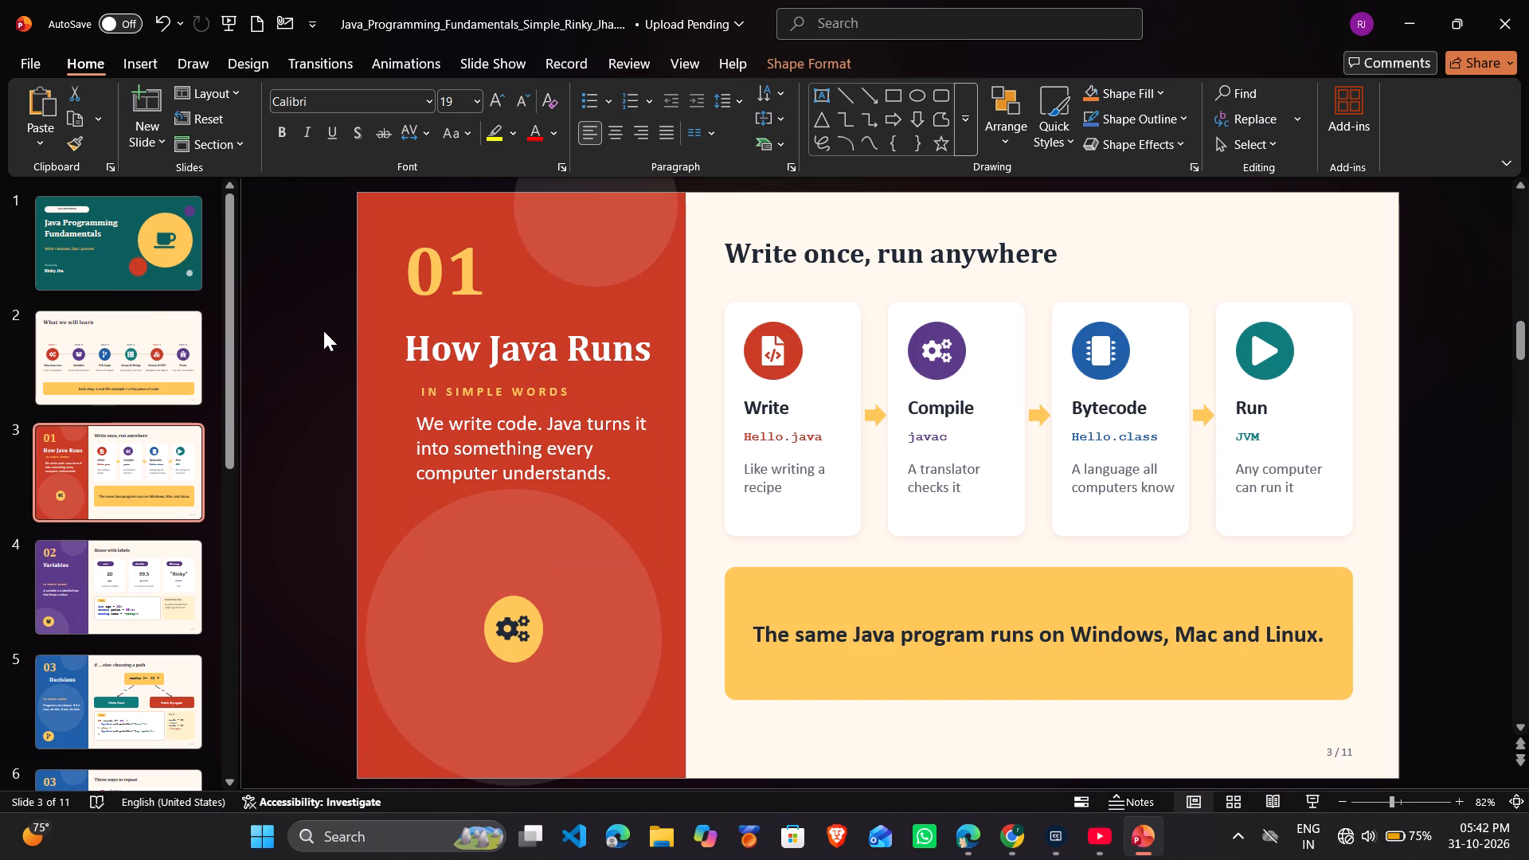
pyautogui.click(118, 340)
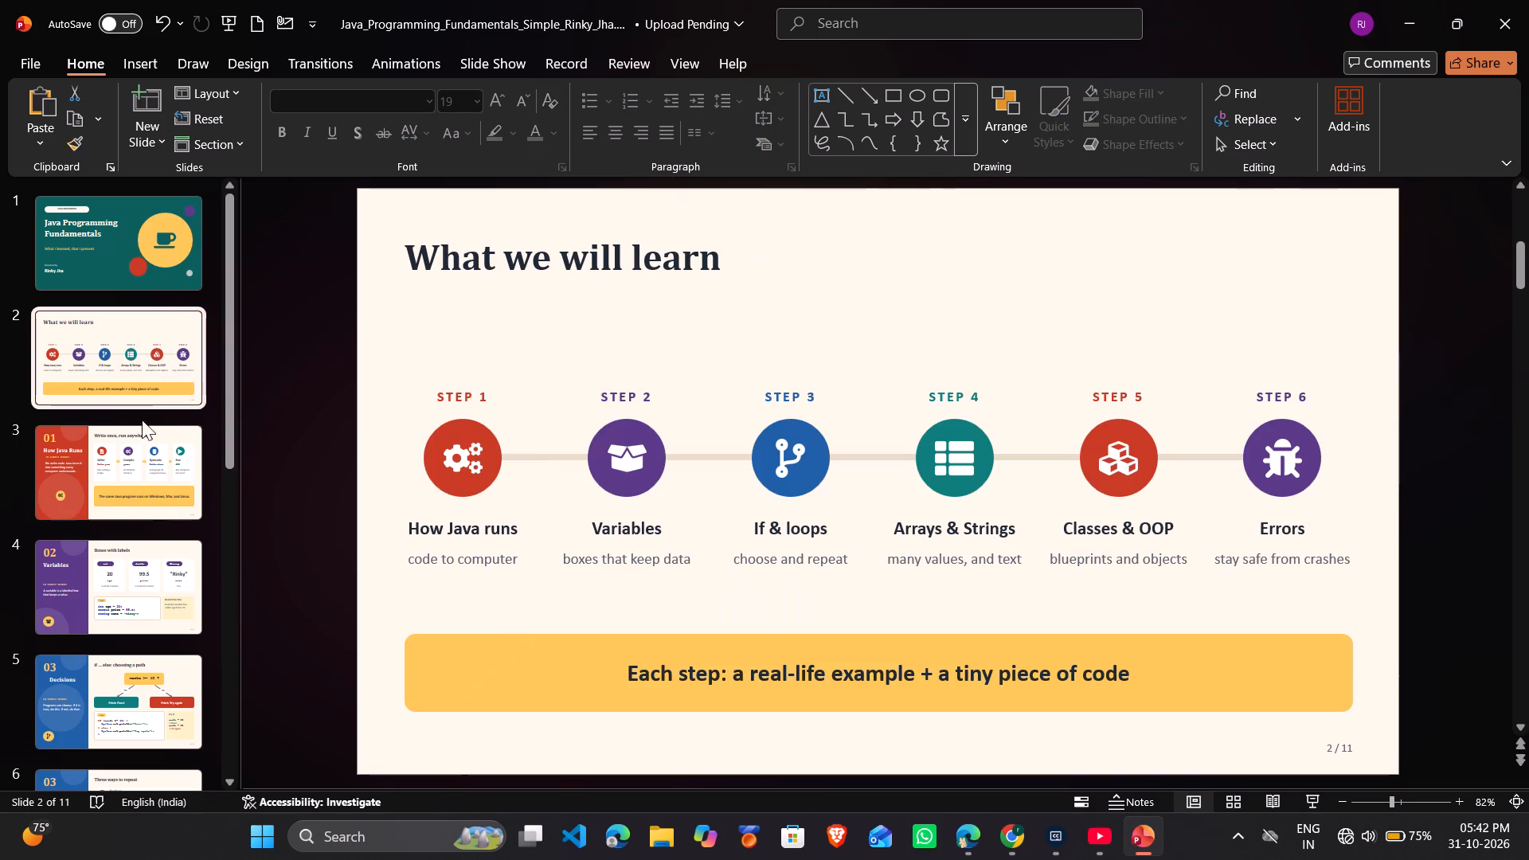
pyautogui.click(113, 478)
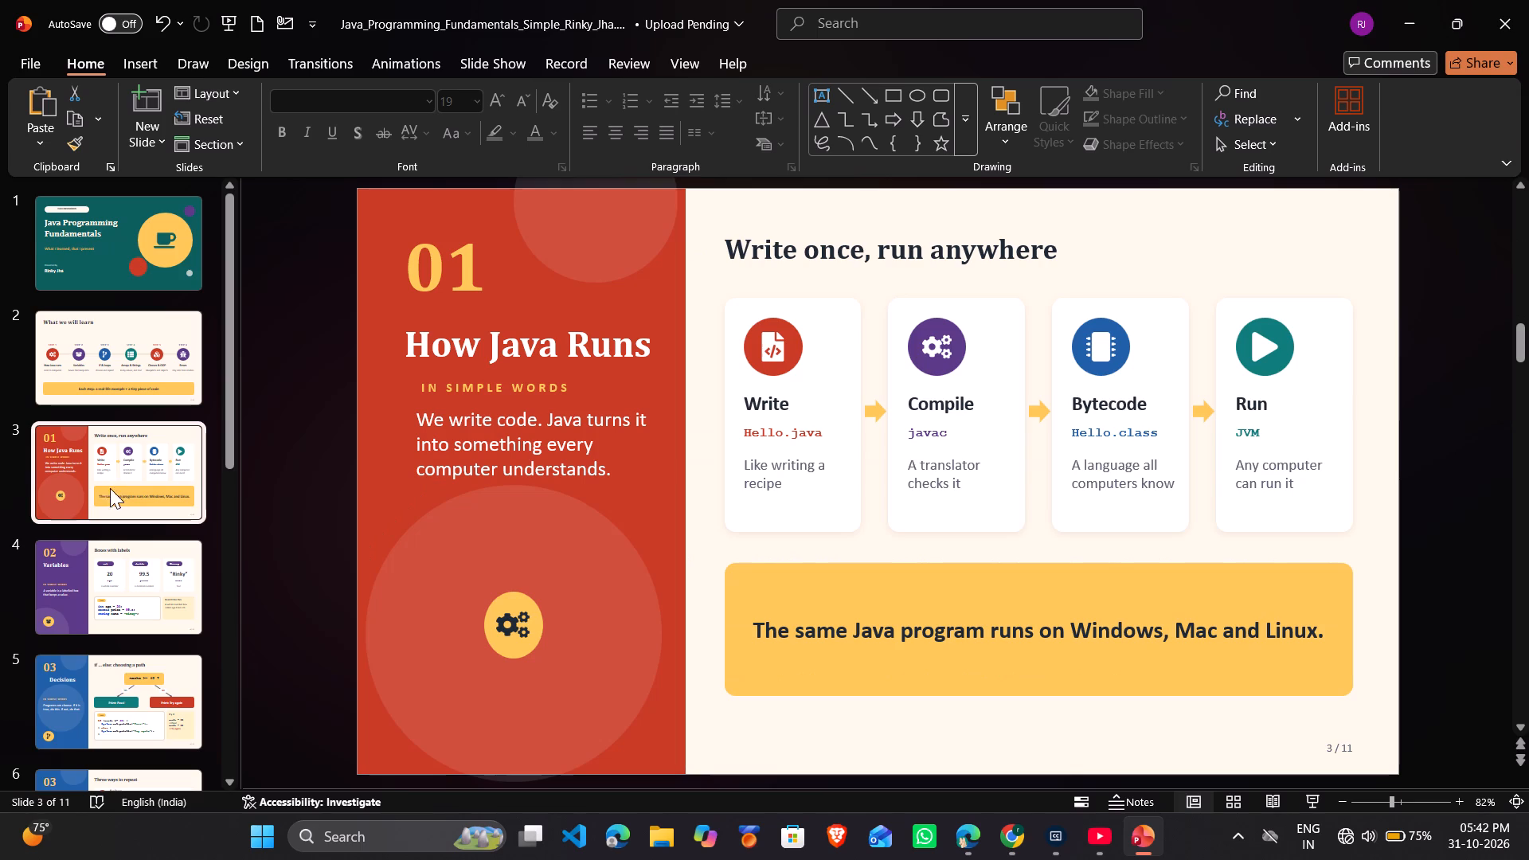
# On the Variables slide, move the large translucent circle up and right so it sits fully inside the lower purple panel.
pyautogui.click(89, 574)
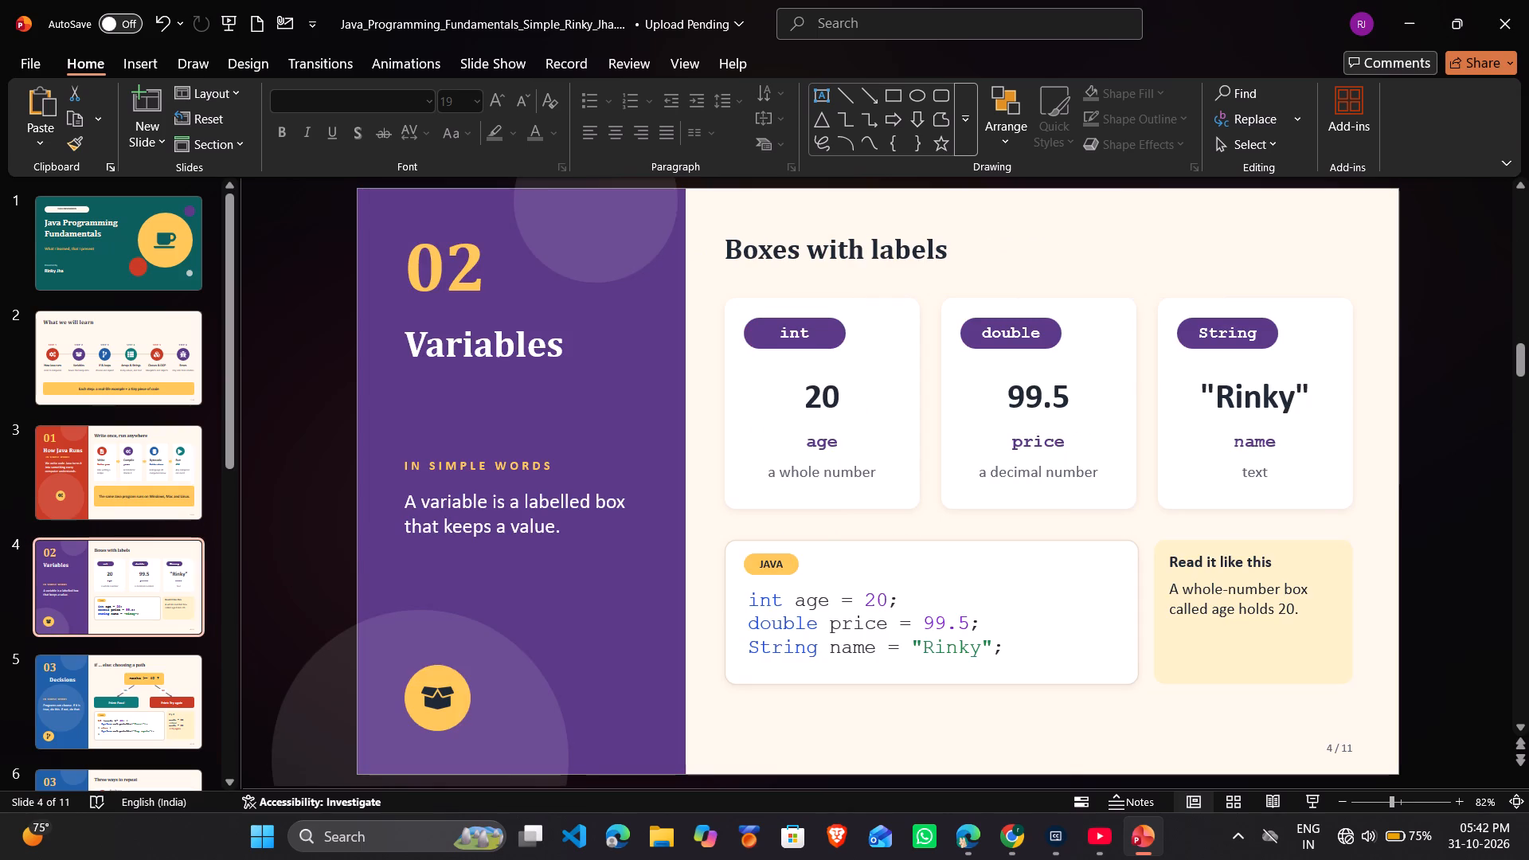
pyautogui.moveTo(495, 679); pyautogui.dragTo(596, 566)
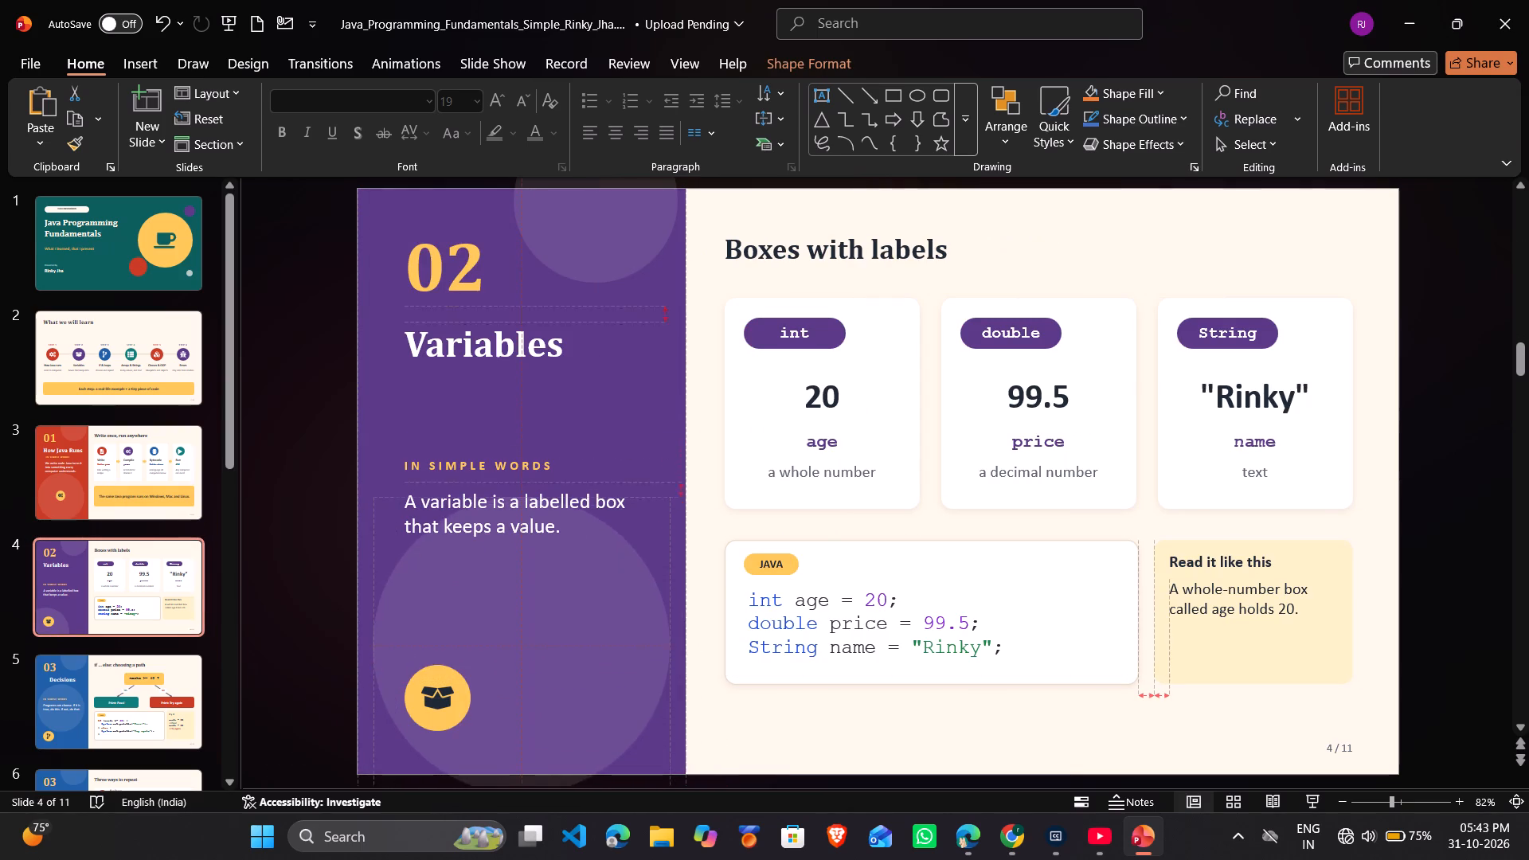
pyautogui.moveTo(596, 566); pyautogui.dragTo(600, 548)
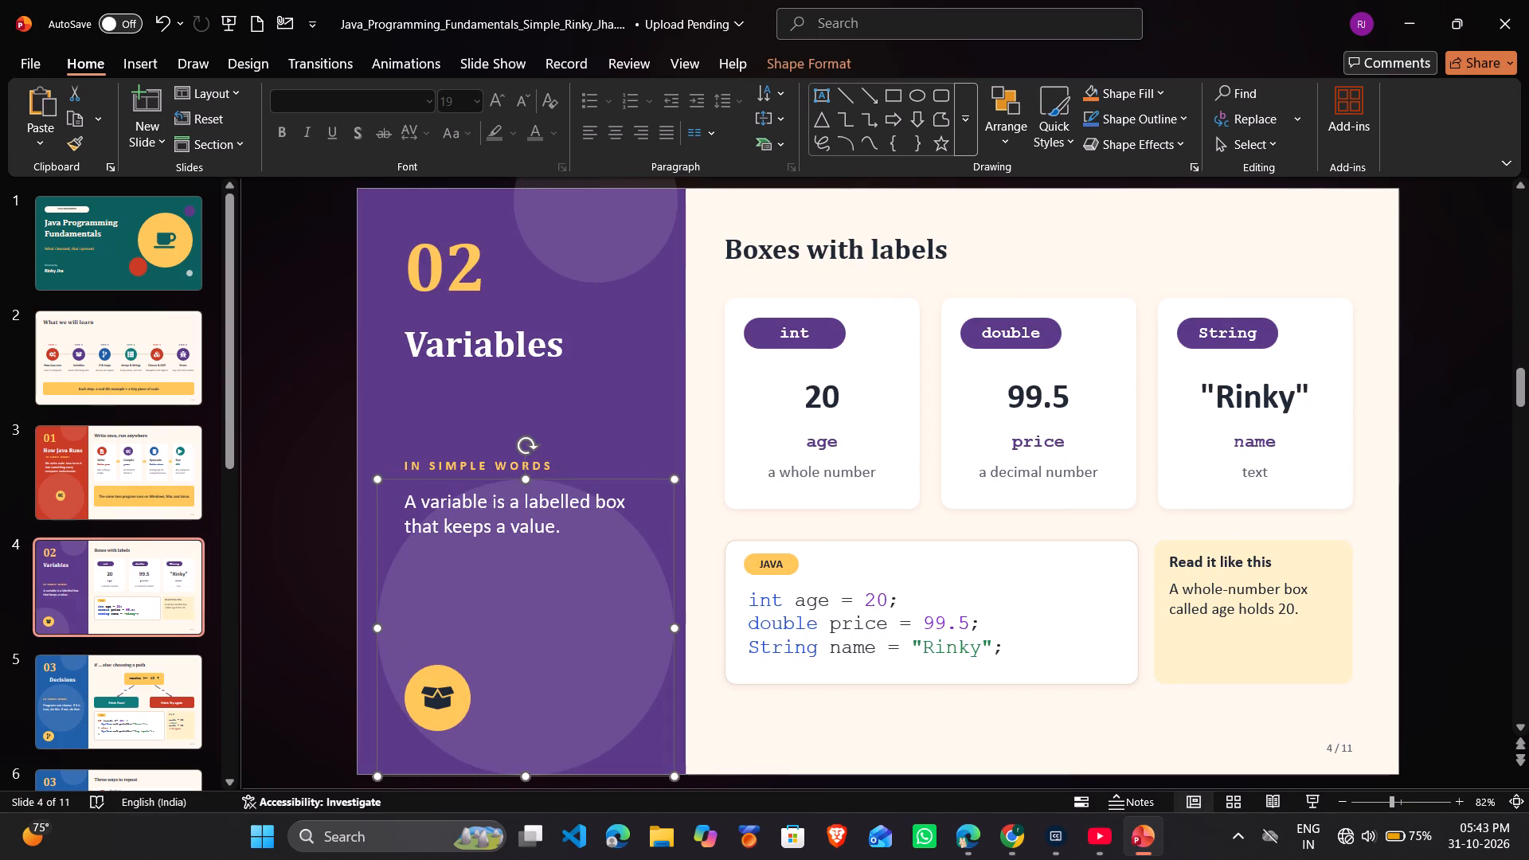
# Move the "A variable is a labelled box" description up to just above the large circle, indented slightly from the heading.
pyautogui.click(575, 504)
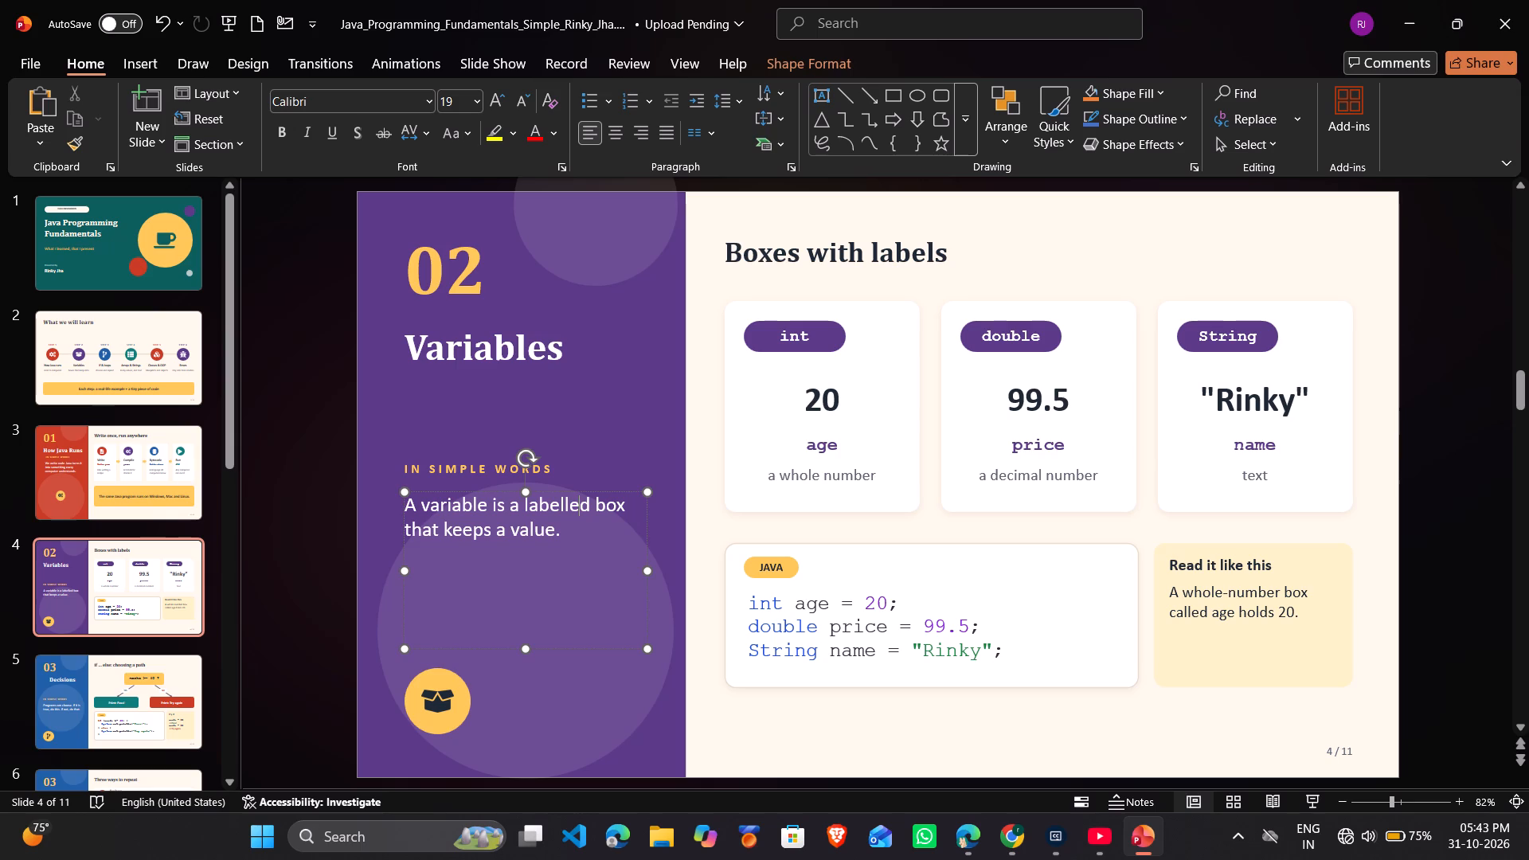
pyautogui.moveTo(647, 608); pyautogui.dragTo(635, 473)
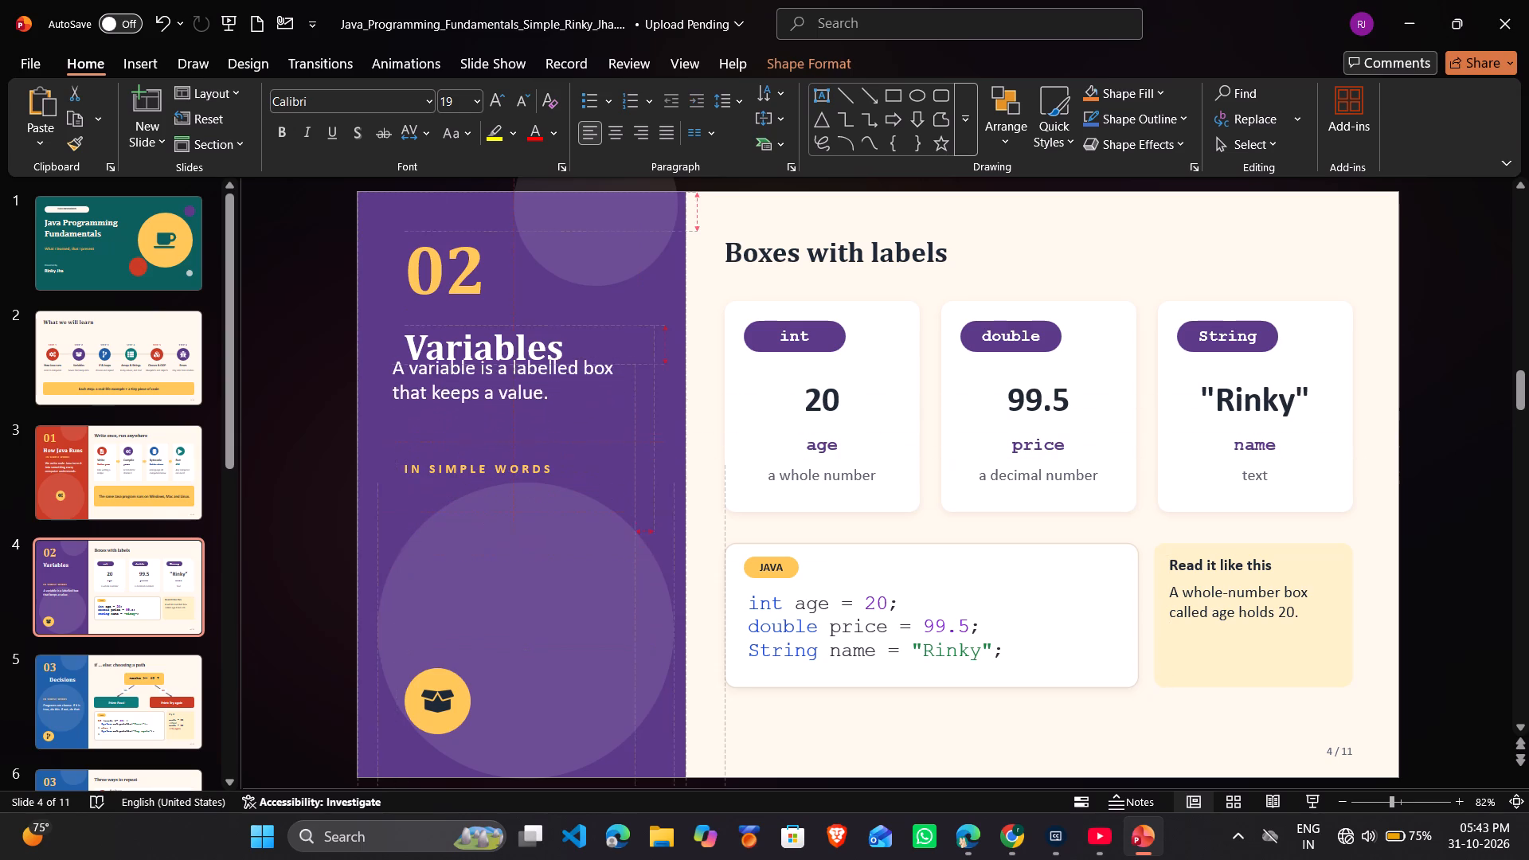
pyautogui.moveTo(635, 473); pyautogui.dragTo(666, 545)
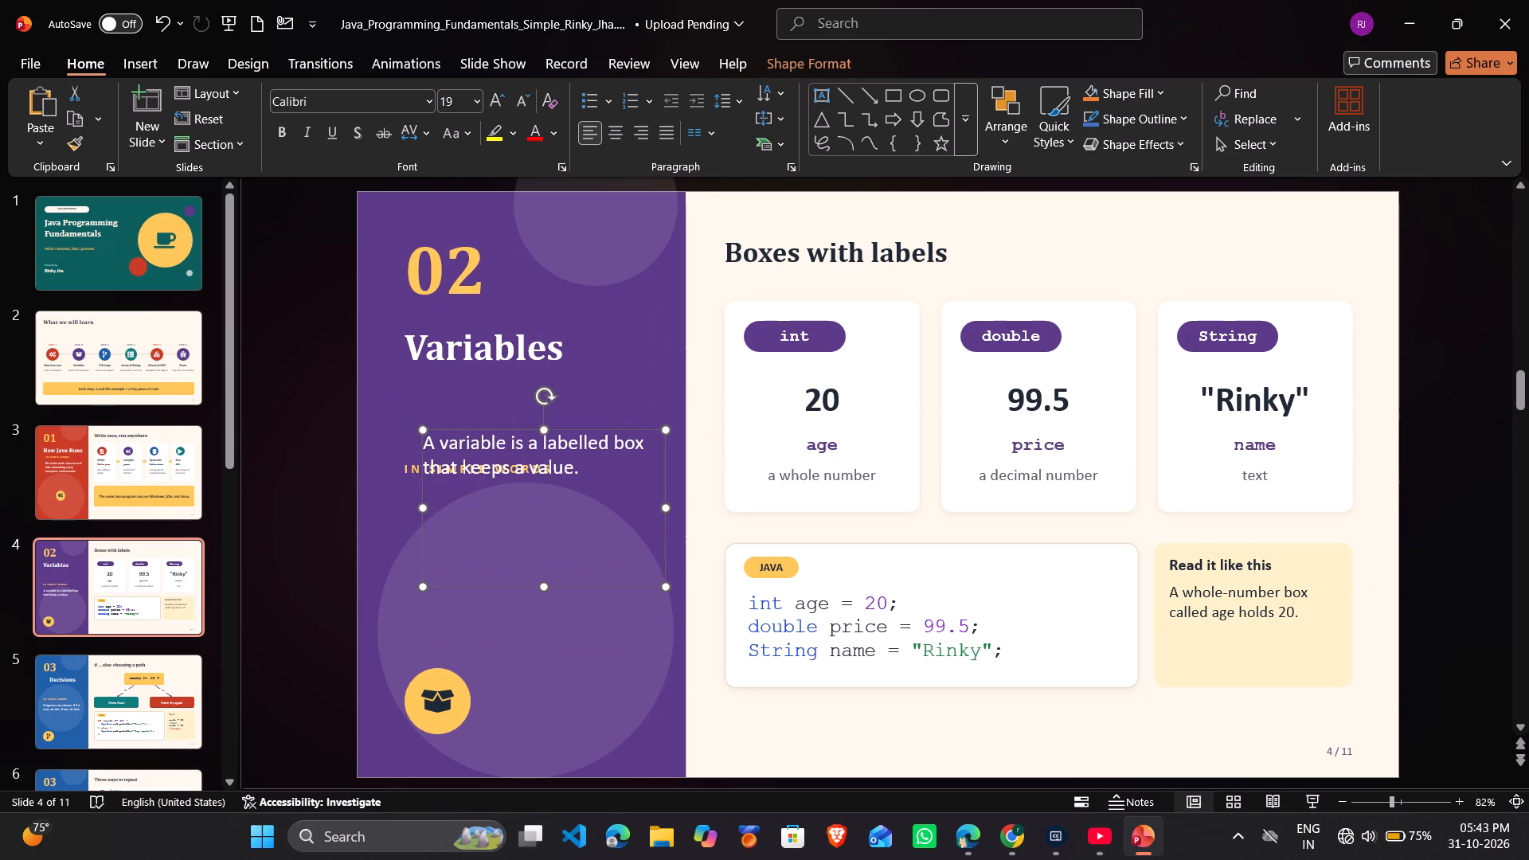
# Move the "IN SIMPLE WORDS" label up into the gap between the "Variables" heading and the description, slightly indented.
pyautogui.click(404, 468)
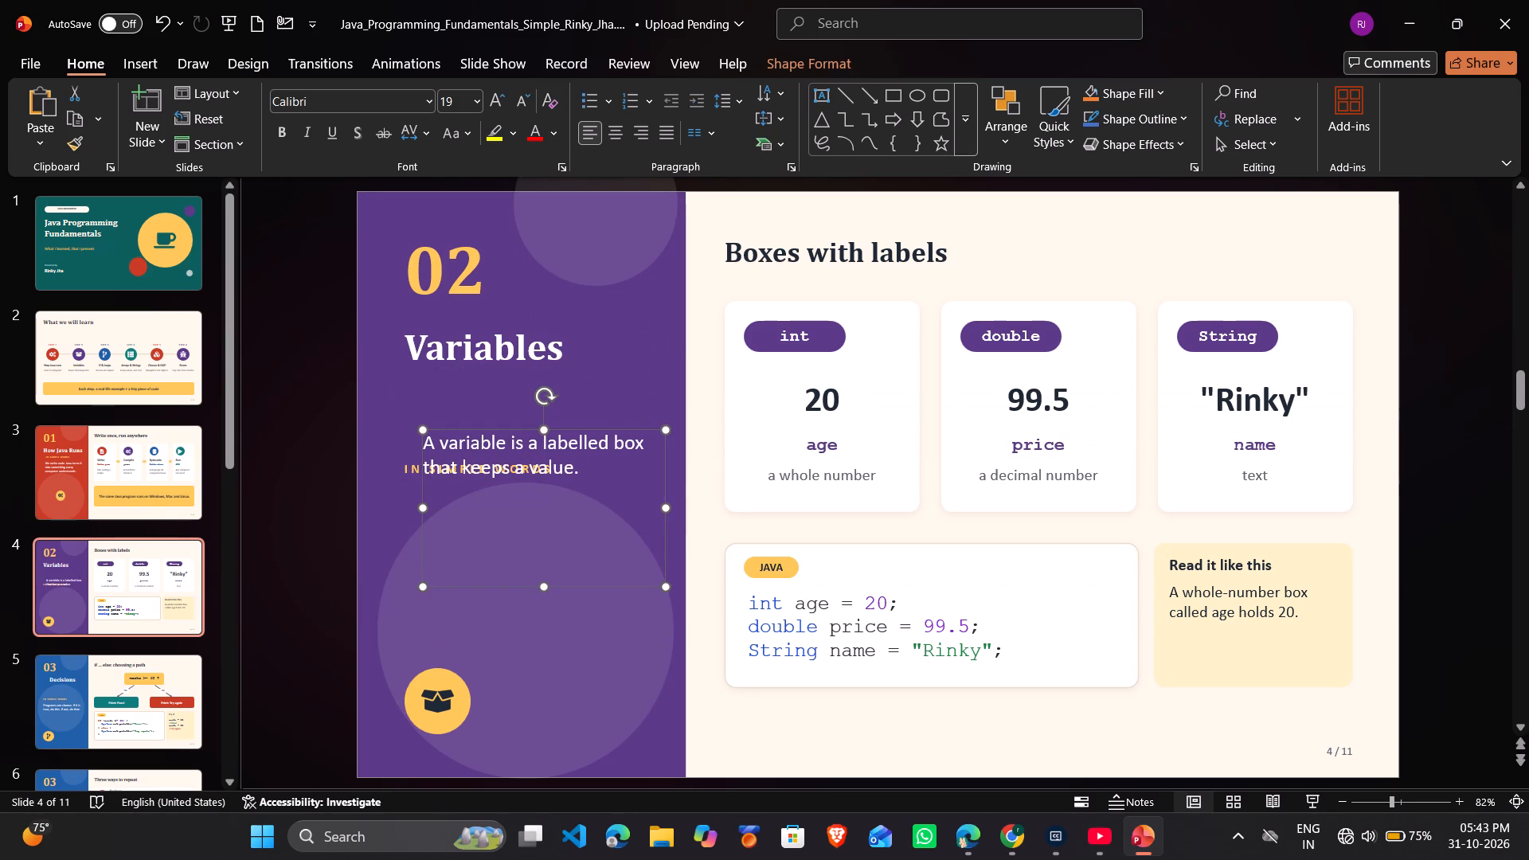
pyautogui.click(416, 467)
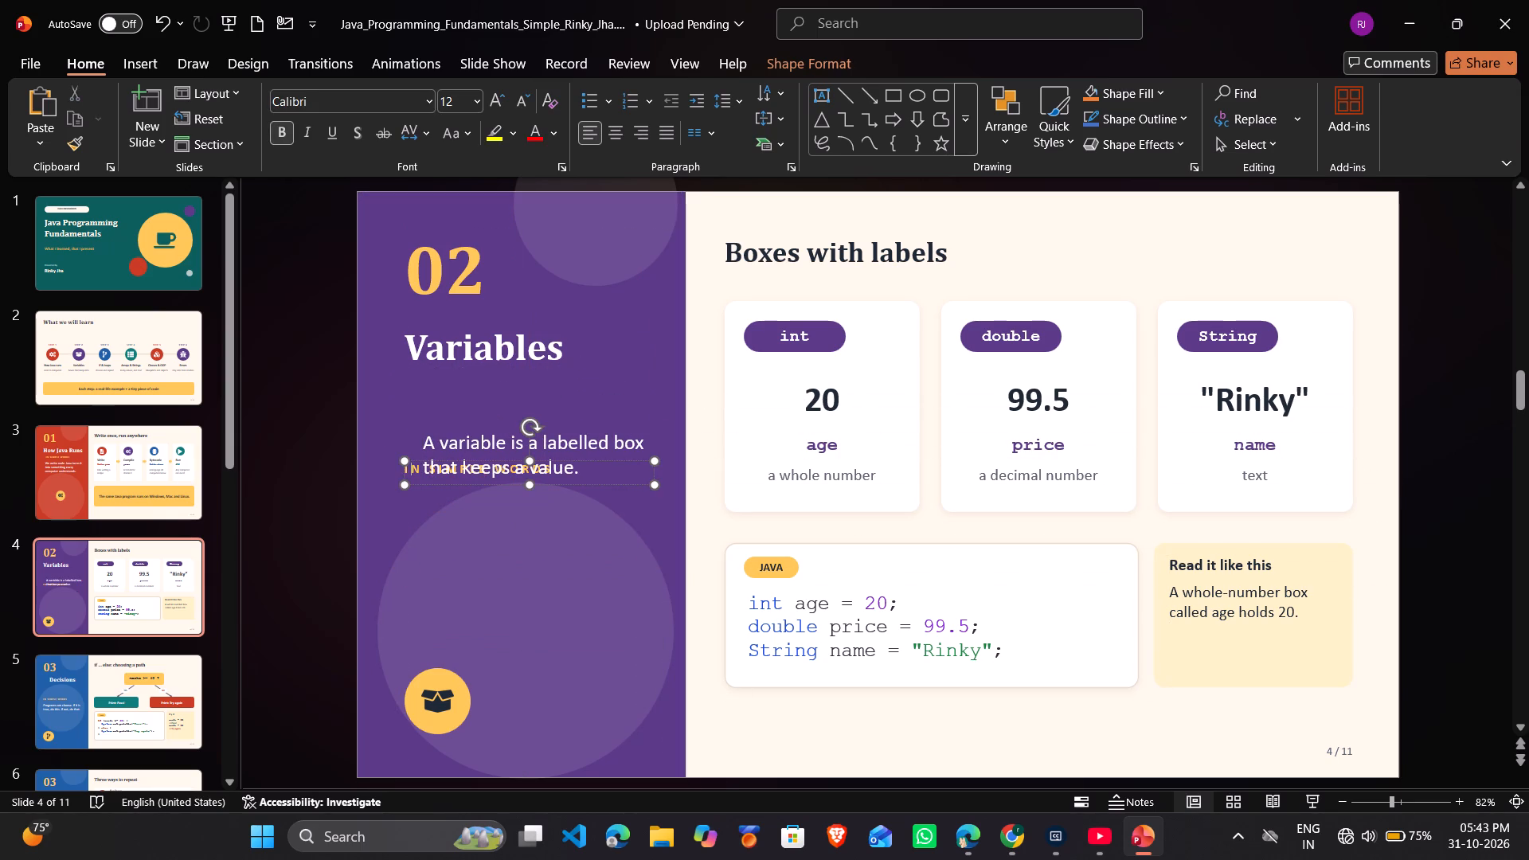
pyautogui.click(659, 478)
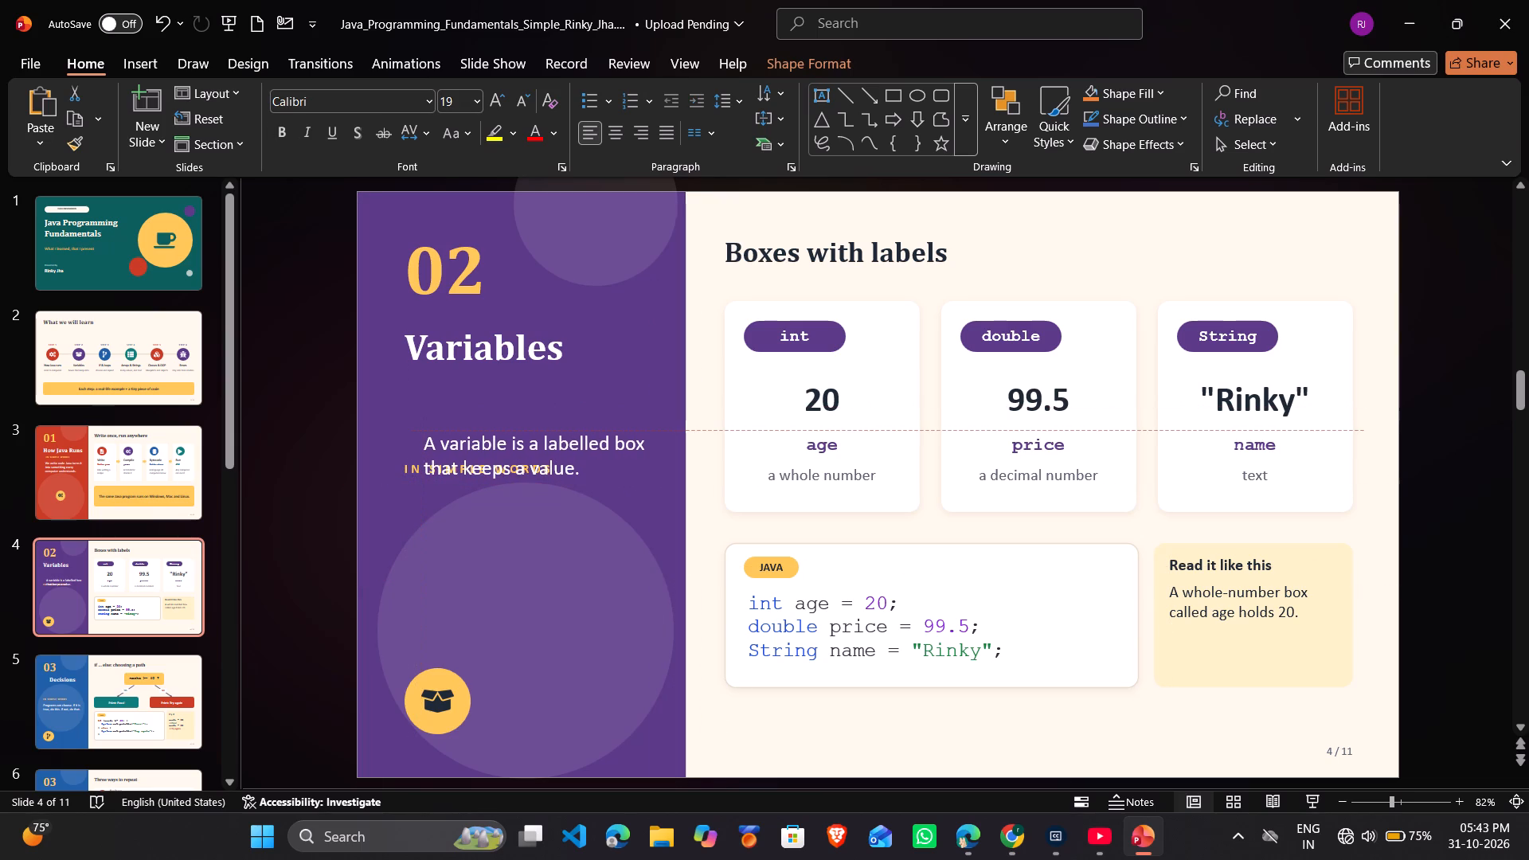
pyautogui.click(409, 471)
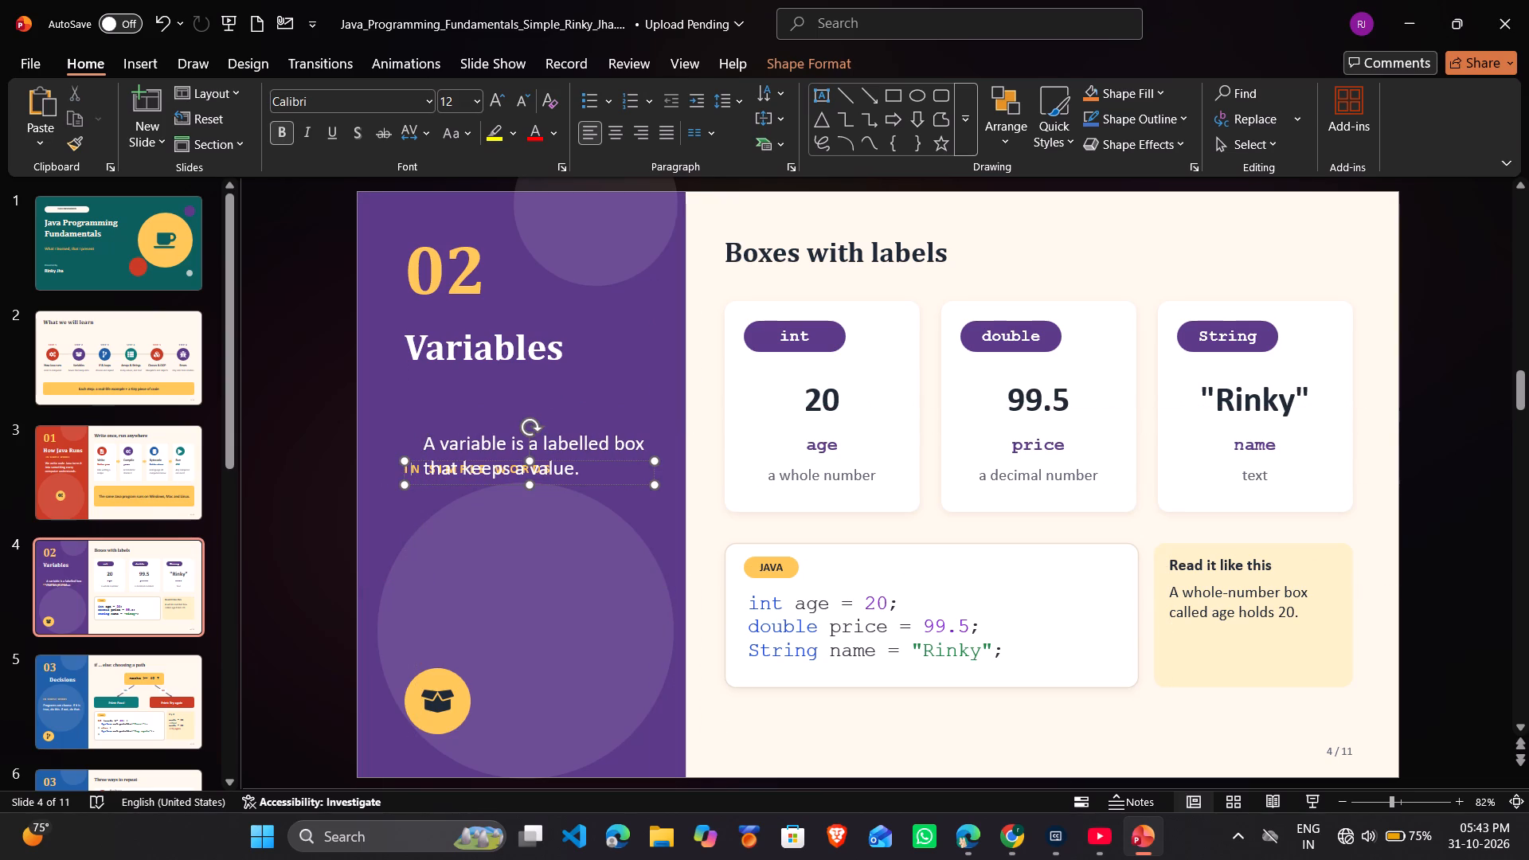
pyautogui.moveTo(630, 484); pyautogui.dragTo(651, 432)
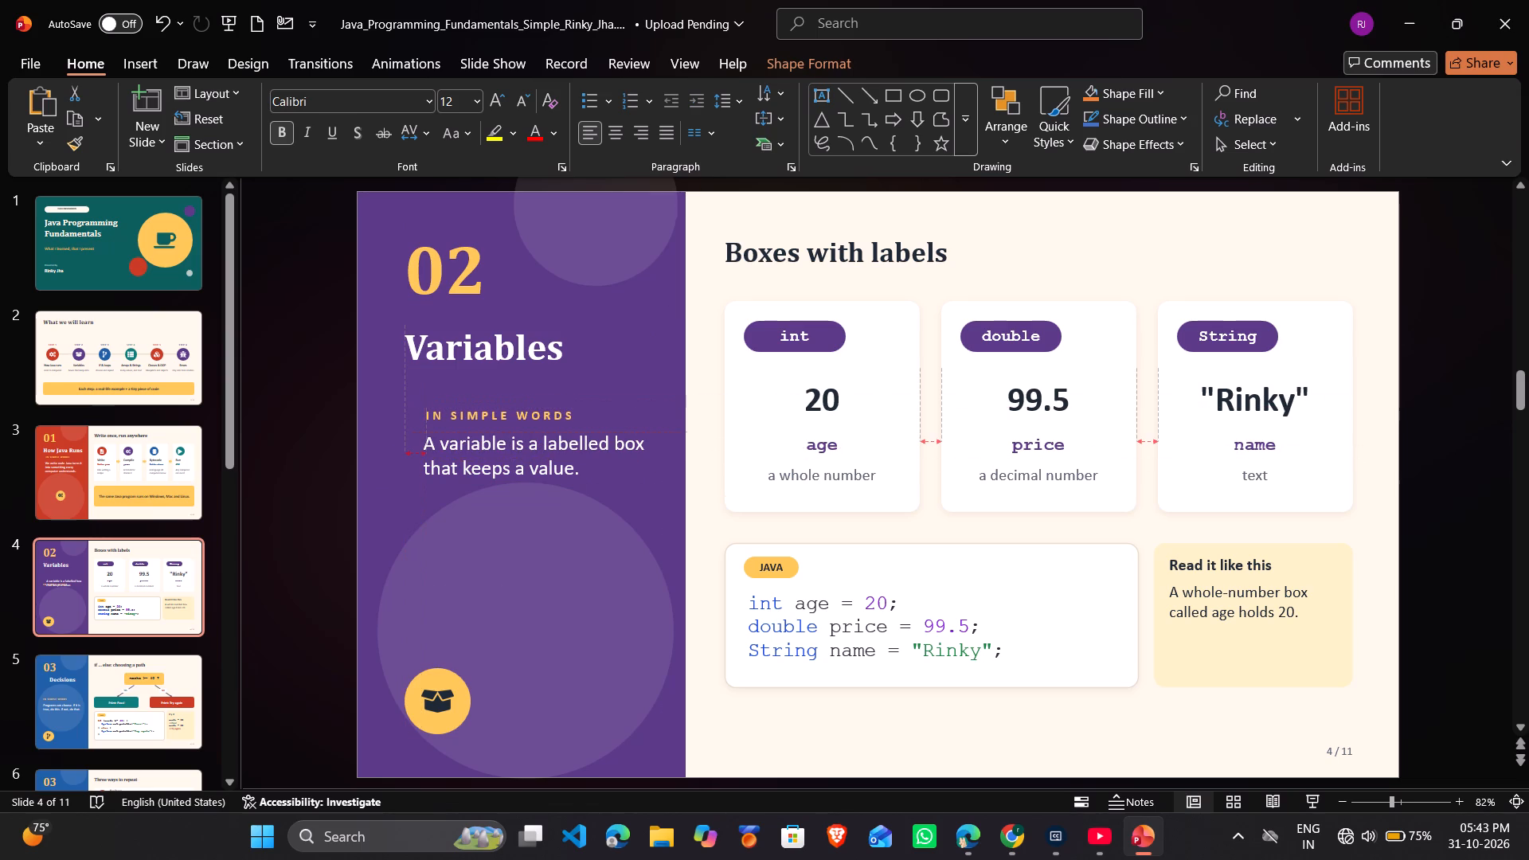
pyautogui.moveTo(651, 432); pyautogui.dragTo(651, 416)
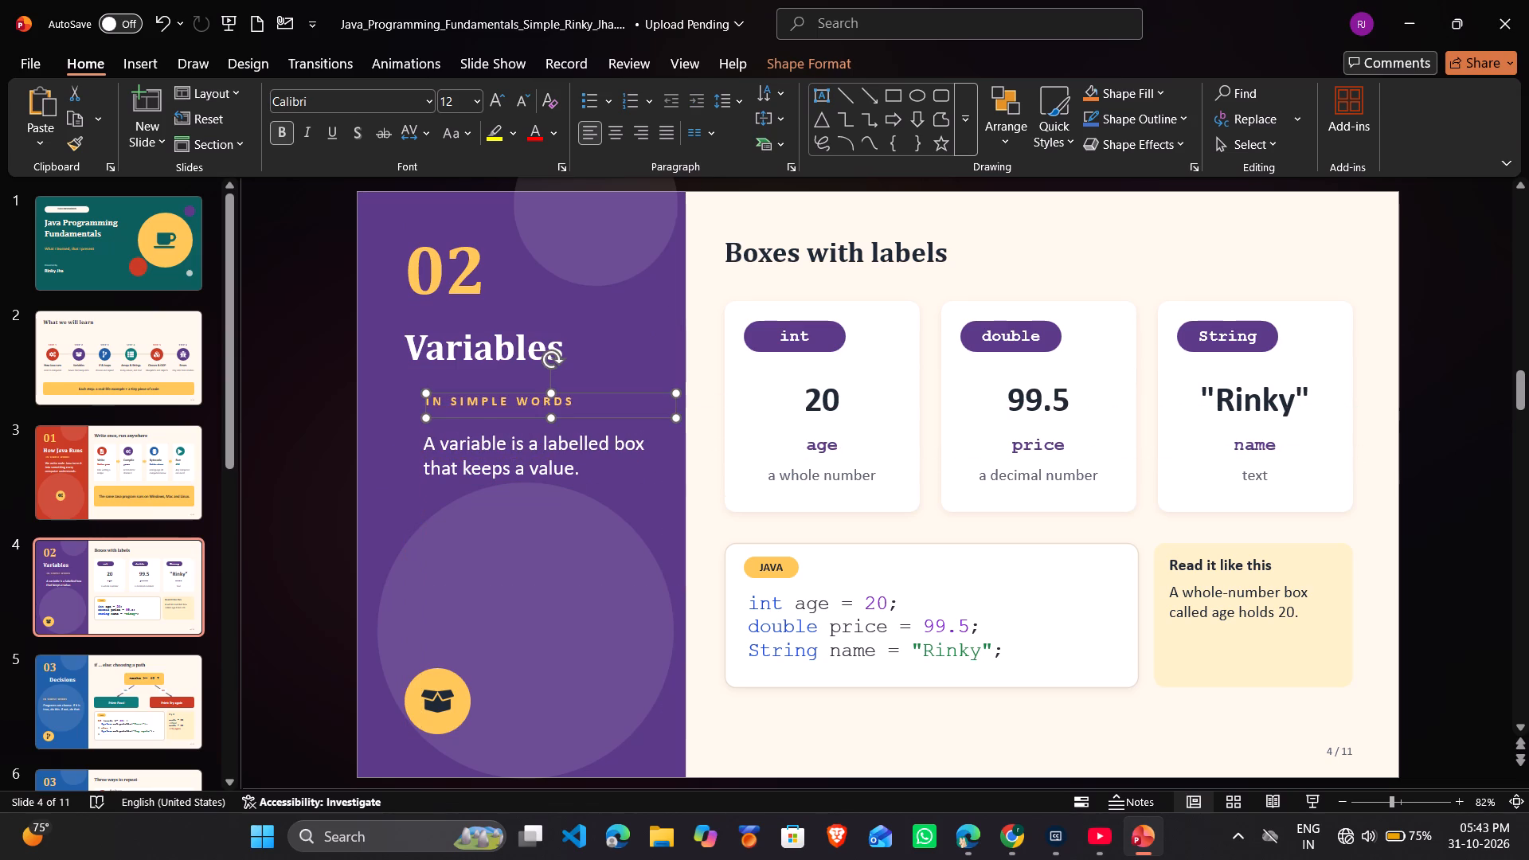
# Move the yellow circle behind the box icon to about the centre of the large translucent circle.
pyautogui.click(604, 265)
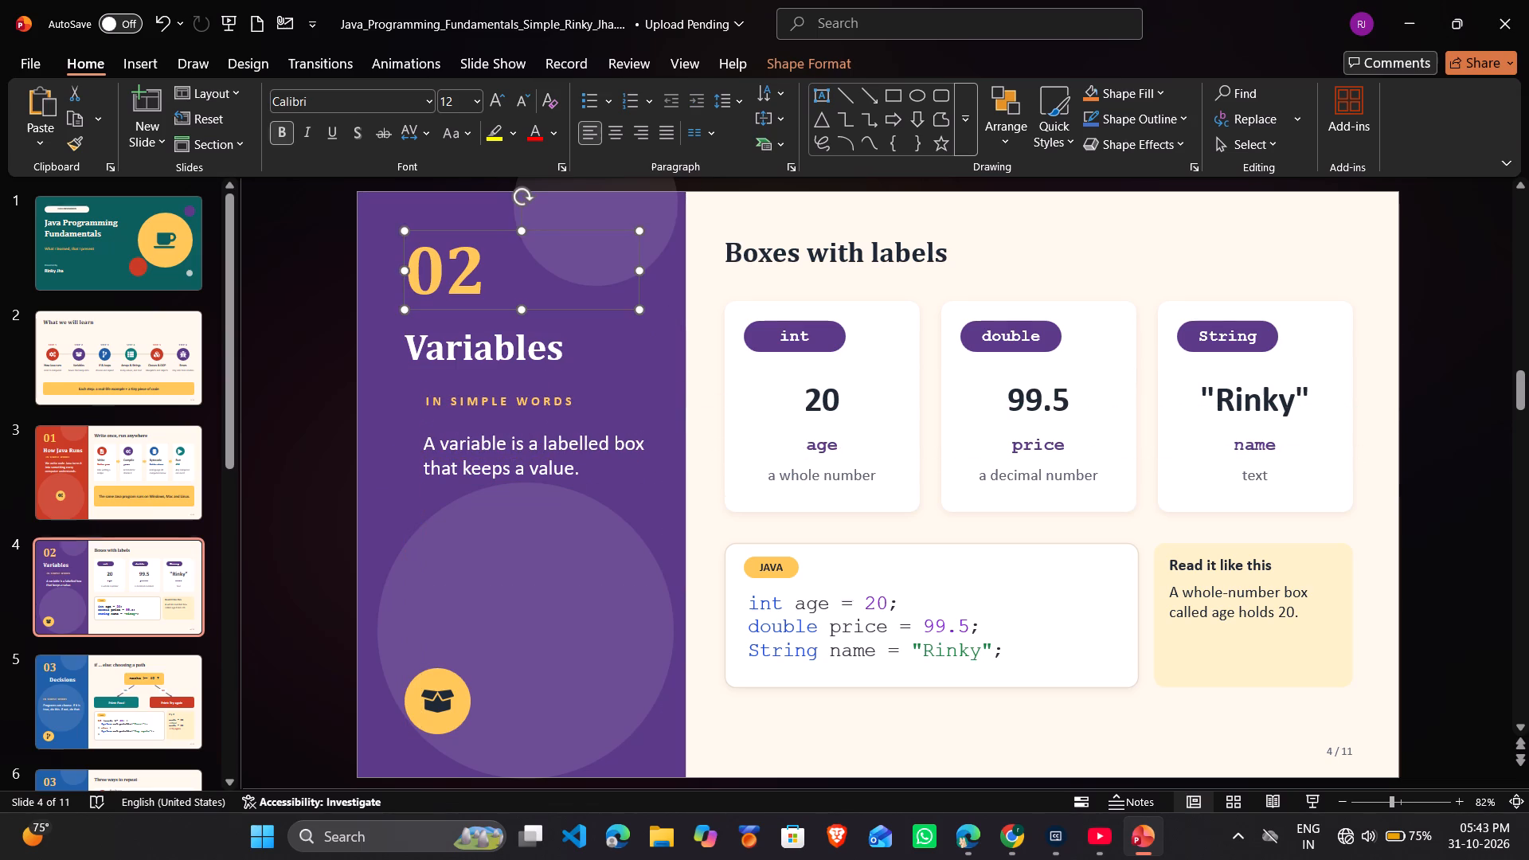
pyautogui.click(467, 717)
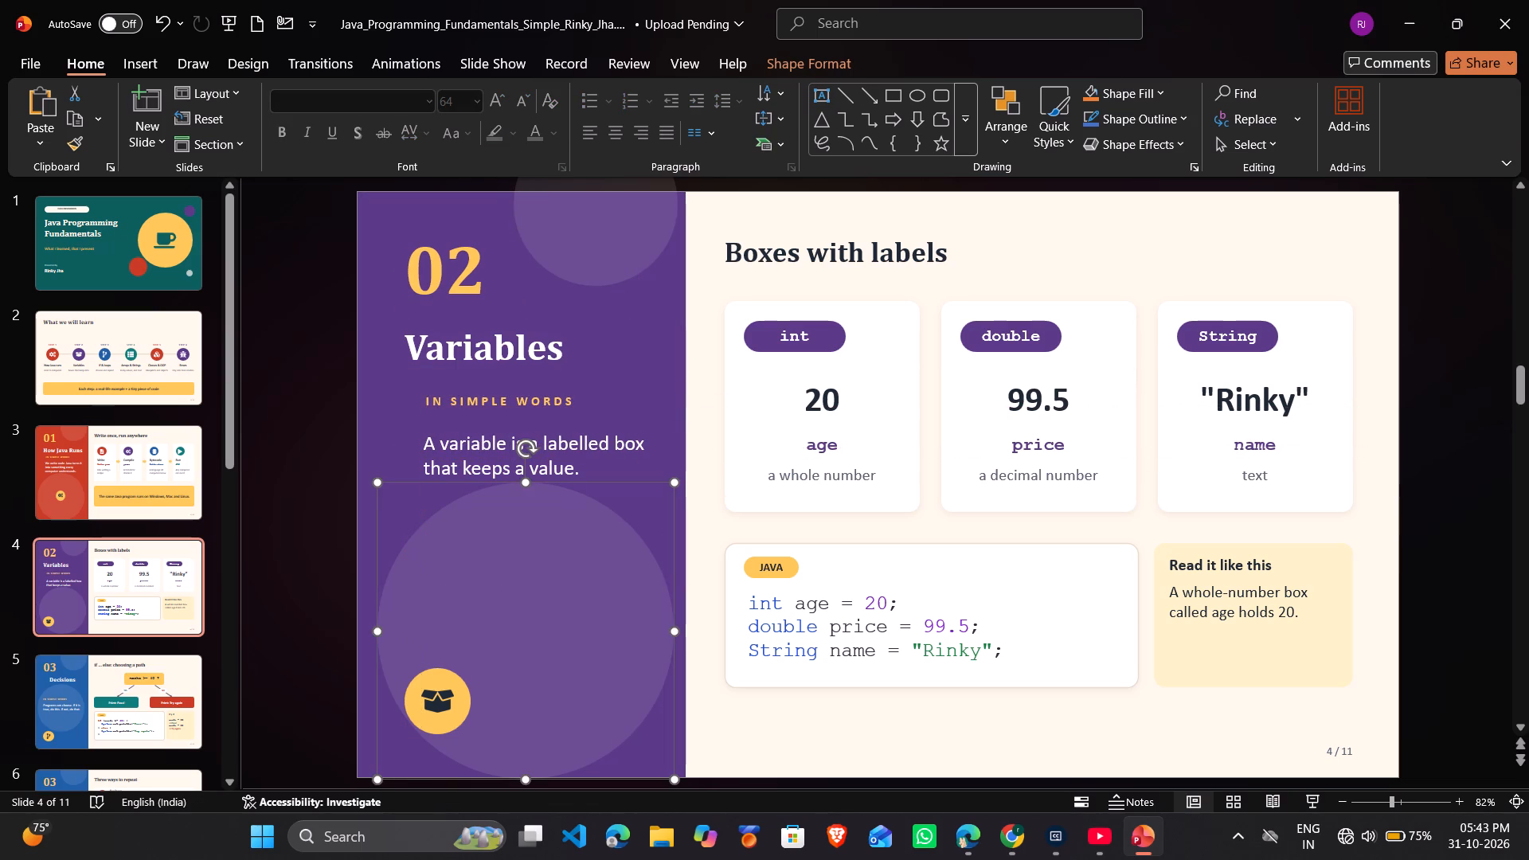
pyautogui.click(449, 670)
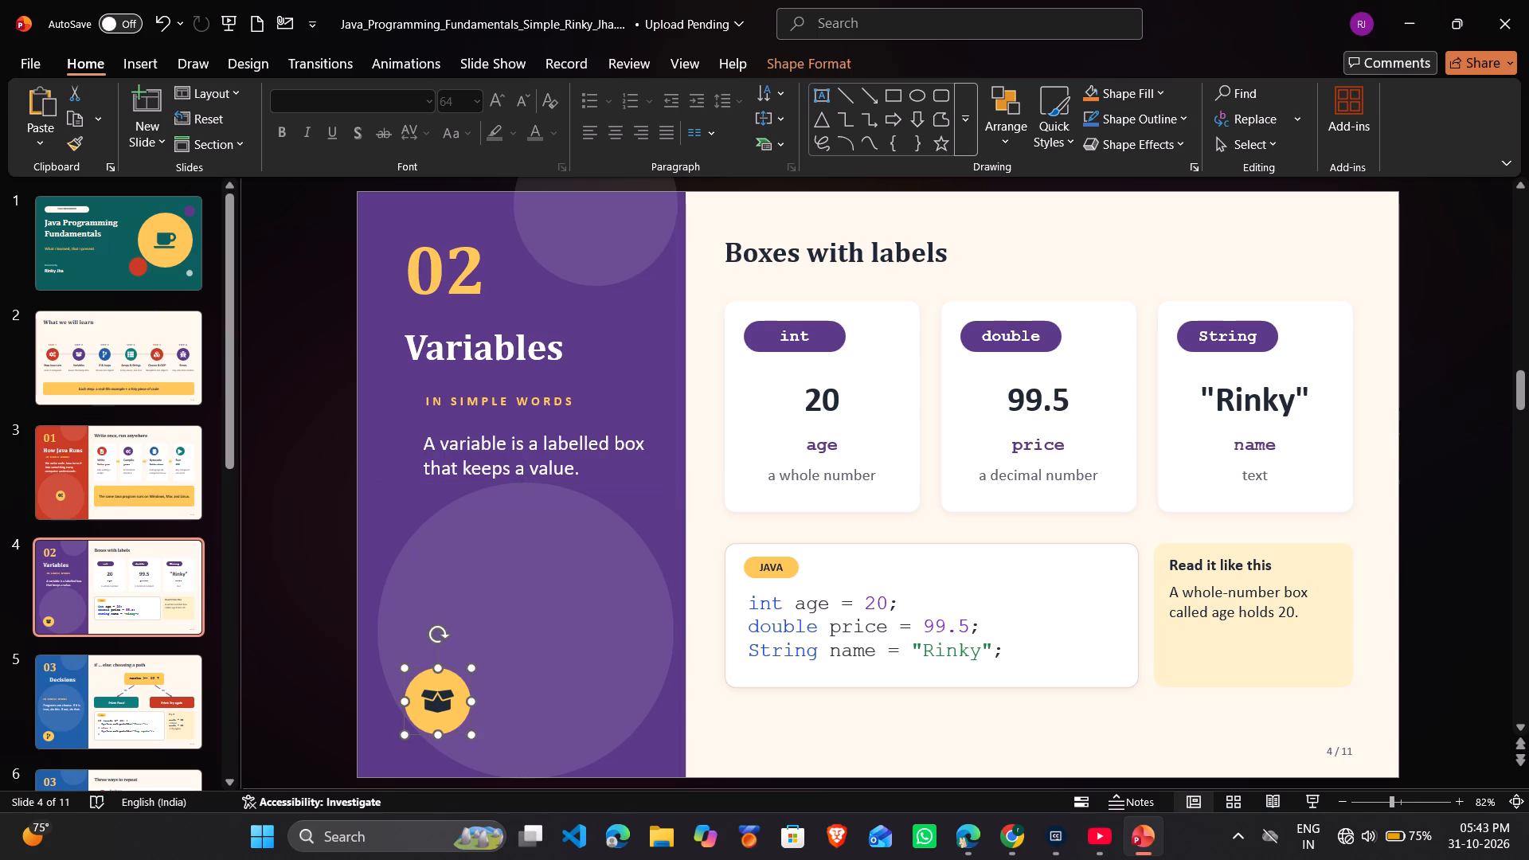
pyautogui.moveTo(461, 668); pyautogui.dragTo(474, 641)
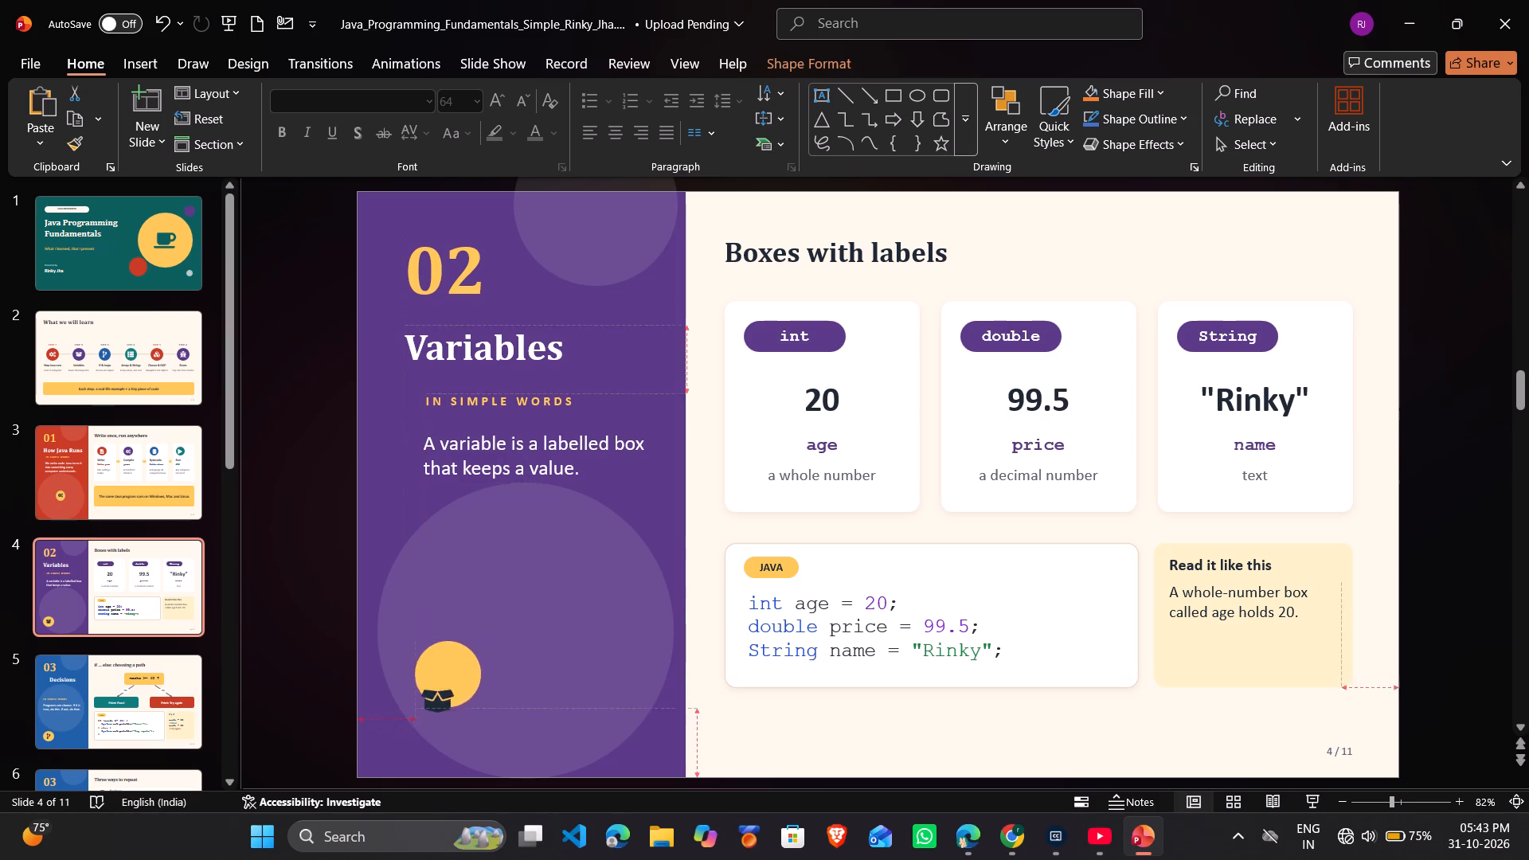
pyautogui.moveTo(474, 641); pyautogui.dragTo(560, 590)
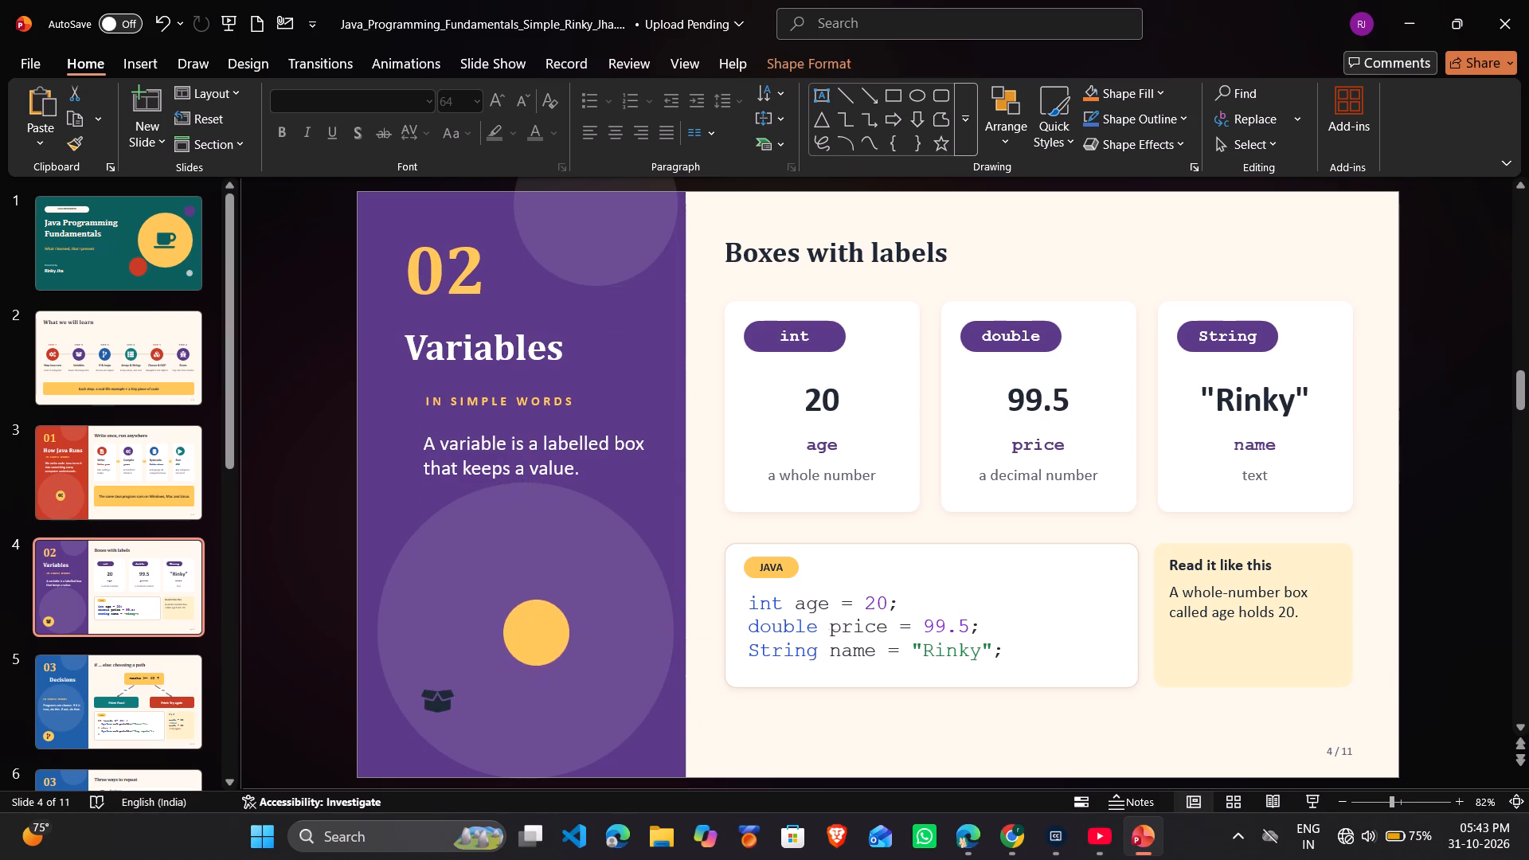
pyautogui.moveTo(560, 590); pyautogui.dragTo(553, 586)
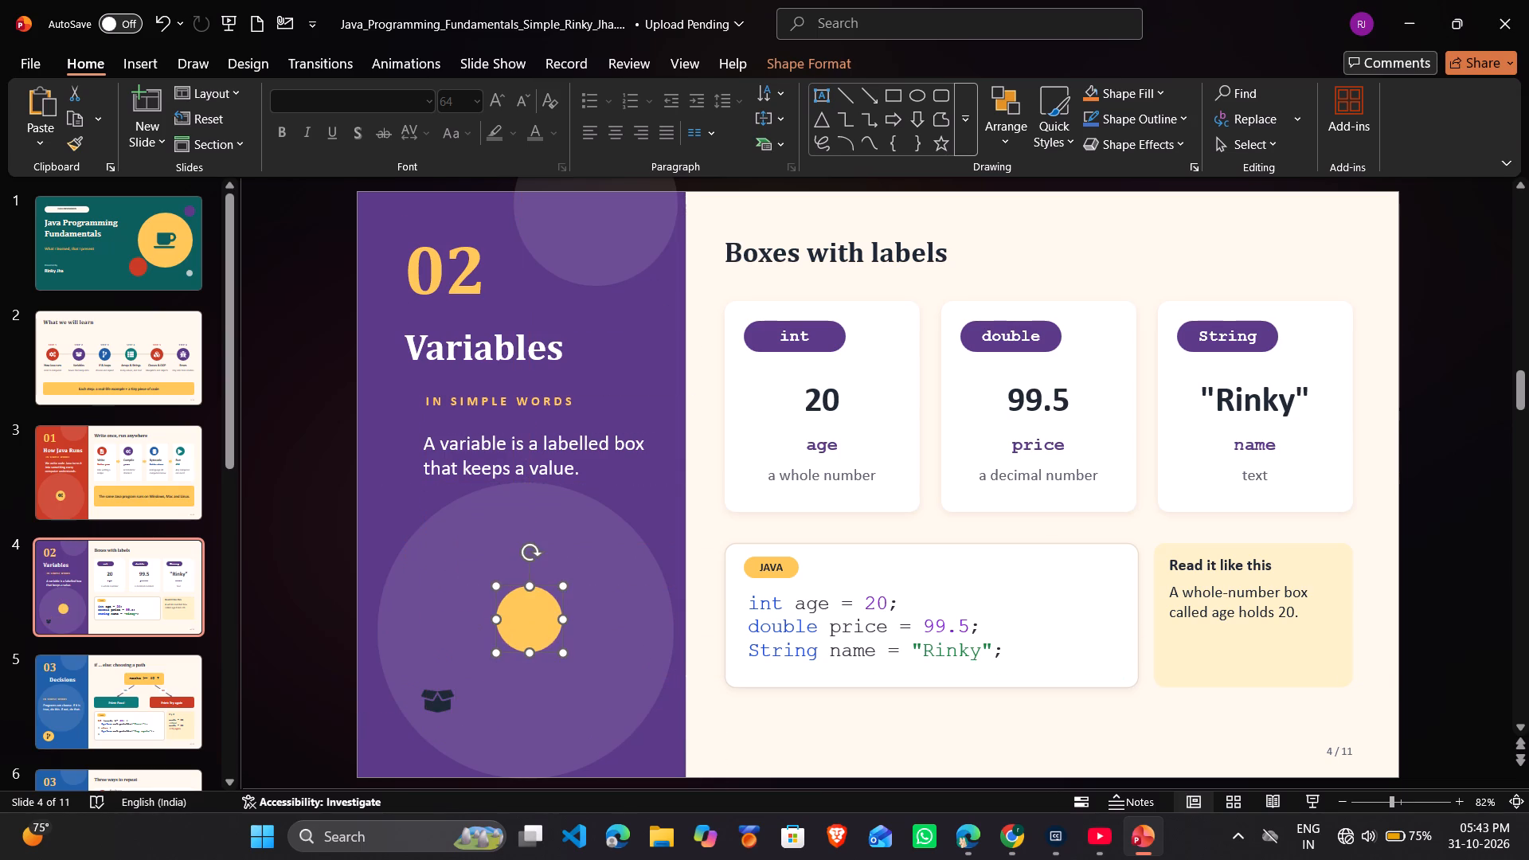
# Move the open box icon onto the centre of the yellow circle.
pyautogui.click(435, 700)
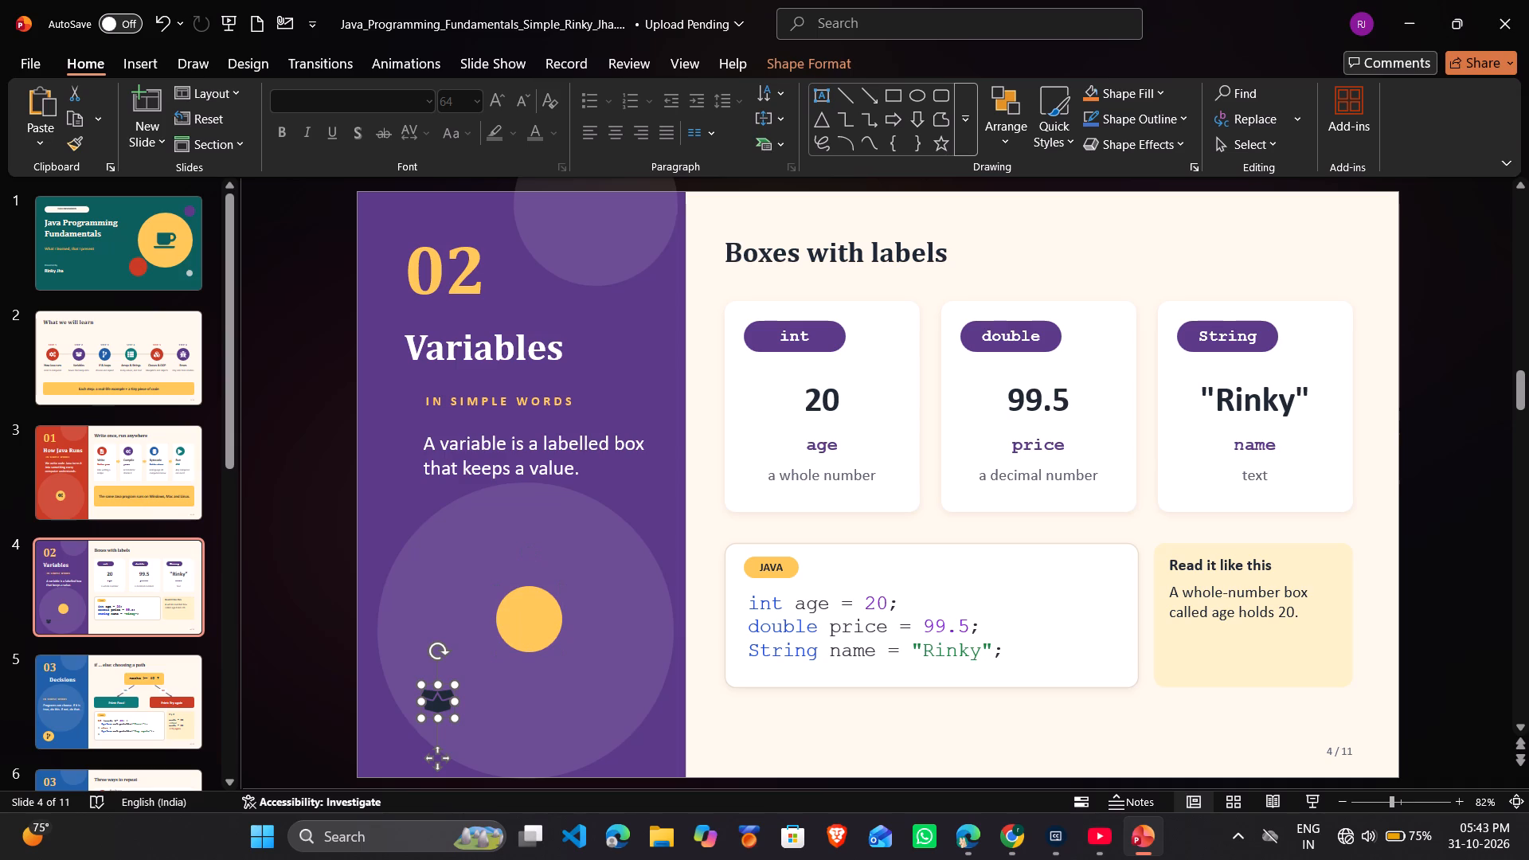
pyautogui.moveTo(448, 695); pyautogui.dragTo(544, 617)
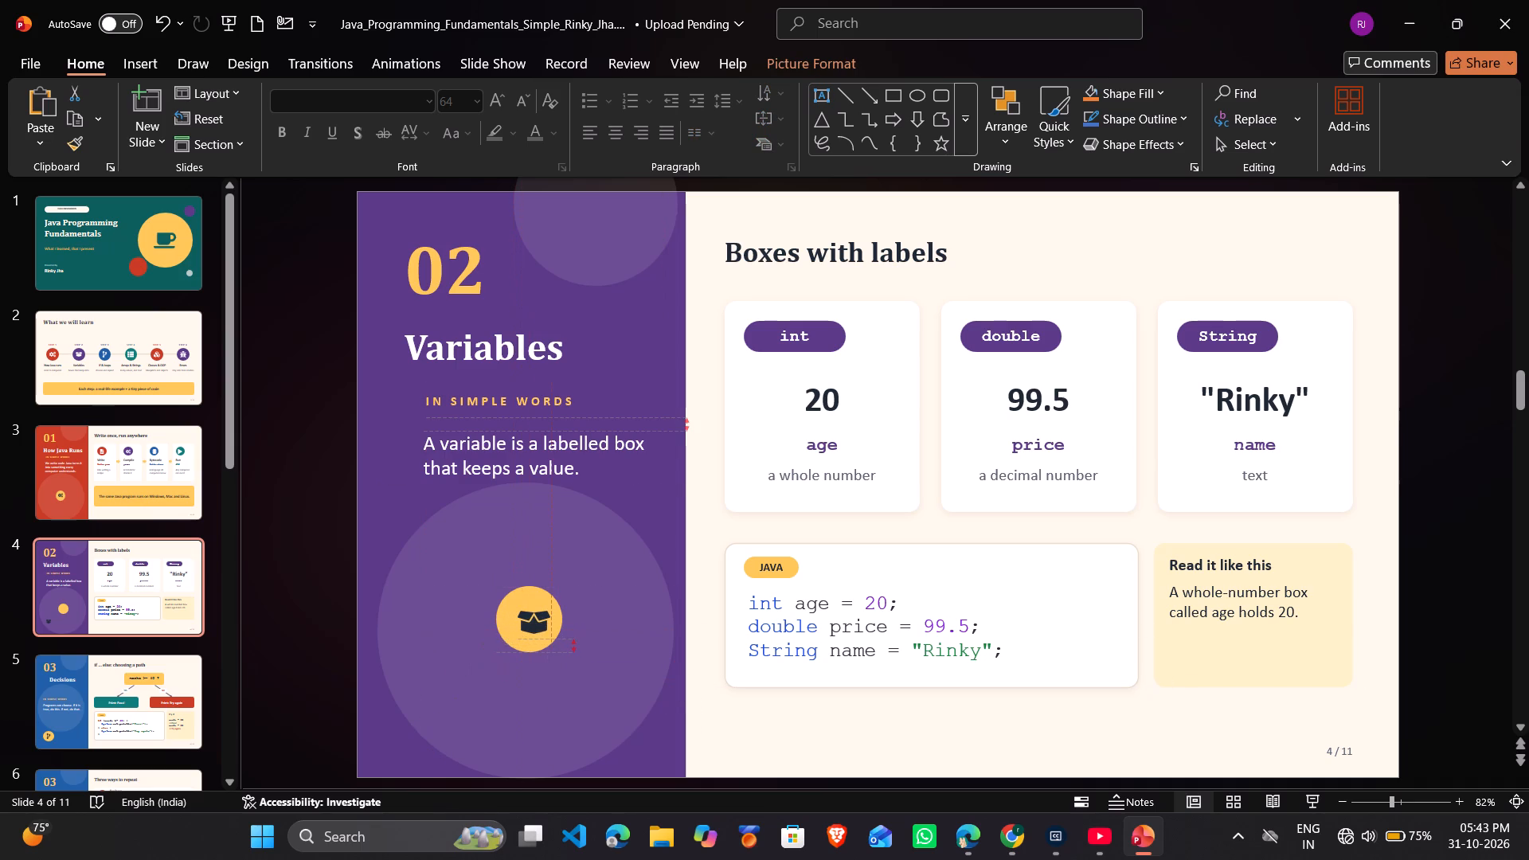
pyautogui.moveTo(544, 617); pyautogui.dragTo(540, 617)
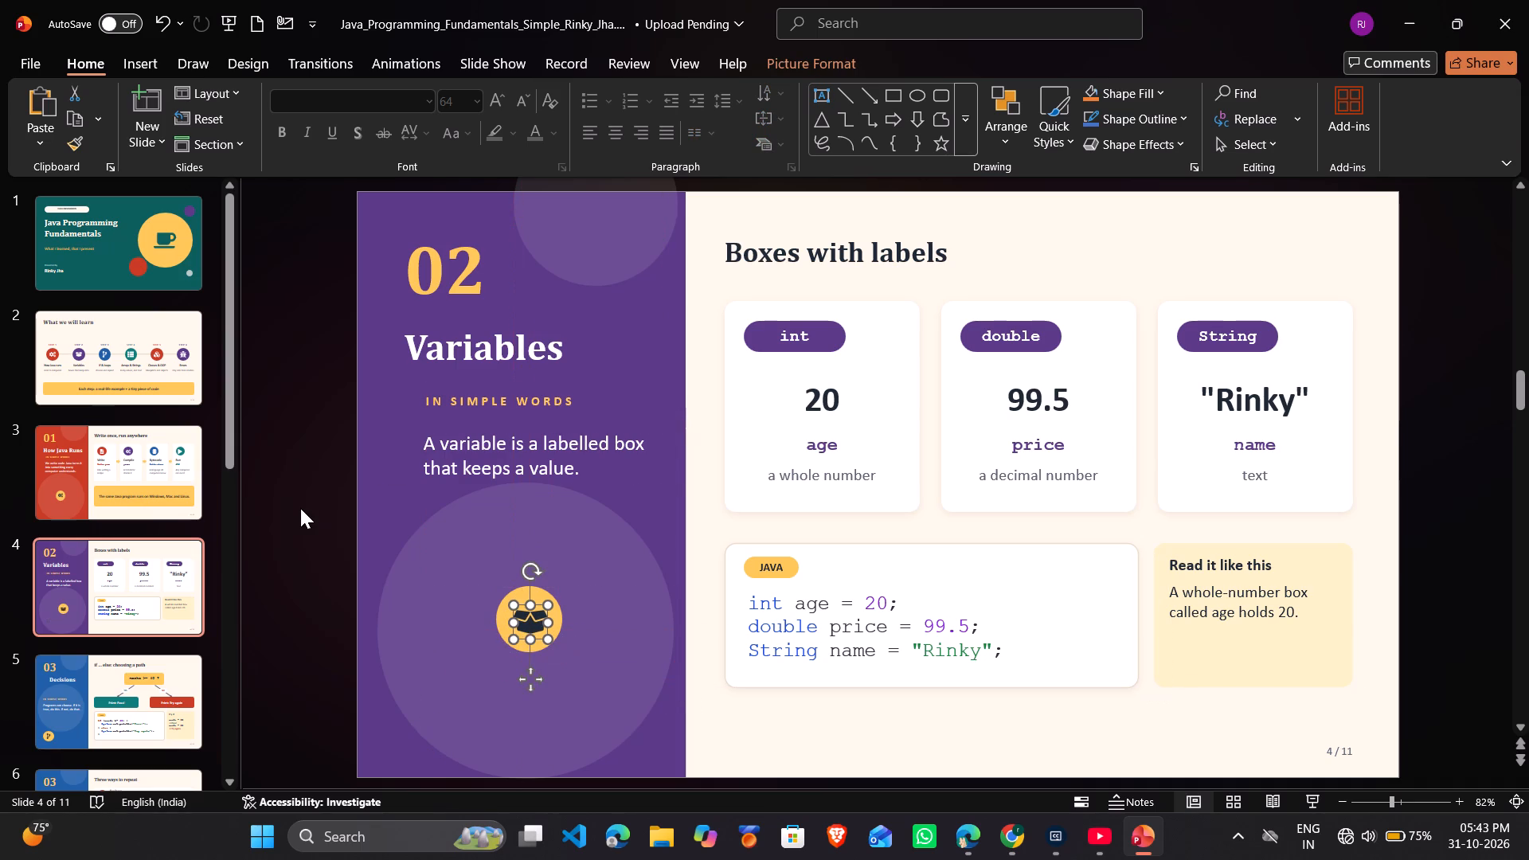
pyautogui.click(300, 508)
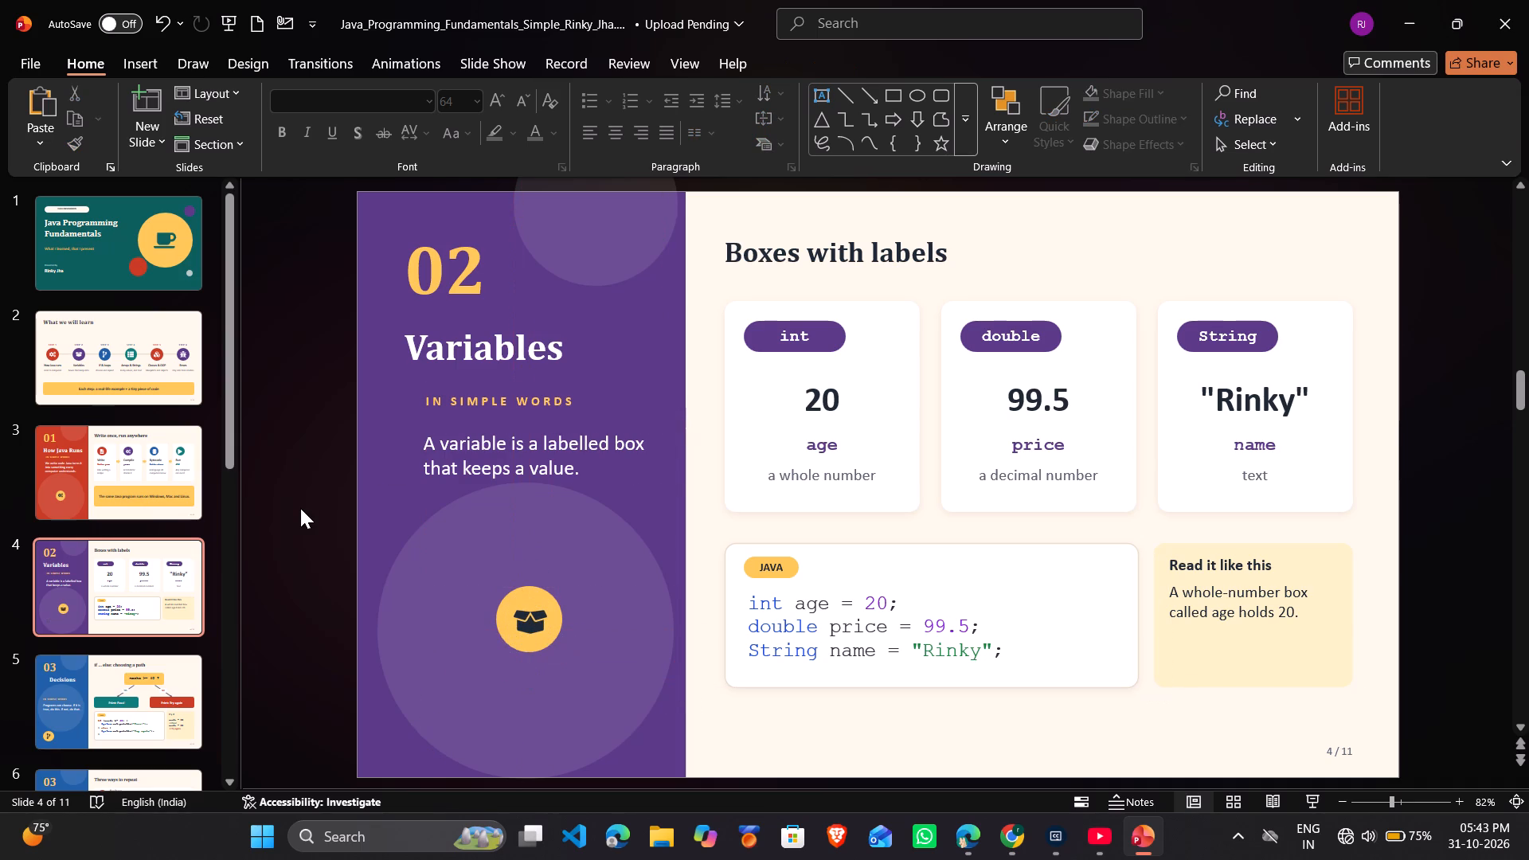
# On the Decisions slide, move the "IN SIMPLE WORDS" label up to just below the "Decisions" heading, shifted slightly right.
pyautogui.click(93, 678)
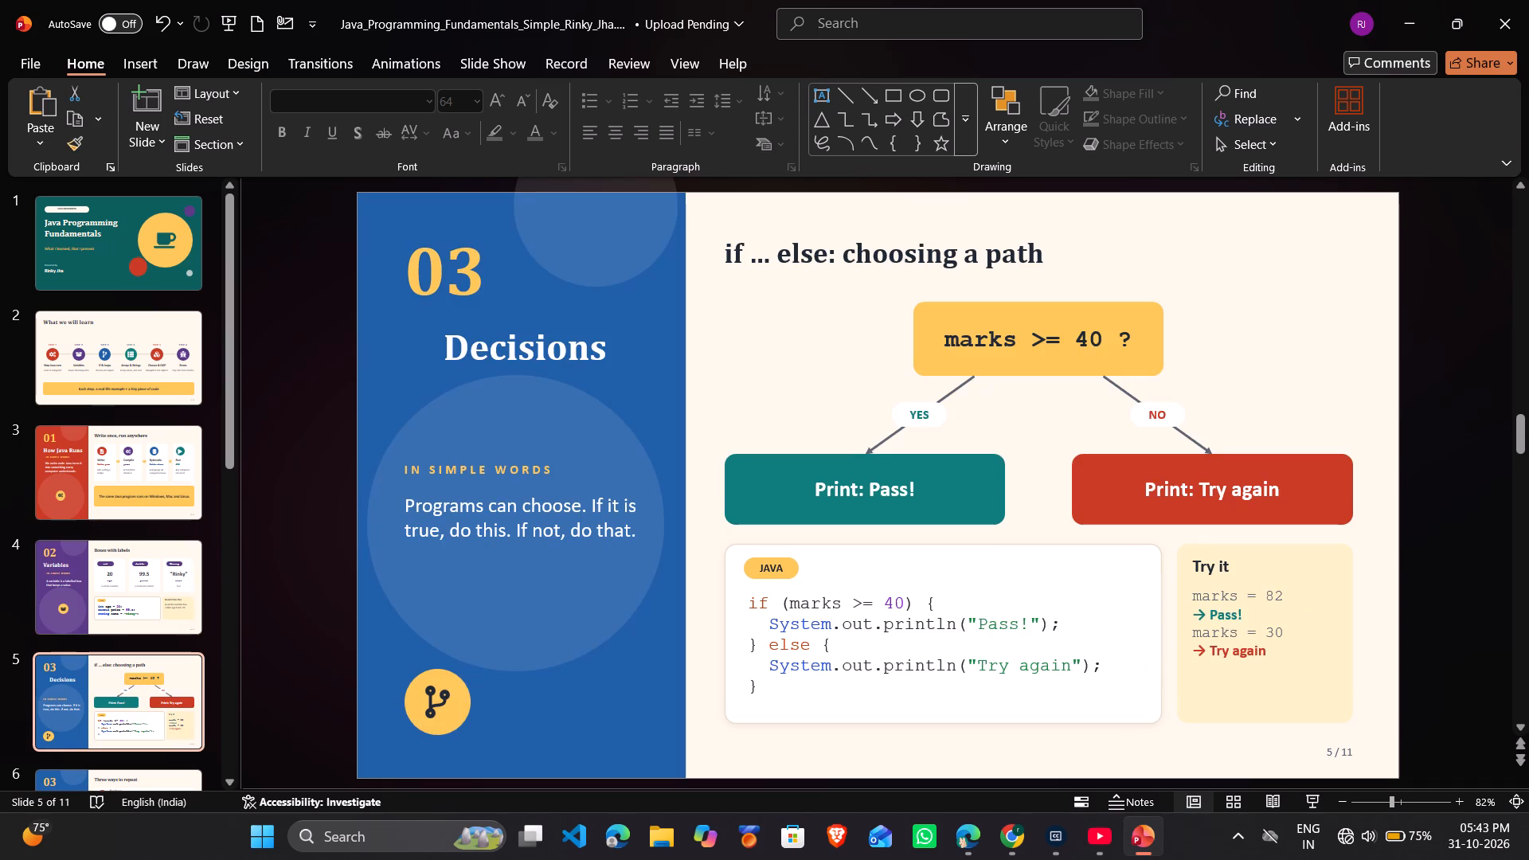
pyautogui.click(514, 472)
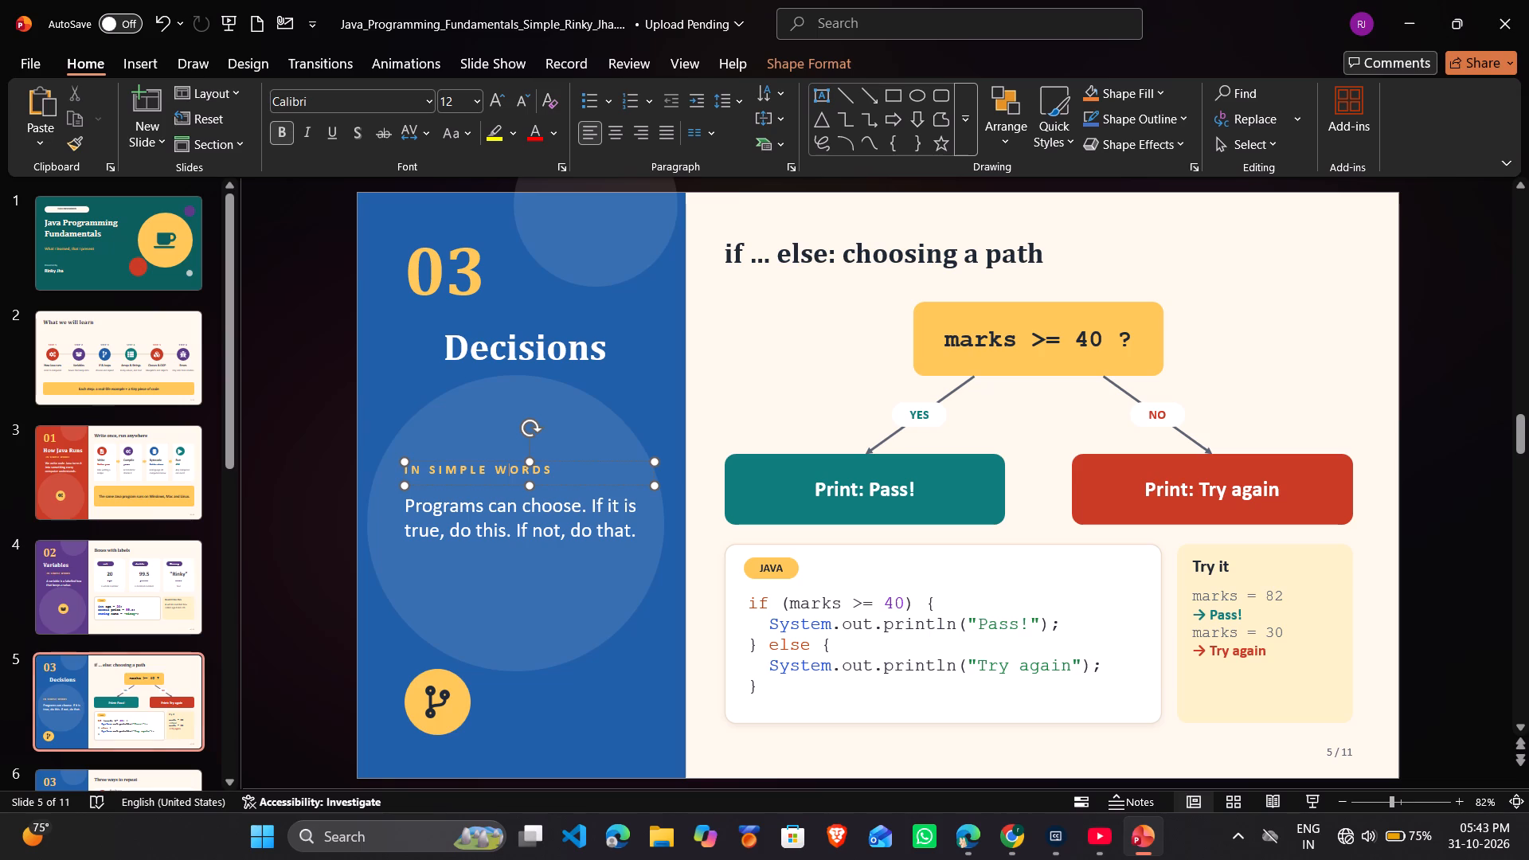
pyautogui.moveTo(596, 461); pyautogui.dragTo(596, 389)
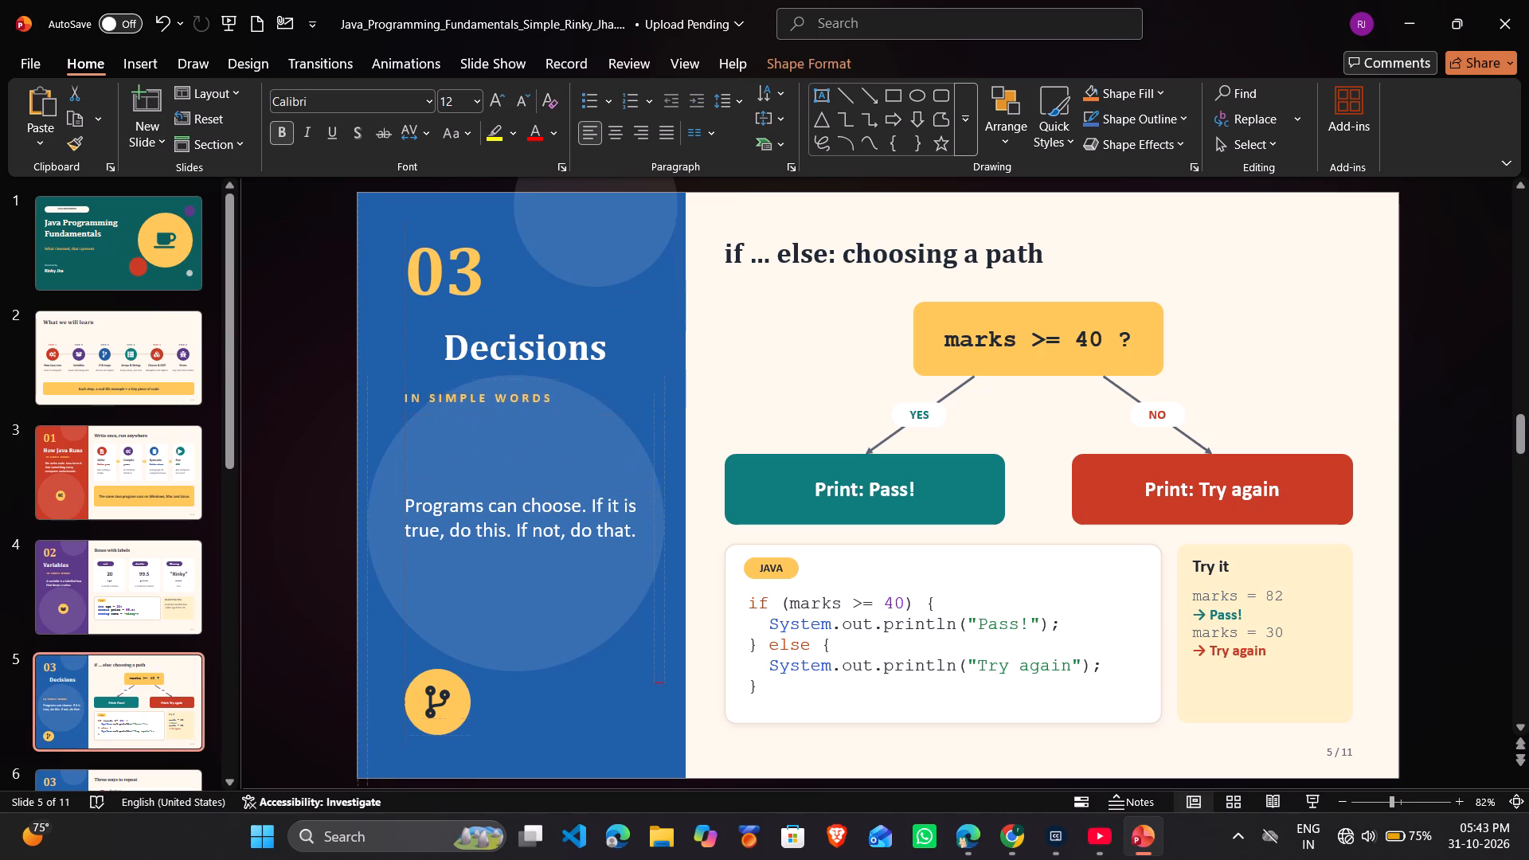
pyautogui.moveTo(596, 389); pyautogui.dragTo(609, 387)
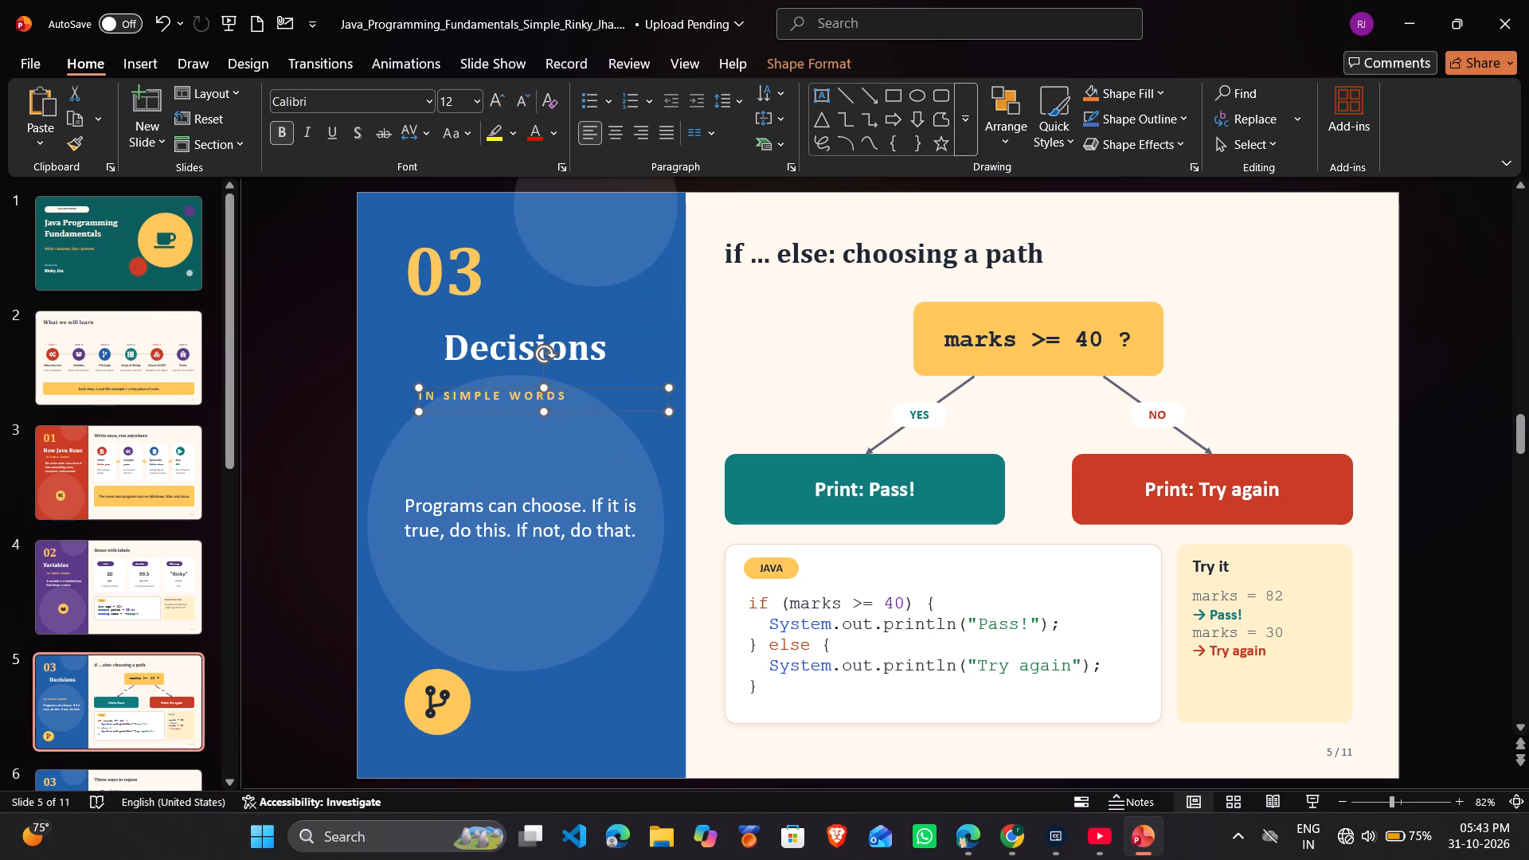
# Move the "Programs can choose" description up to directly beneath the "IN SIMPLE WORDS" label, shifted slightly left.
pyautogui.click(545, 514)
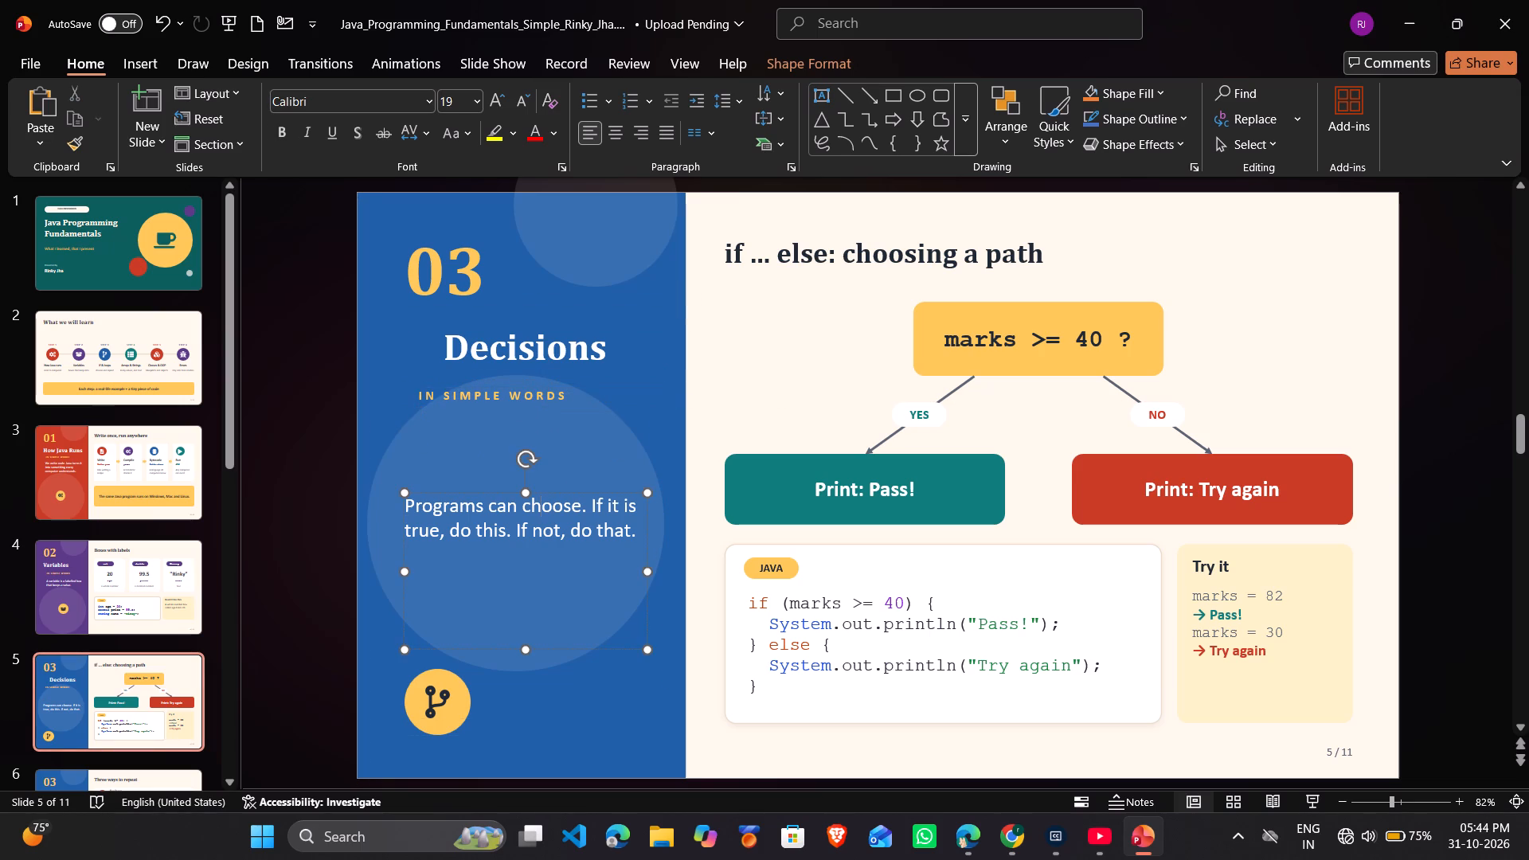
pyautogui.click(628, 522)
pyautogui.moveTo(647, 538); pyautogui.dragTo(647, 525)
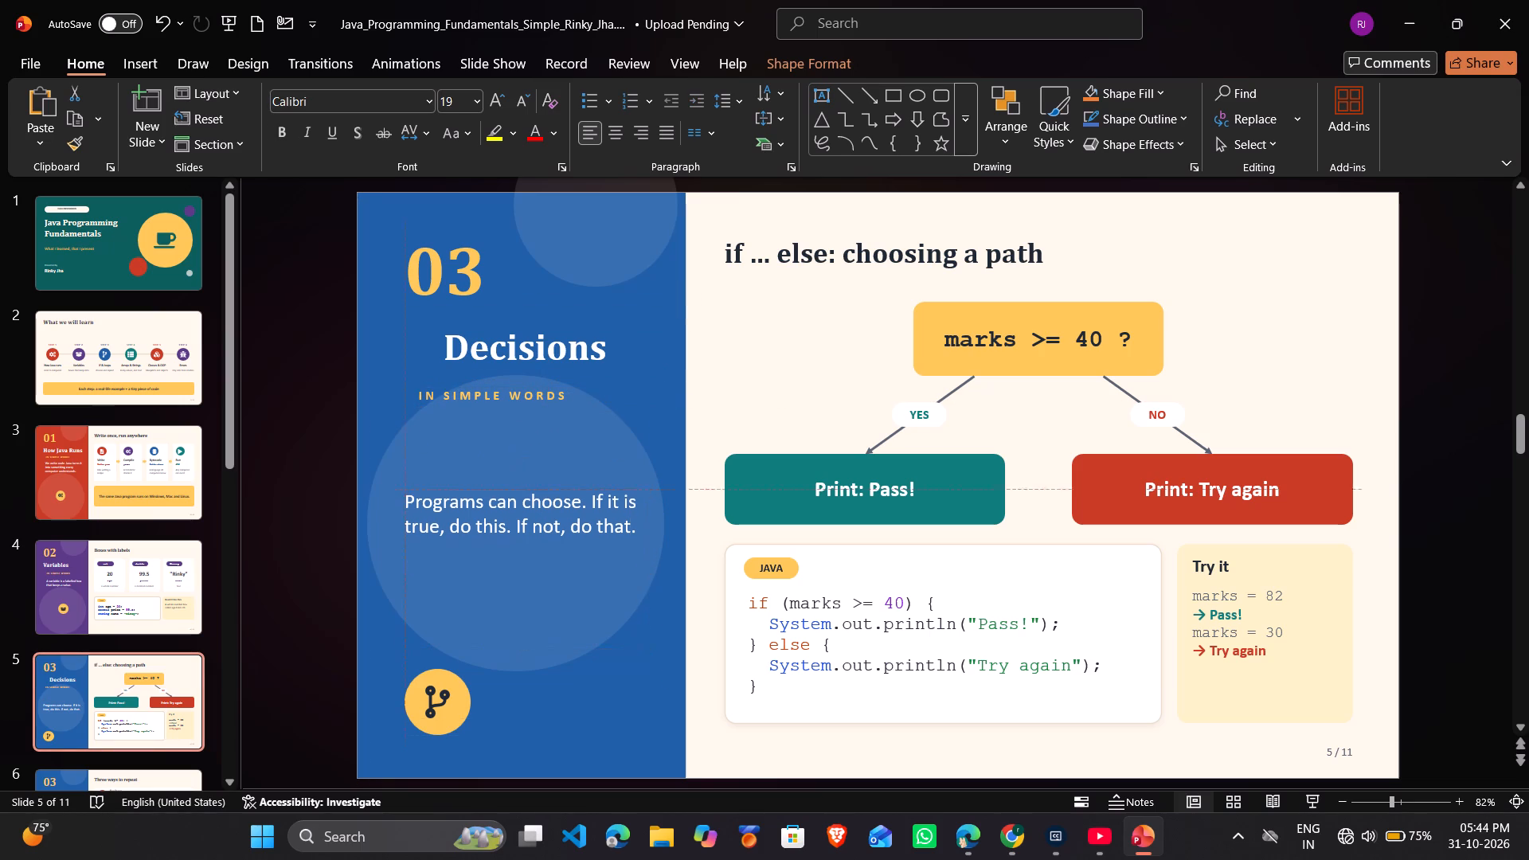
pyautogui.moveTo(647, 525); pyautogui.dragTo(639, 462)
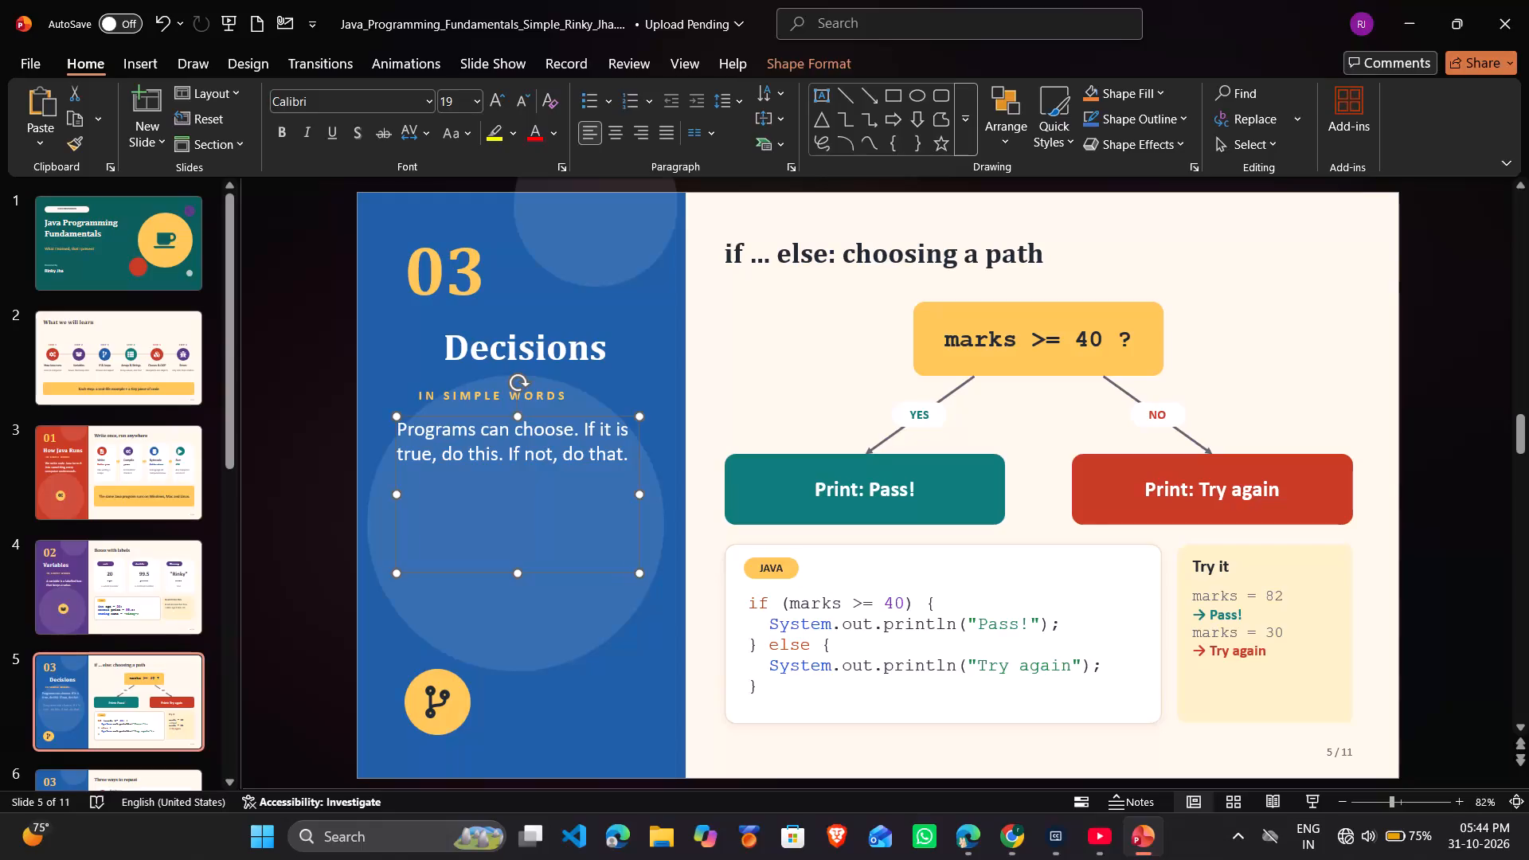
# Move the large translucent circle down to just below the description, keeping it inside the blue panel.
pyautogui.click(612, 612)
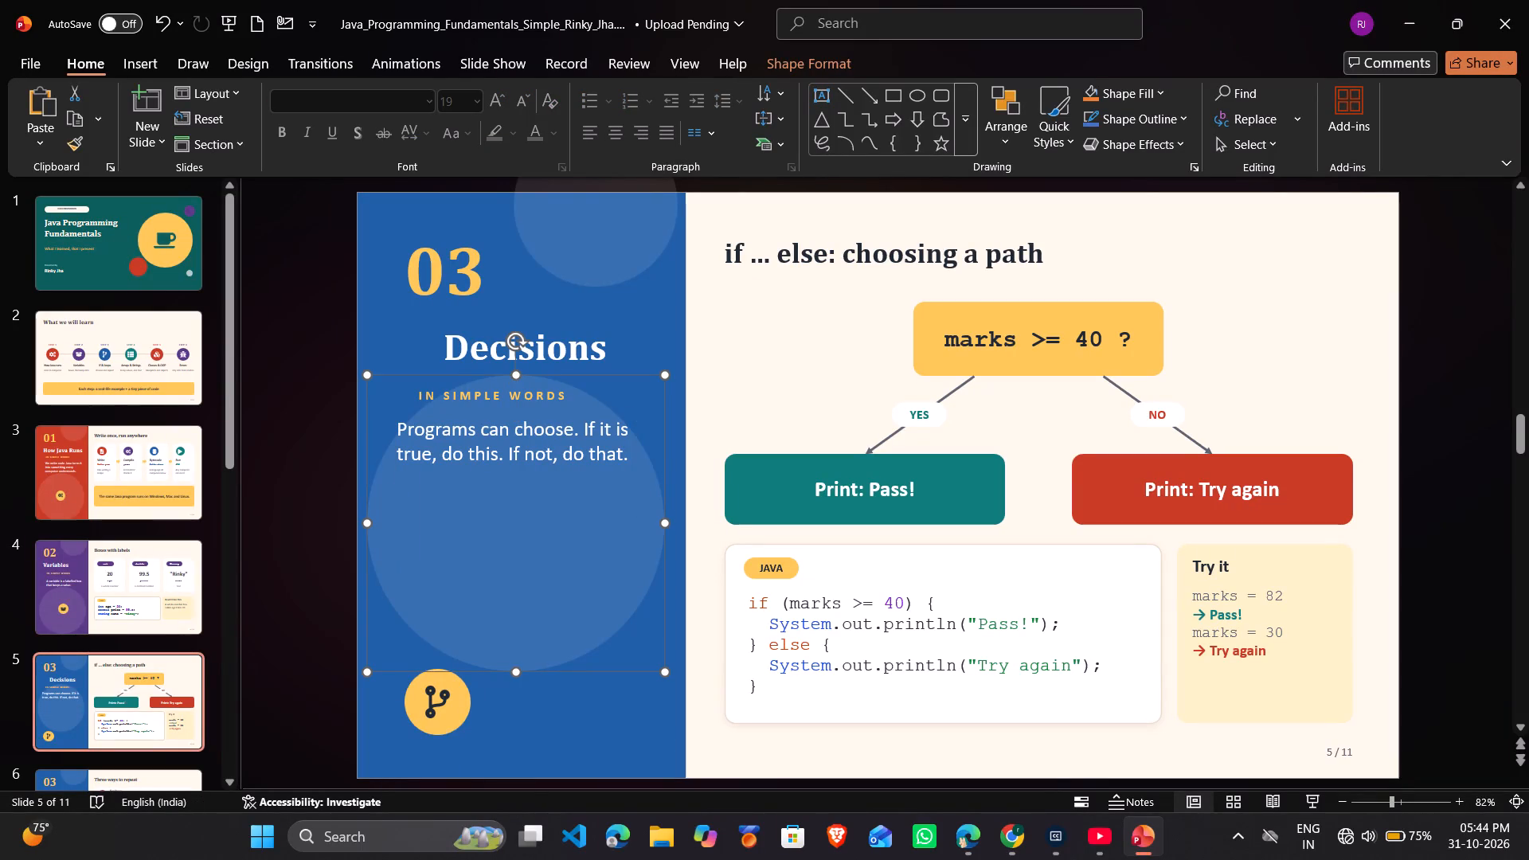
pyautogui.moveTo(614, 670); pyautogui.dragTo(612, 795)
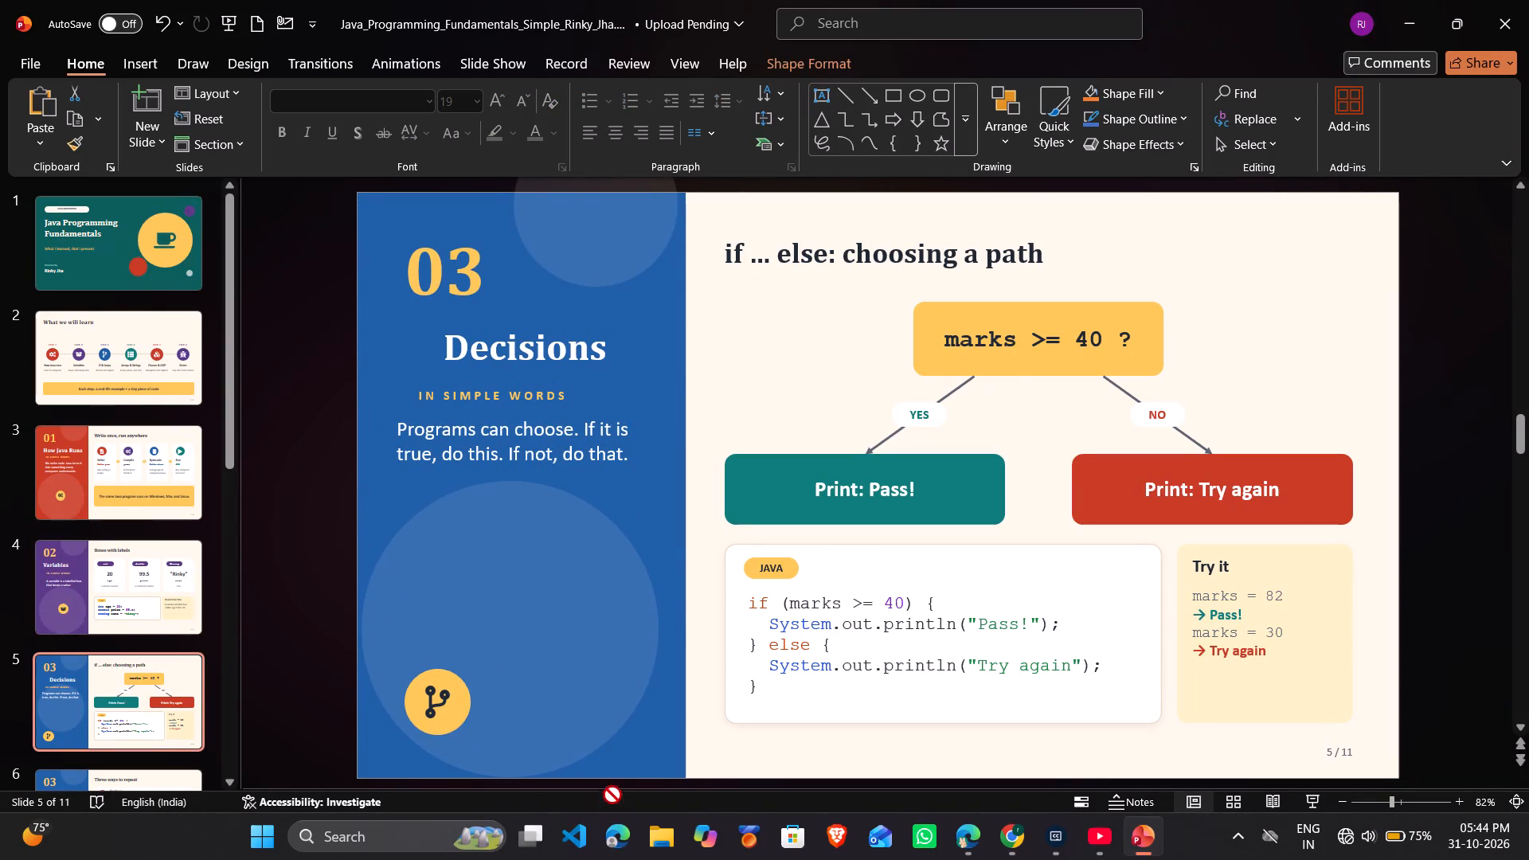
pyautogui.moveTo(612, 795); pyautogui.dragTo(611, 760)
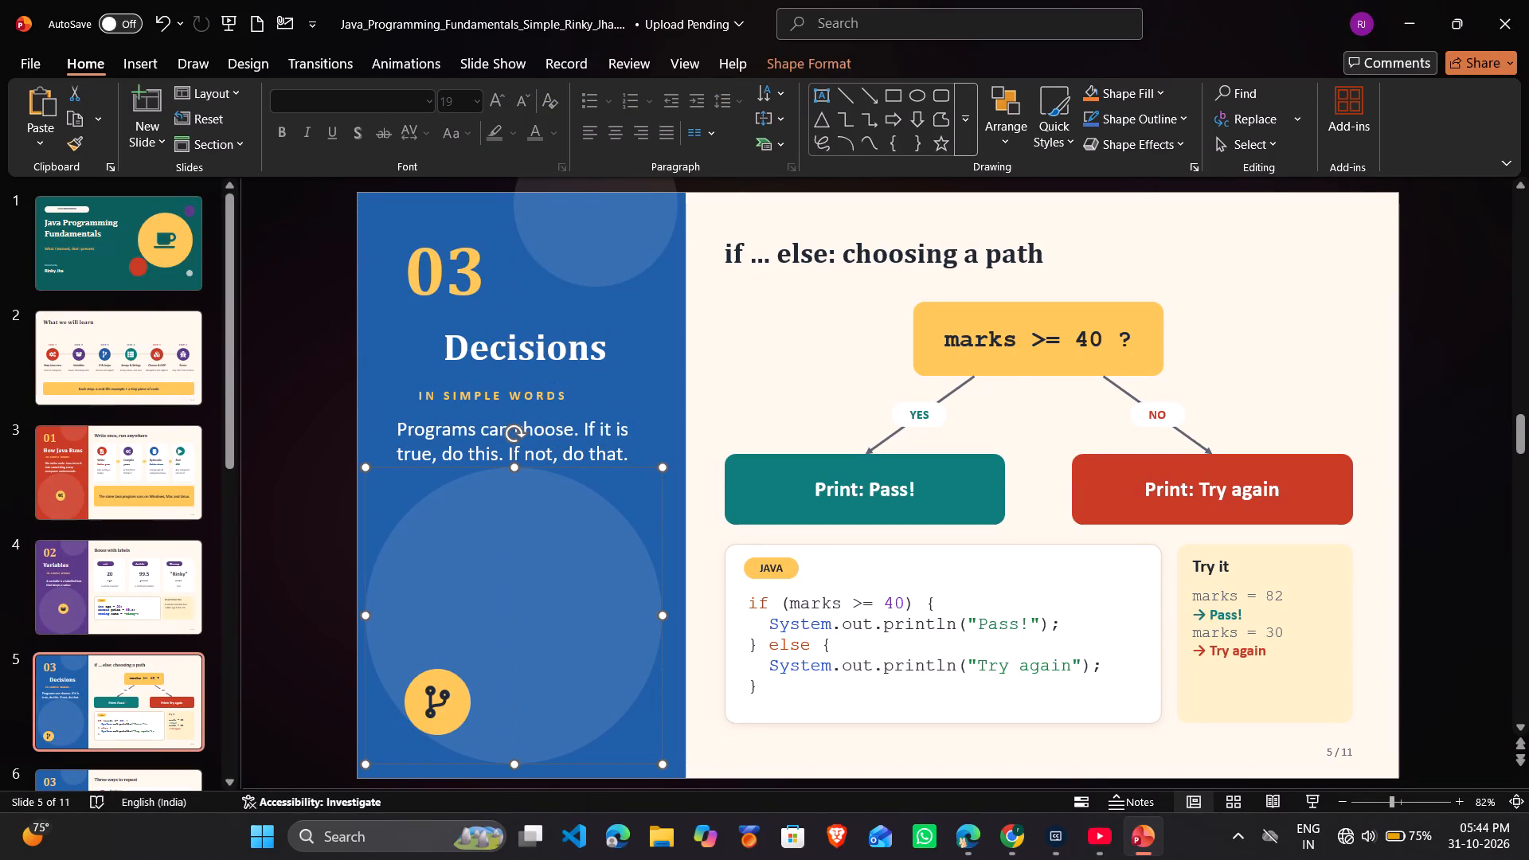
# Move the yellow circle and its branch icon up and right to the middle of the large translucent circle, icon centred on the yellow.
pyautogui.click(451, 718)
pyautogui.moveTo(473, 712); pyautogui.dragTo(554, 611)
pyautogui.click(440, 699)
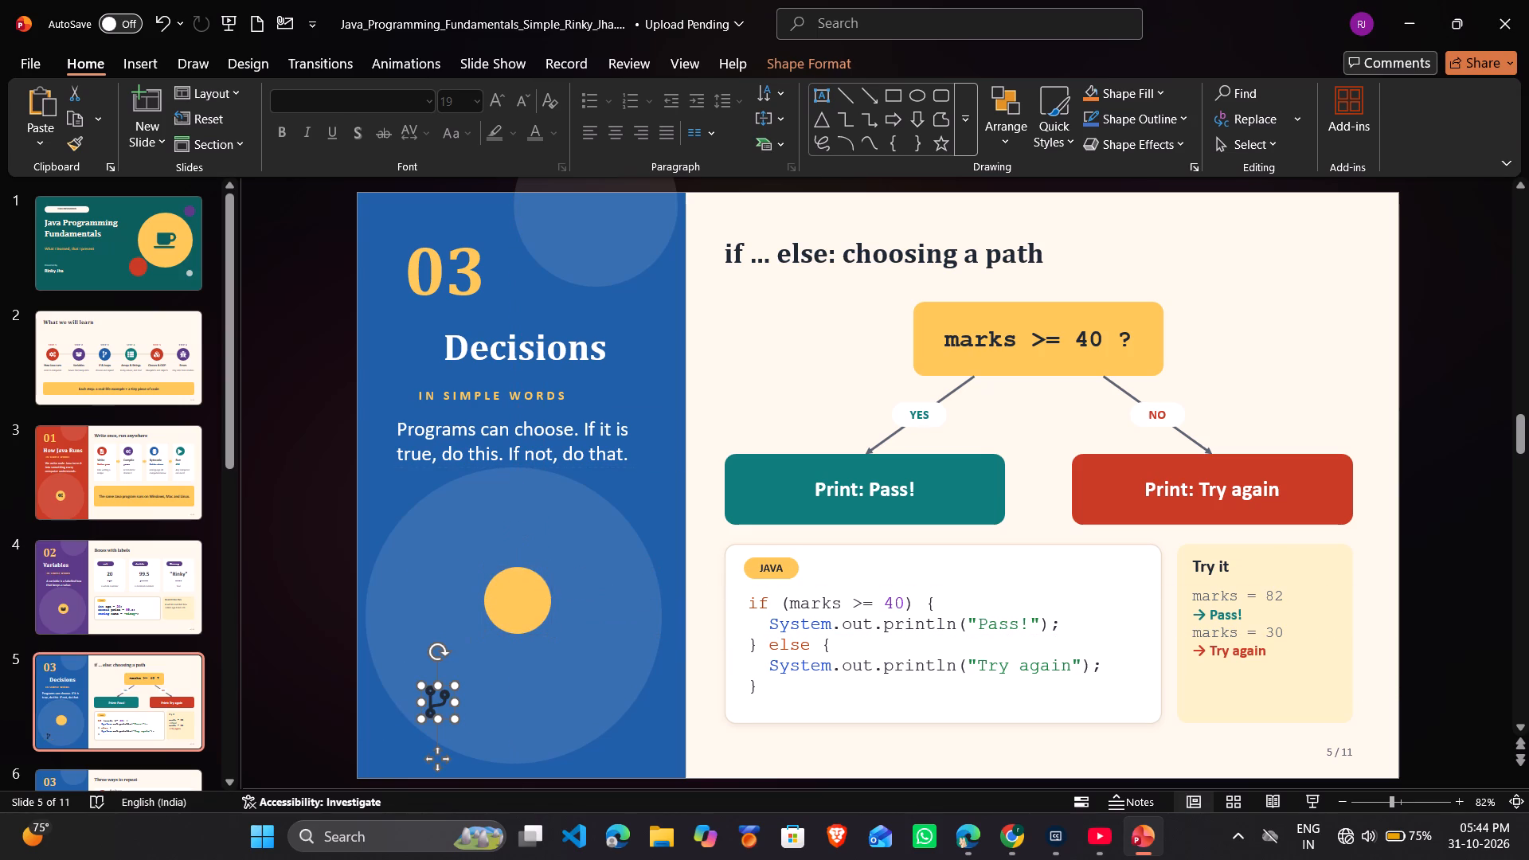
pyautogui.moveTo(450, 694); pyautogui.dragTo(525, 597)
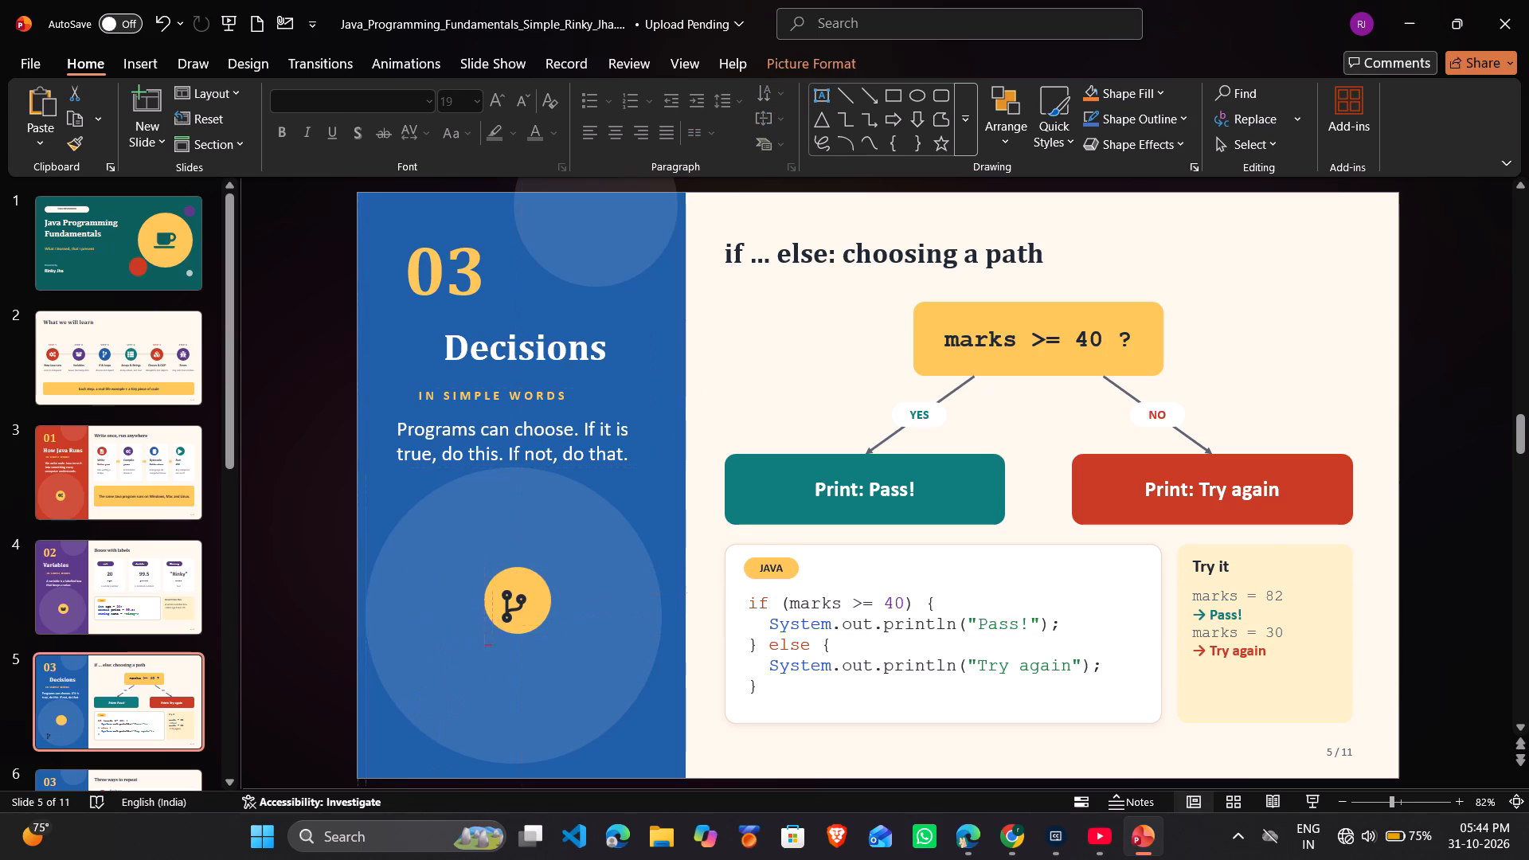
pyautogui.moveTo(525, 597); pyautogui.dragTo(530, 596)
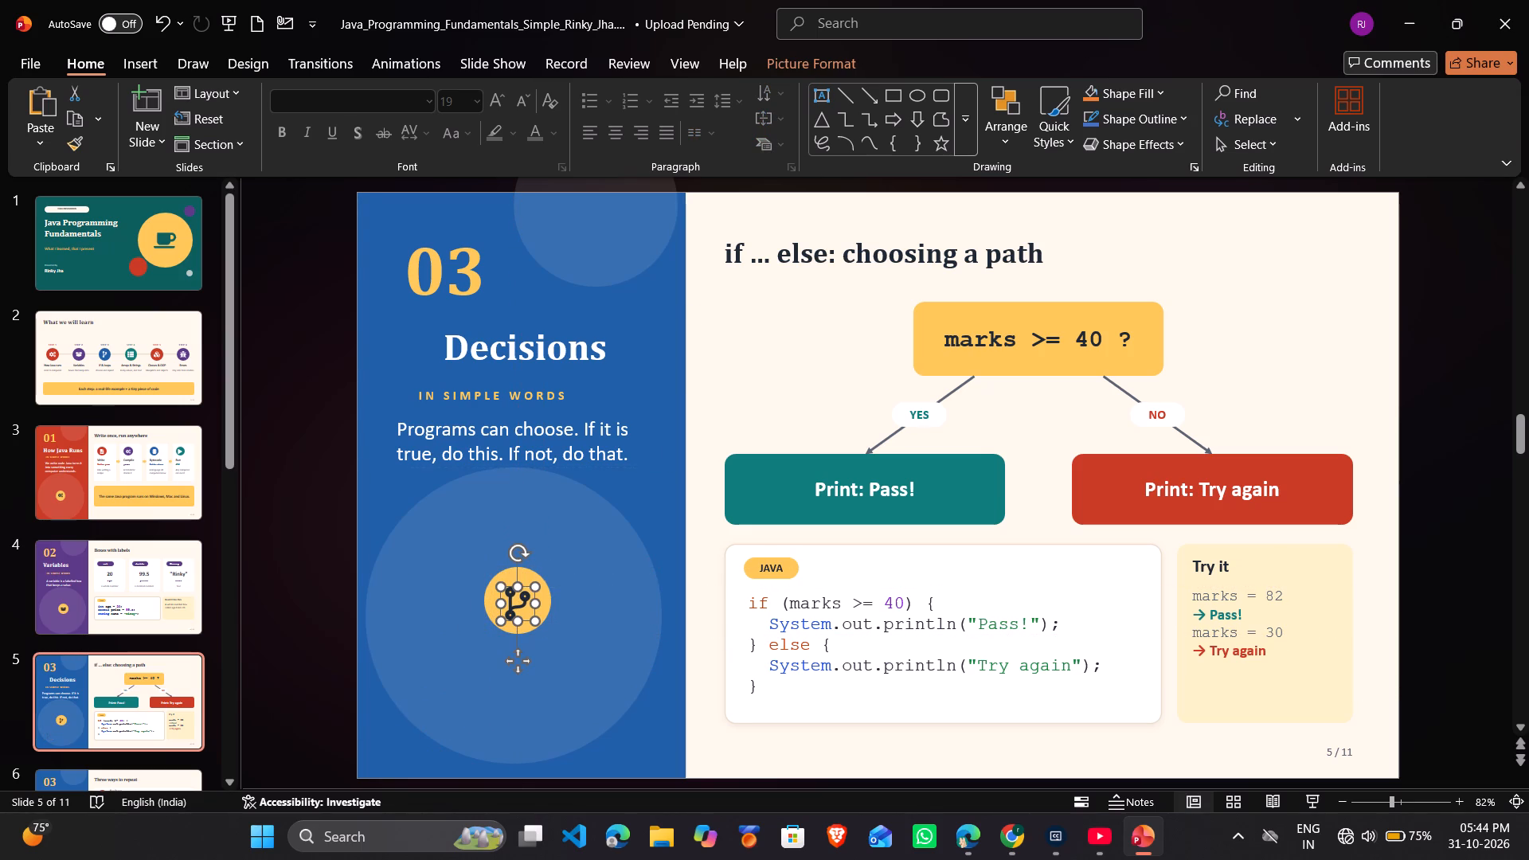
# Move the "Decisions" heading left and slightly up so its left edge aligns with the "03" number.
pyautogui.click(602, 252)
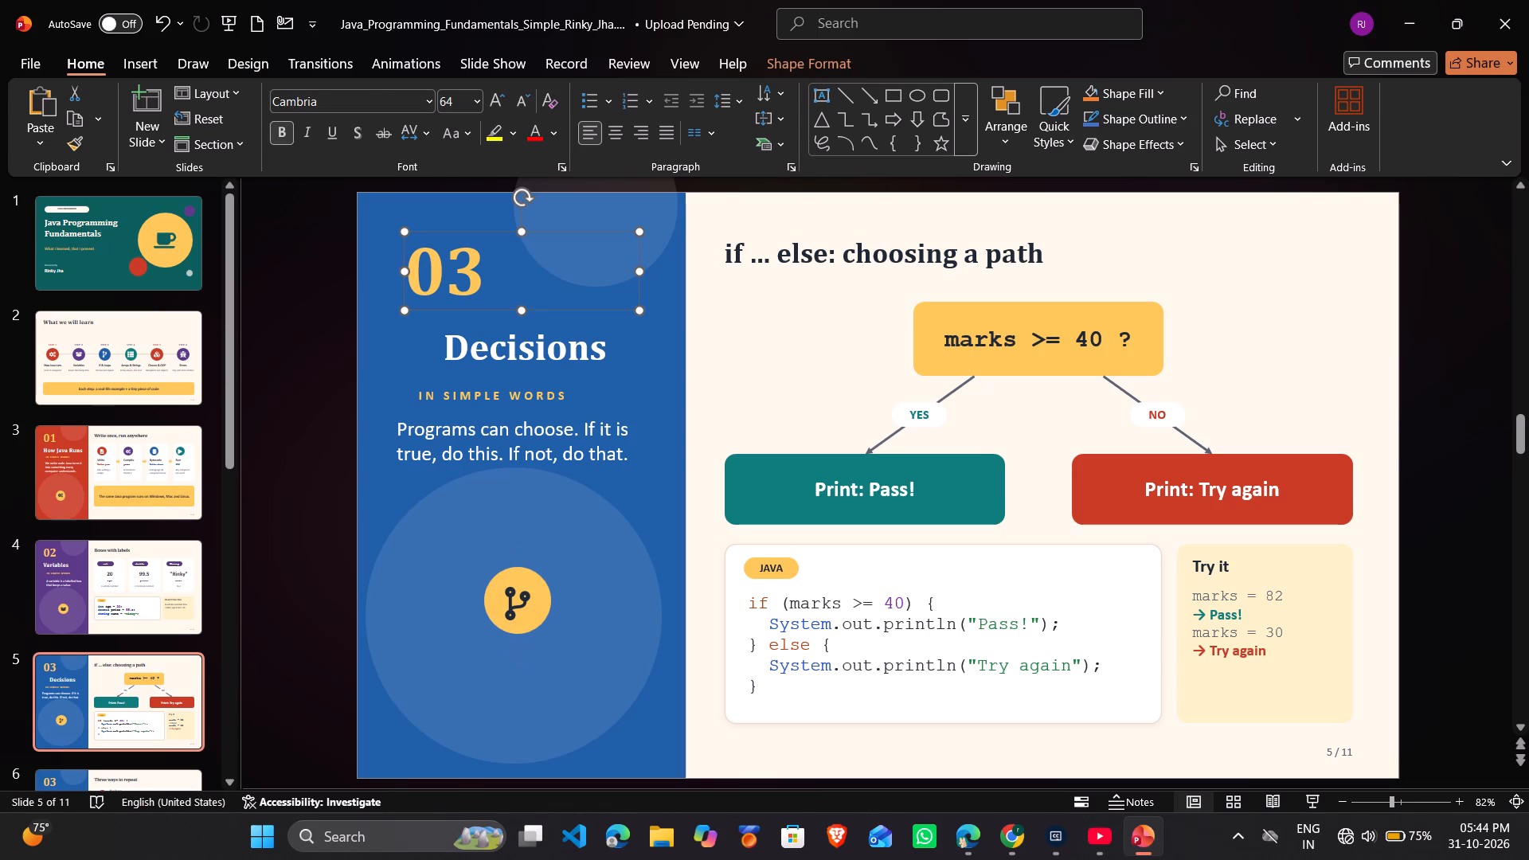
pyautogui.click(534, 346)
pyautogui.moveTo(644, 323); pyautogui.dragTo(605, 313)
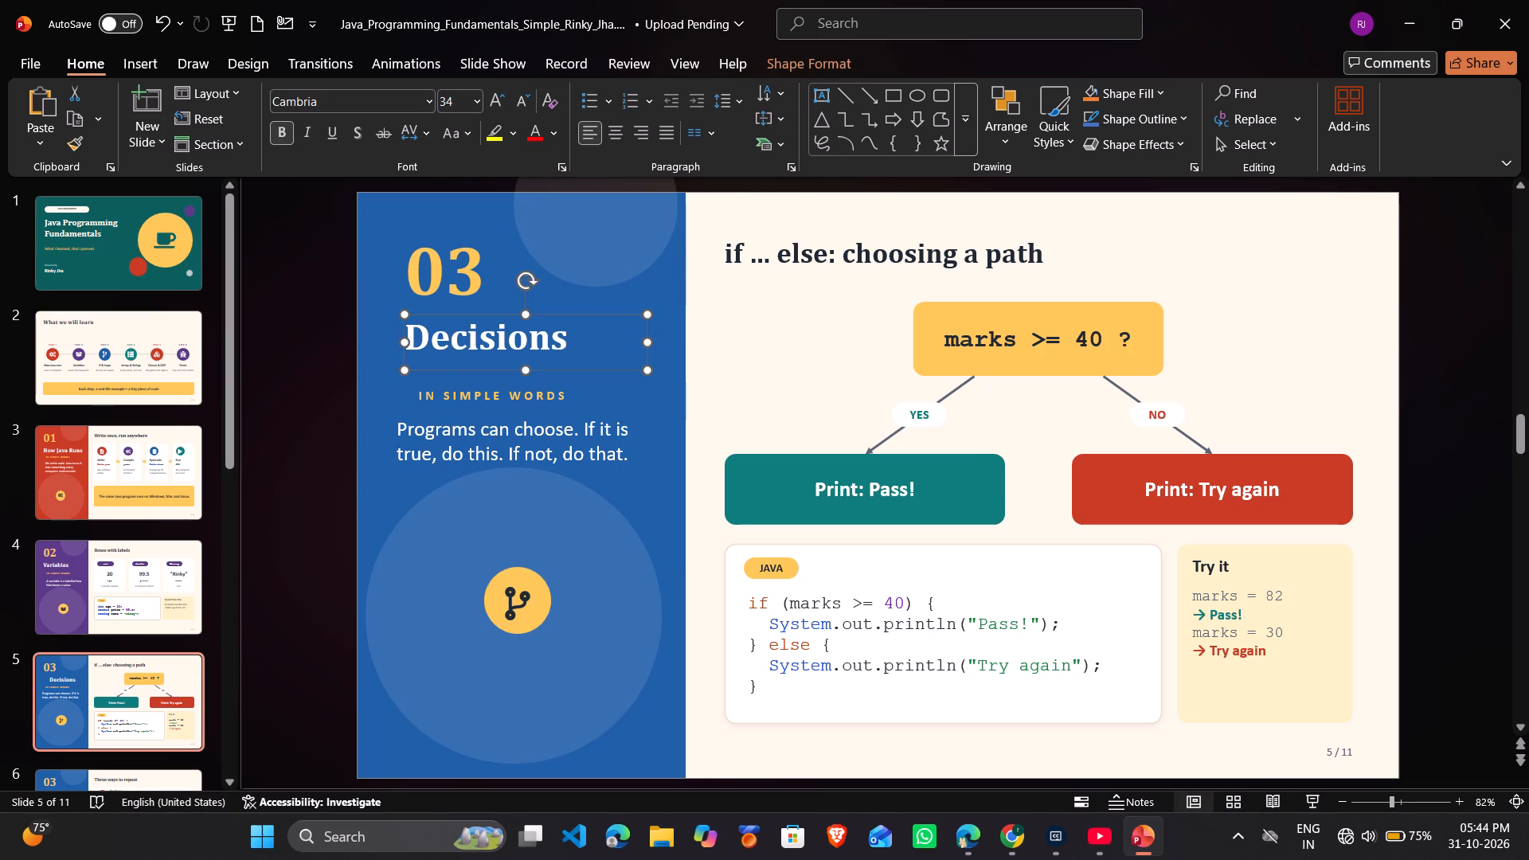
pyautogui.click(315, 346)
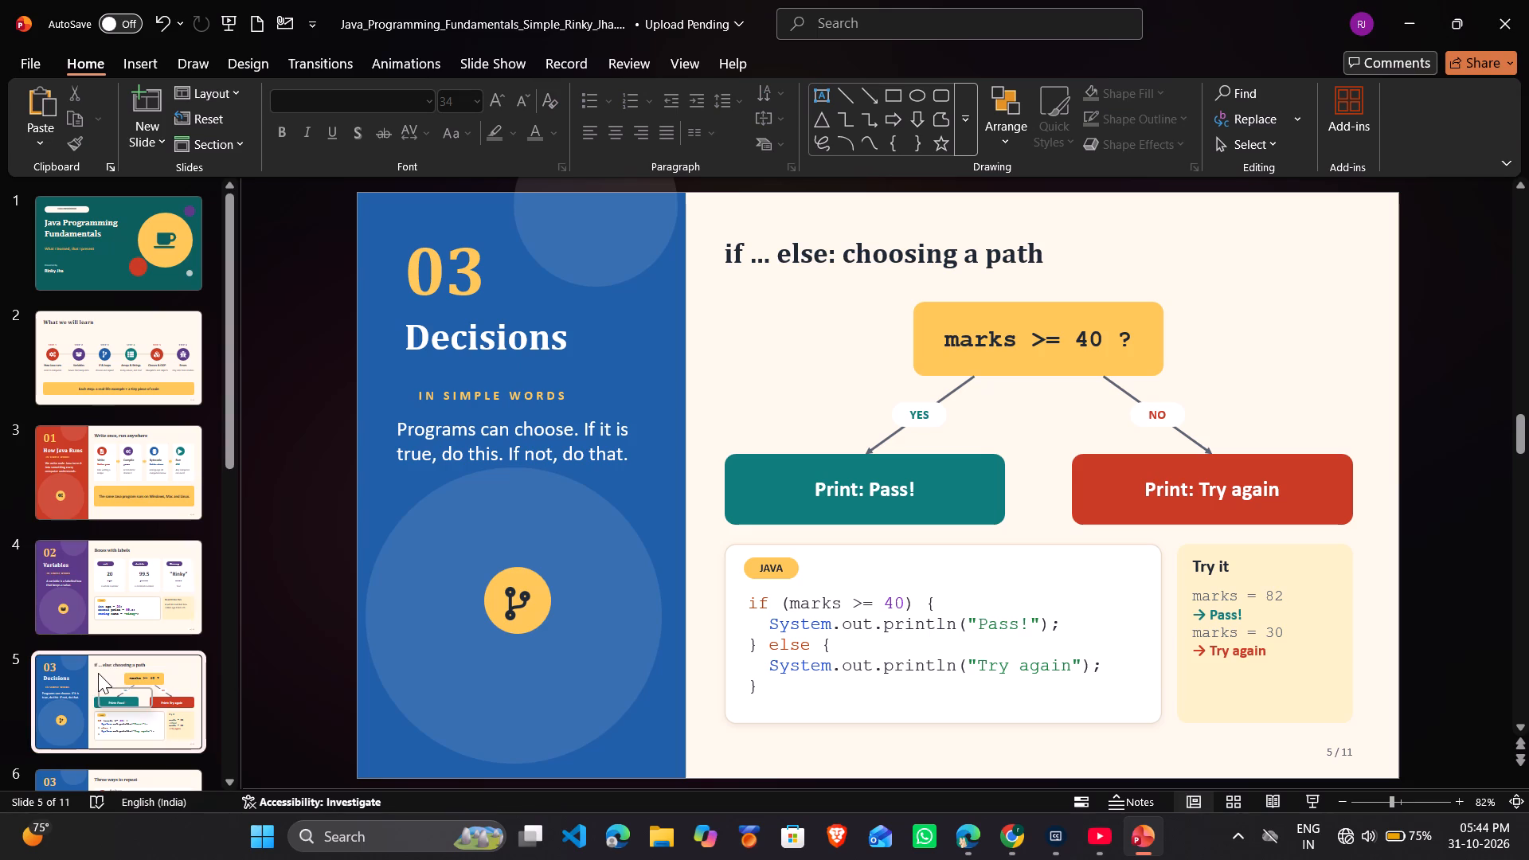
# Compare the side-panel layouts of the How Java Runs, Variables, Decisions and Loops slides.
pyautogui.click(93, 435)
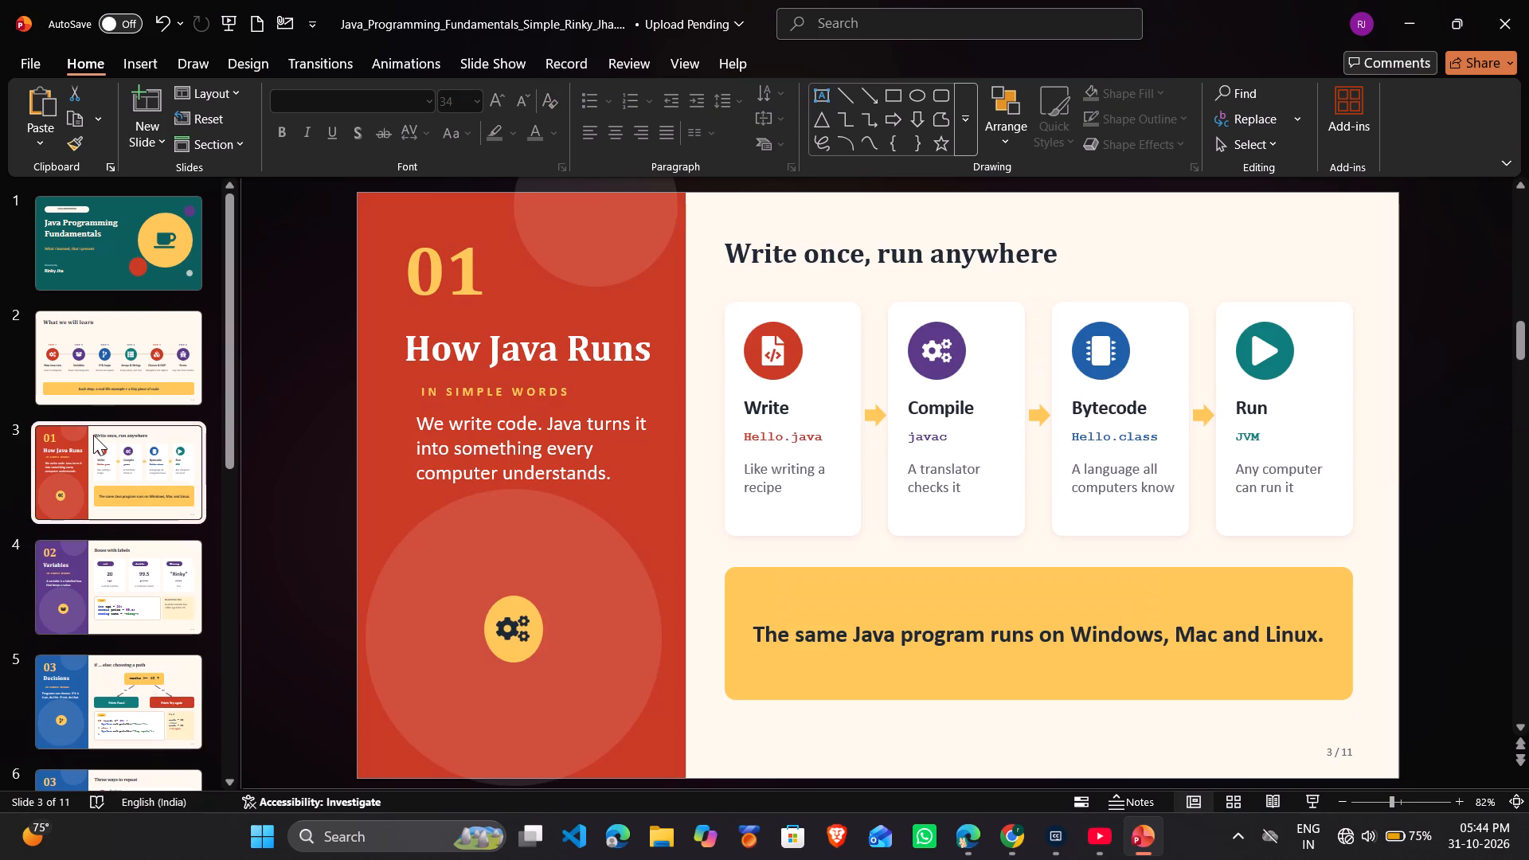
pyautogui.click(103, 606)
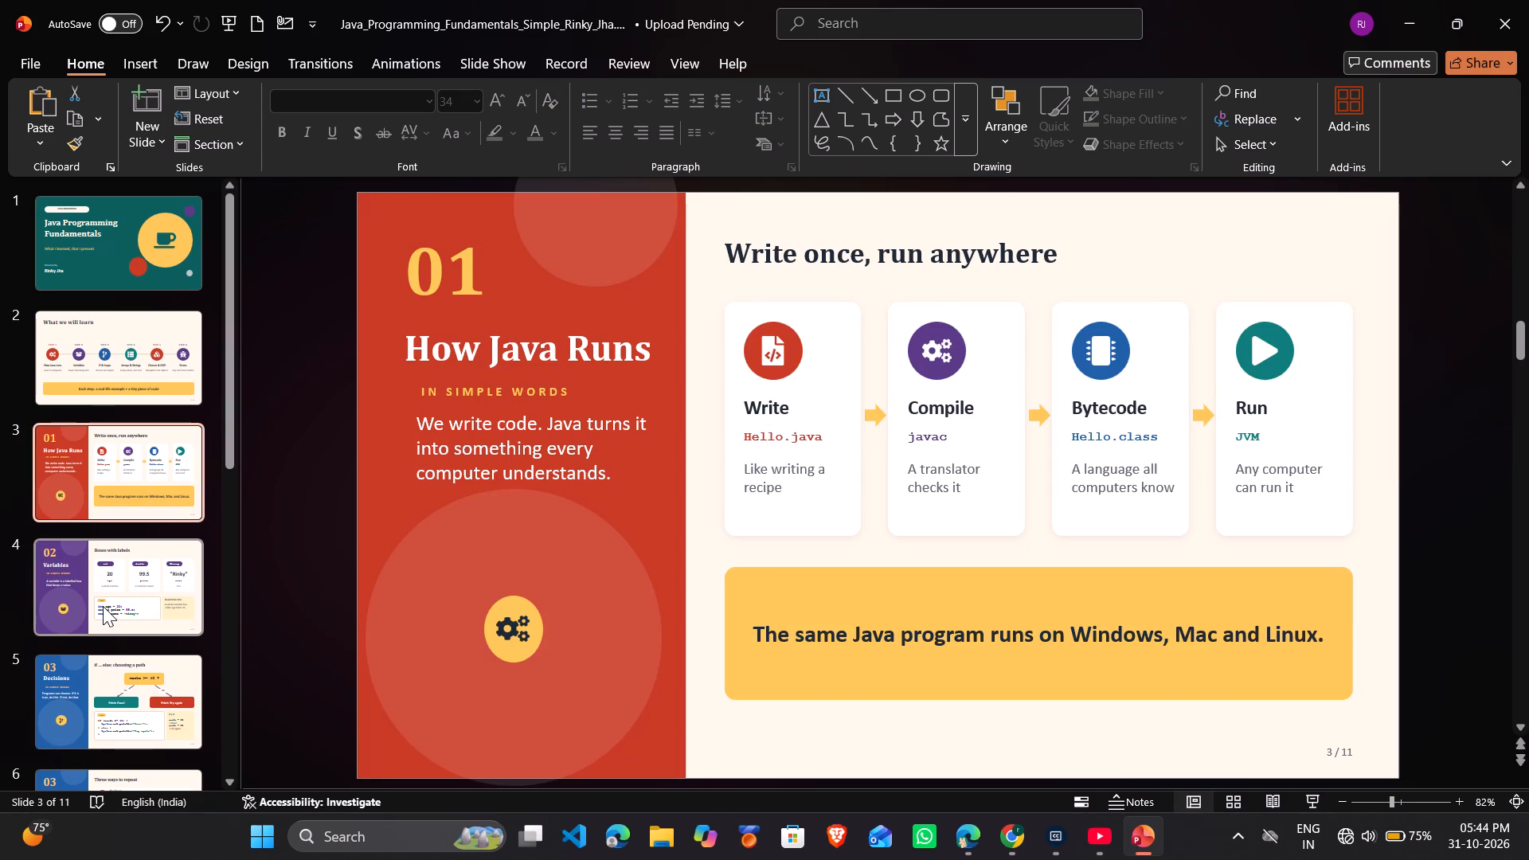
pyautogui.scroll(-3, 103, 606)
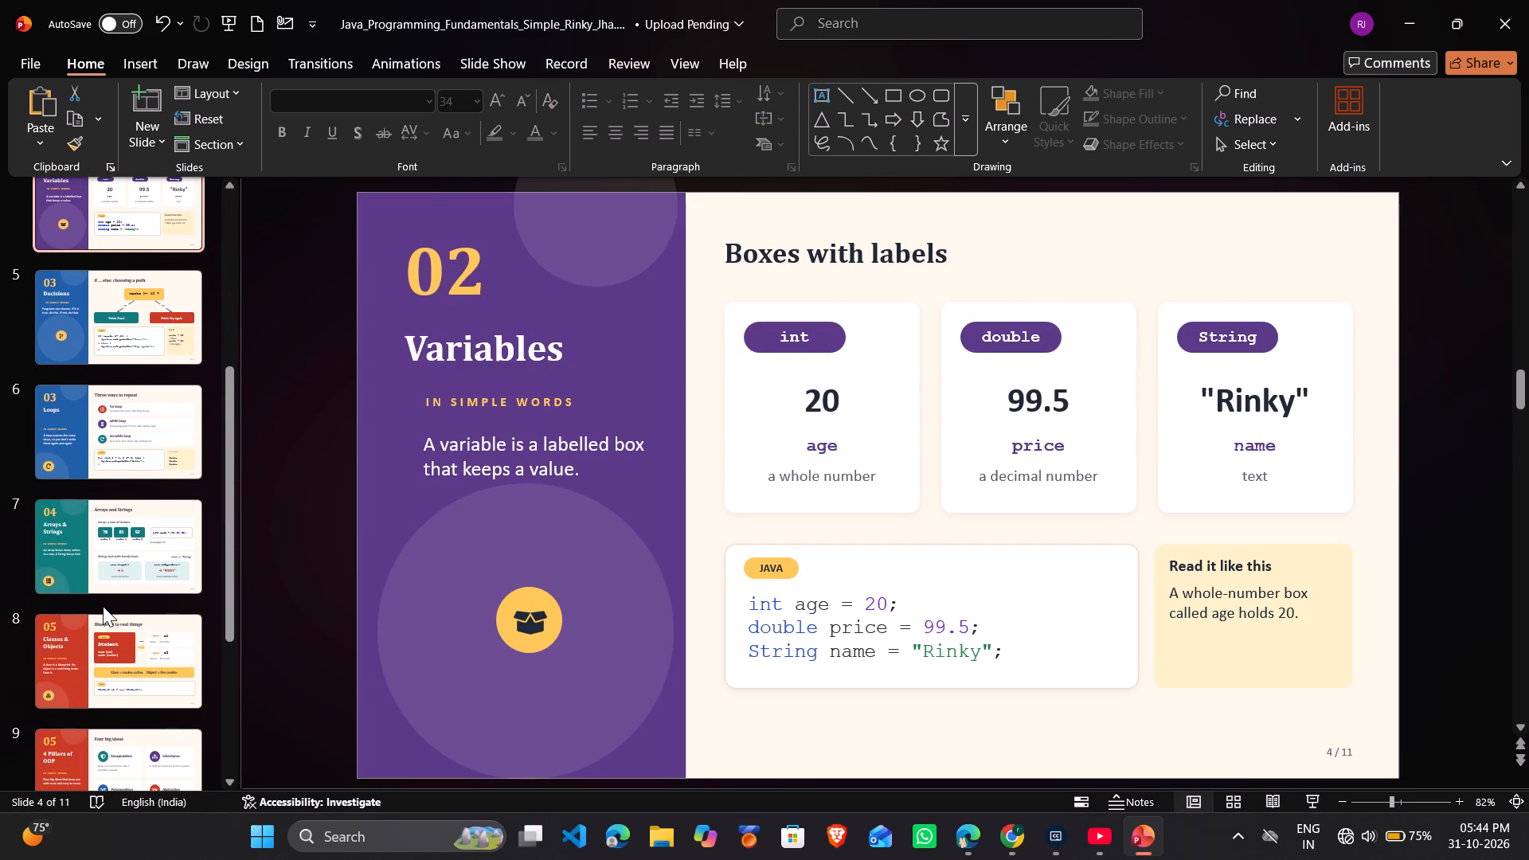
pyautogui.click(68, 448)
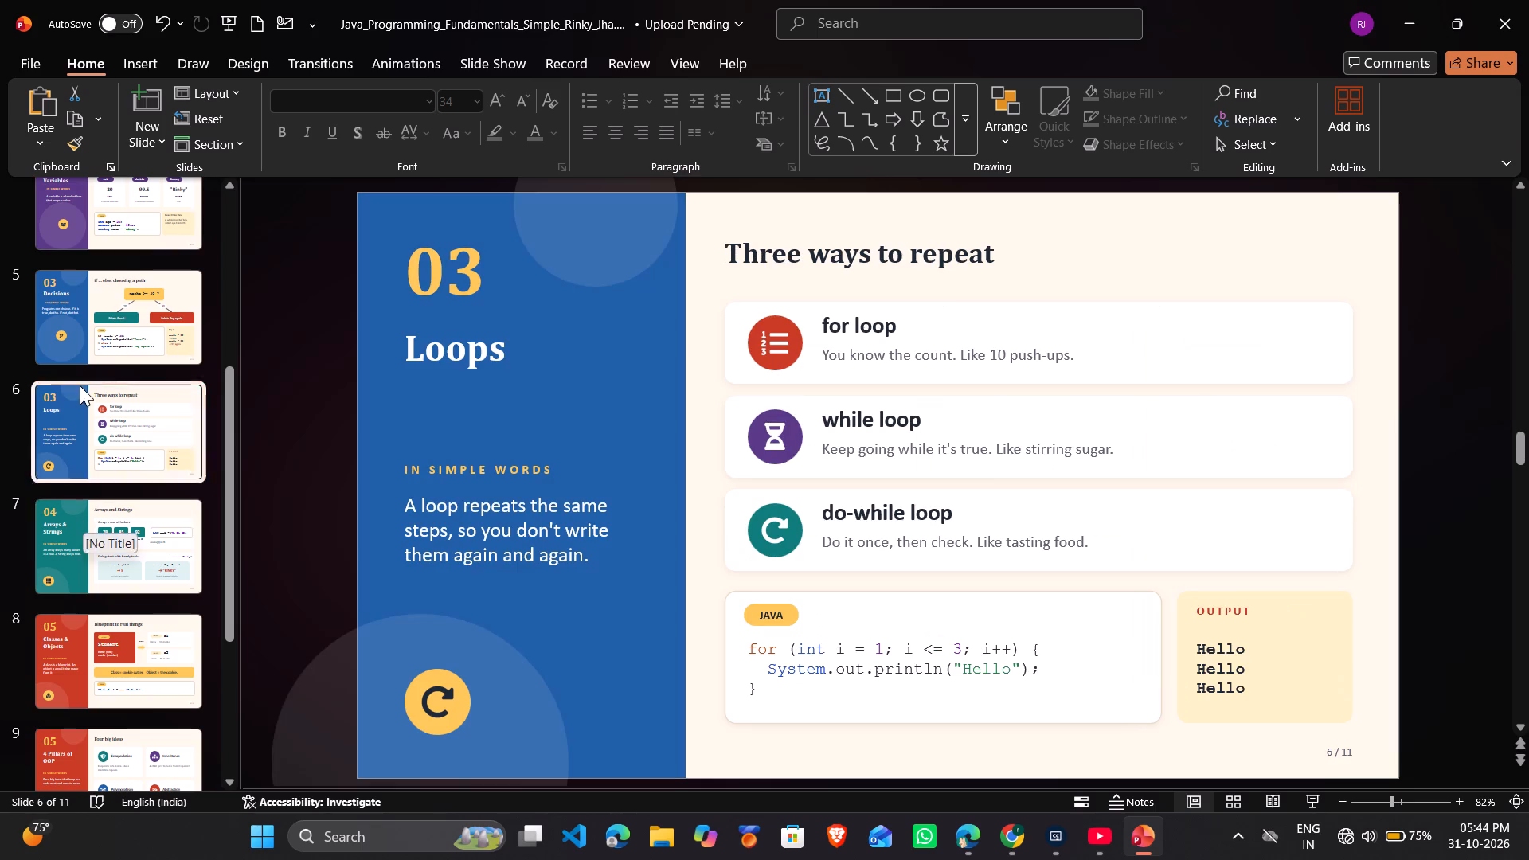
pyautogui.click(106, 325)
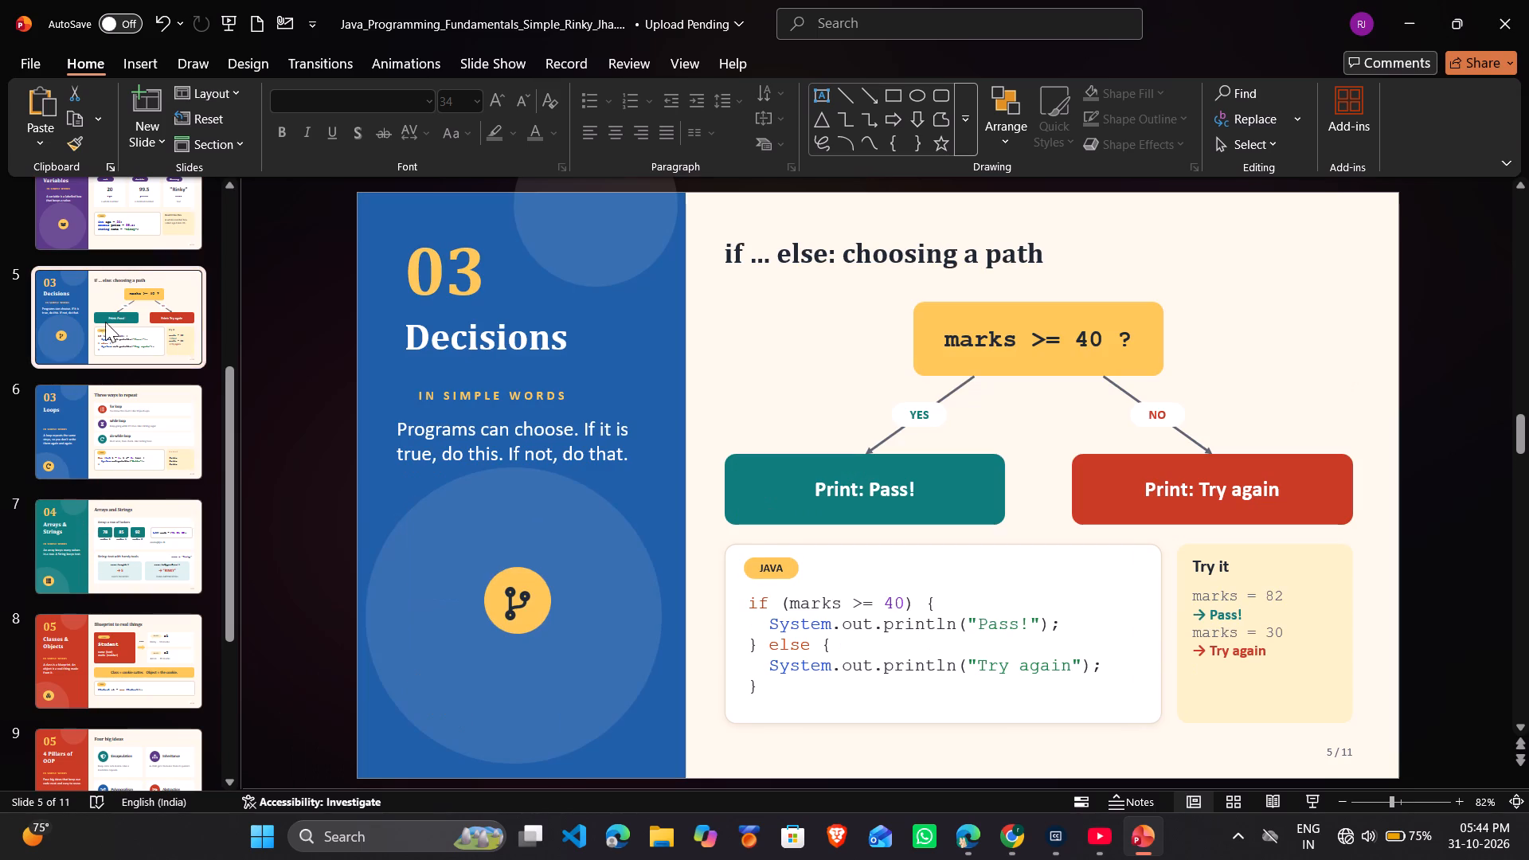
pyautogui.click(79, 194)
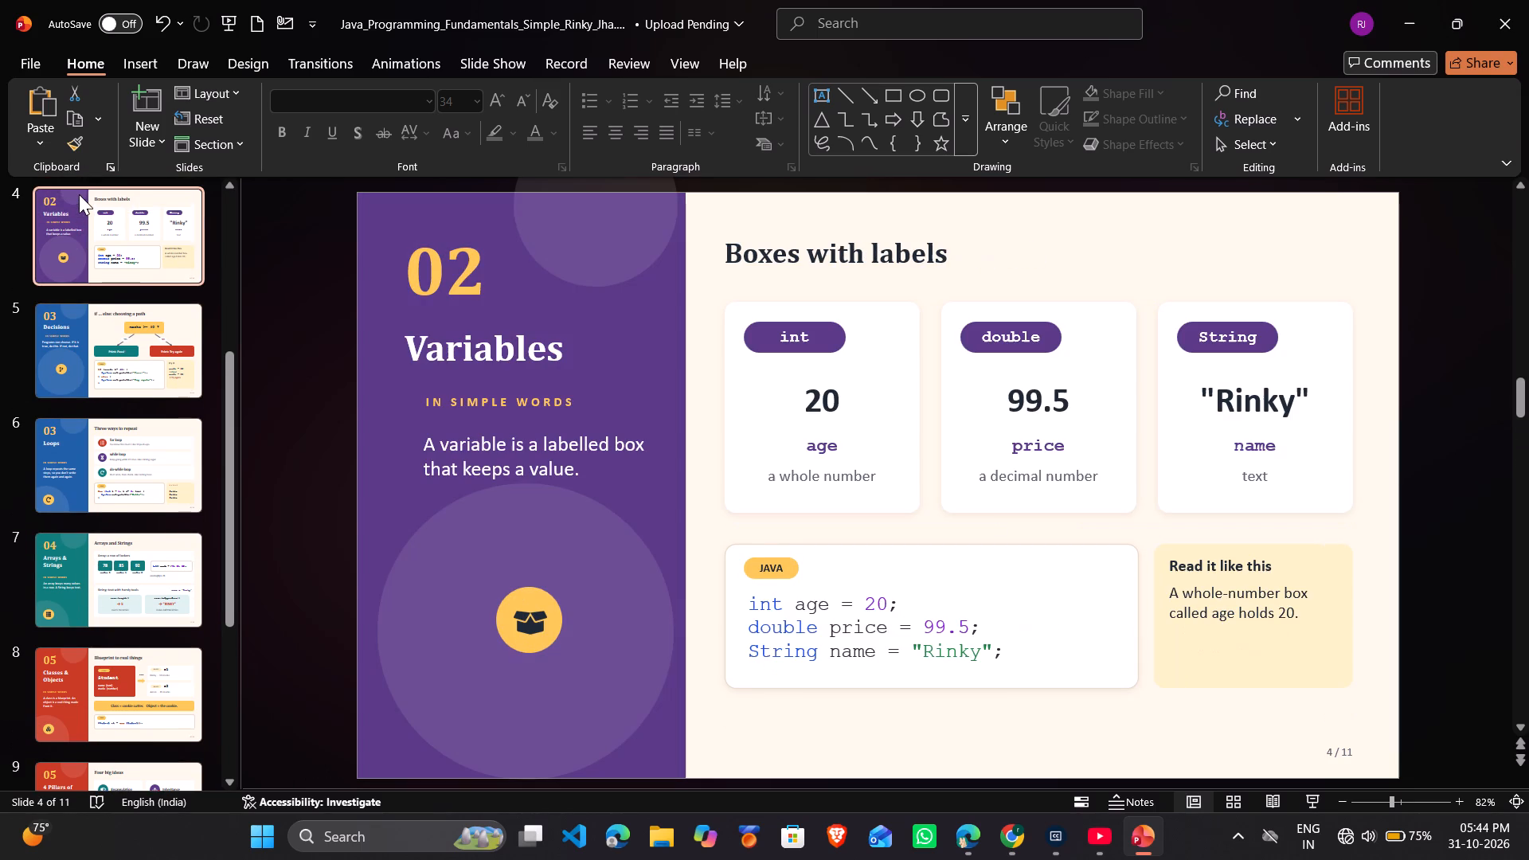
pyautogui.click(108, 354)
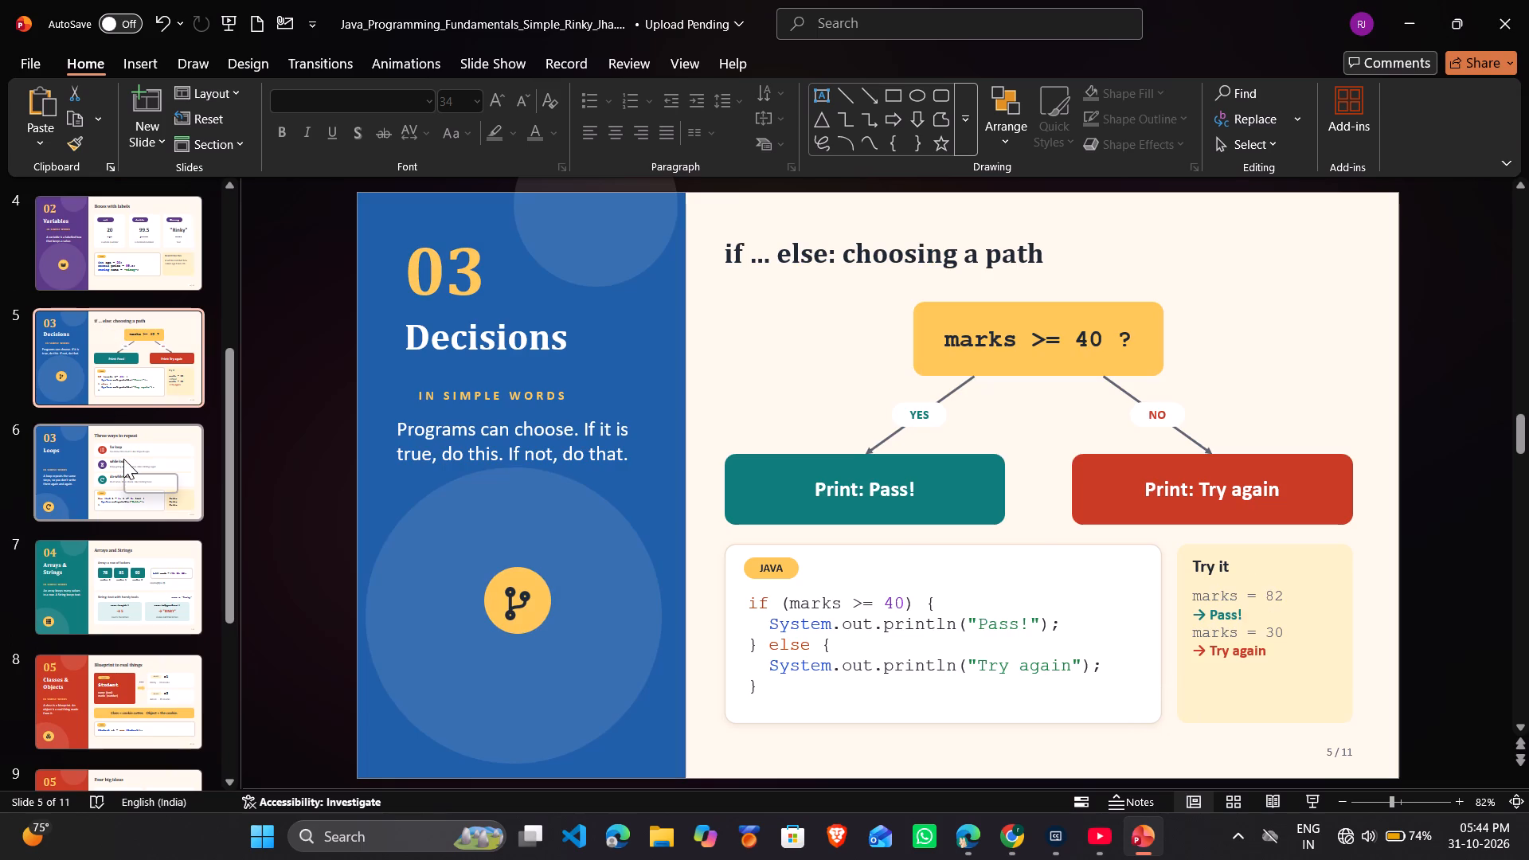
# On the Loops slide, move the "IN SIMPLE WORDS" label up to just below the "Loops" heading, shifted slightly right.
pyautogui.click(123, 459)
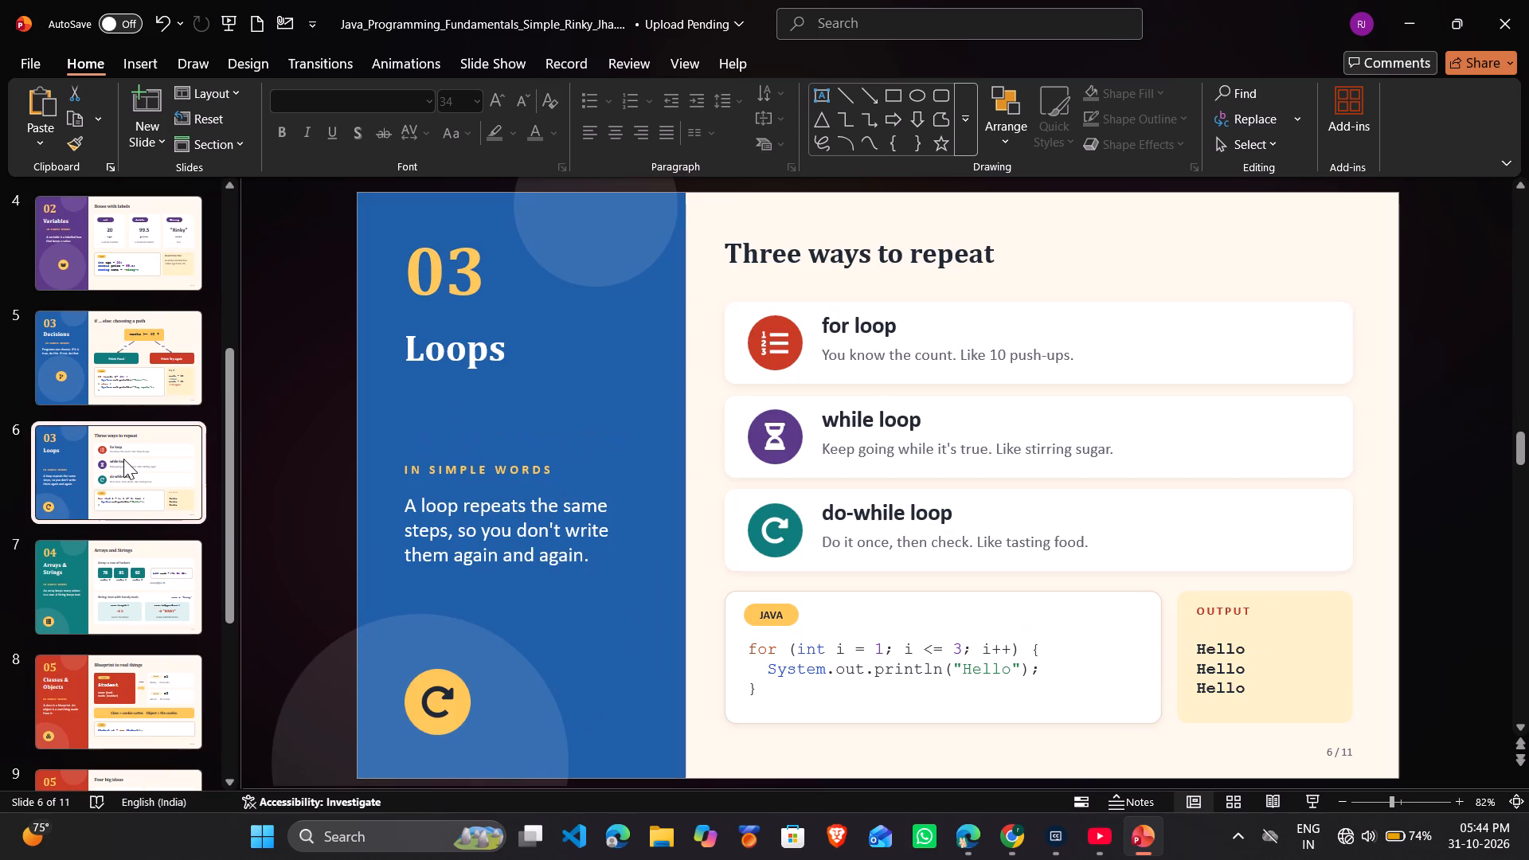
pyautogui.click(427, 464)
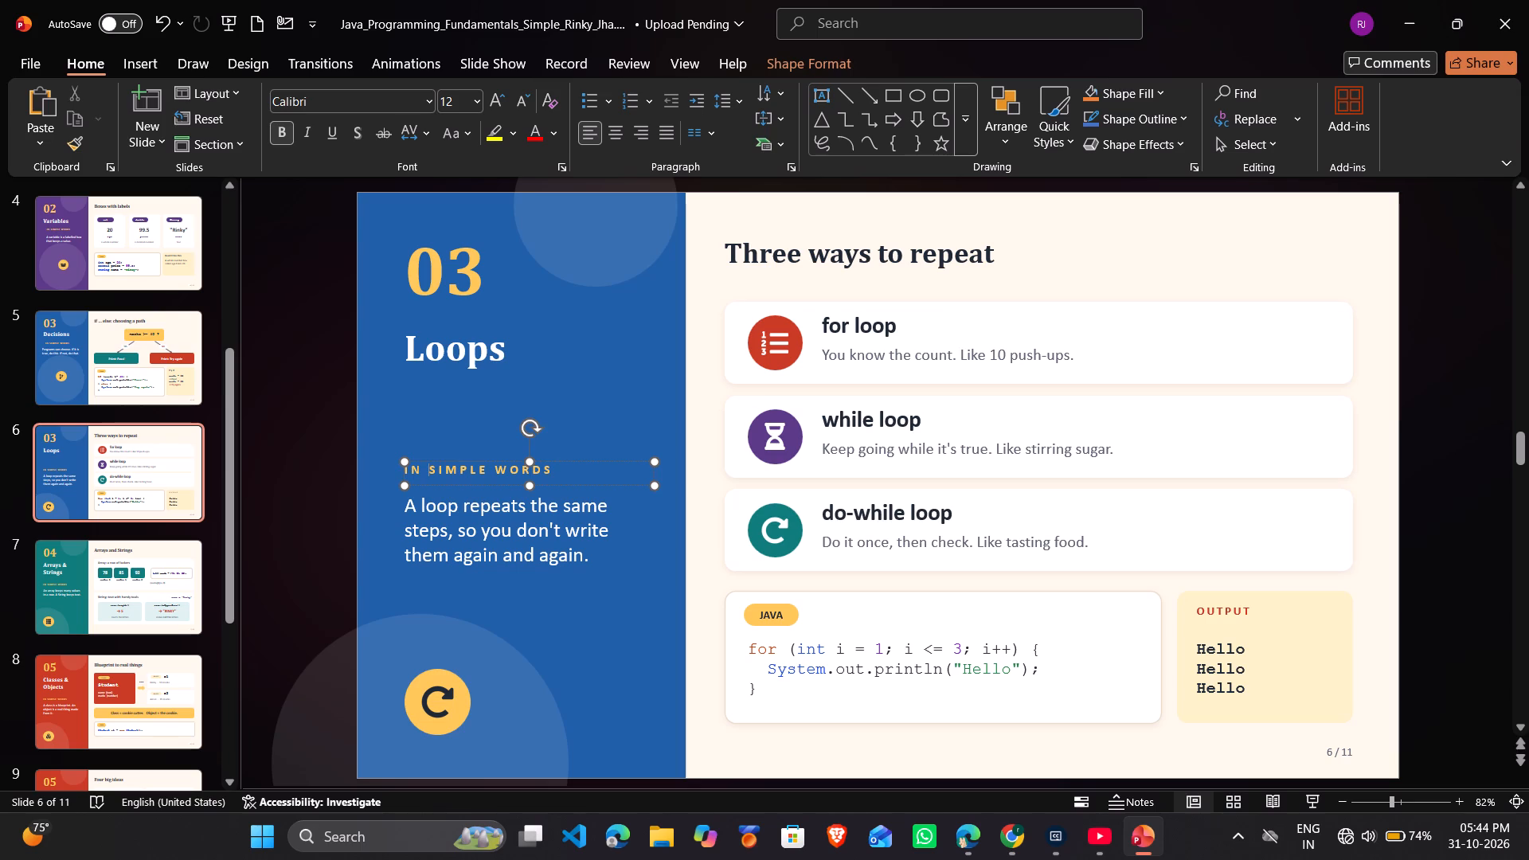
pyautogui.moveTo(624, 464); pyautogui.dragTo(627, 386)
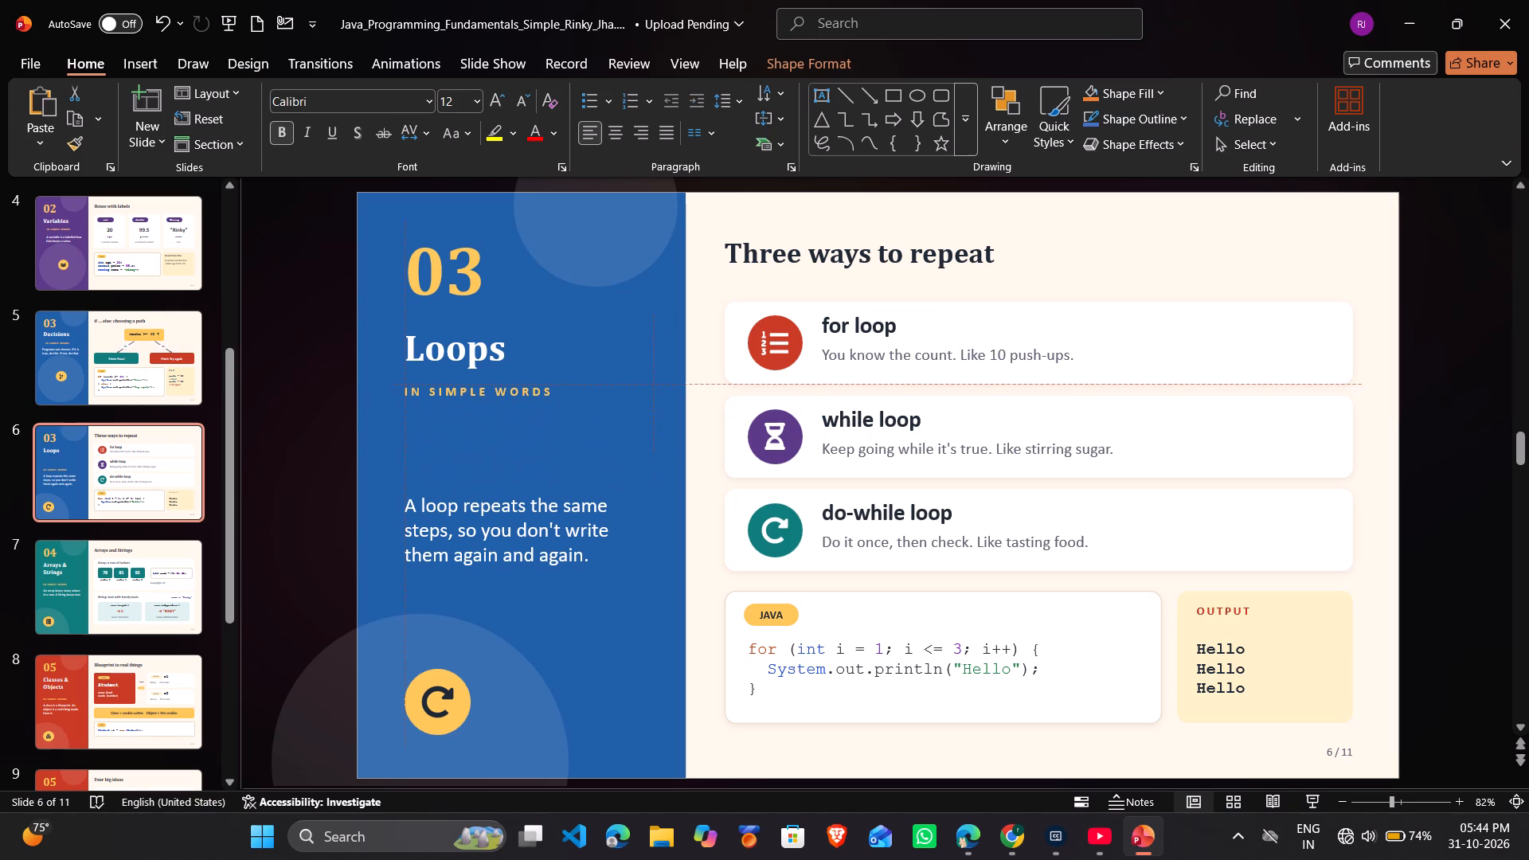
pyautogui.moveTo(627, 386); pyautogui.dragTo(630, 398)
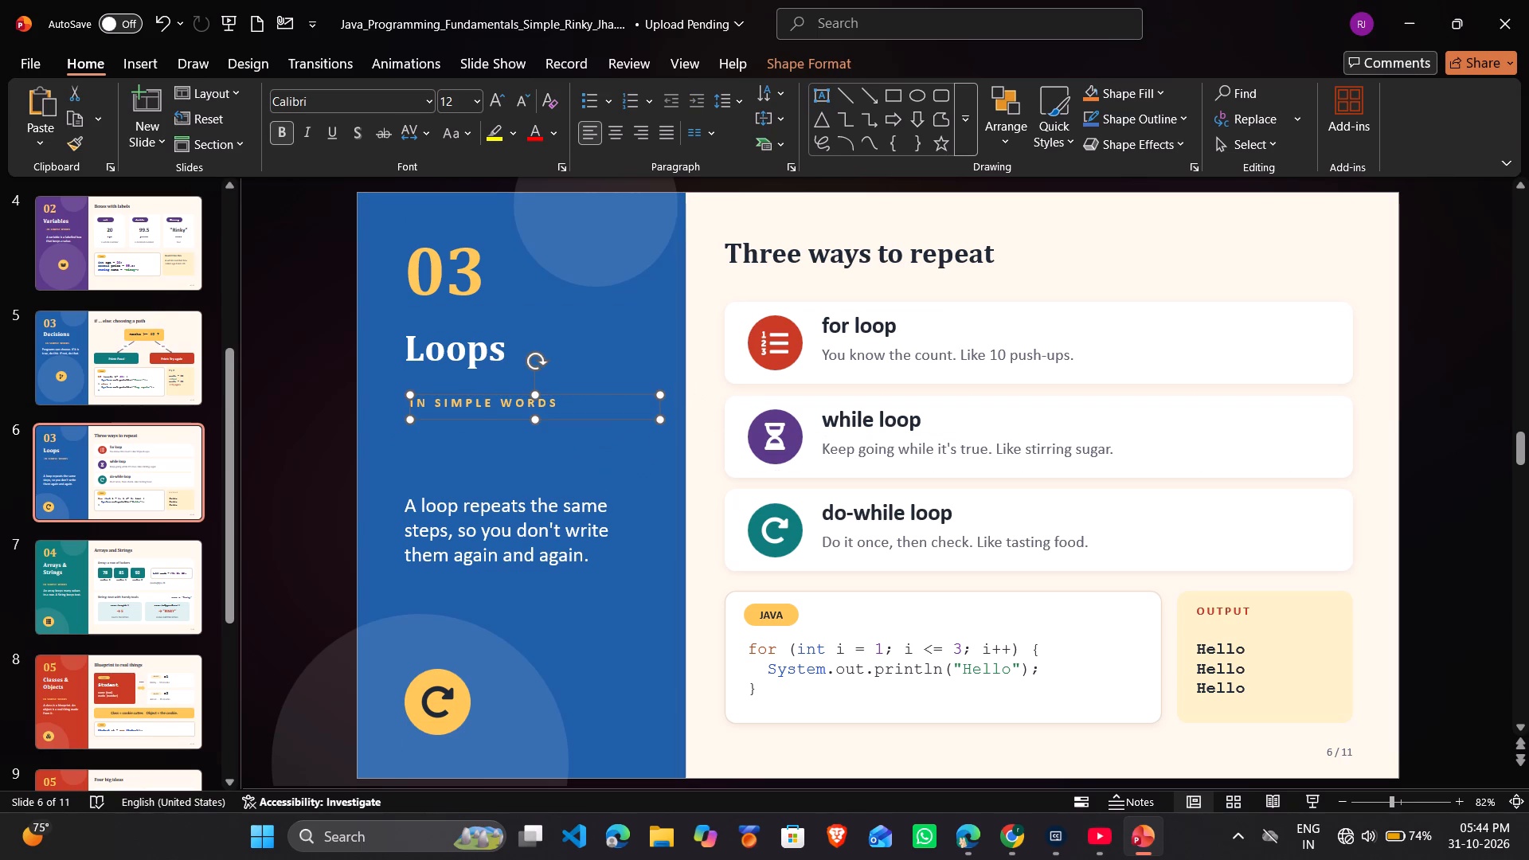
# Move the "A loop repeats the same steps" description up to directly beneath the "IN SIMPLE WORDS" label, left-aligned with the heading.
pyautogui.click(587, 535)
pyautogui.click(655, 515)
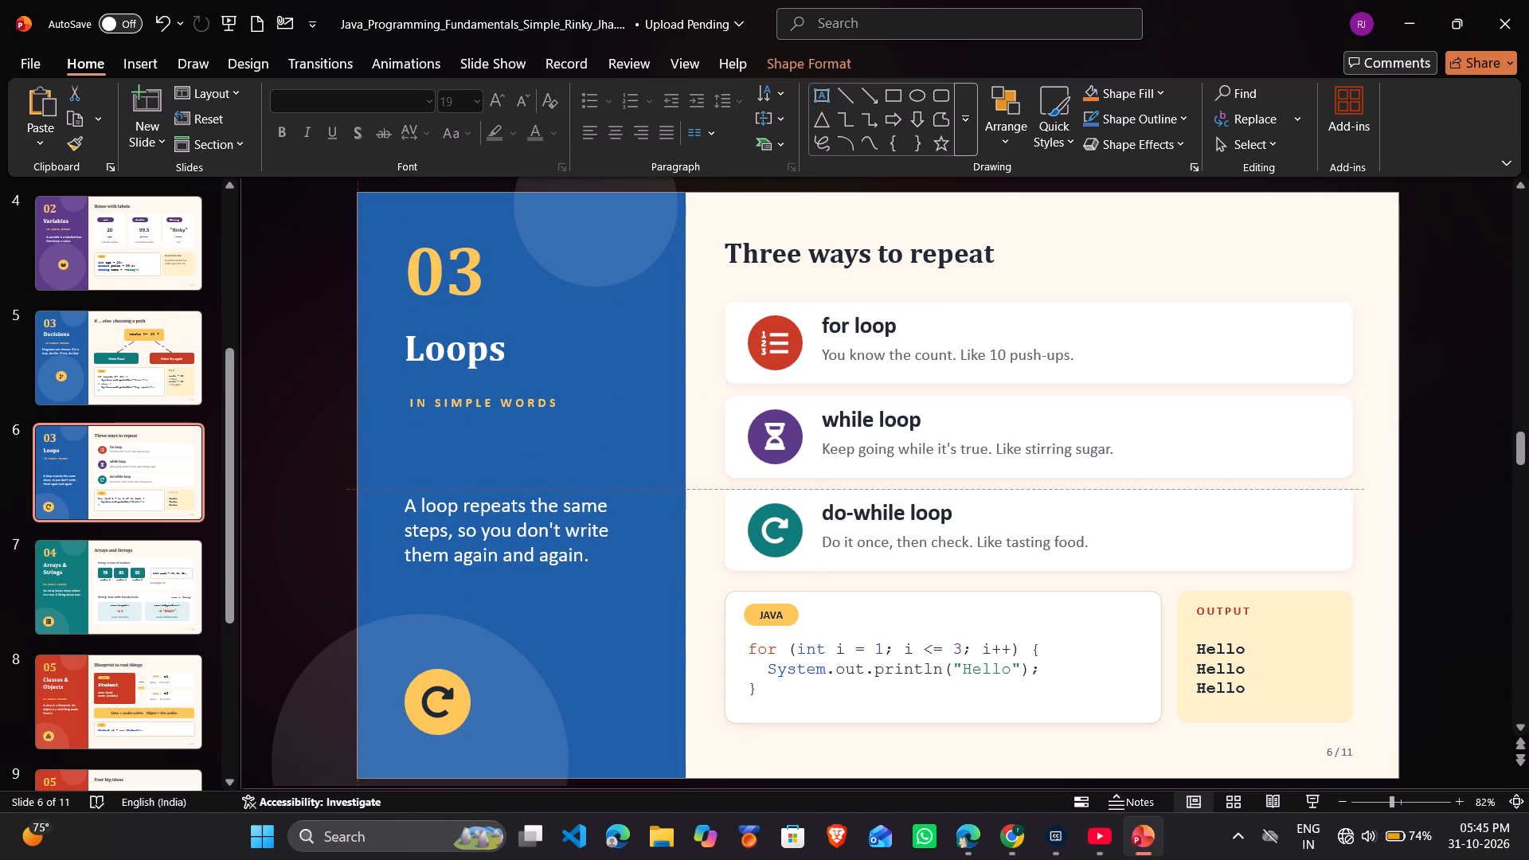
pyautogui.click(581, 528)
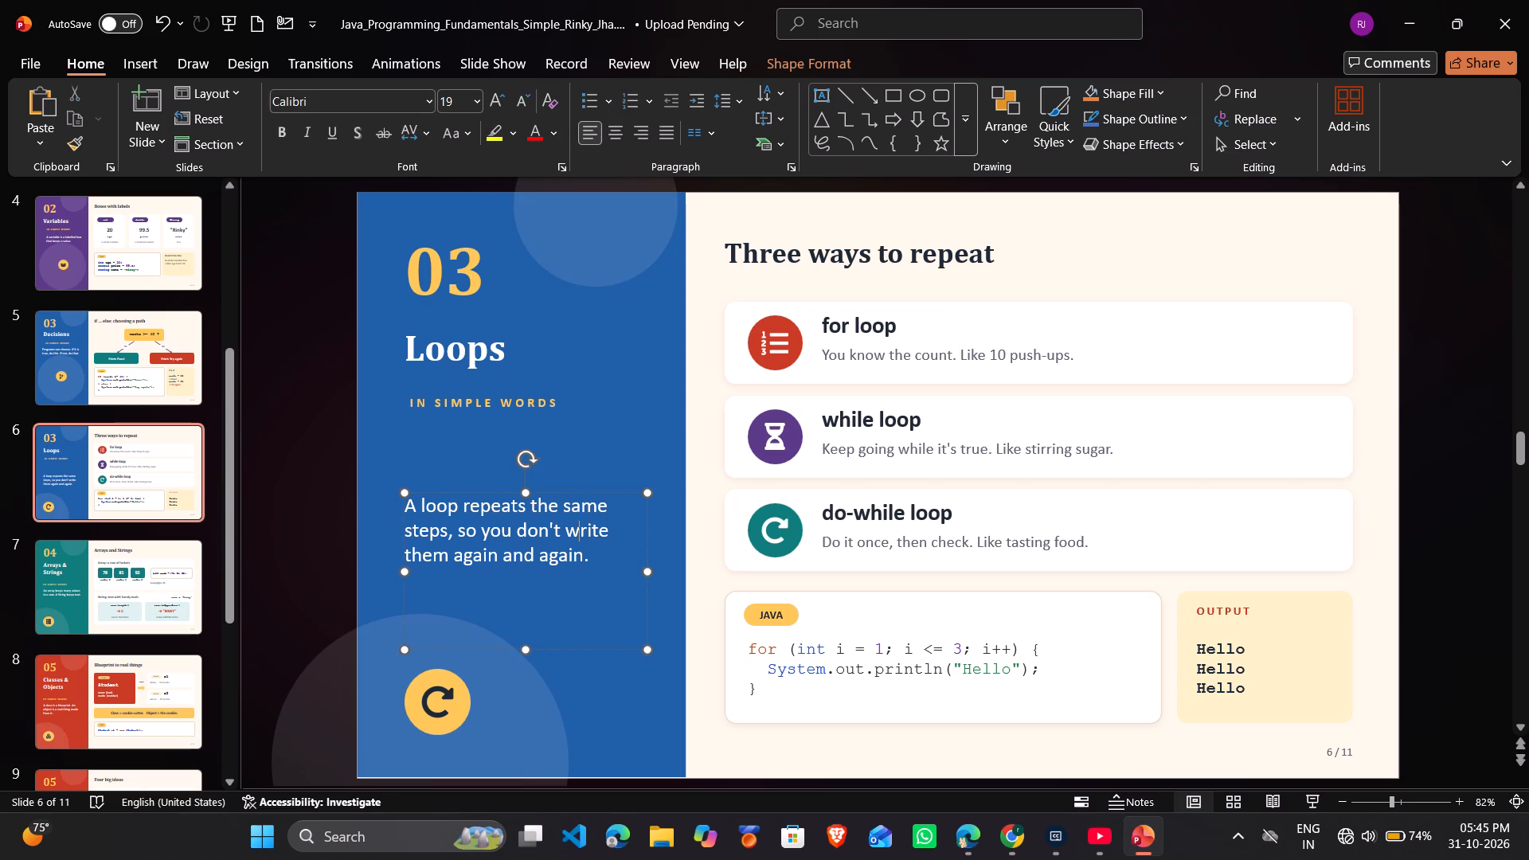
pyautogui.moveTo(647, 526); pyautogui.dragTo(643, 477)
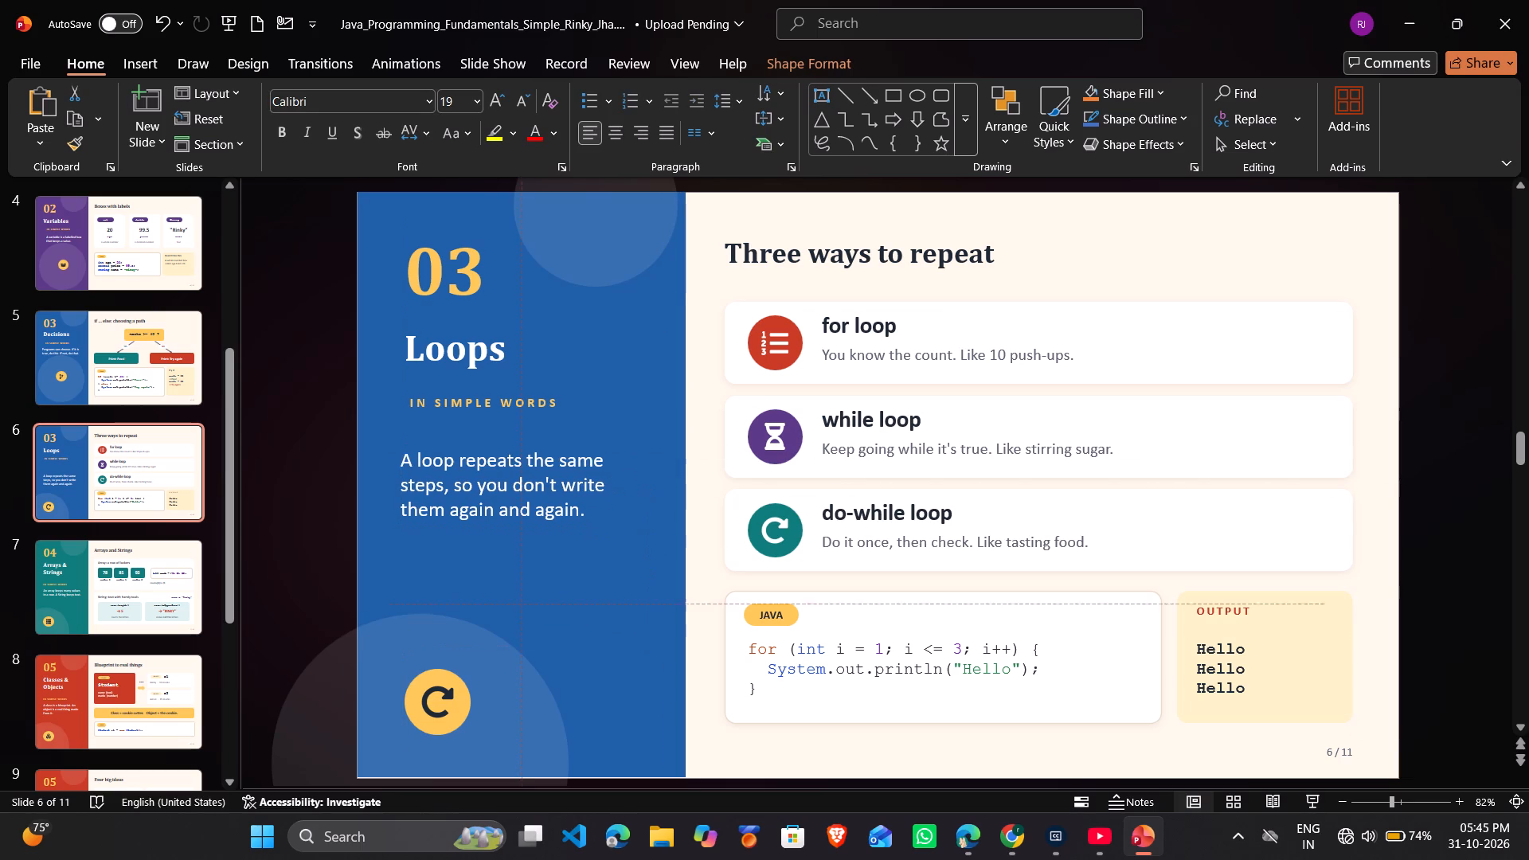
pyautogui.moveTo(643, 477); pyautogui.dragTo(647, 444)
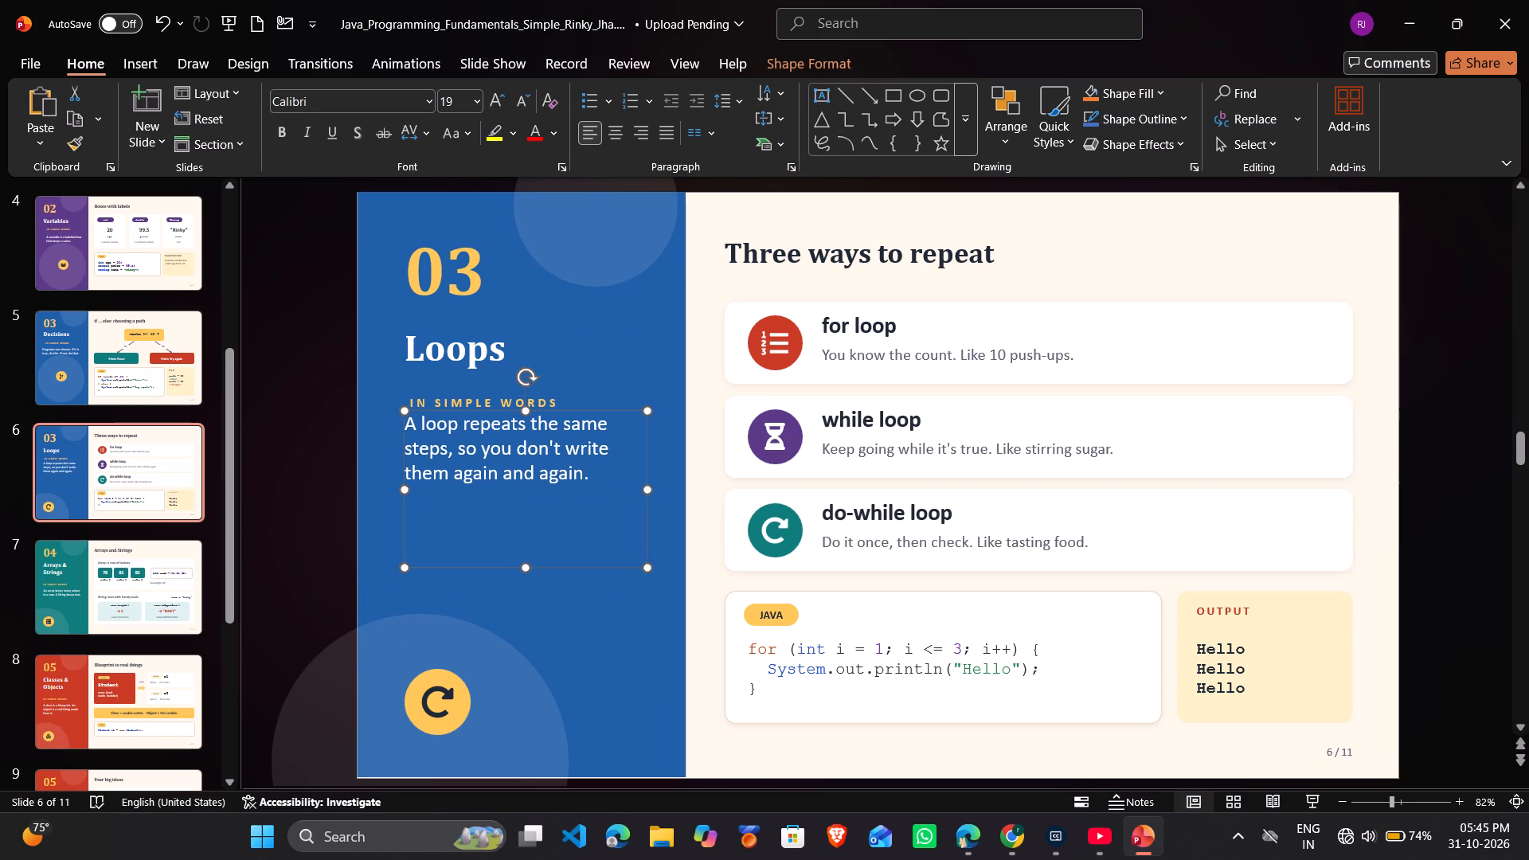
# Move the large translucent circle up and right to just below the description, inside the blue panel.
pyautogui.click(522, 686)
pyautogui.moveTo(545, 686); pyautogui.dragTo(569, 580)
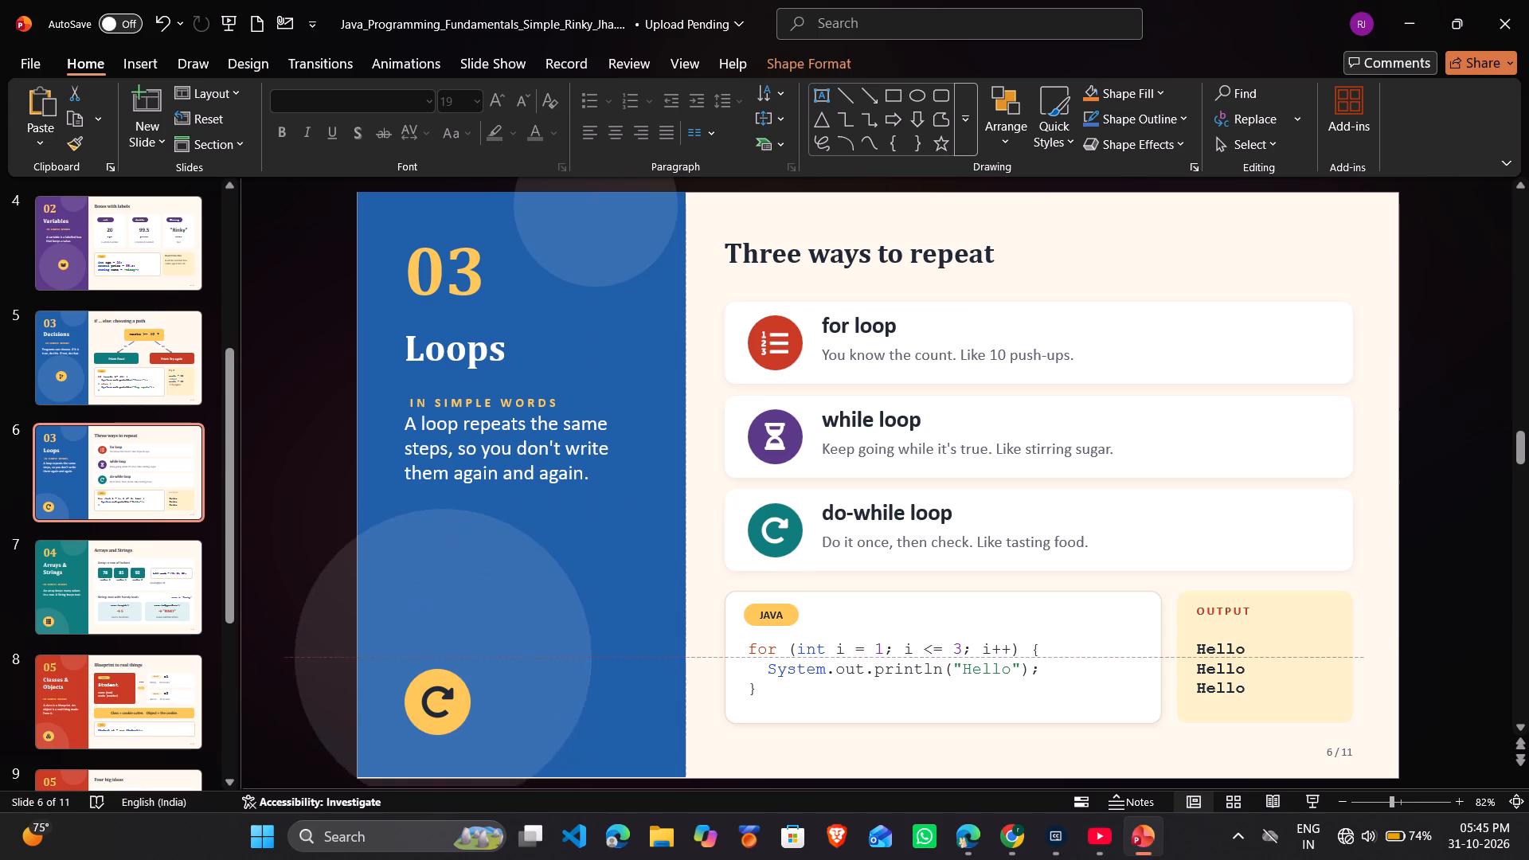
pyautogui.moveTo(569, 580); pyautogui.dragTo(657, 563)
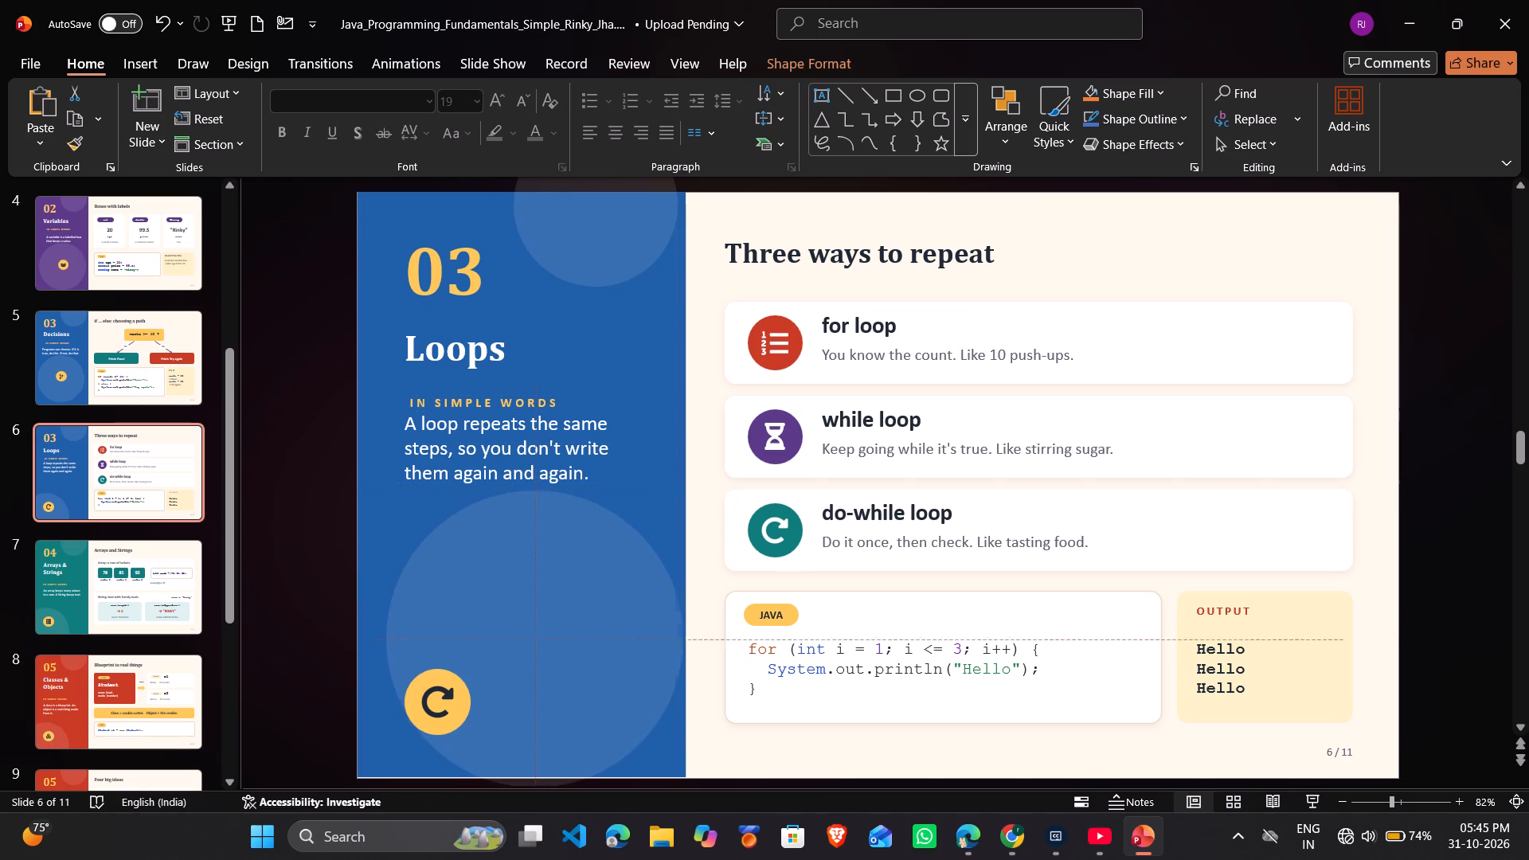
pyautogui.moveTo(657, 563); pyautogui.dragTo(653, 556)
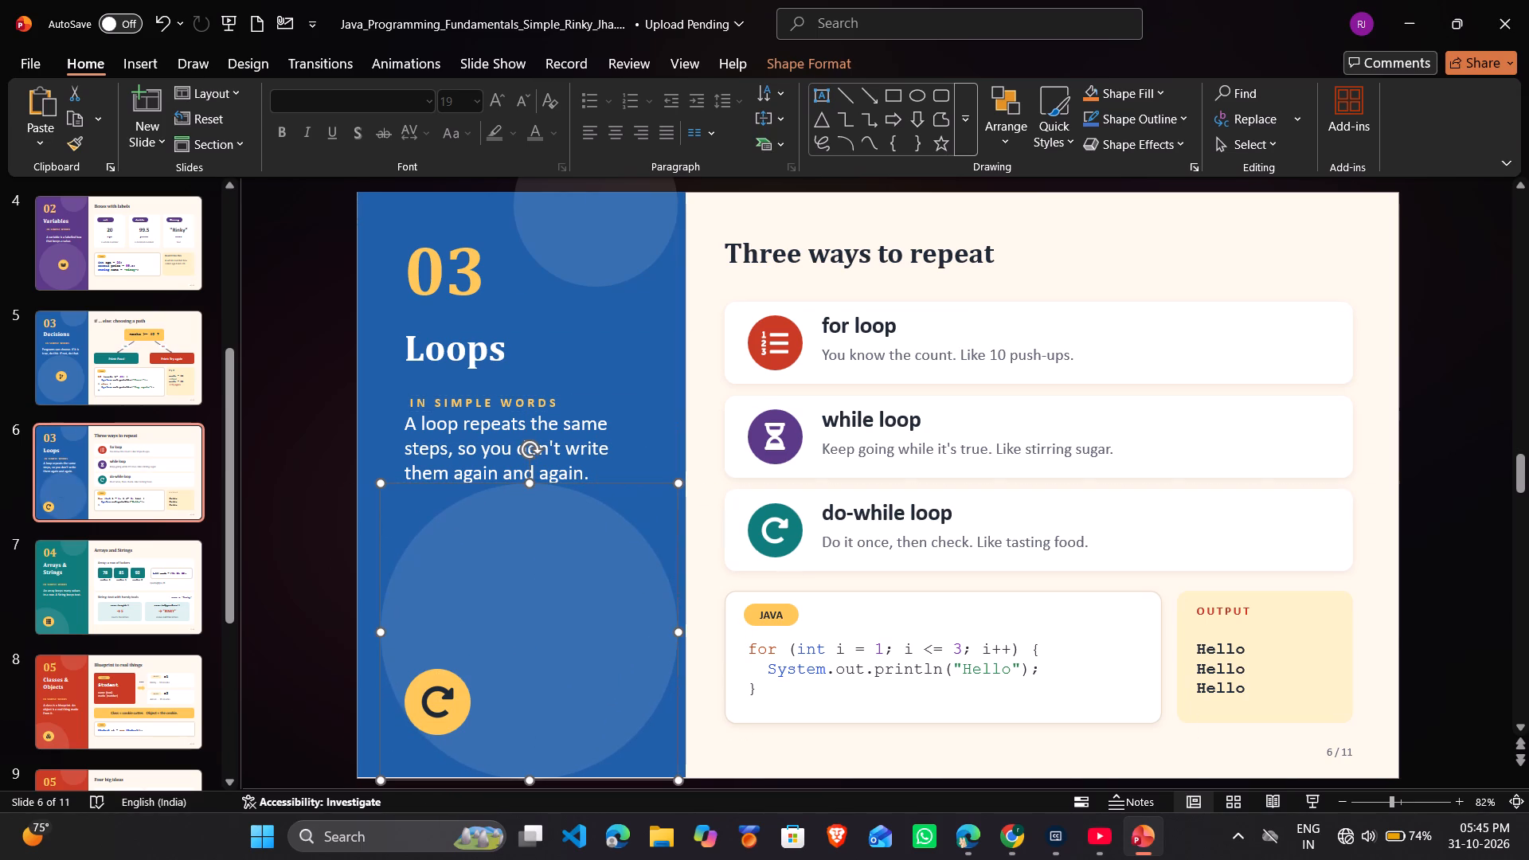
# Move the yellow circle and its circular-arrow icon to the middle of the large translucent circle, with the icon centred on the yellow.
pyautogui.click(463, 709)
pyautogui.moveTo(471, 686); pyautogui.dragTo(570, 608)
pyautogui.click(449, 702)
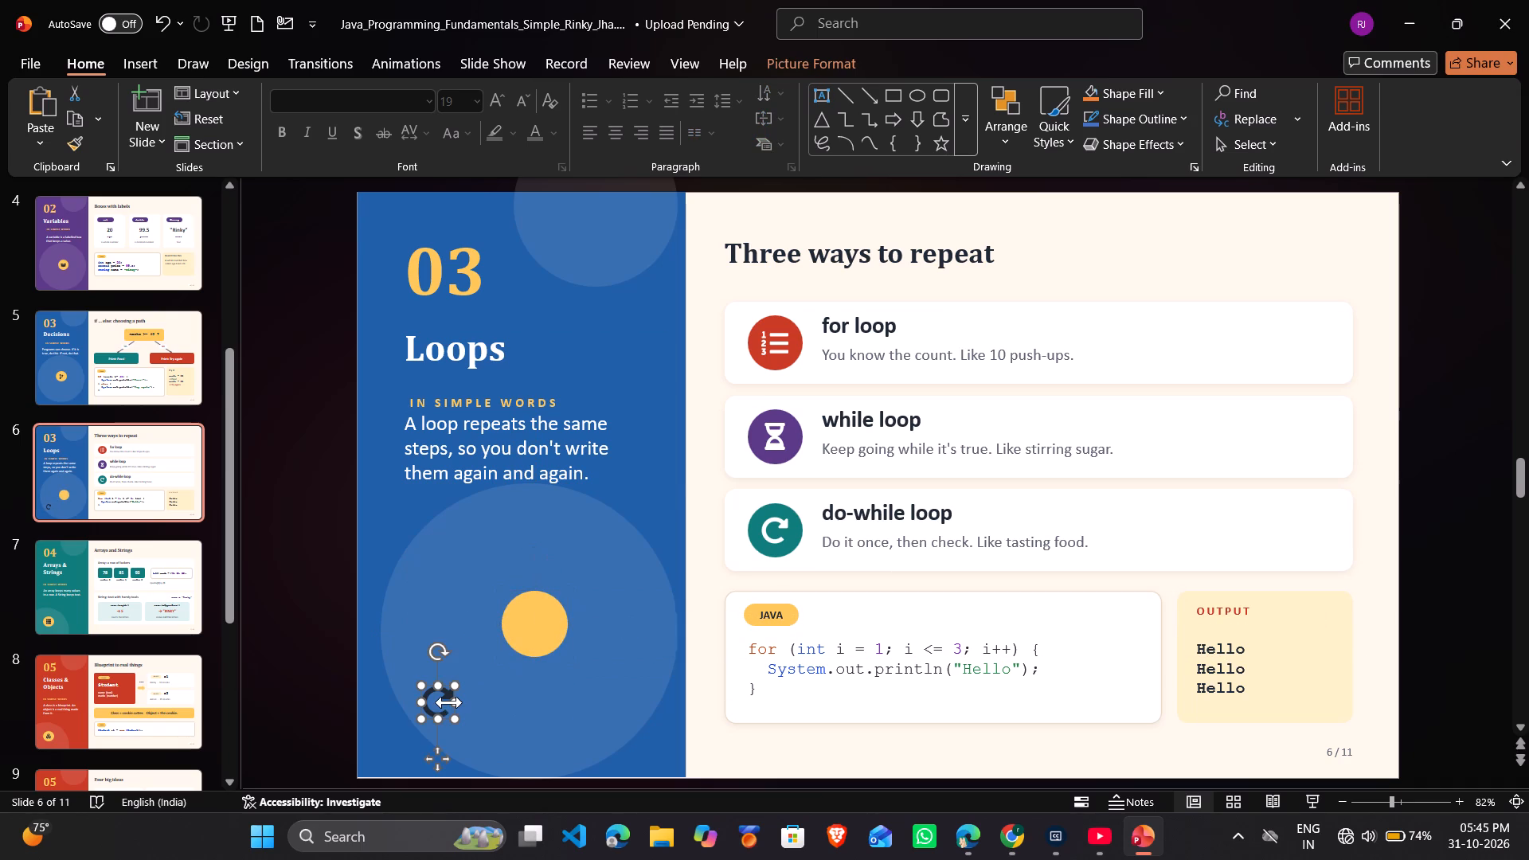
pyautogui.moveTo(449, 702); pyautogui.dragTo(460, 689)
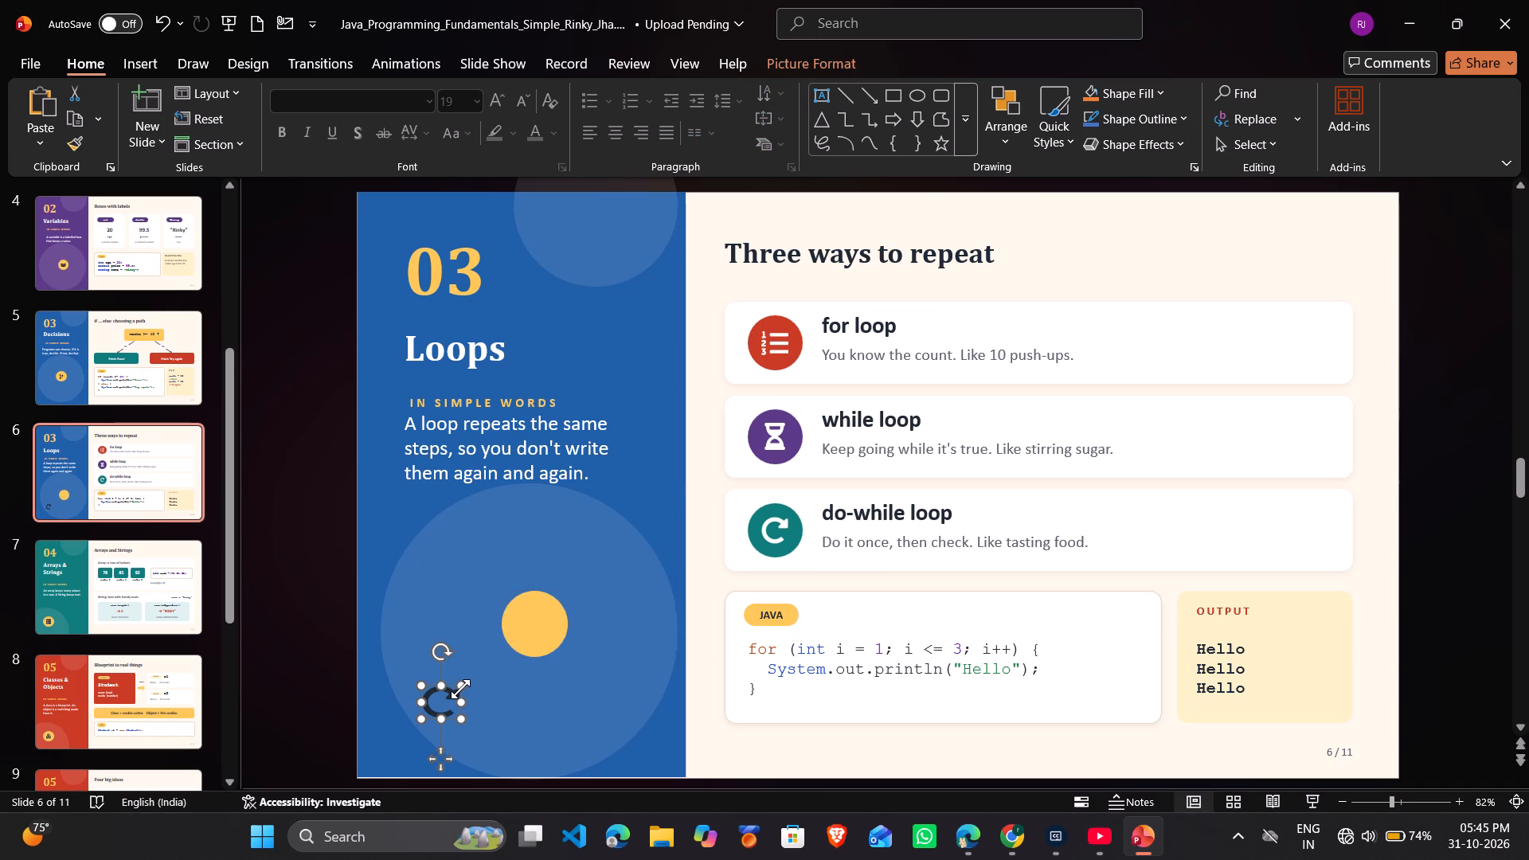
pyautogui.click(460, 689)
pyautogui.moveTo(461, 694); pyautogui.dragTo(506, 652)
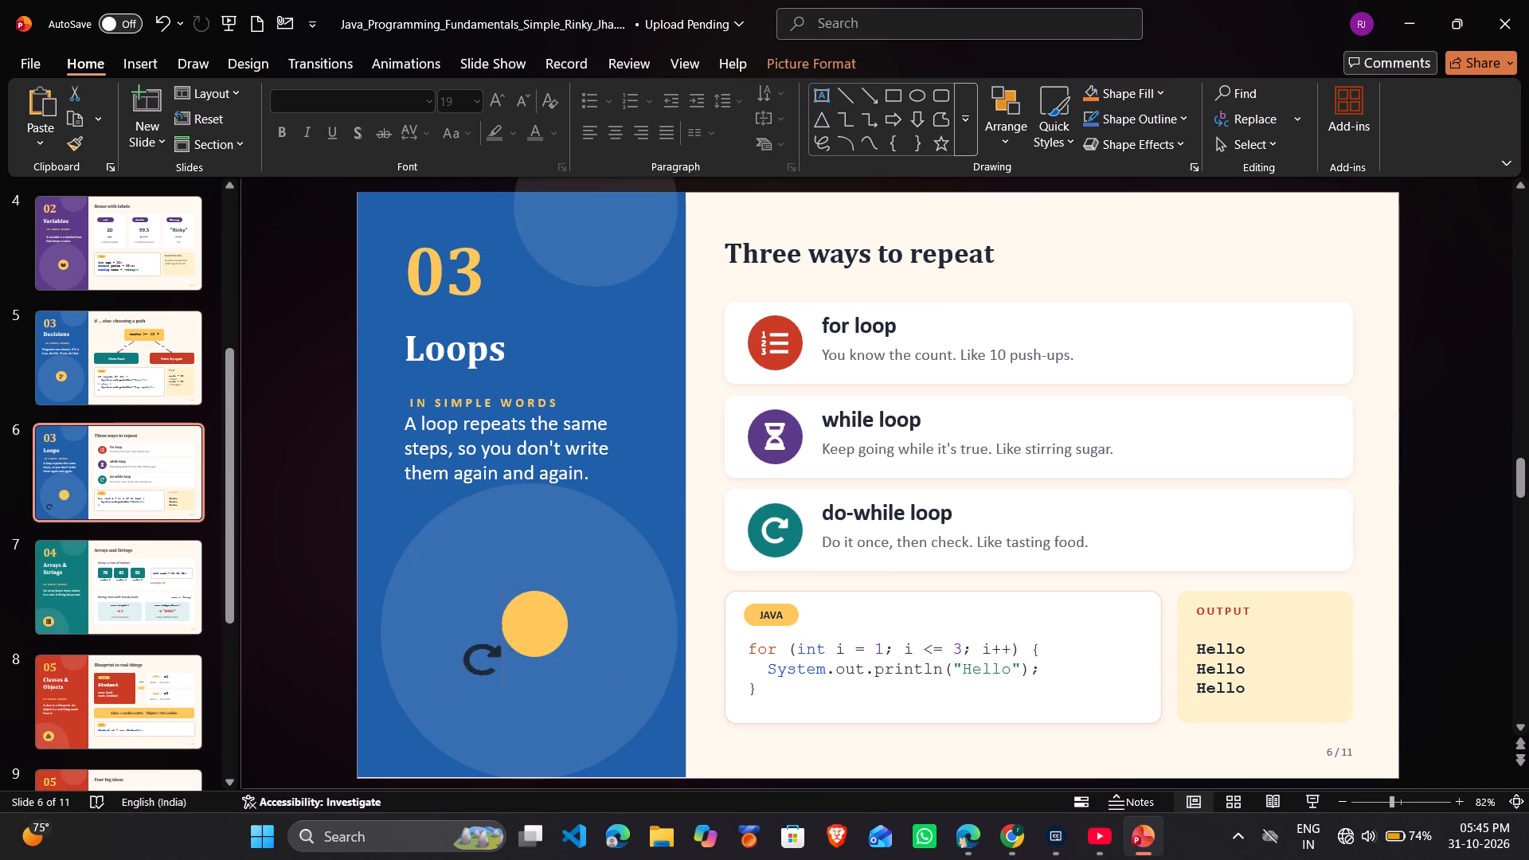
pyautogui.moveTo(506, 652); pyautogui.dragTo(557, 614)
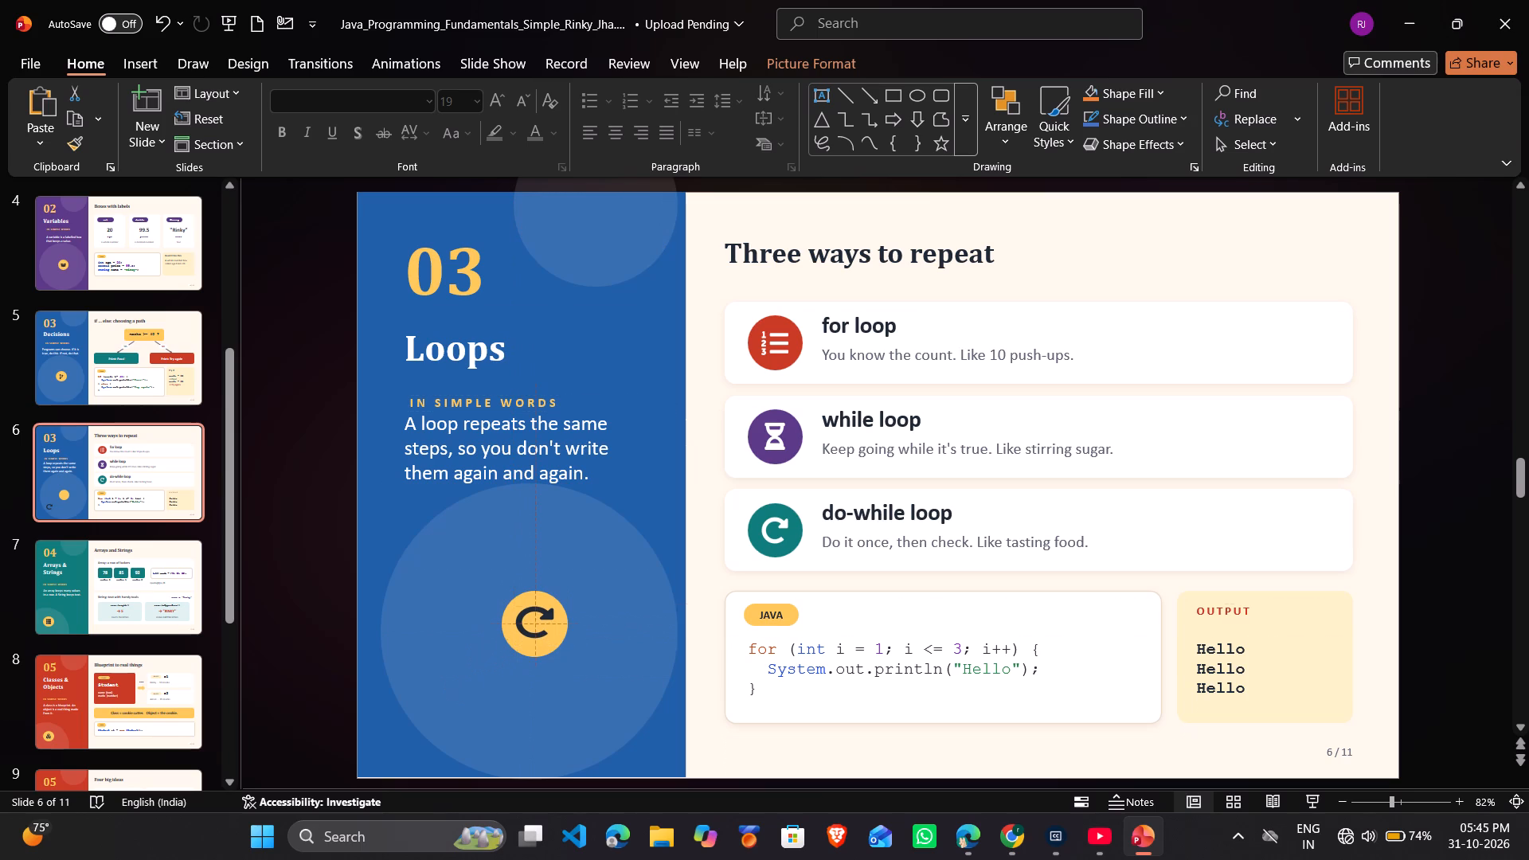
pyautogui.moveTo(557, 614); pyautogui.dragTo(557, 614)
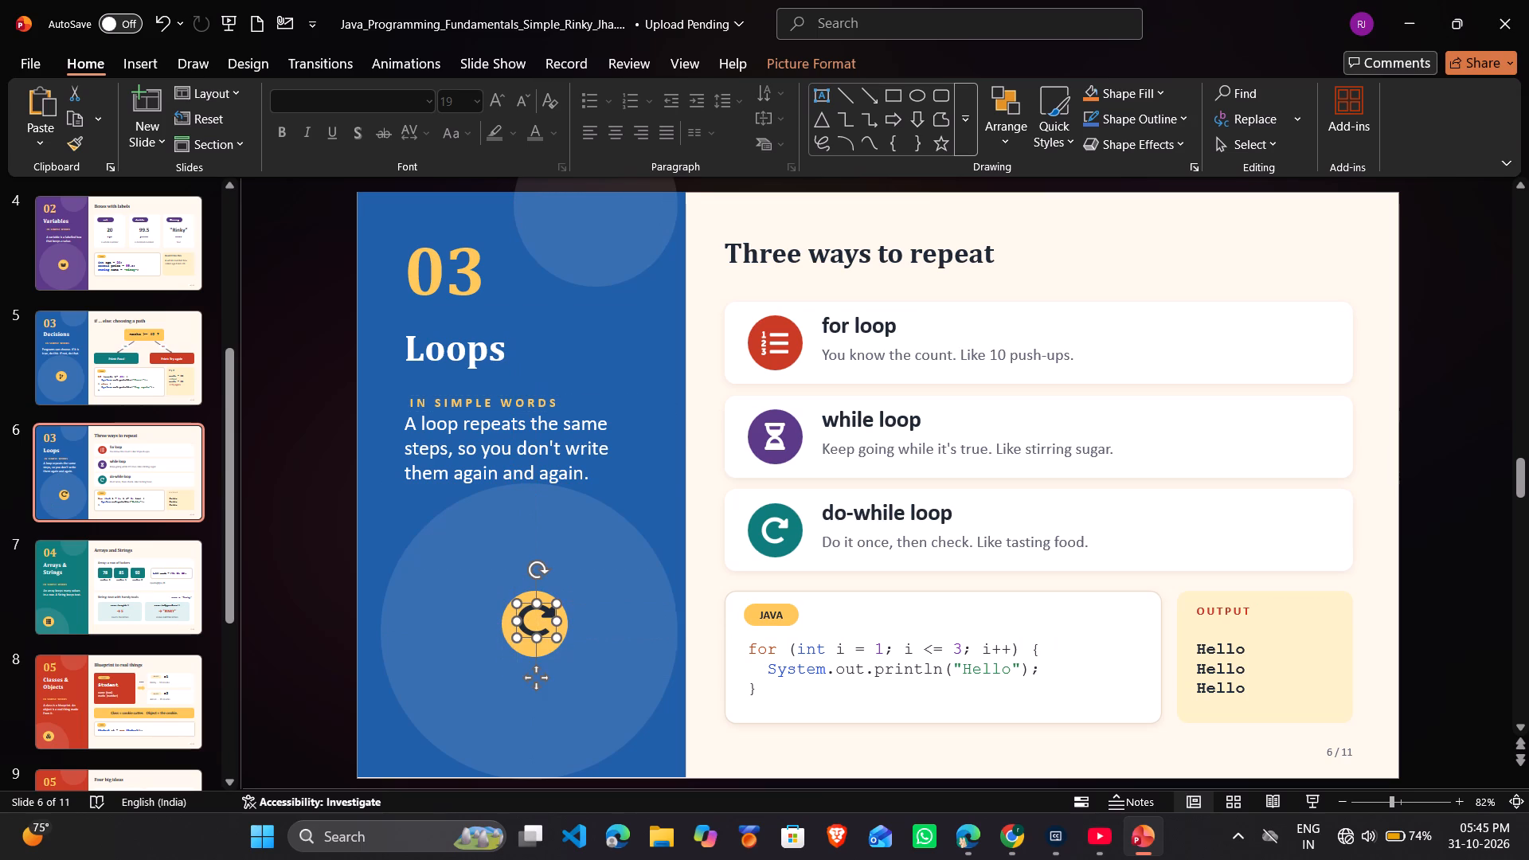
pyautogui.click(381, 529)
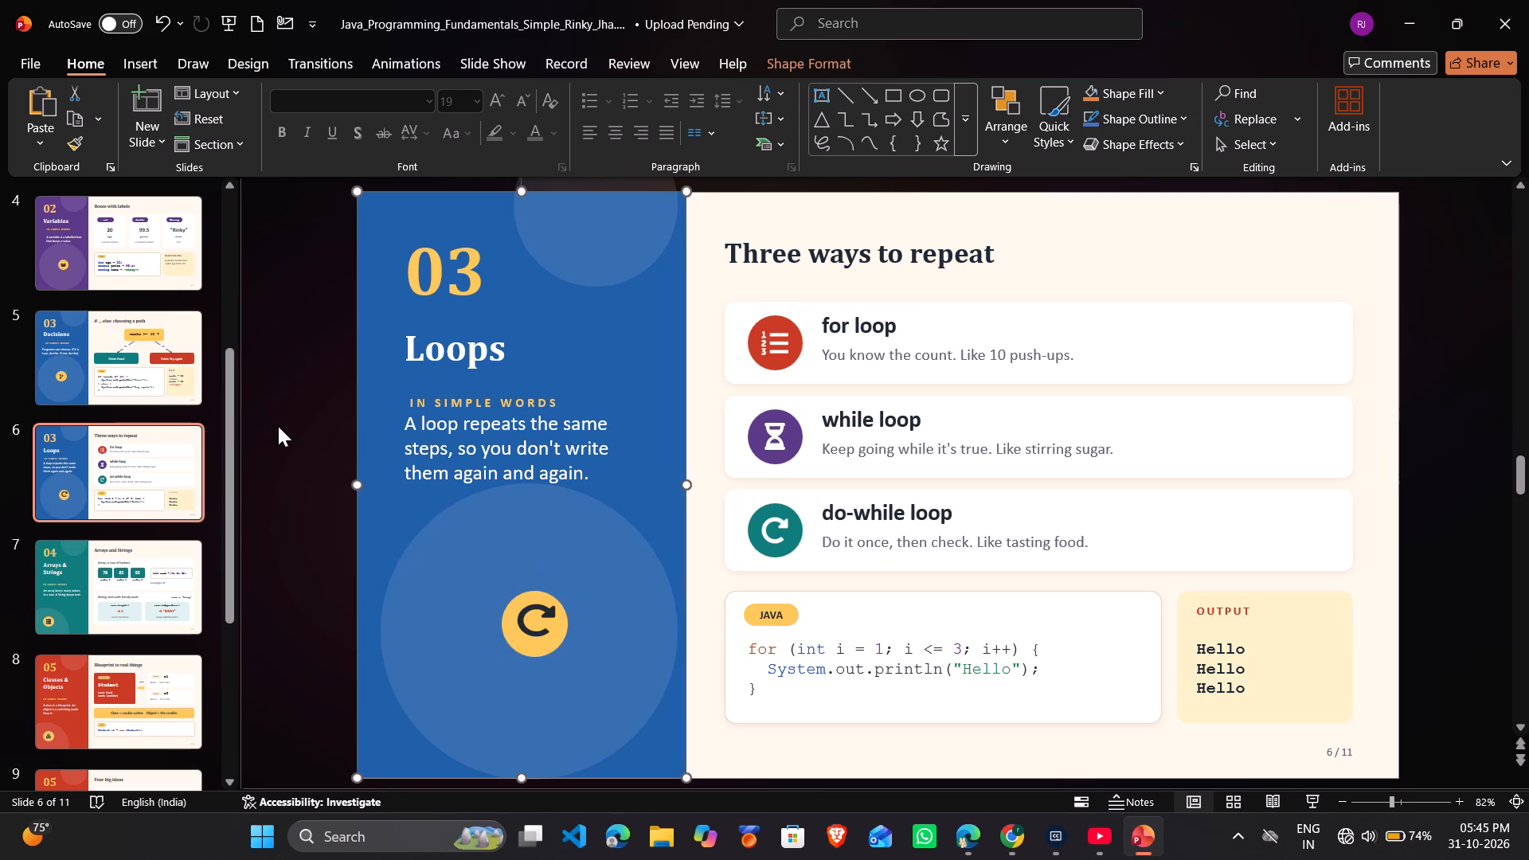
pyautogui.click(278, 426)
# On the Arrays & Strings slide, move the "IN SIMPLE WORDS" label up to just below the heading, shifted slightly right.
pyautogui.click(127, 558)
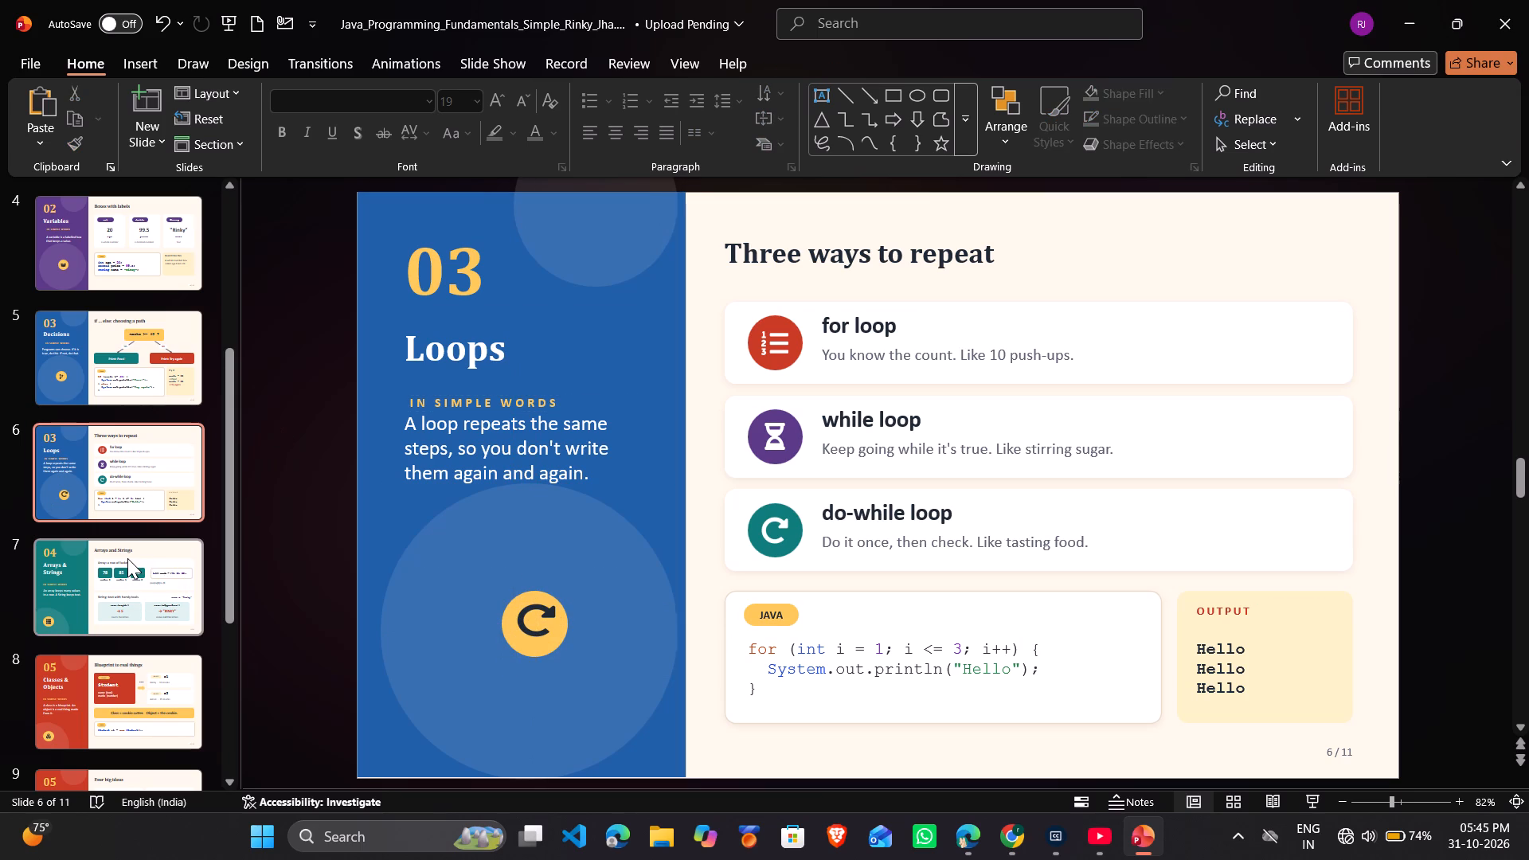
pyautogui.scroll(-3, 127, 558)
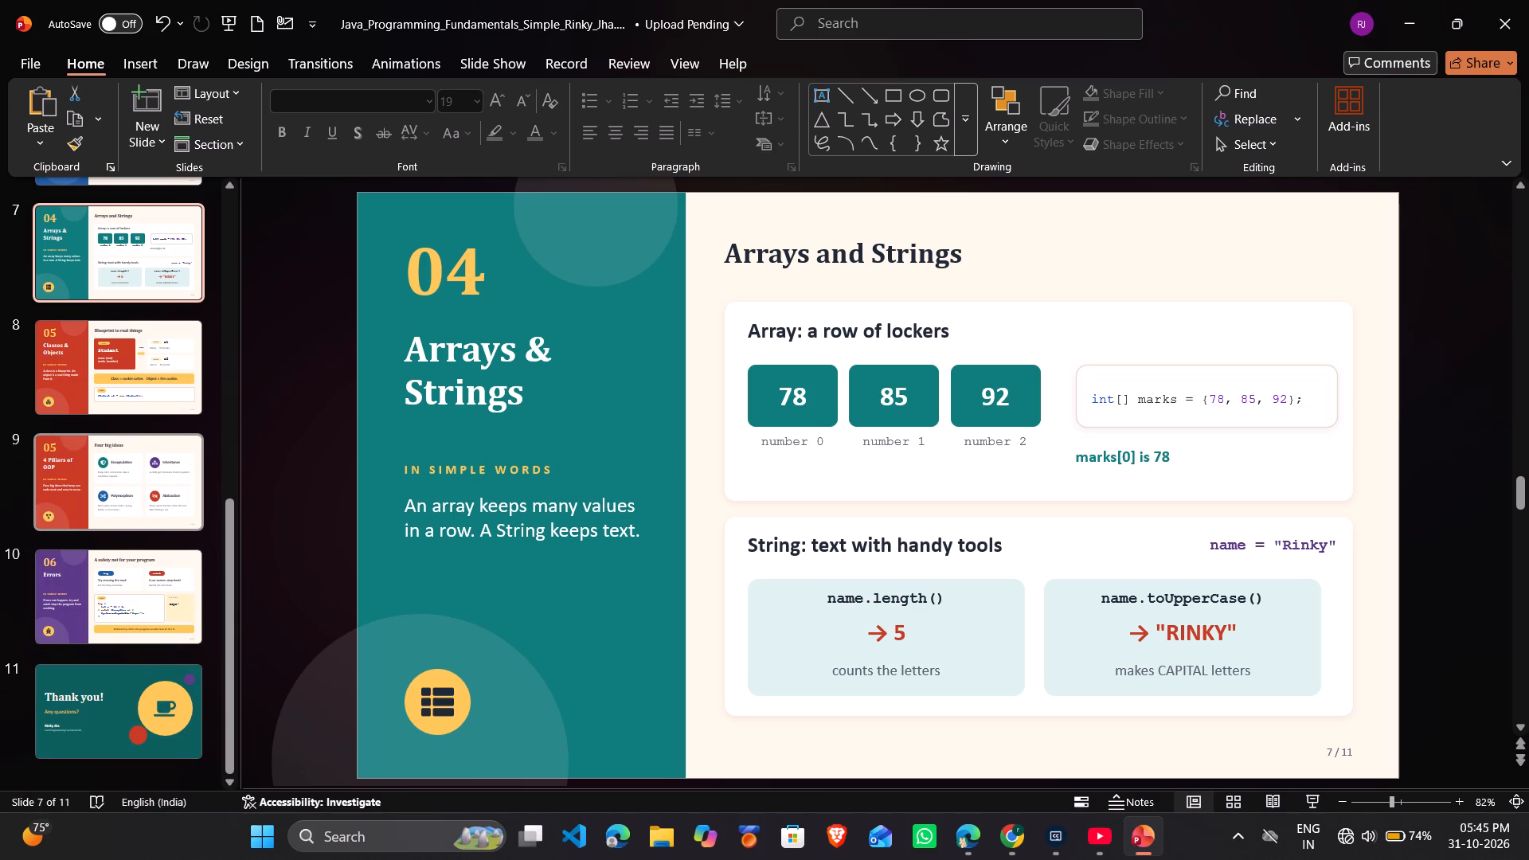
pyautogui.click(498, 462)
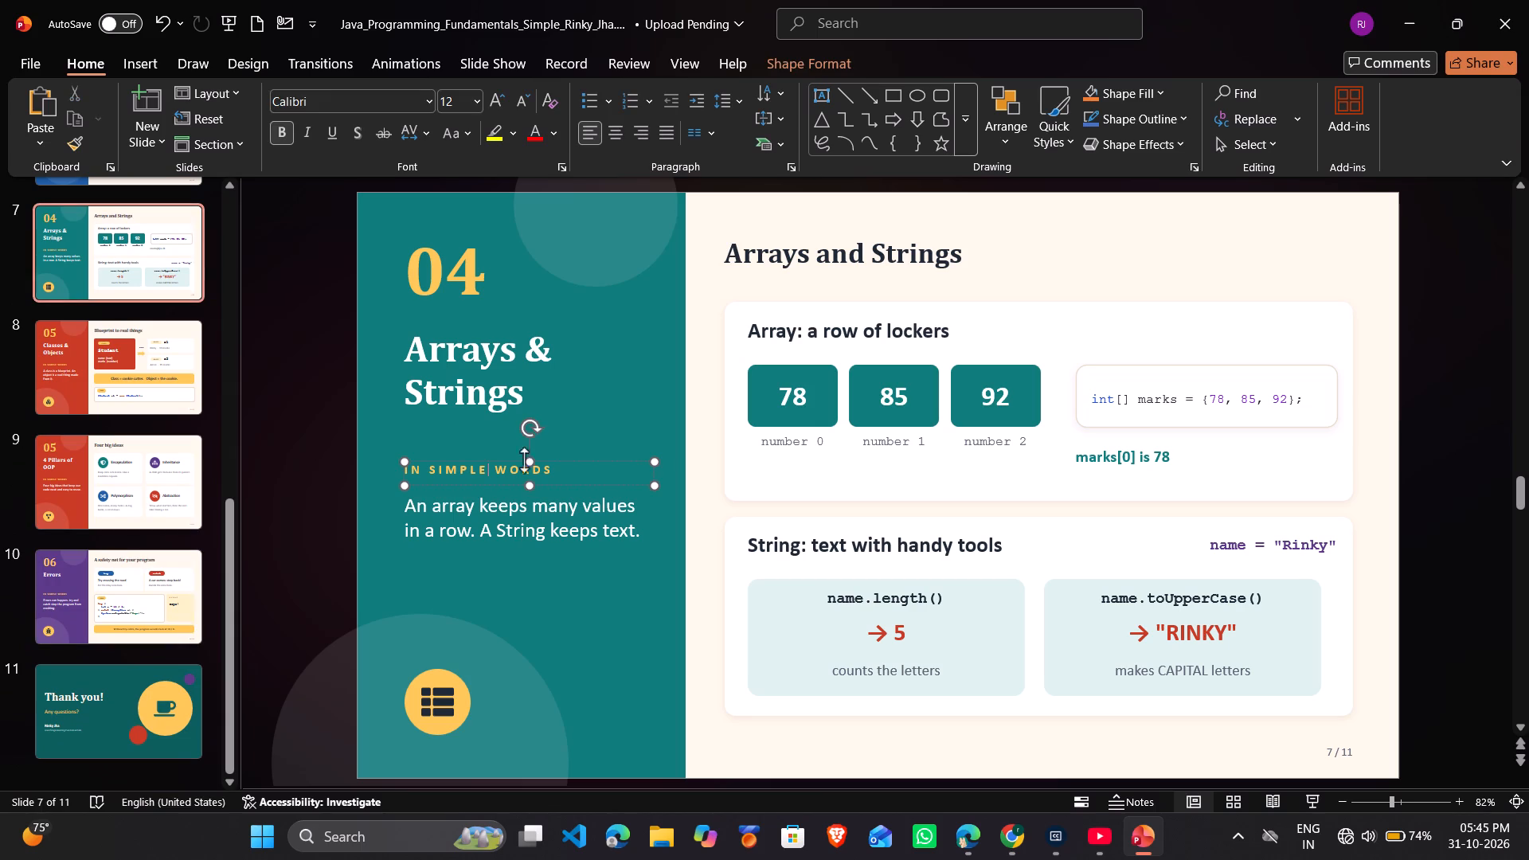
pyautogui.click(657, 471)
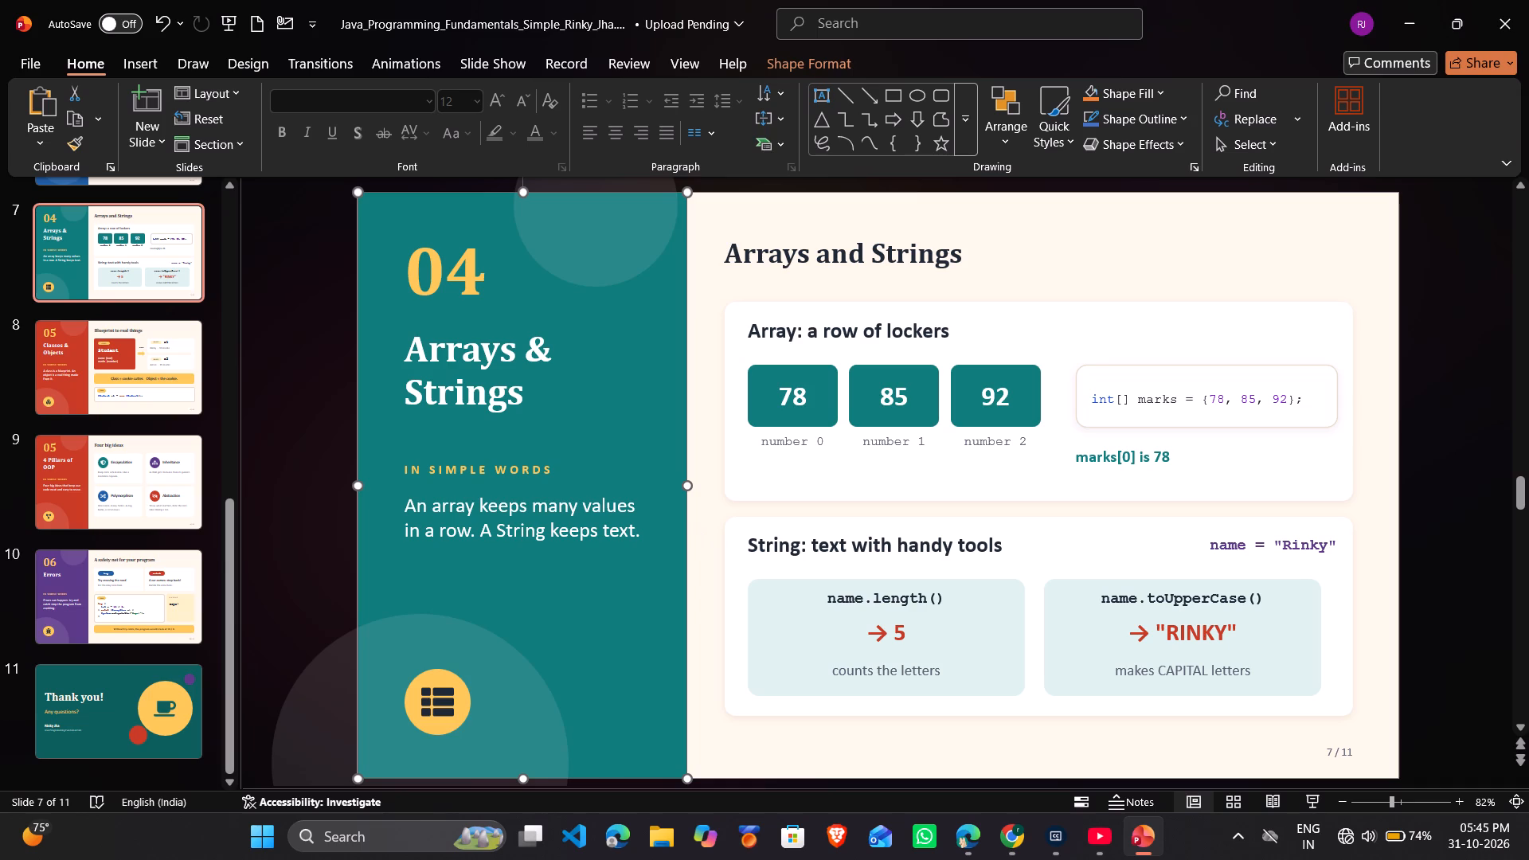
pyautogui.click(539, 464)
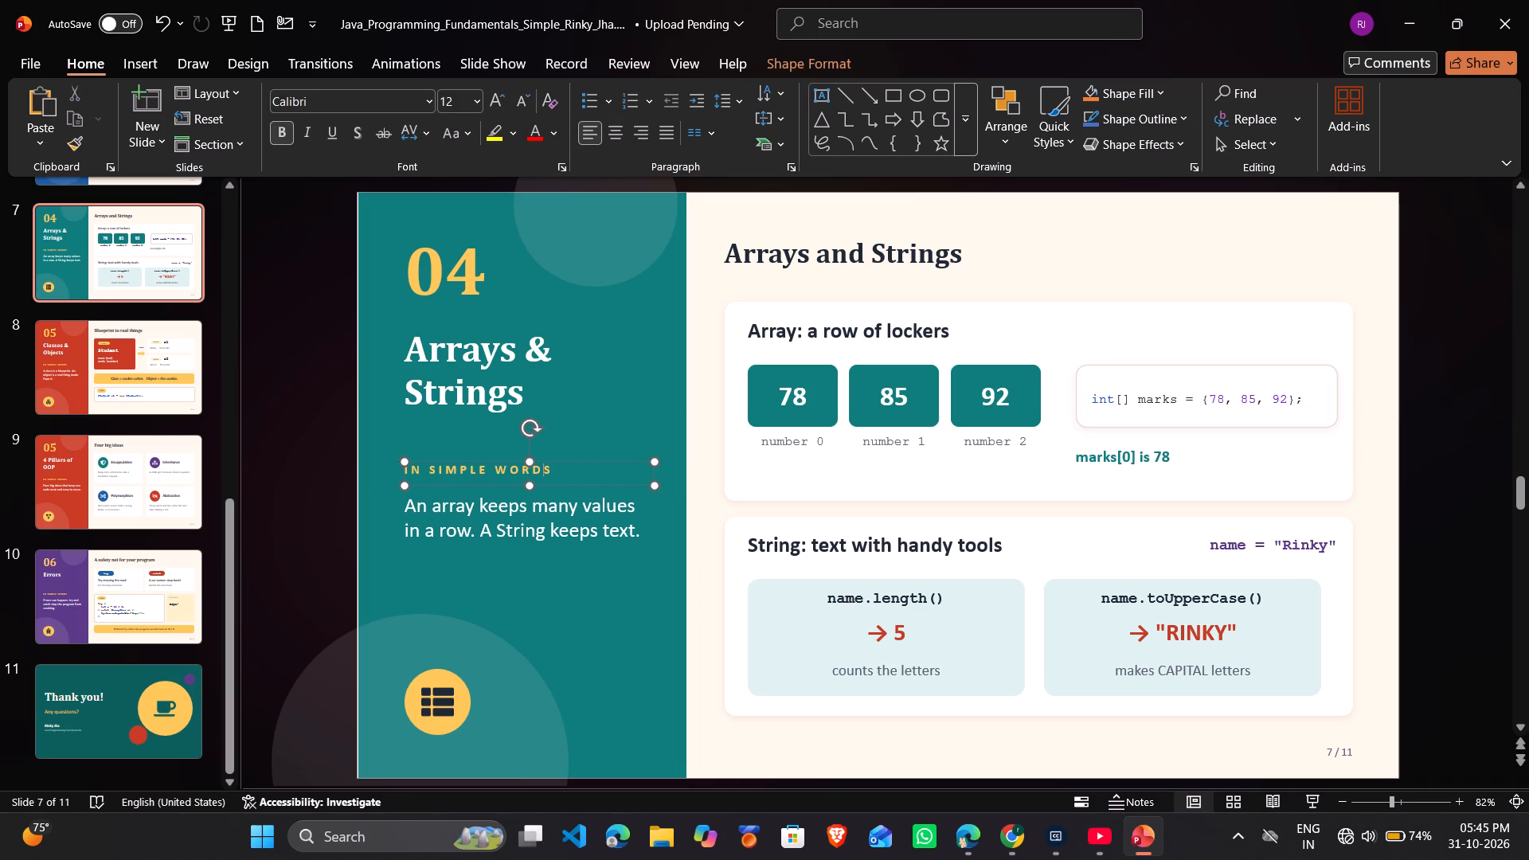
pyautogui.click(591, 455)
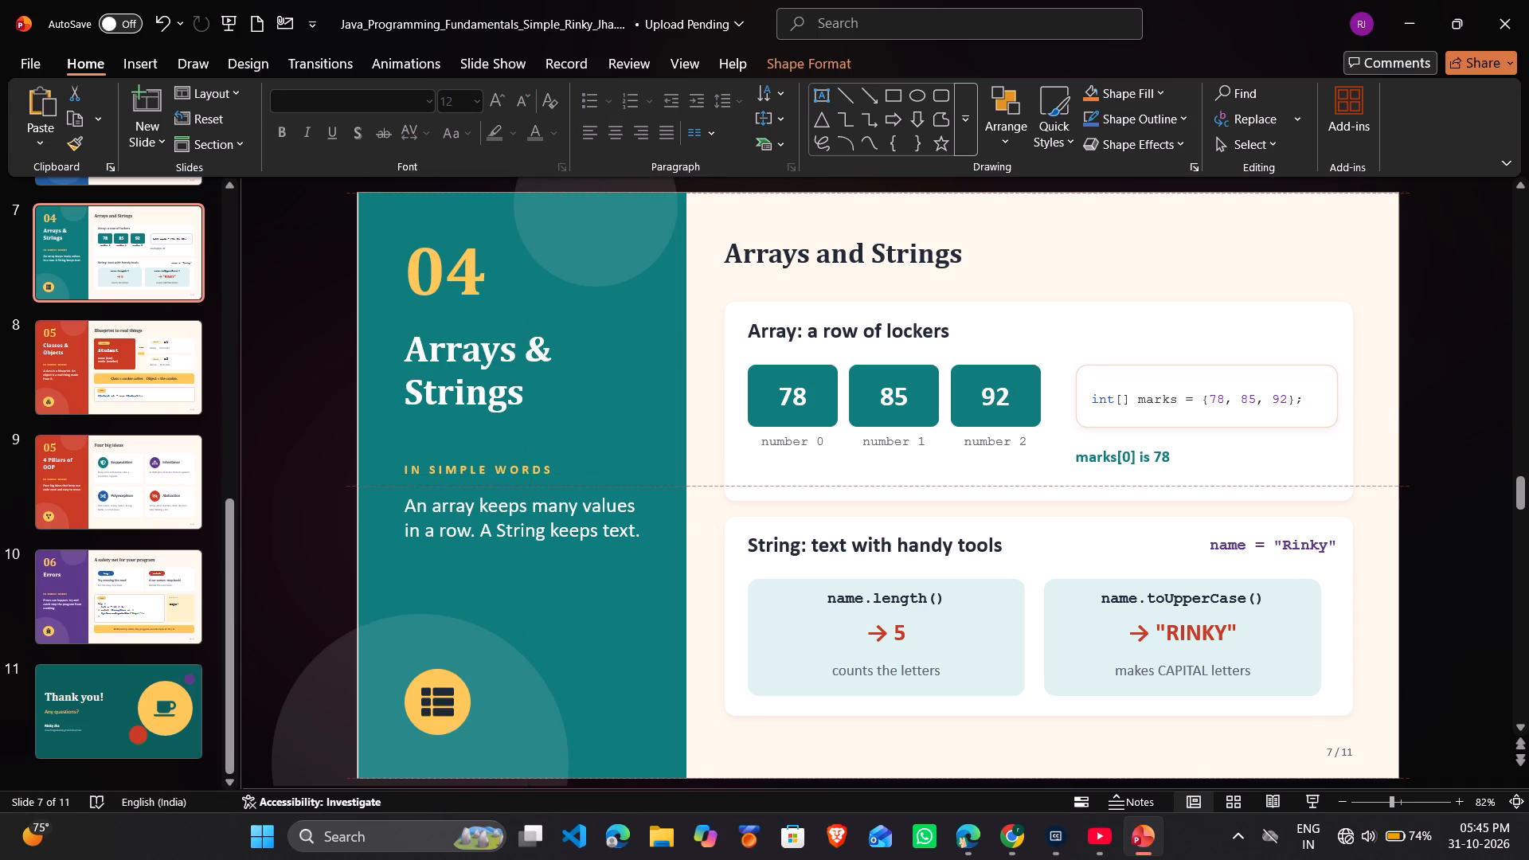
pyautogui.click(542, 473)
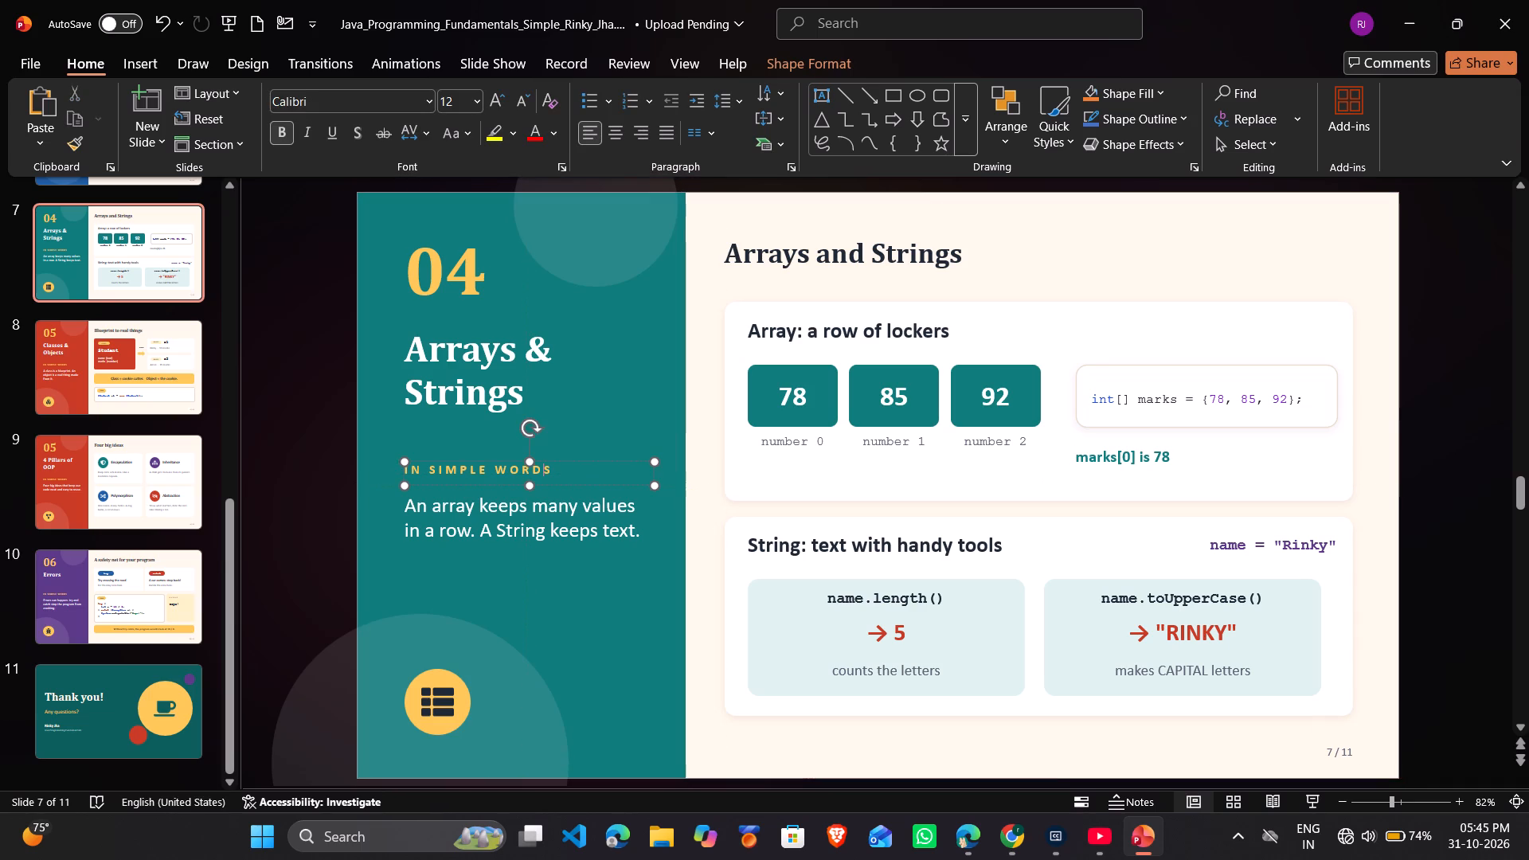
pyautogui.moveTo(553, 462); pyautogui.dragTo(557, 417)
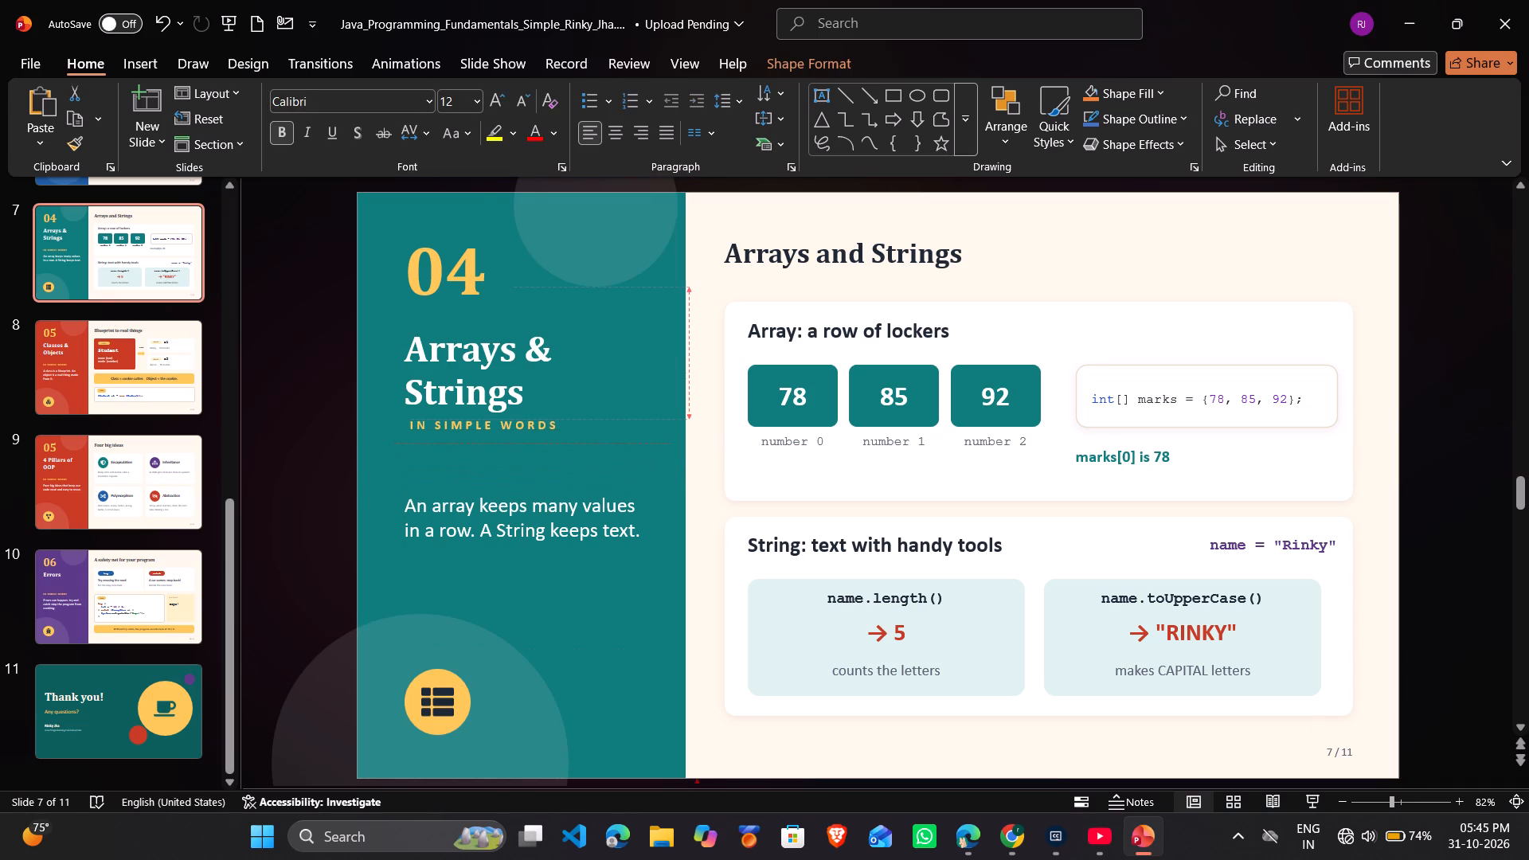
pyautogui.moveTo(557, 417); pyautogui.dragTo(556, 417)
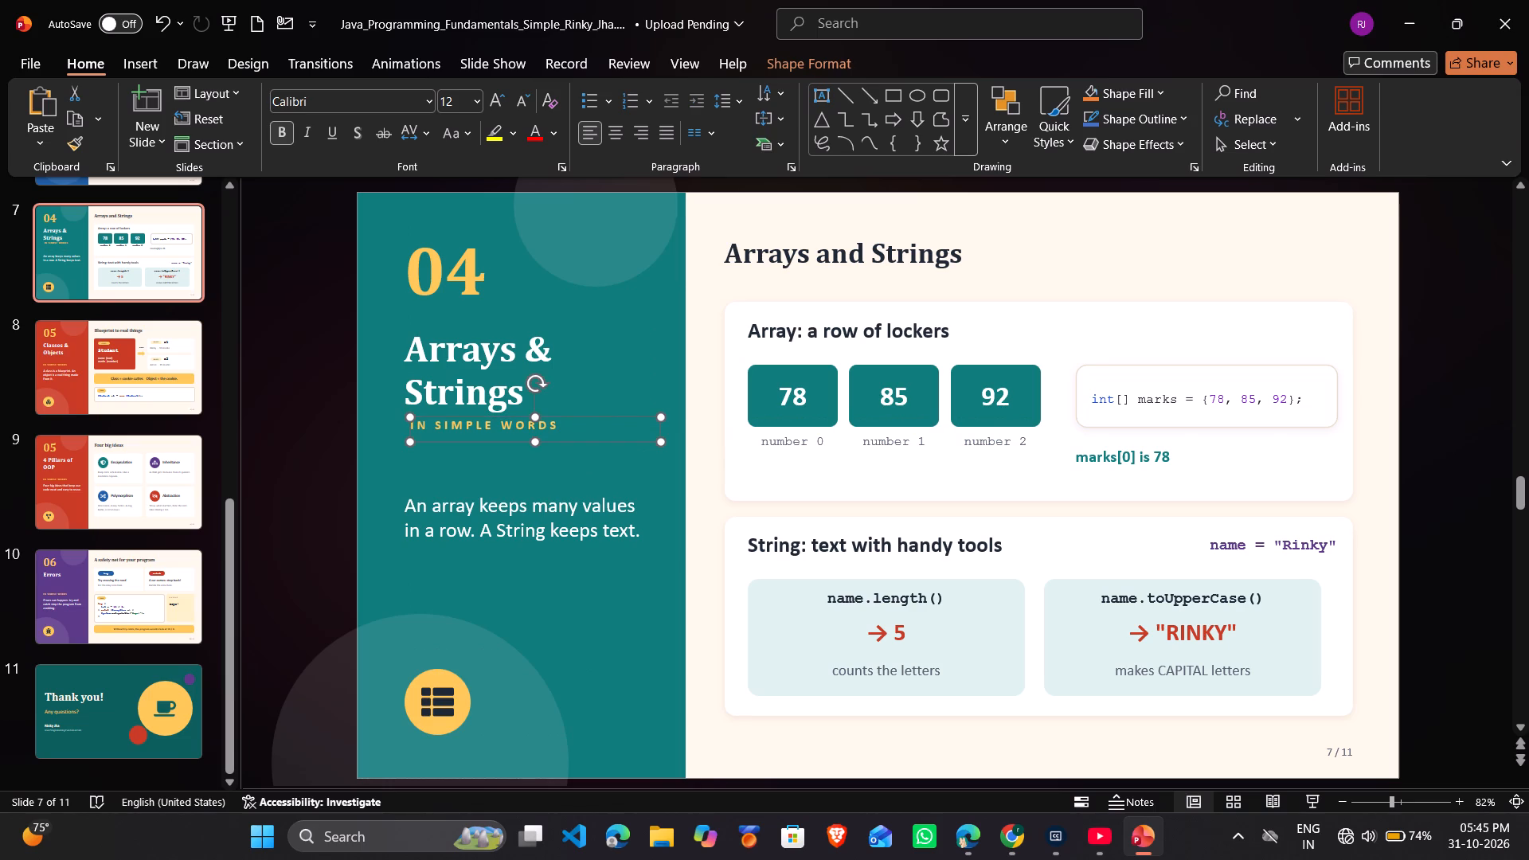
pyautogui.click(567, 425)
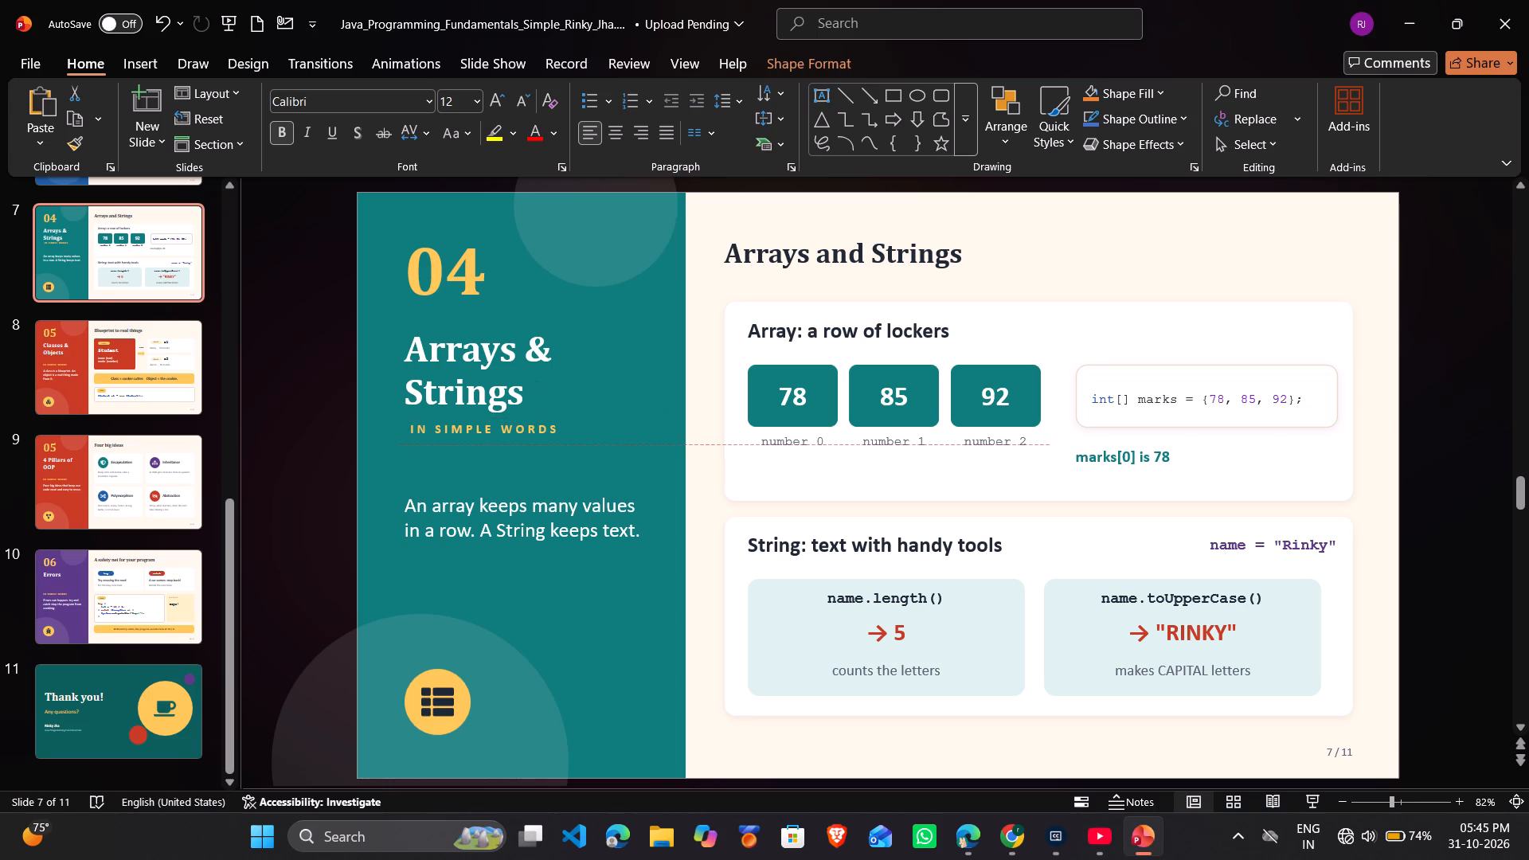
# Move the "An array keeps many values" description up to directly beneath the "IN SIMPLE WORDS" label, roughly left-aligned with the heading.
pyautogui.click(562, 512)
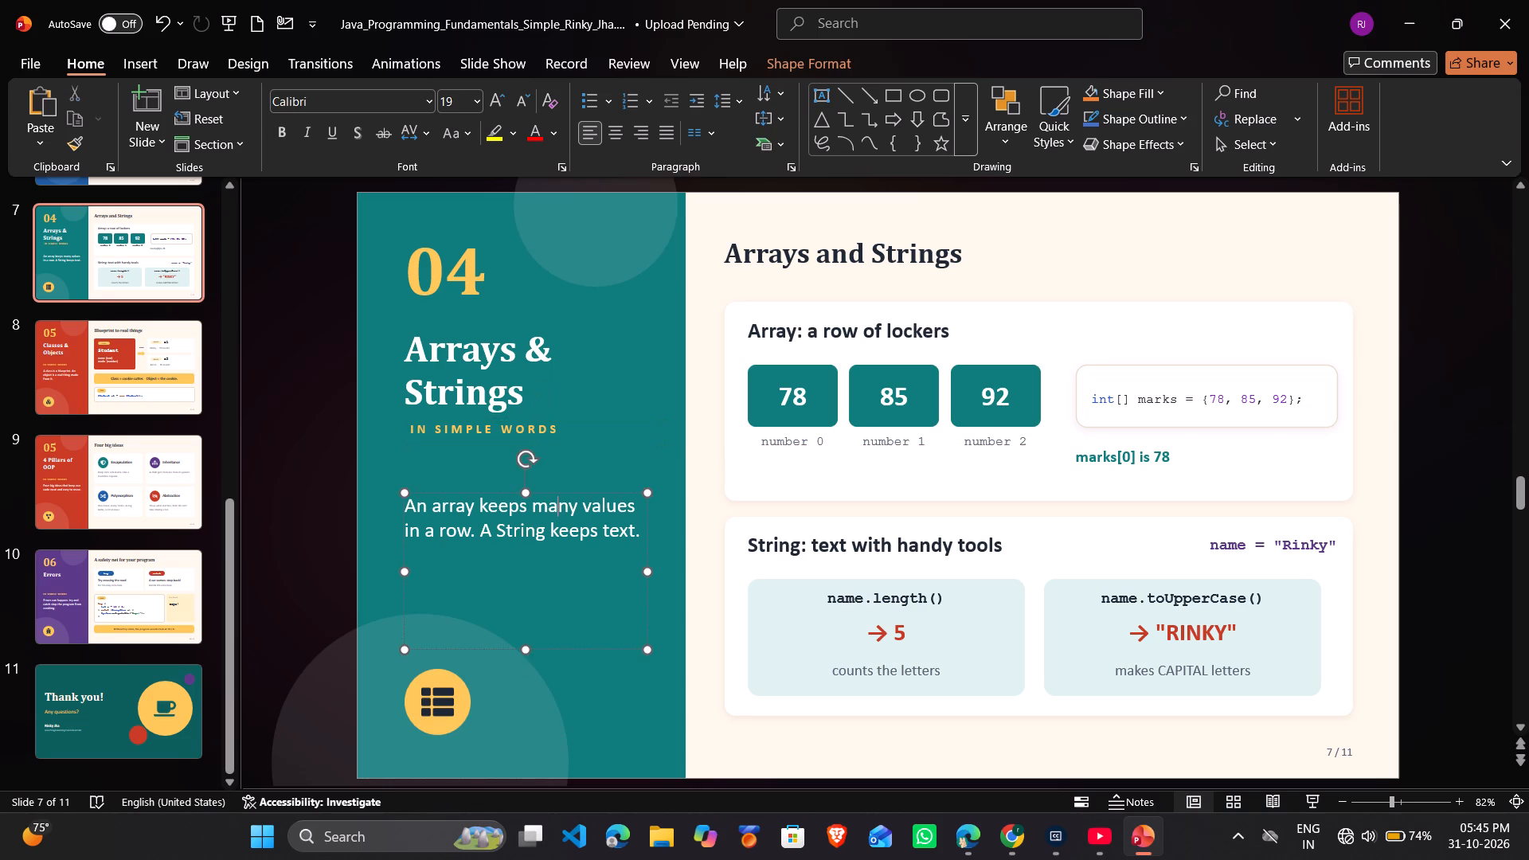
pyautogui.moveTo(587, 494); pyautogui.dragTo(584, 466)
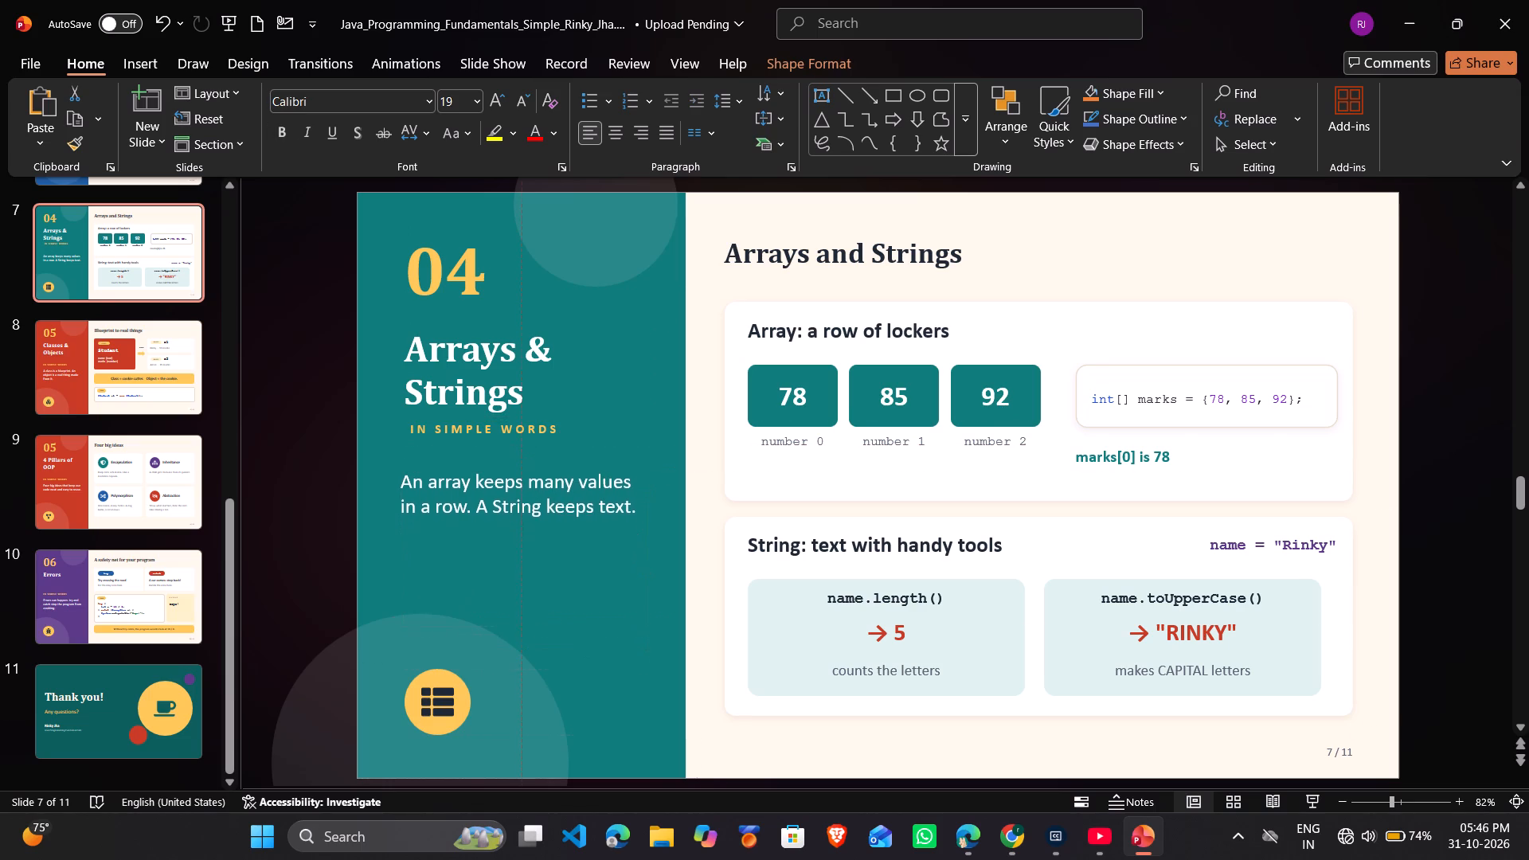
pyautogui.moveTo(584, 466); pyautogui.dragTo(583, 445)
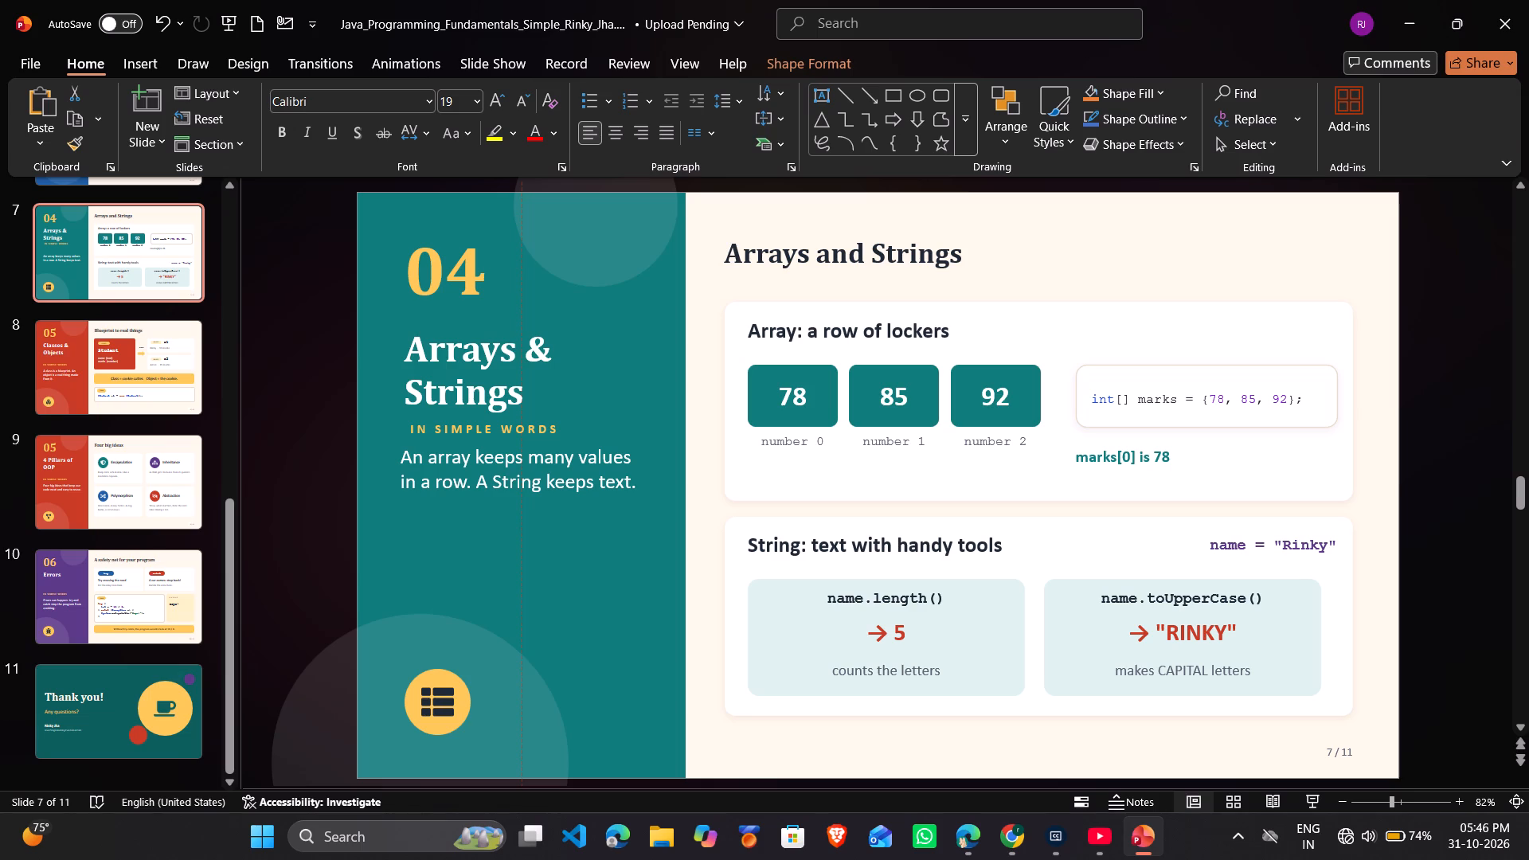
pyautogui.moveTo(583, 445); pyautogui.dragTo(583, 440)
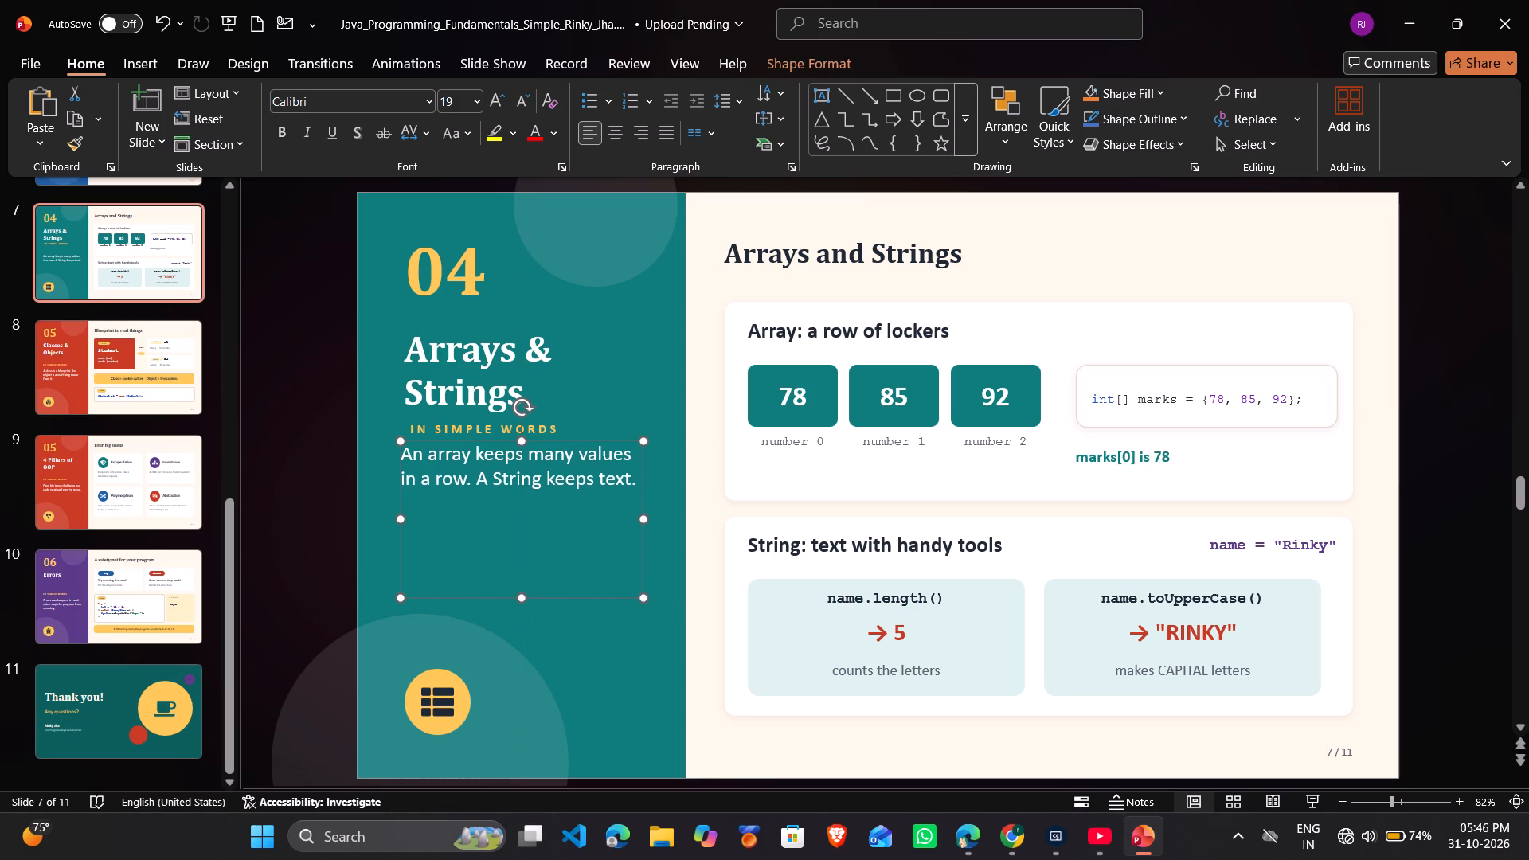
# Move the large translucent circle up and right to just below the description, horizontally centred in the teal panel.
pyautogui.click(510, 664)
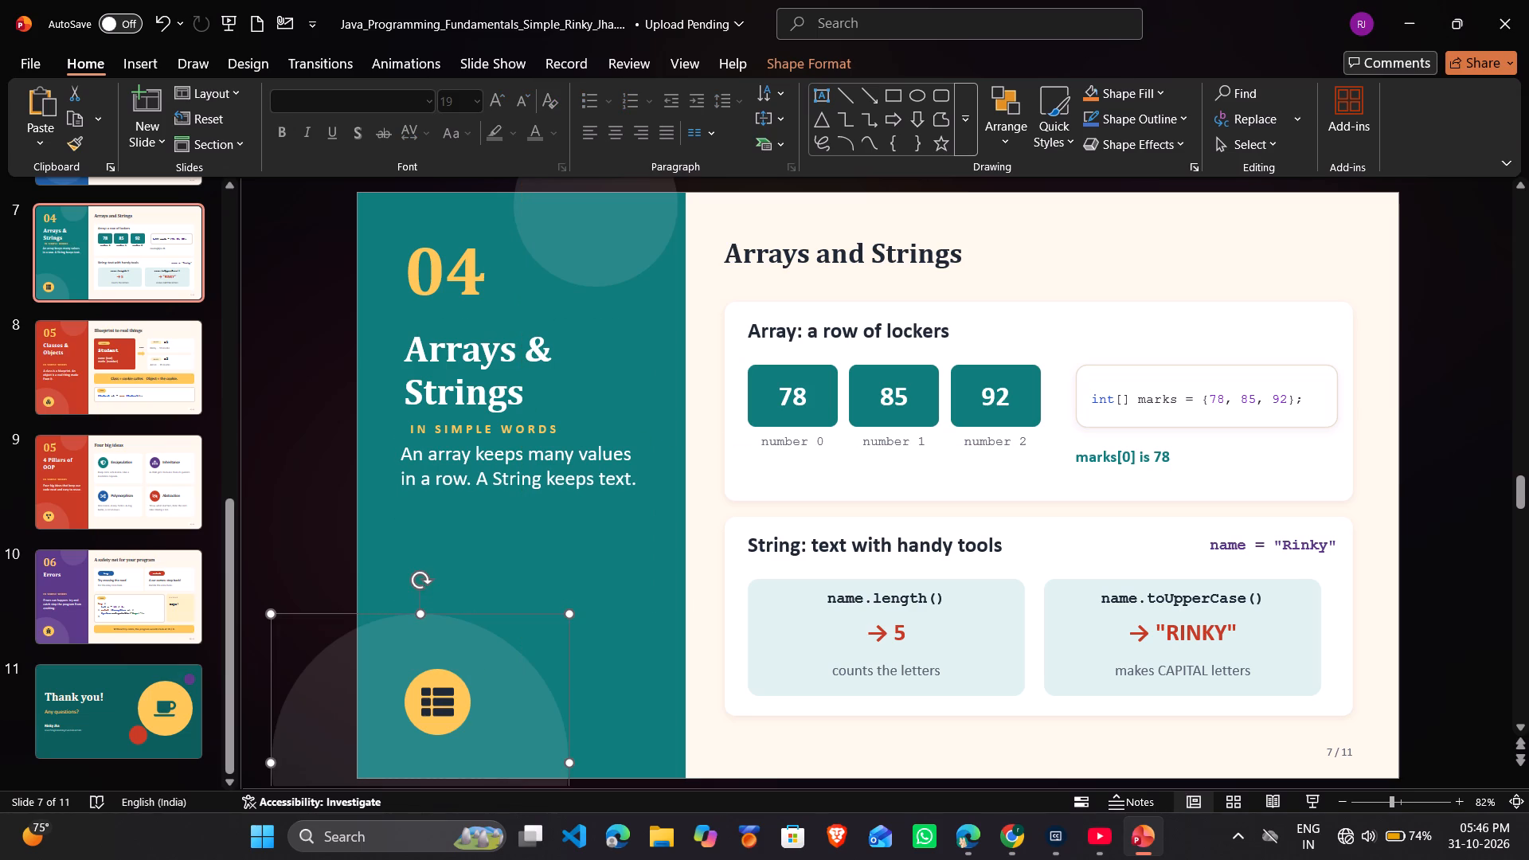
pyautogui.moveTo(526, 611); pyautogui.dragTo(624, 478)
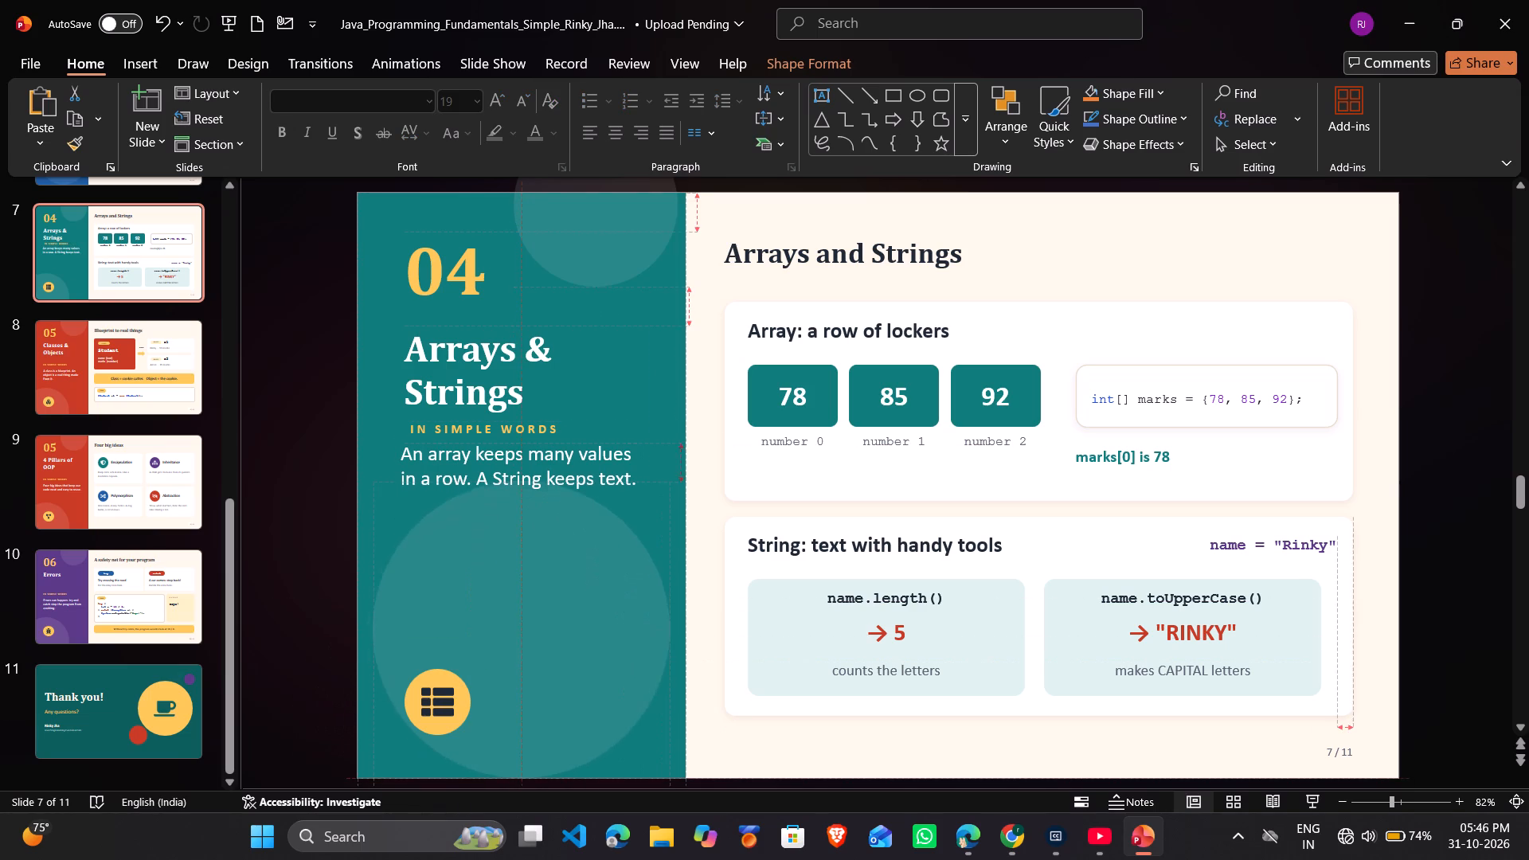
pyautogui.moveTo(624, 478); pyautogui.dragTo(622, 484)
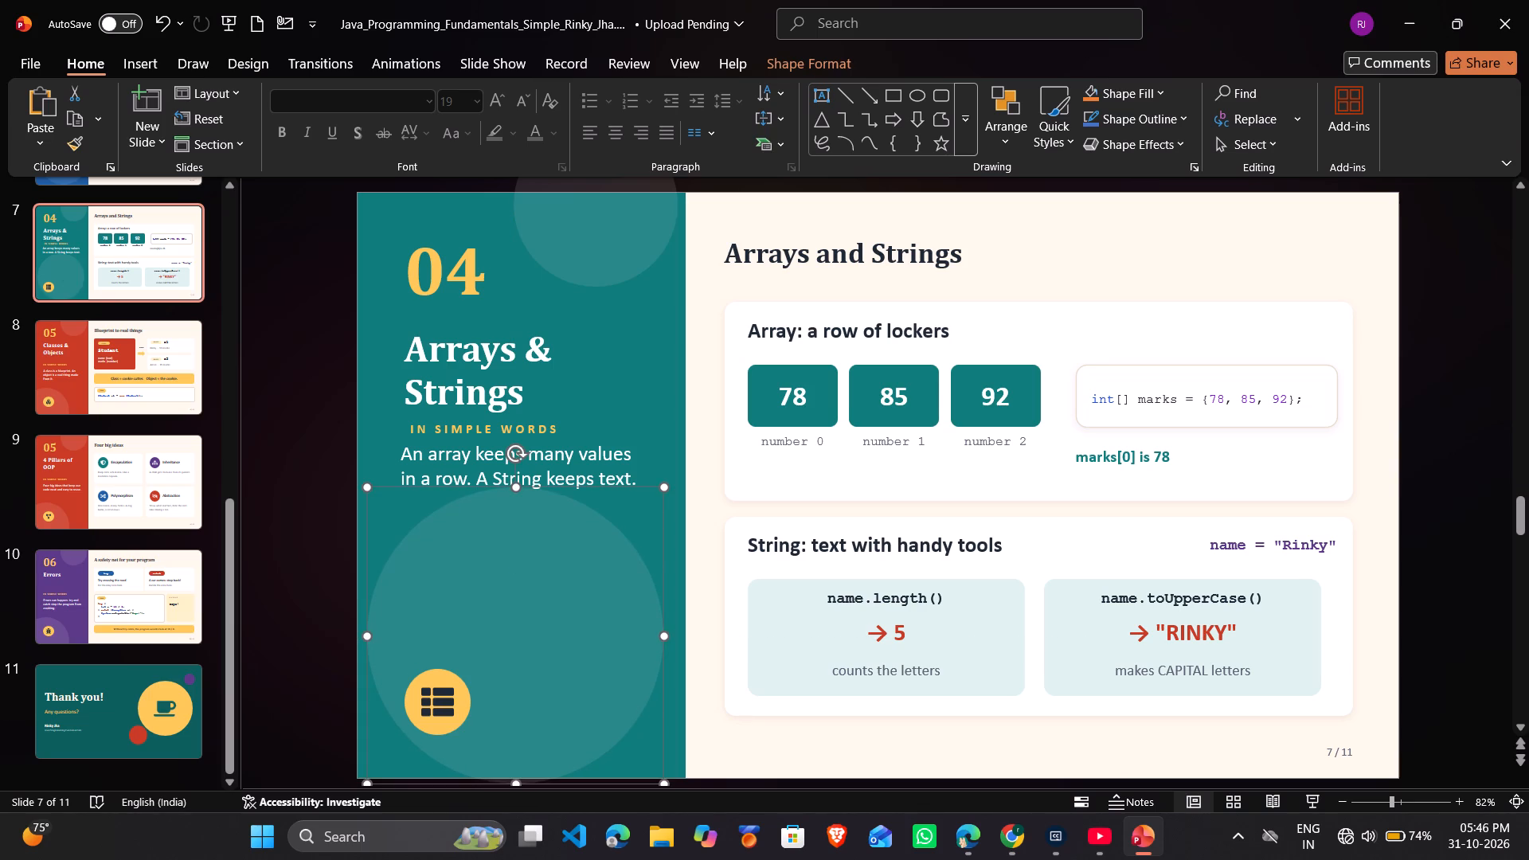
pyautogui.click(452, 678)
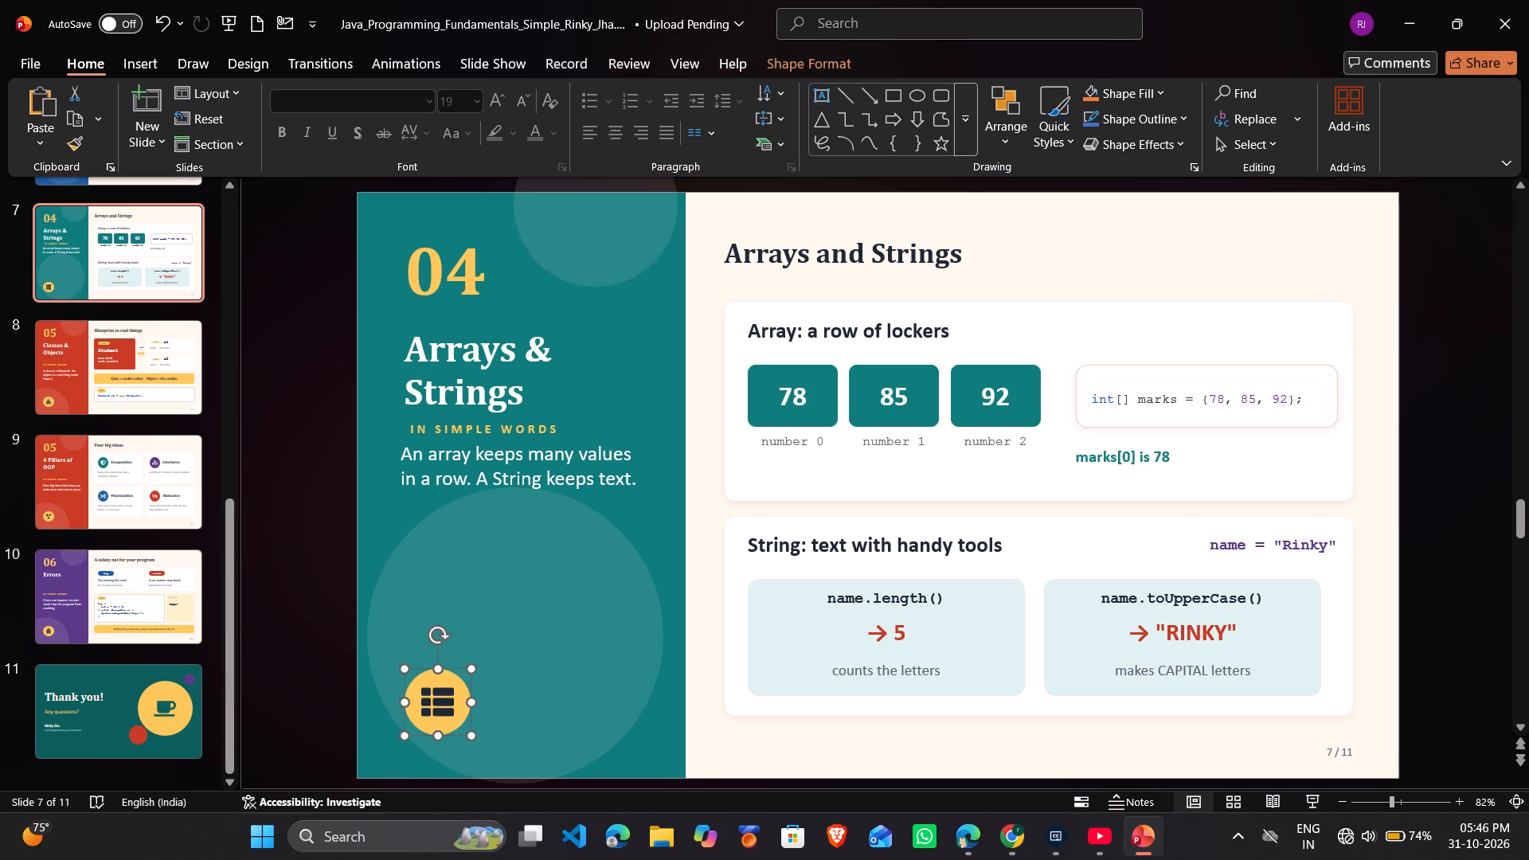
pyautogui.click(459, 673)
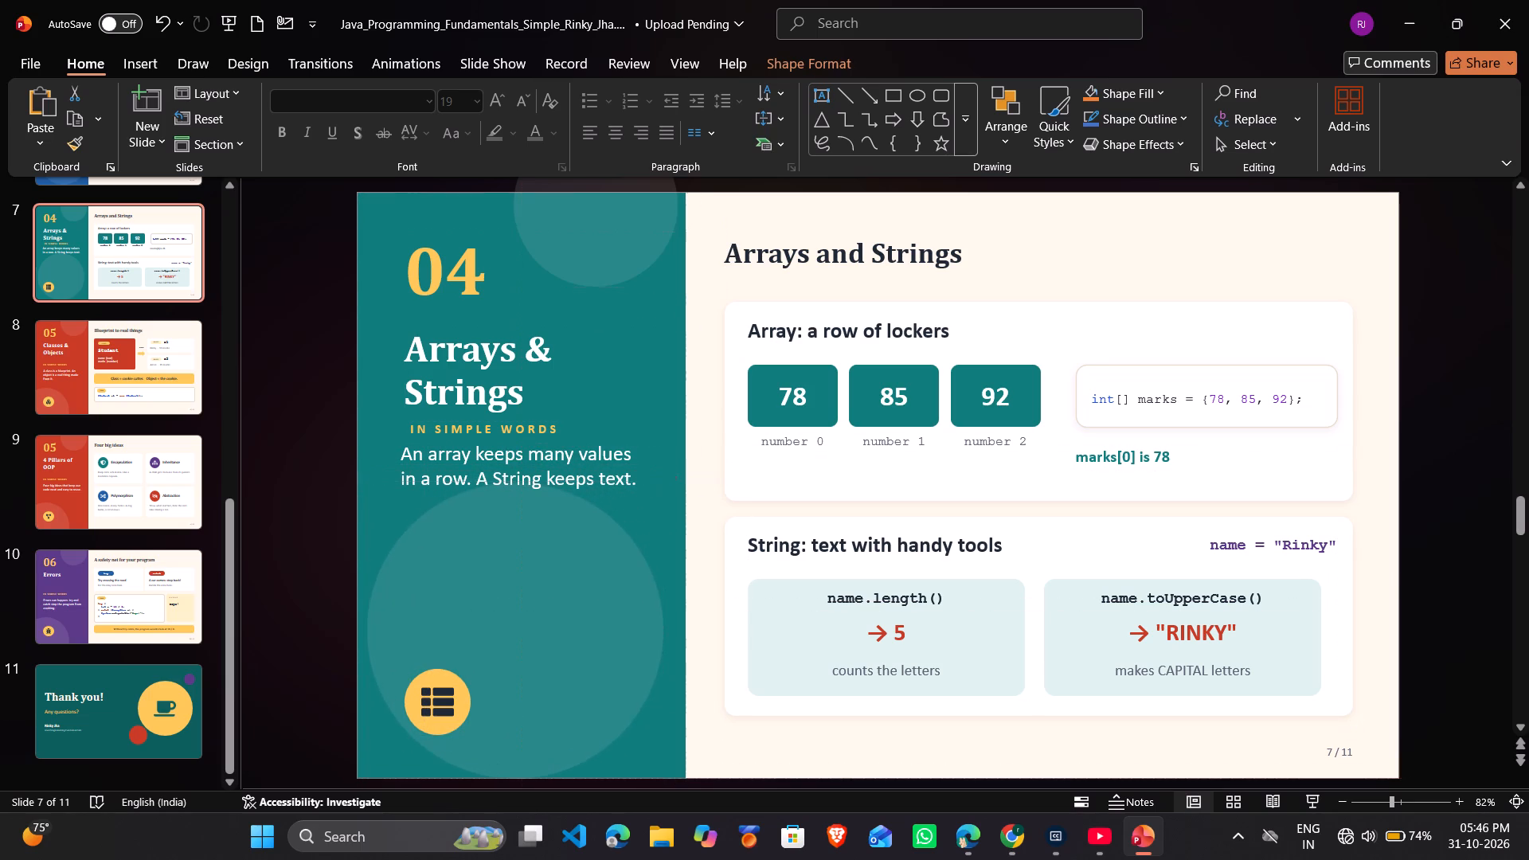
pyautogui.click(436, 694)
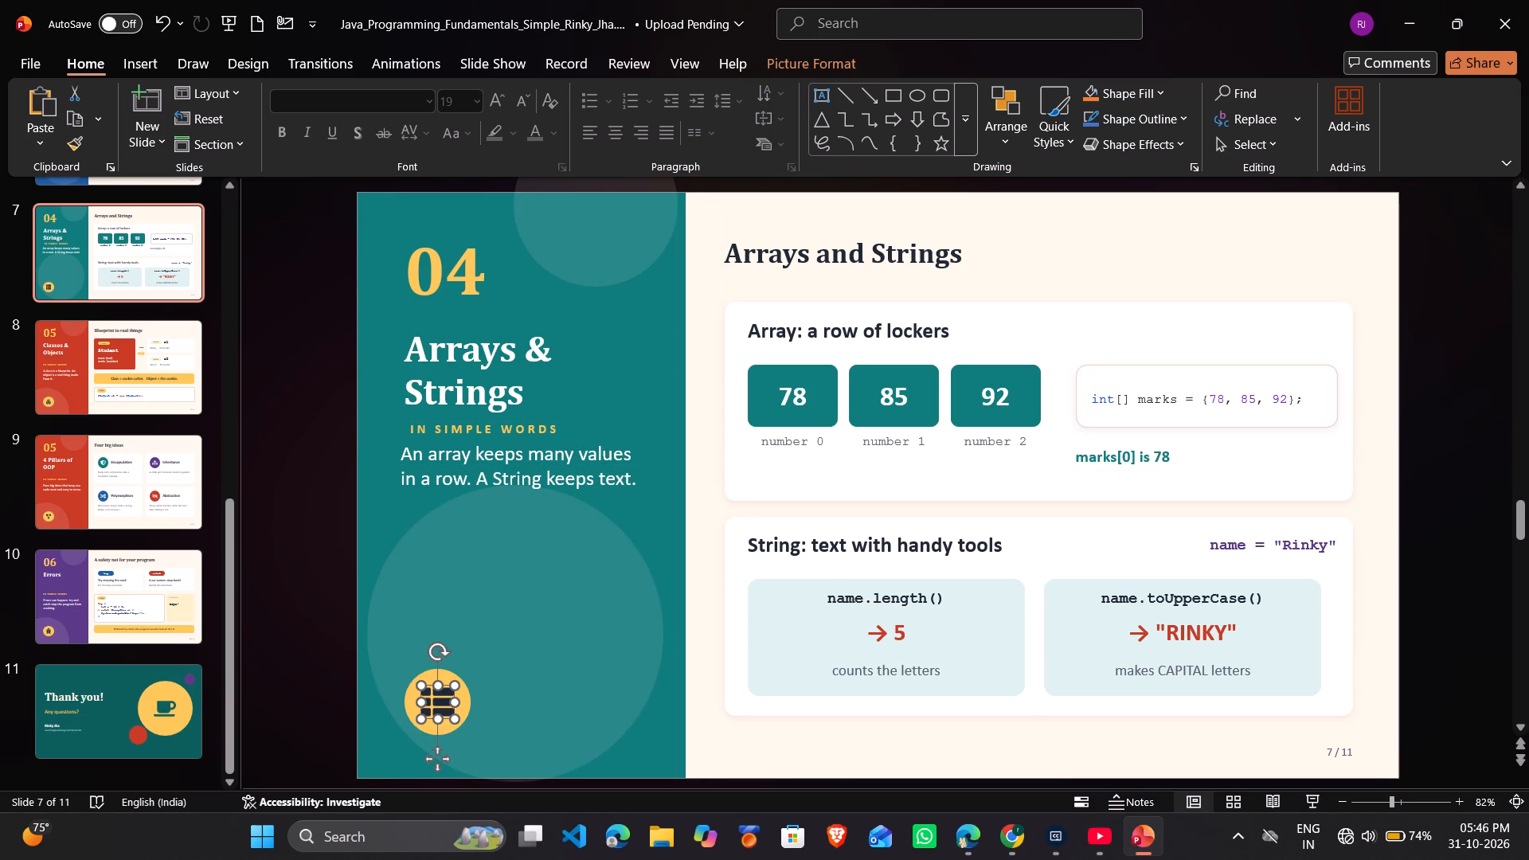
pyautogui.click(465, 705)
pyautogui.click(475, 709)
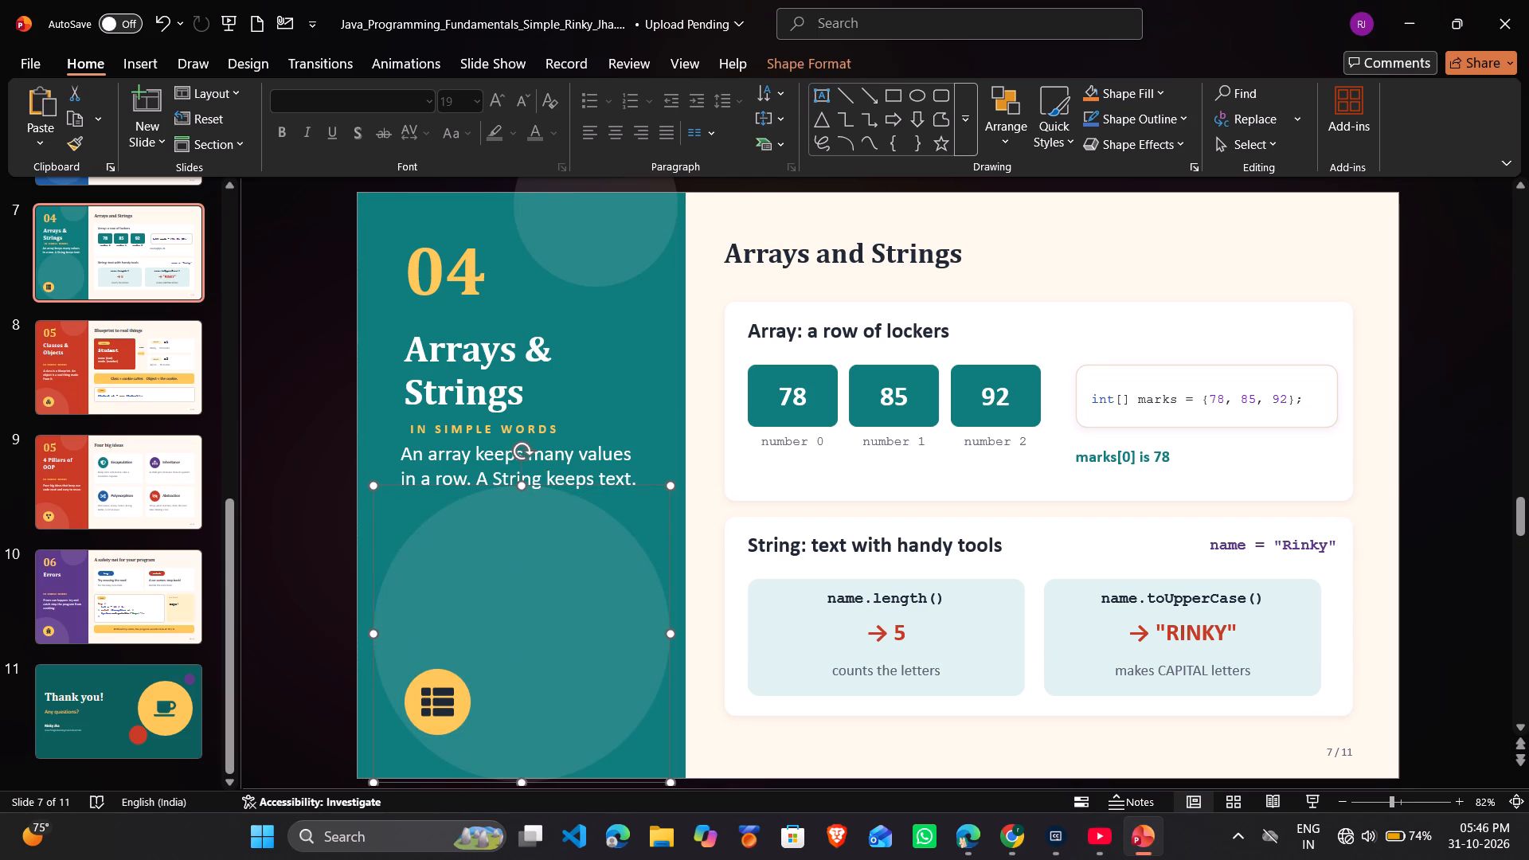
# Move the yellow circle and its grid-list icon to the middle of the large translucent circle, with the icon centred on the yellow.
pyautogui.click(460, 706)
pyautogui.moveTo(462, 702); pyautogui.dragTo(466, 701)
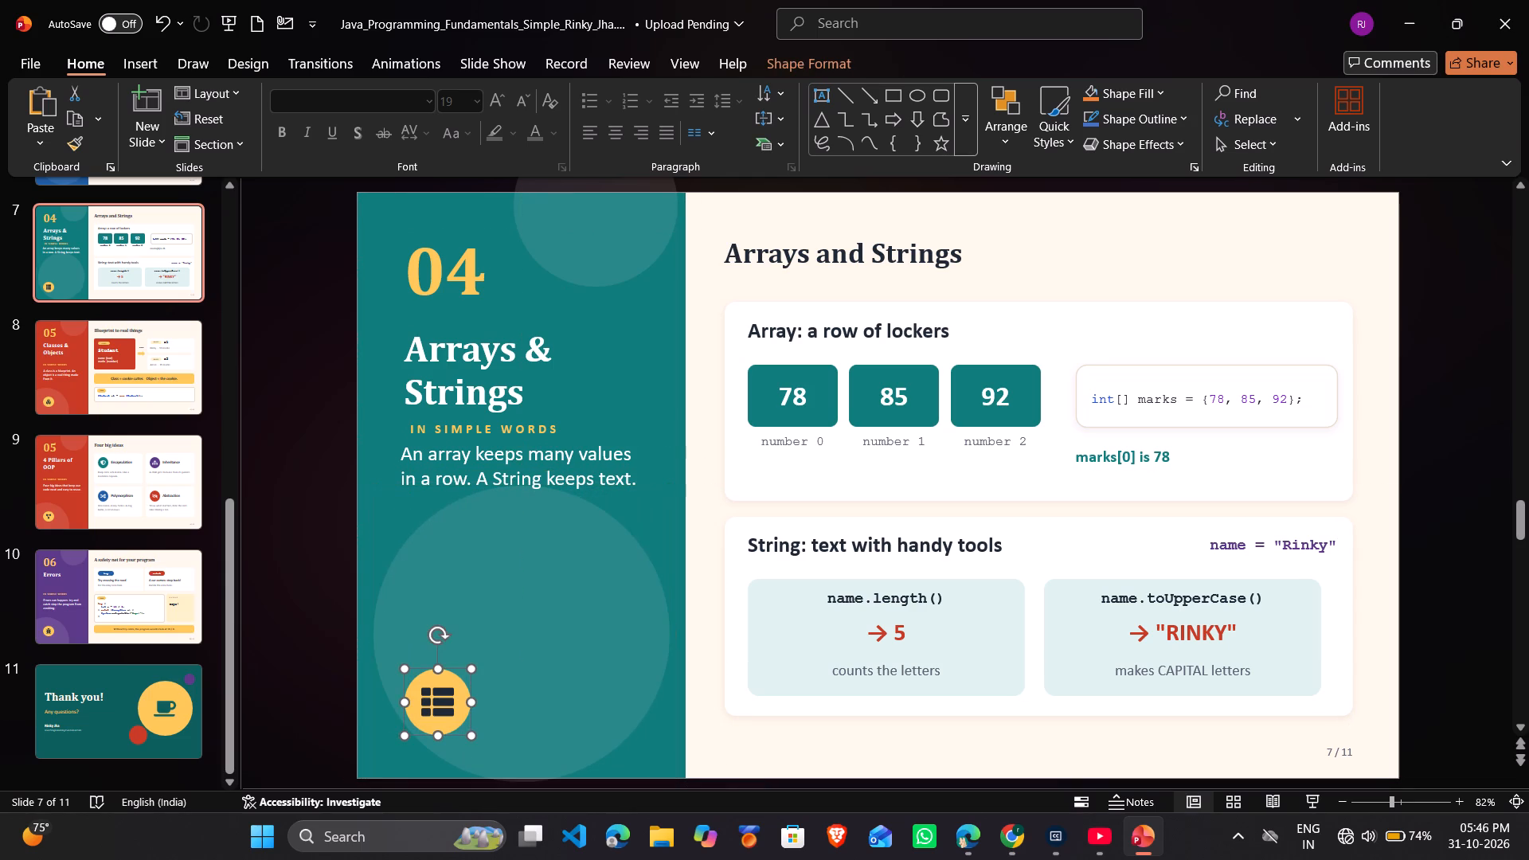
pyautogui.moveTo(466, 701); pyautogui.dragTo(547, 627)
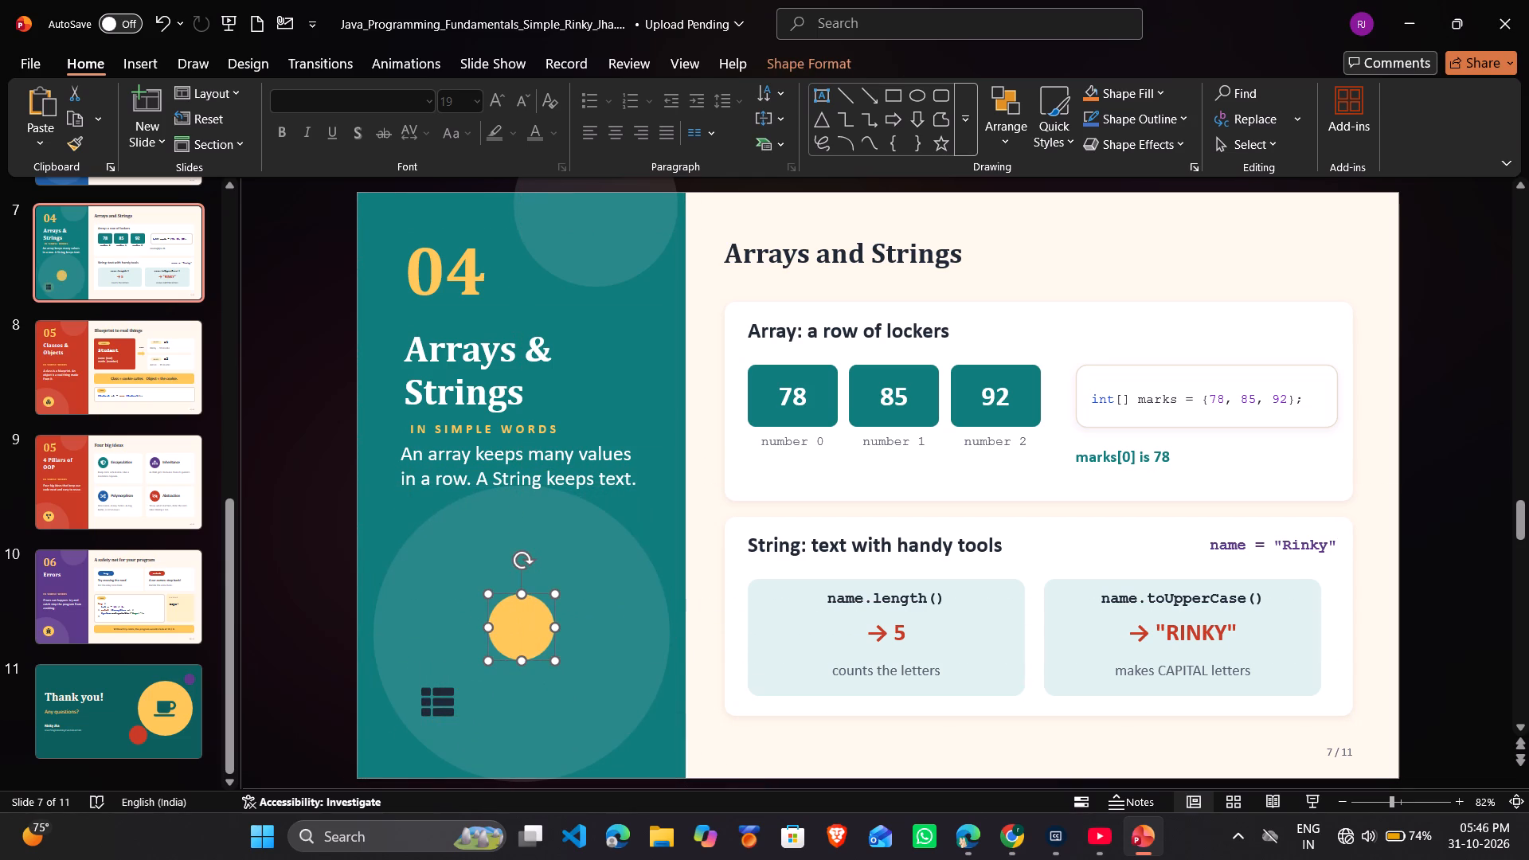
pyautogui.click(446, 699)
pyautogui.click(449, 699)
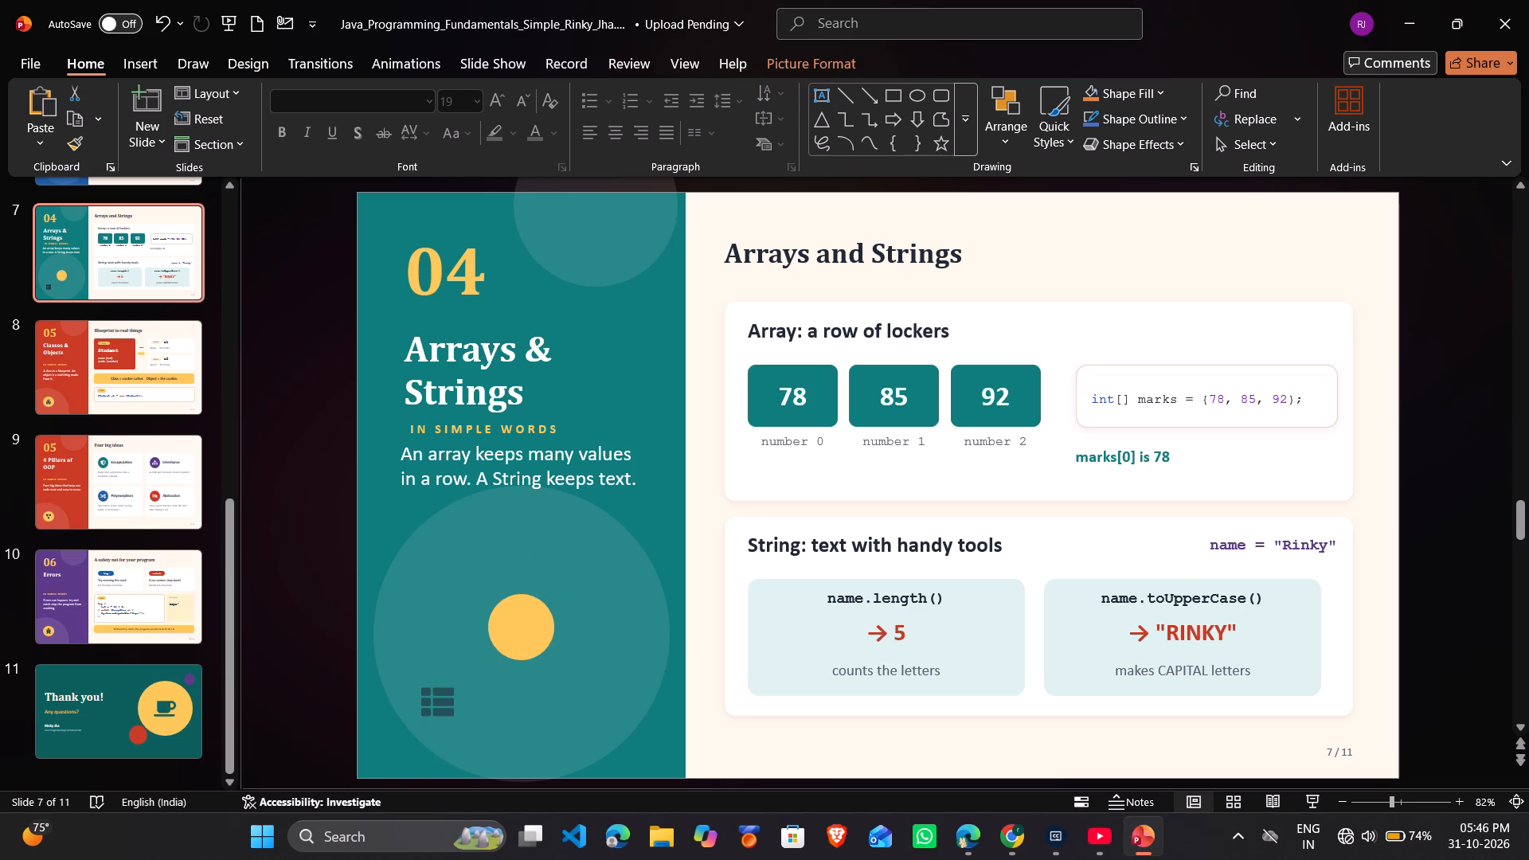
pyautogui.doubleClick(454, 698)
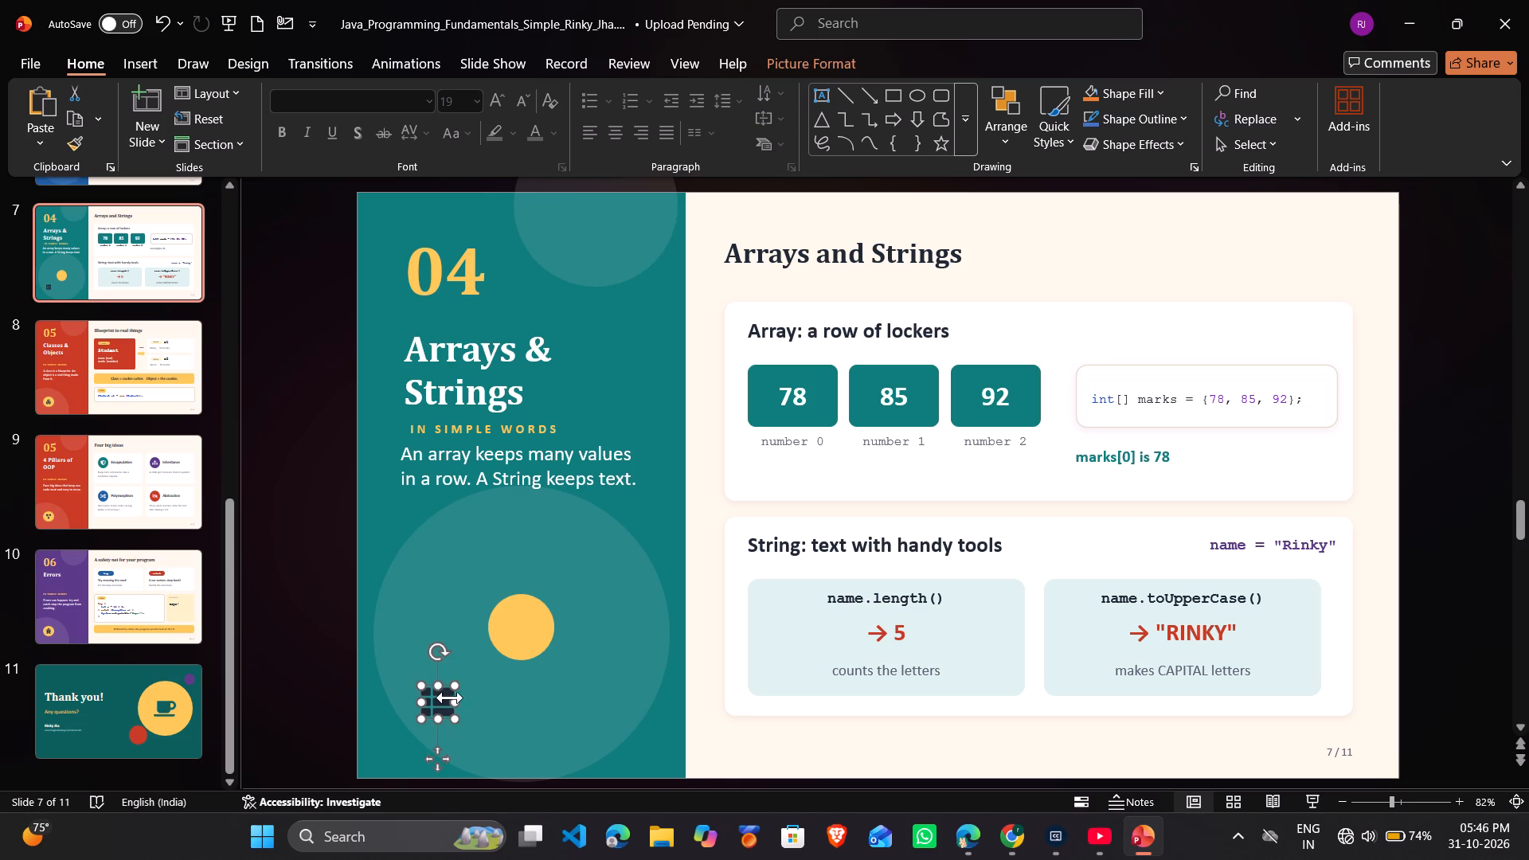
pyautogui.moveTo(444, 698); pyautogui.dragTo(525, 627)
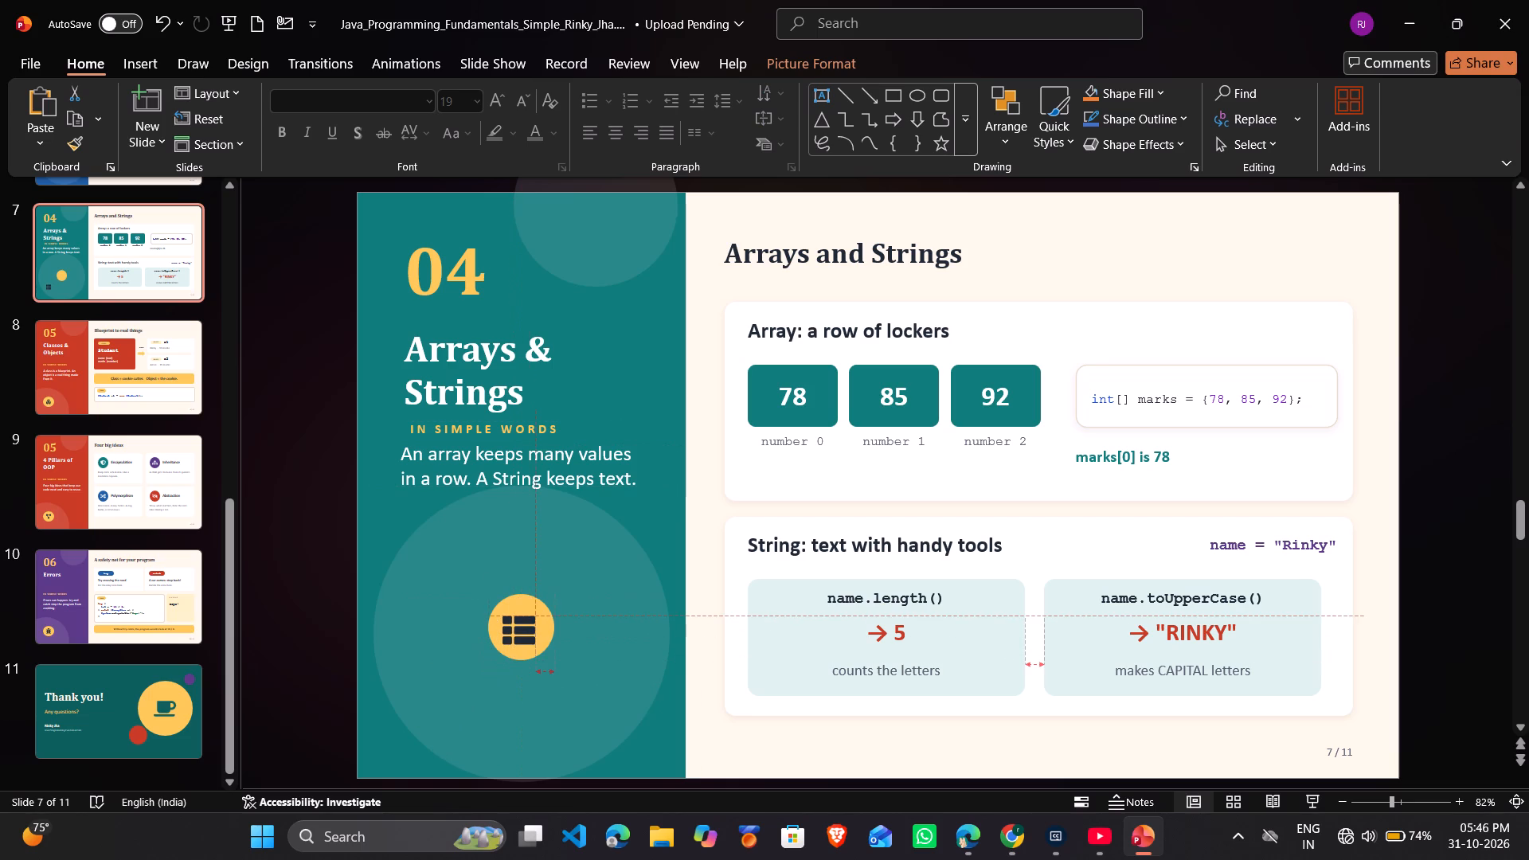
pyautogui.moveTo(525, 627); pyautogui.dragTo(527, 623)
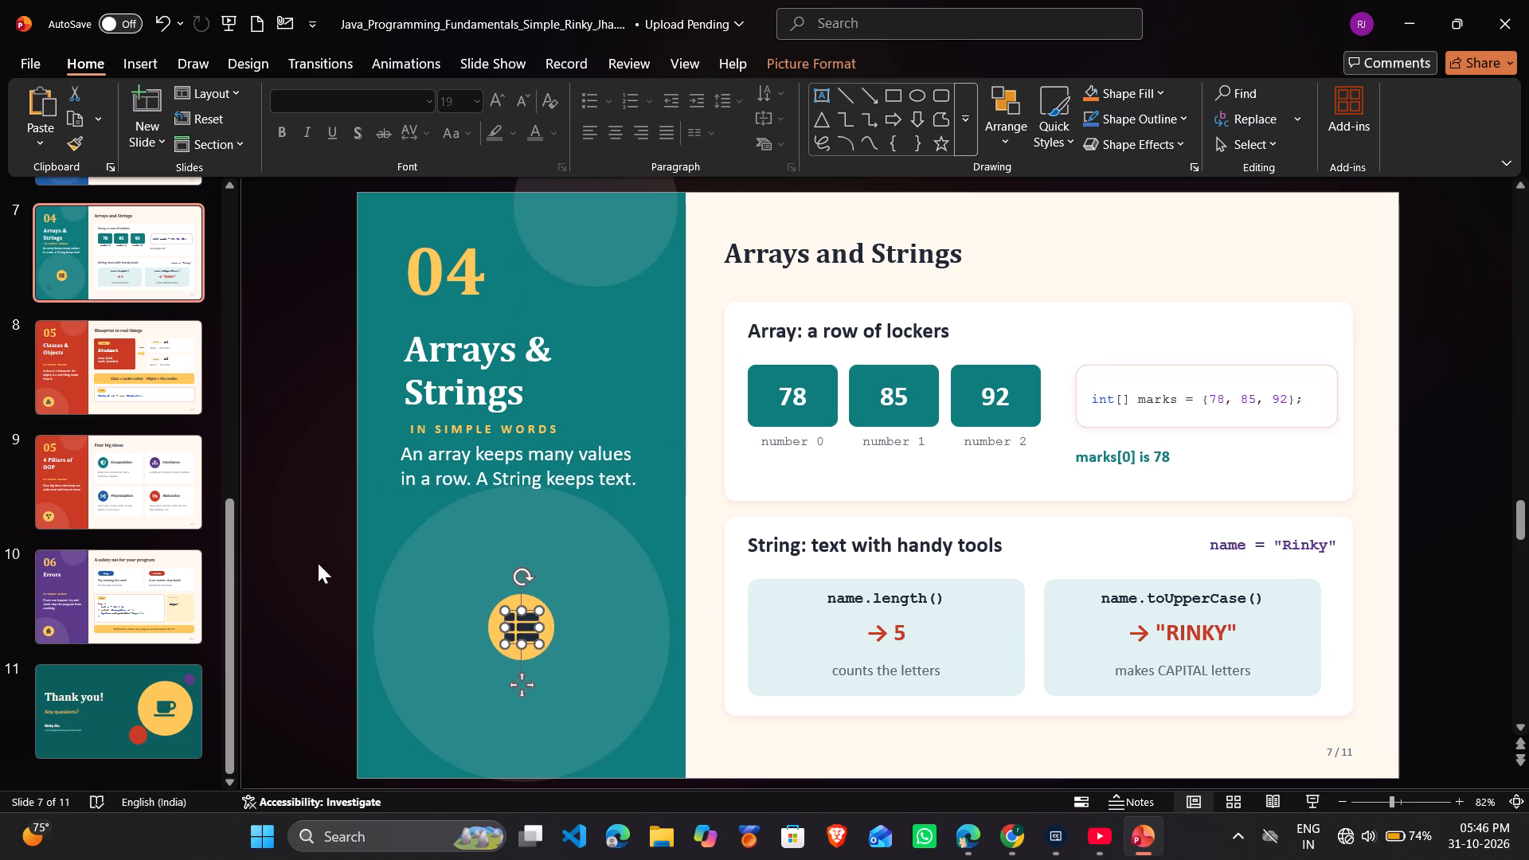
# Compare the side-panel layouts of the Classes & Objects and 4 Pillars of OOP slides with the earlier section slides.
pyautogui.click(102, 474)
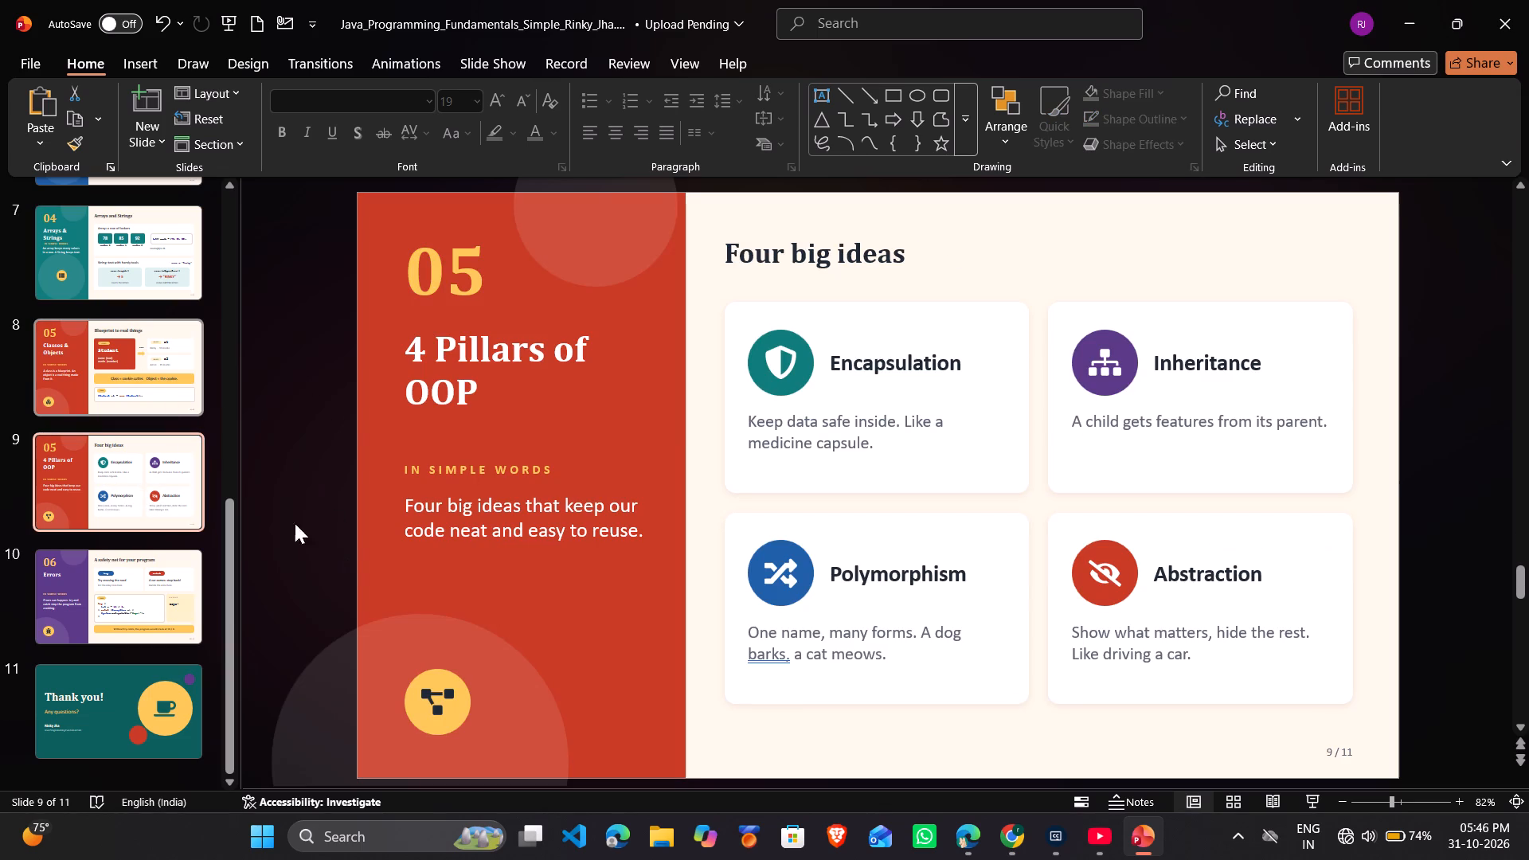
pyautogui.click(121, 367)
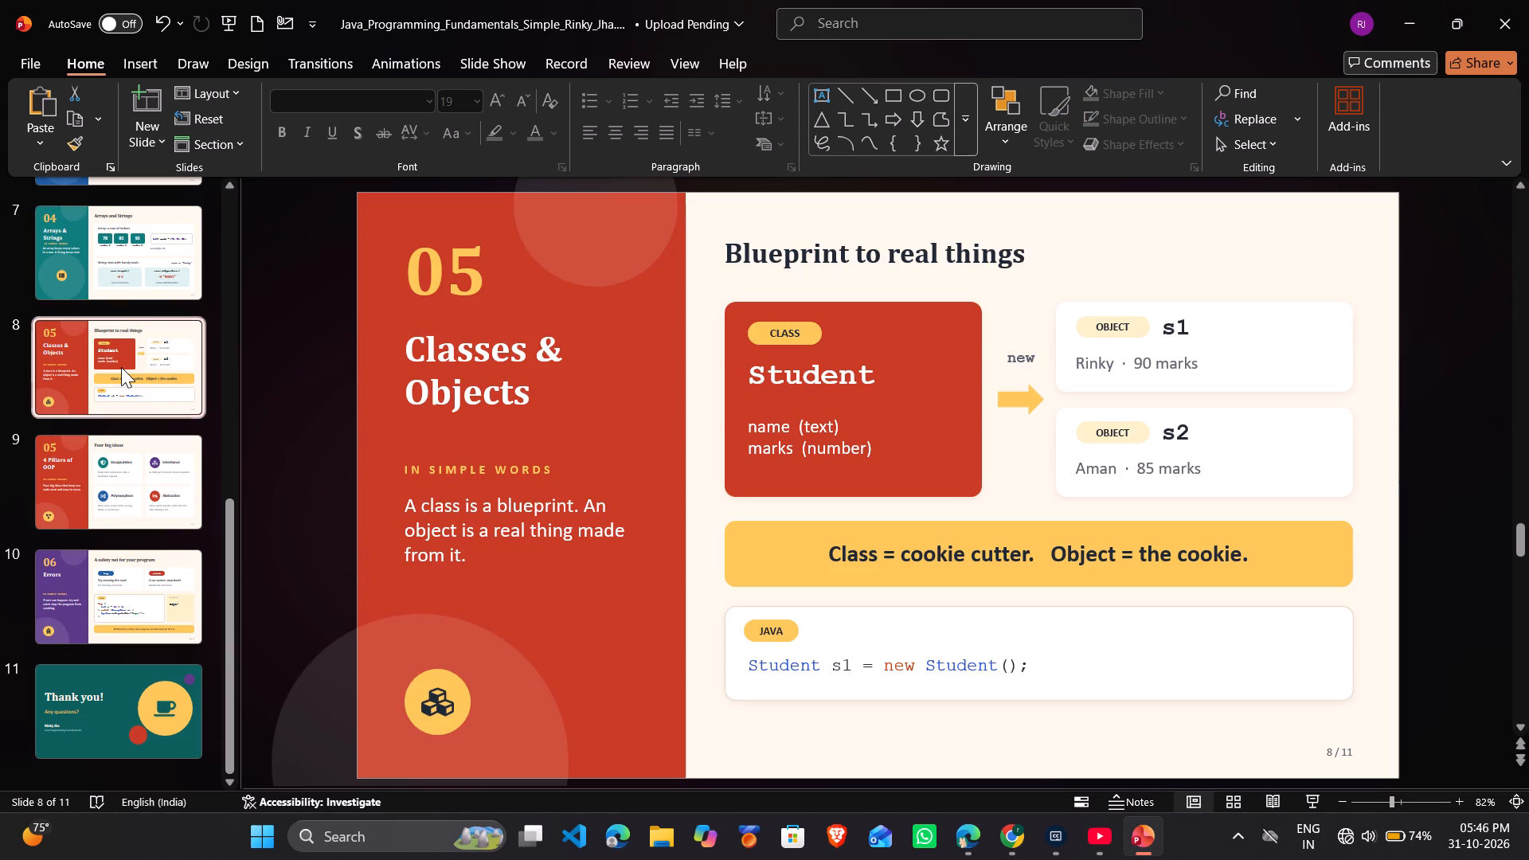
pyautogui.click(82, 470)
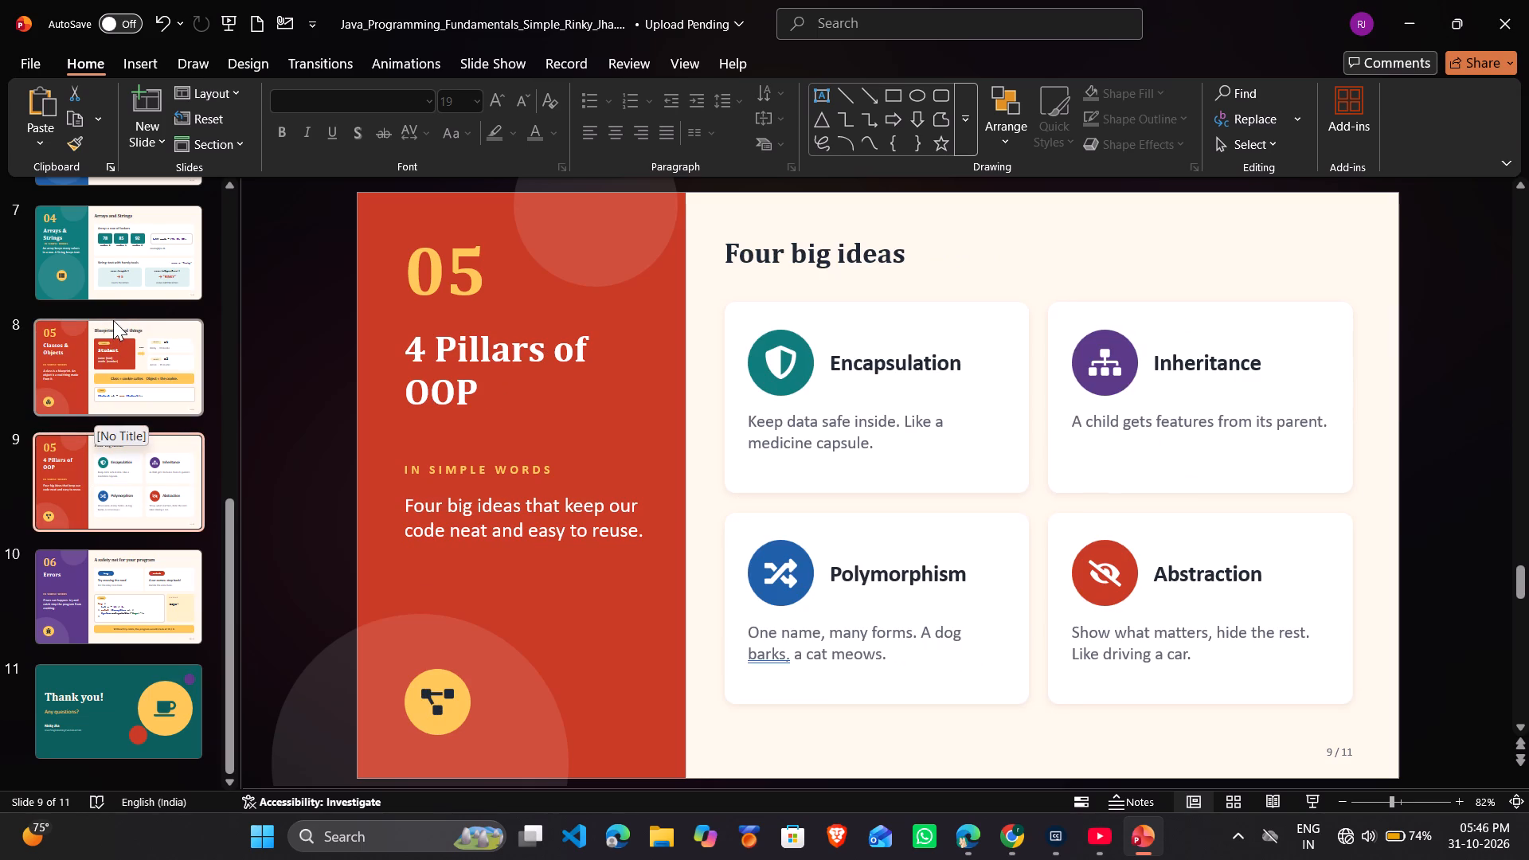
pyautogui.scroll(4, 135, 240)
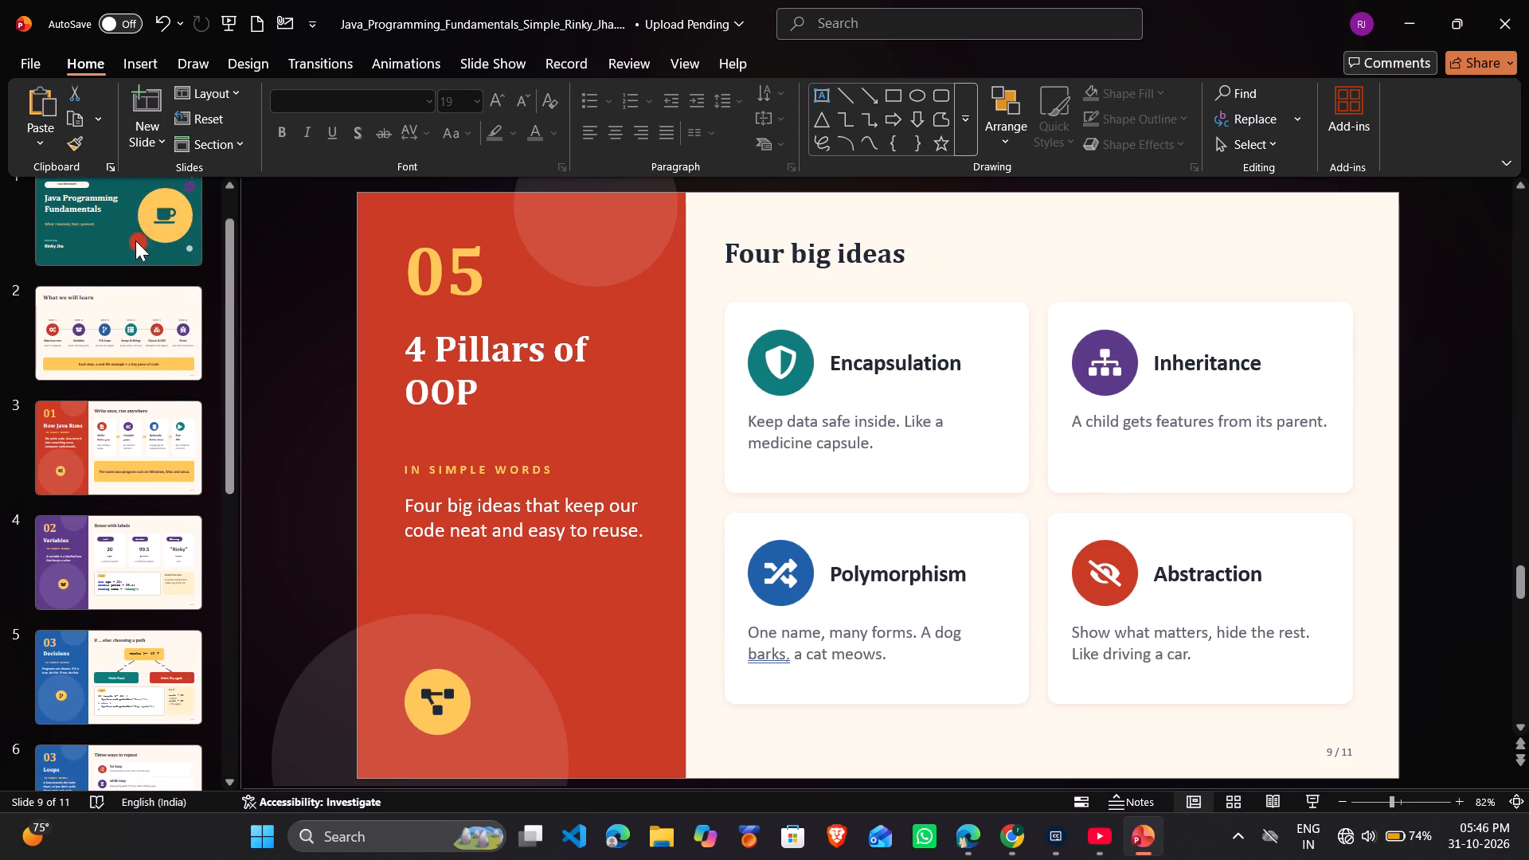
pyautogui.scroll(1, 135, 240)
pyautogui.scroll(-1, 135, 240)
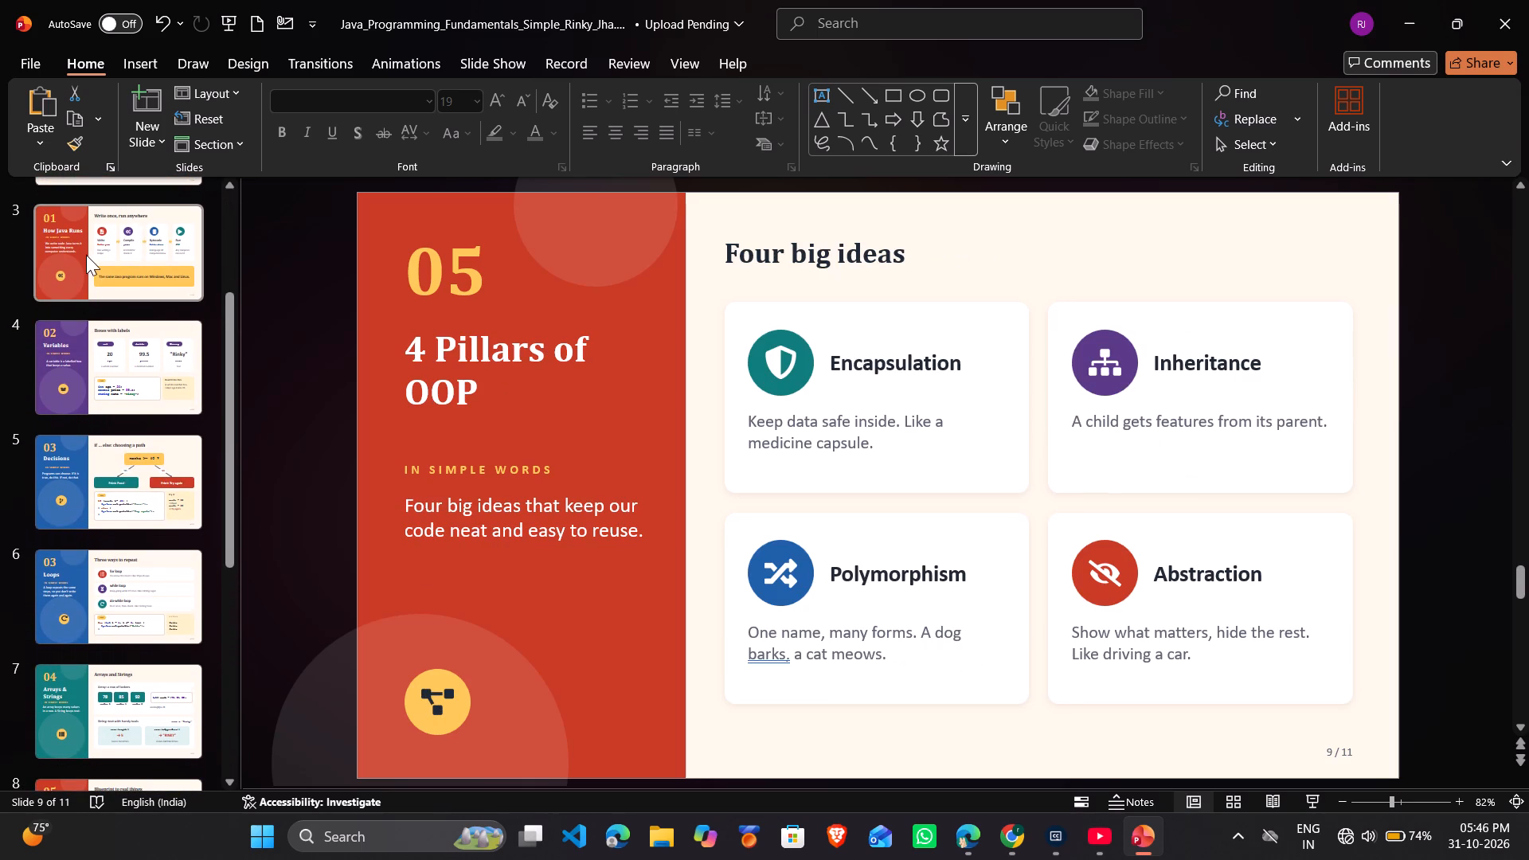
pyautogui.scroll(-1, 70, 459)
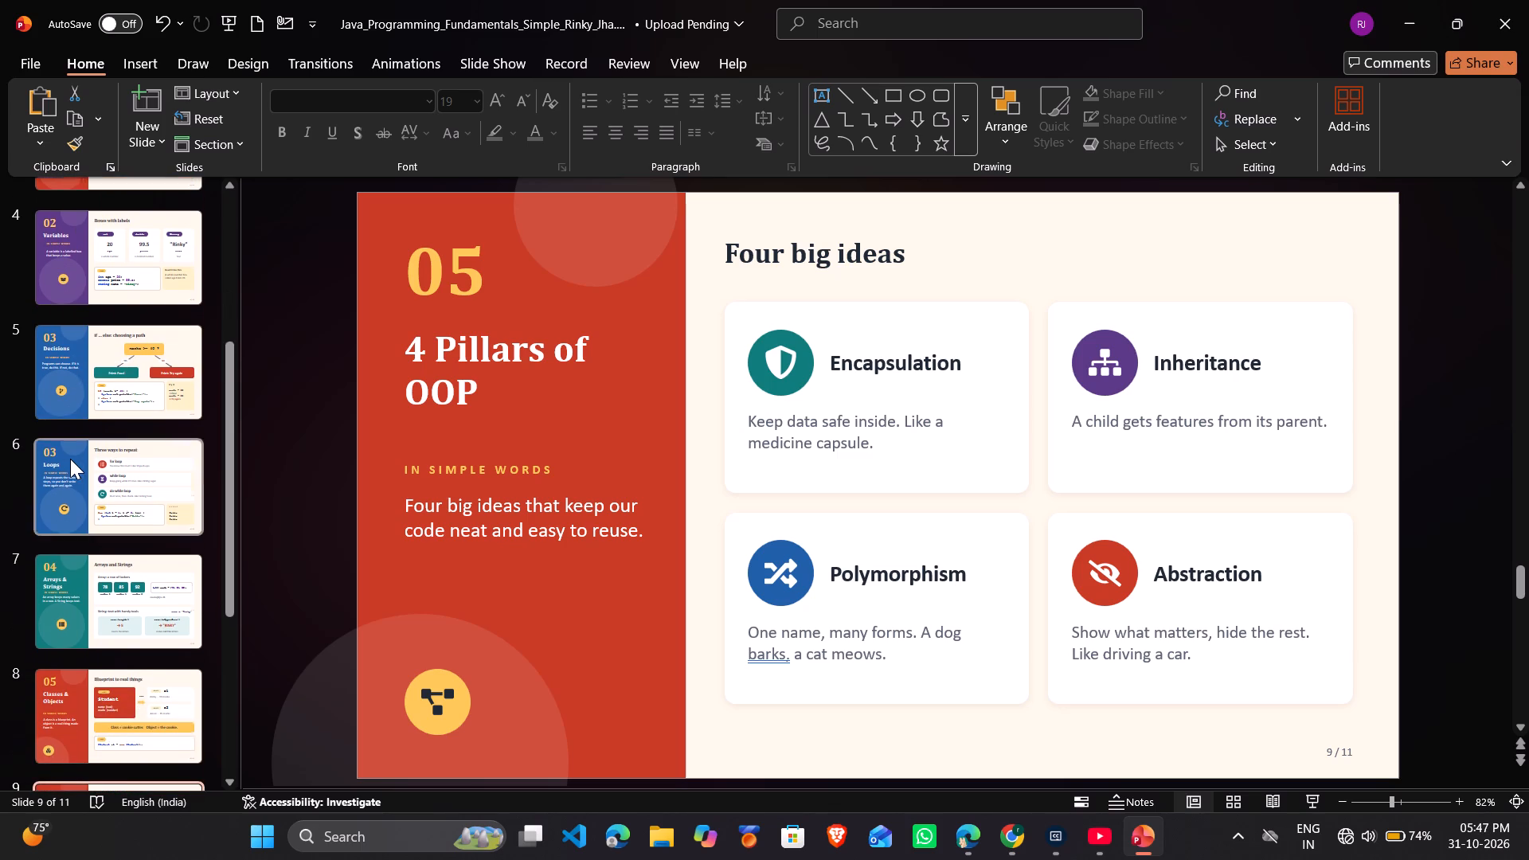
pyautogui.scroll(-1, 70, 459)
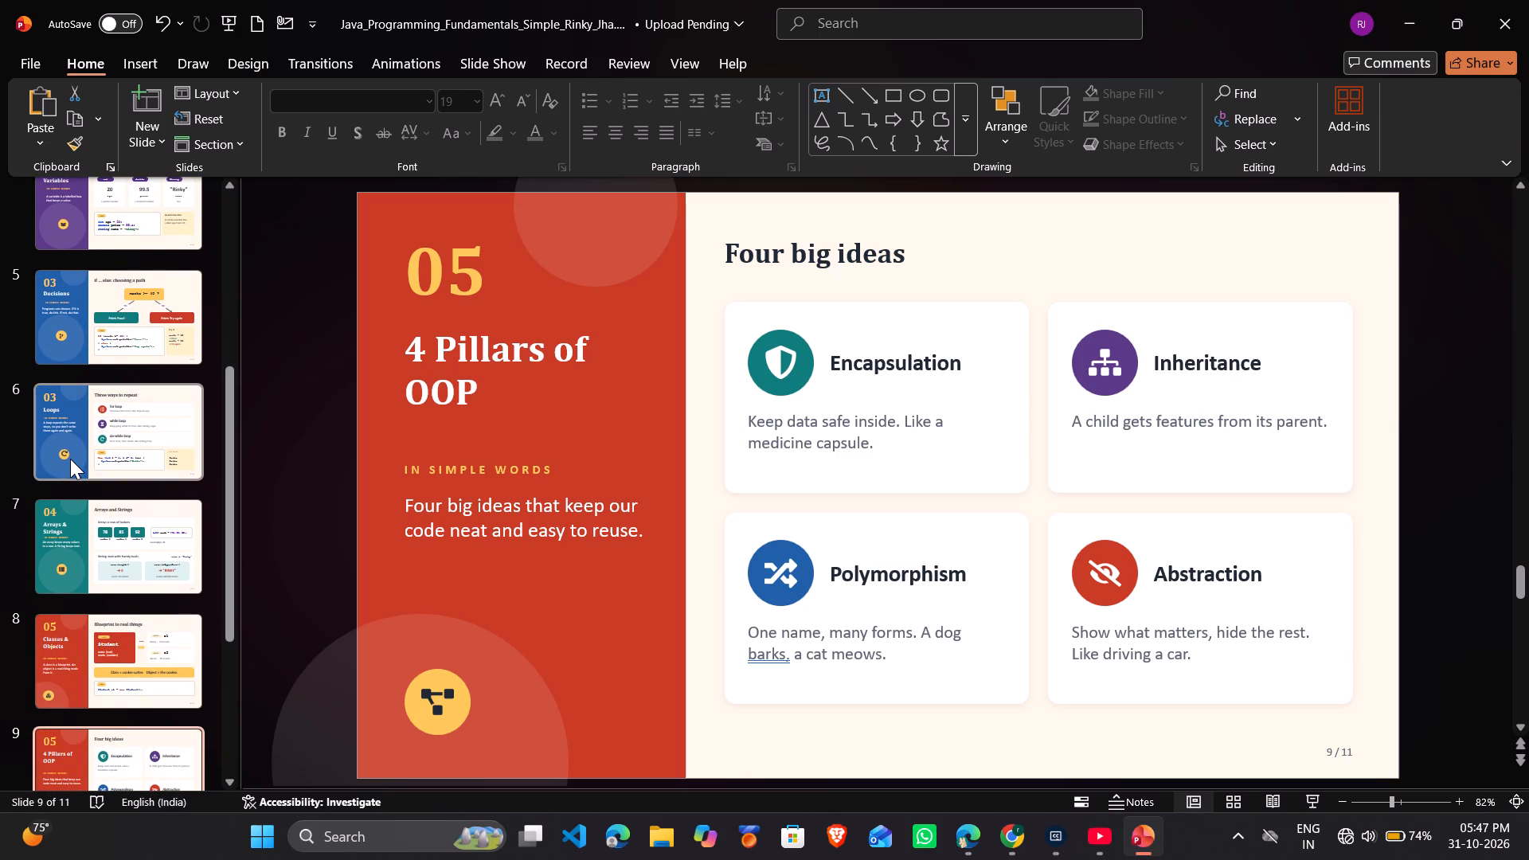
pyautogui.scroll(2, 70, 459)
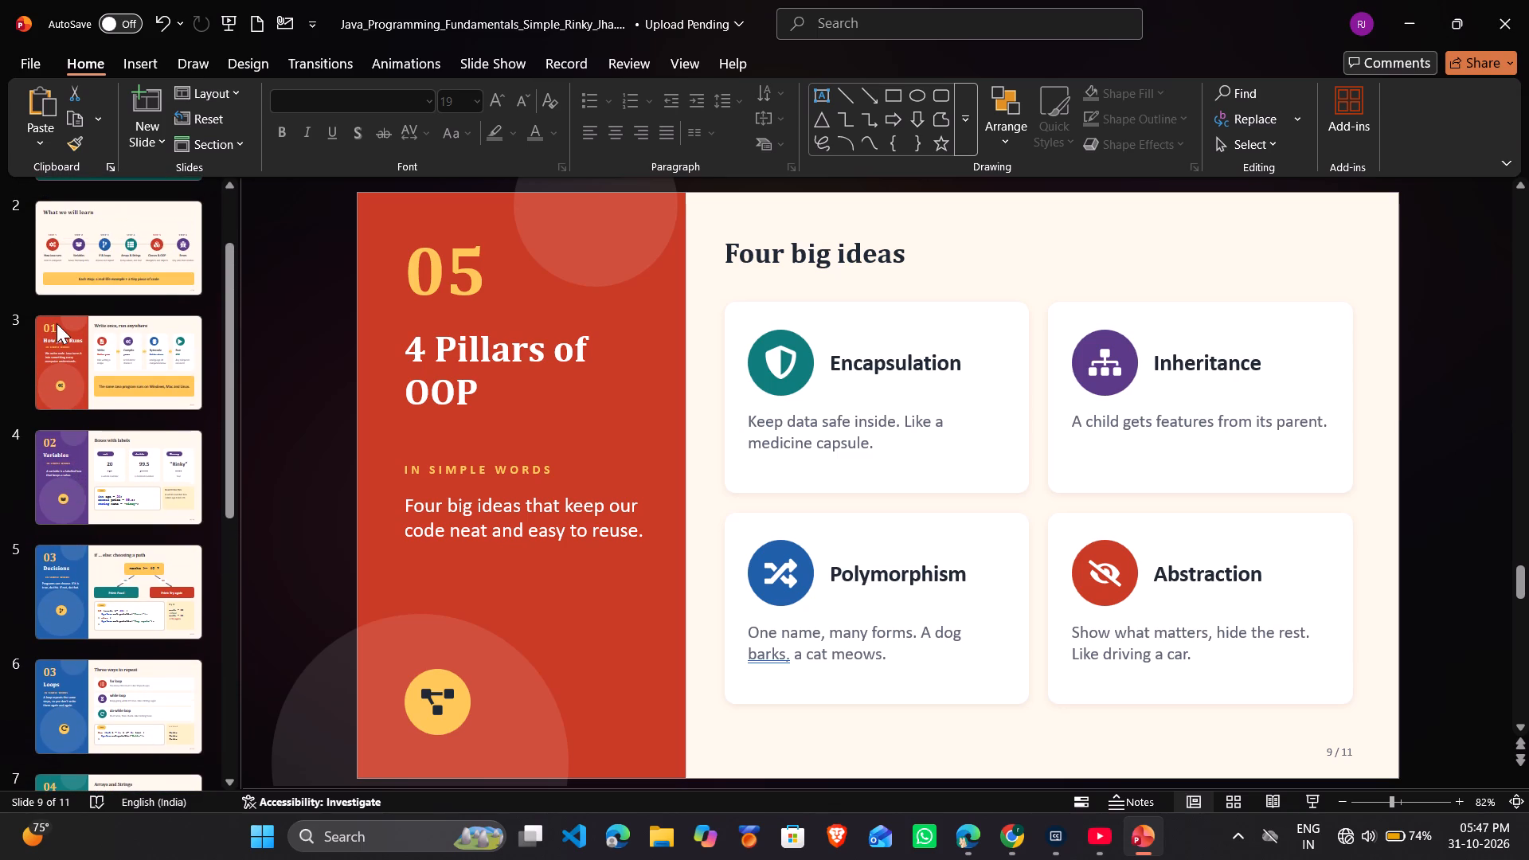
# Change the Loops slide's section number to 04, removing the old digit and reusing the number copied from the Arrays & Strings slide.
pyautogui.scroll(-2, 61, 453)
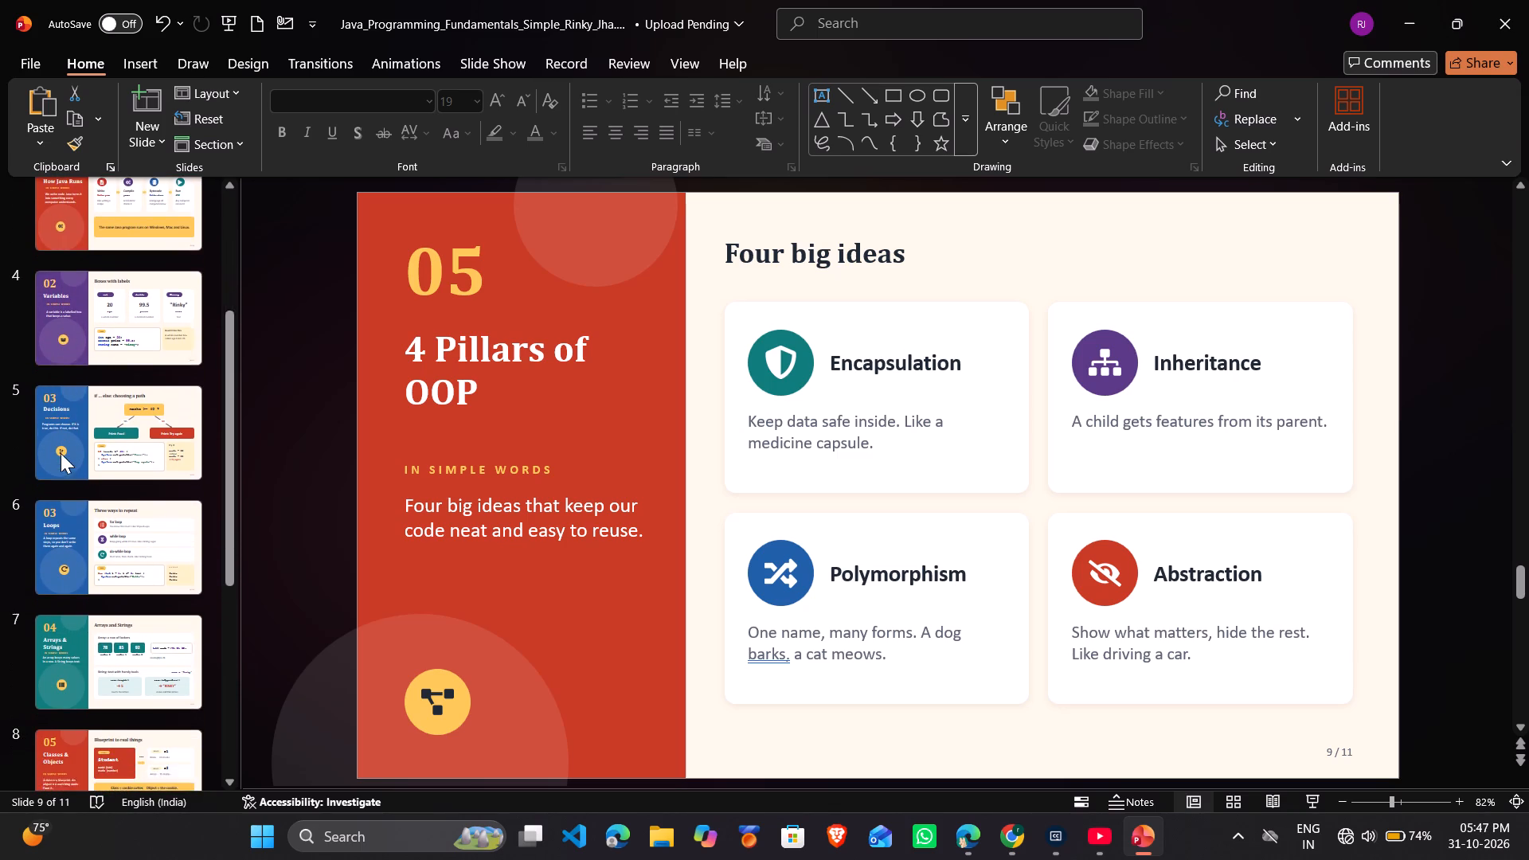
pyautogui.scroll(-1, 61, 453)
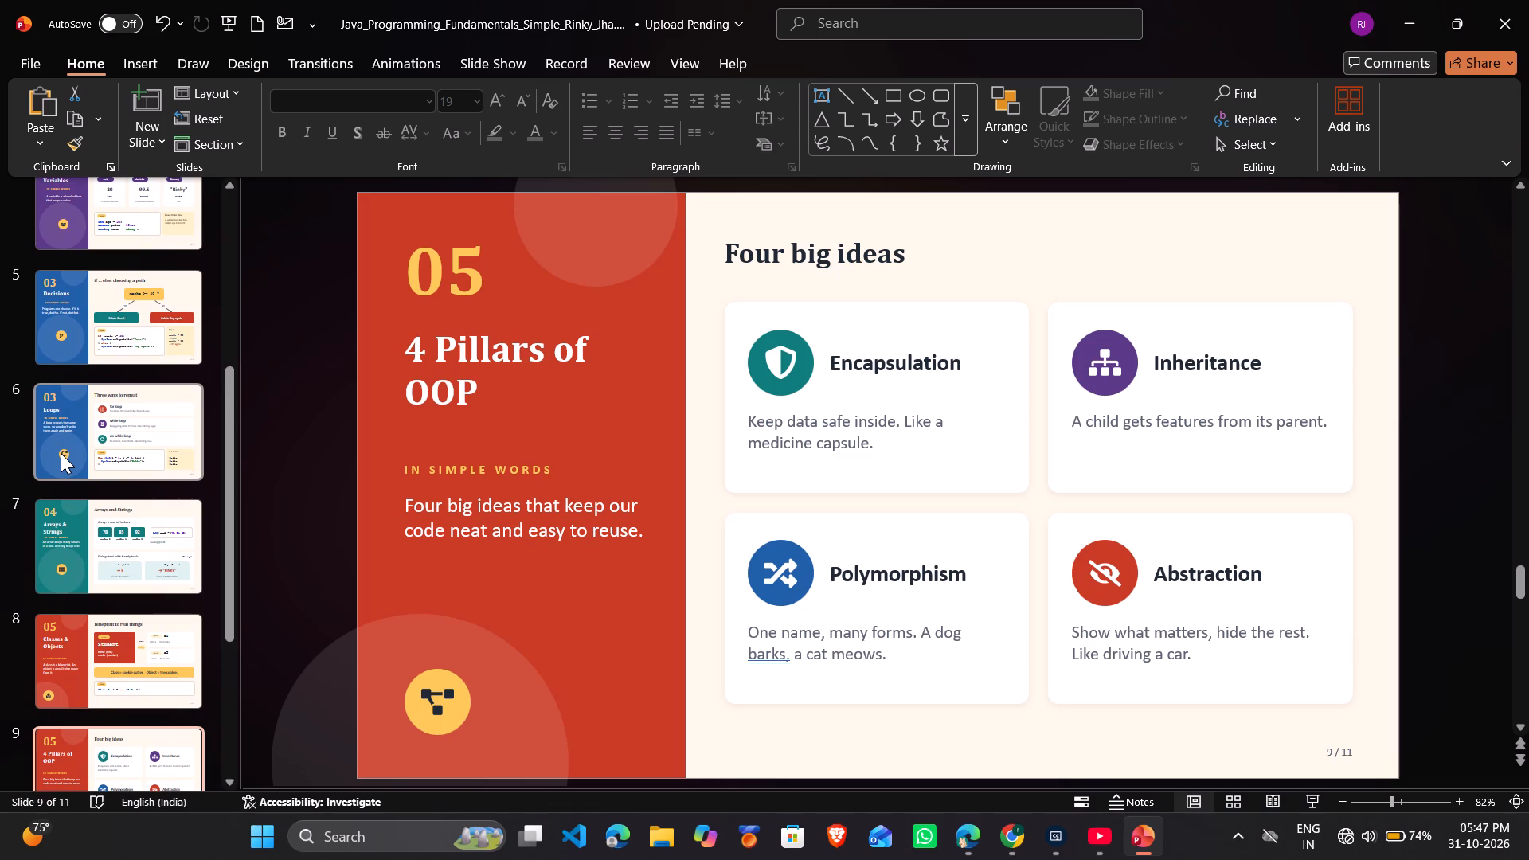
pyautogui.scroll(-1, 61, 453)
pyautogui.click(80, 247)
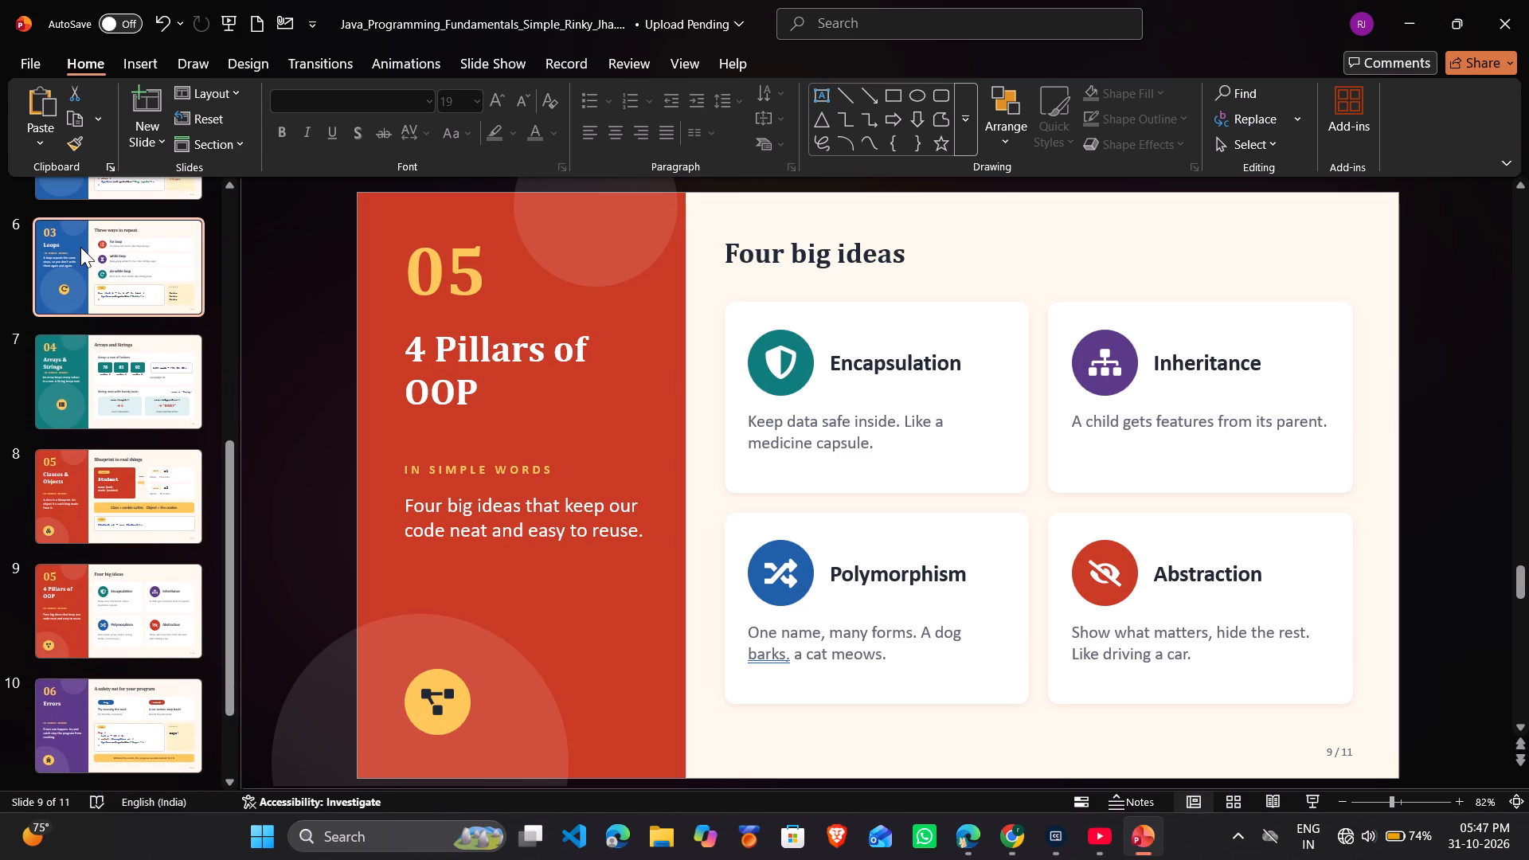
pyautogui.click(495, 274)
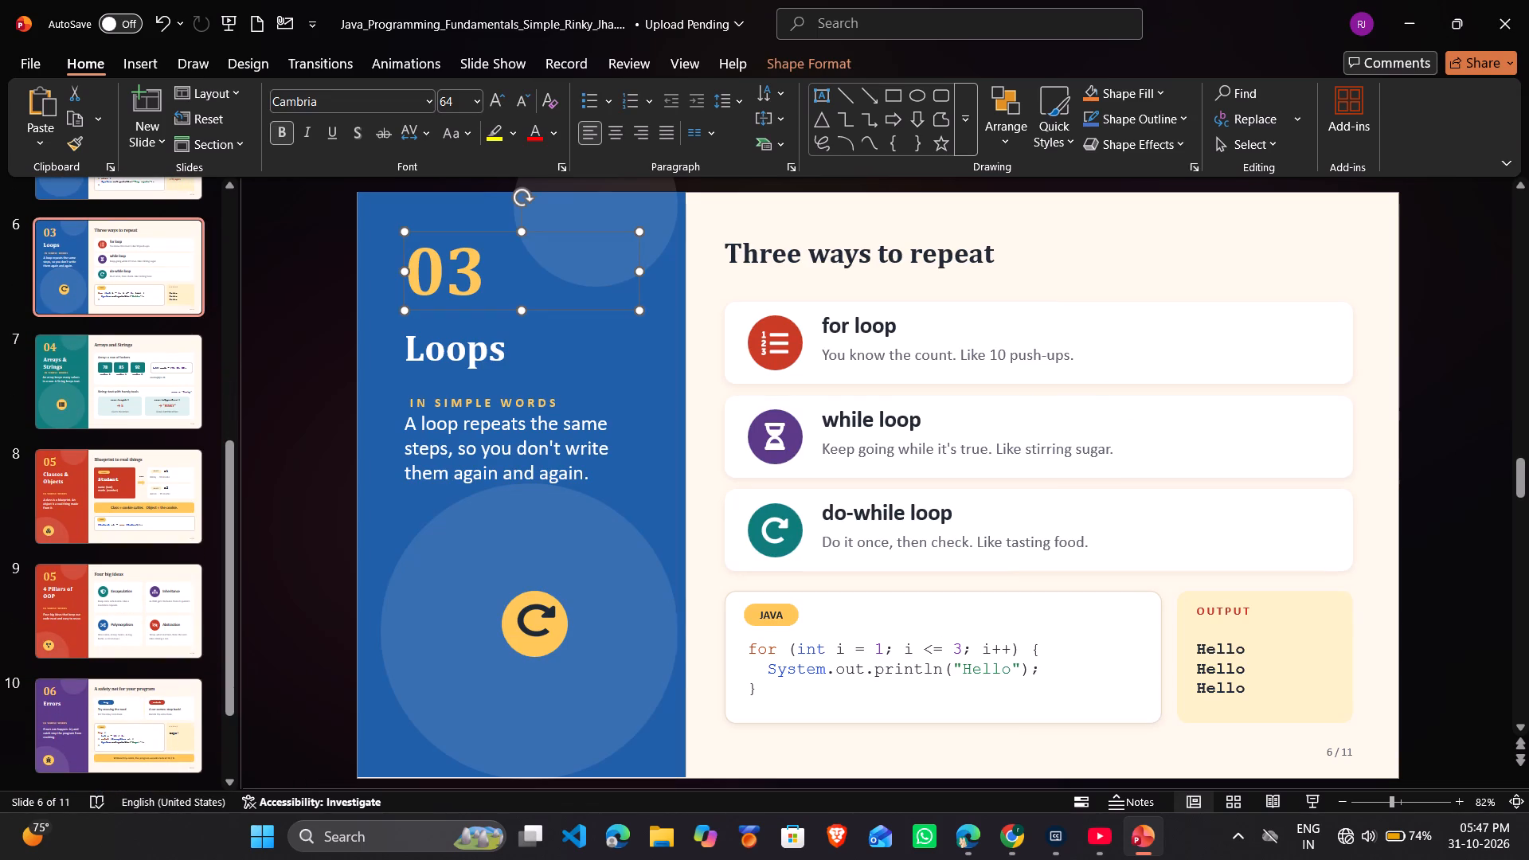
pyautogui.click(472, 259)
pyautogui.press('BackSpace')
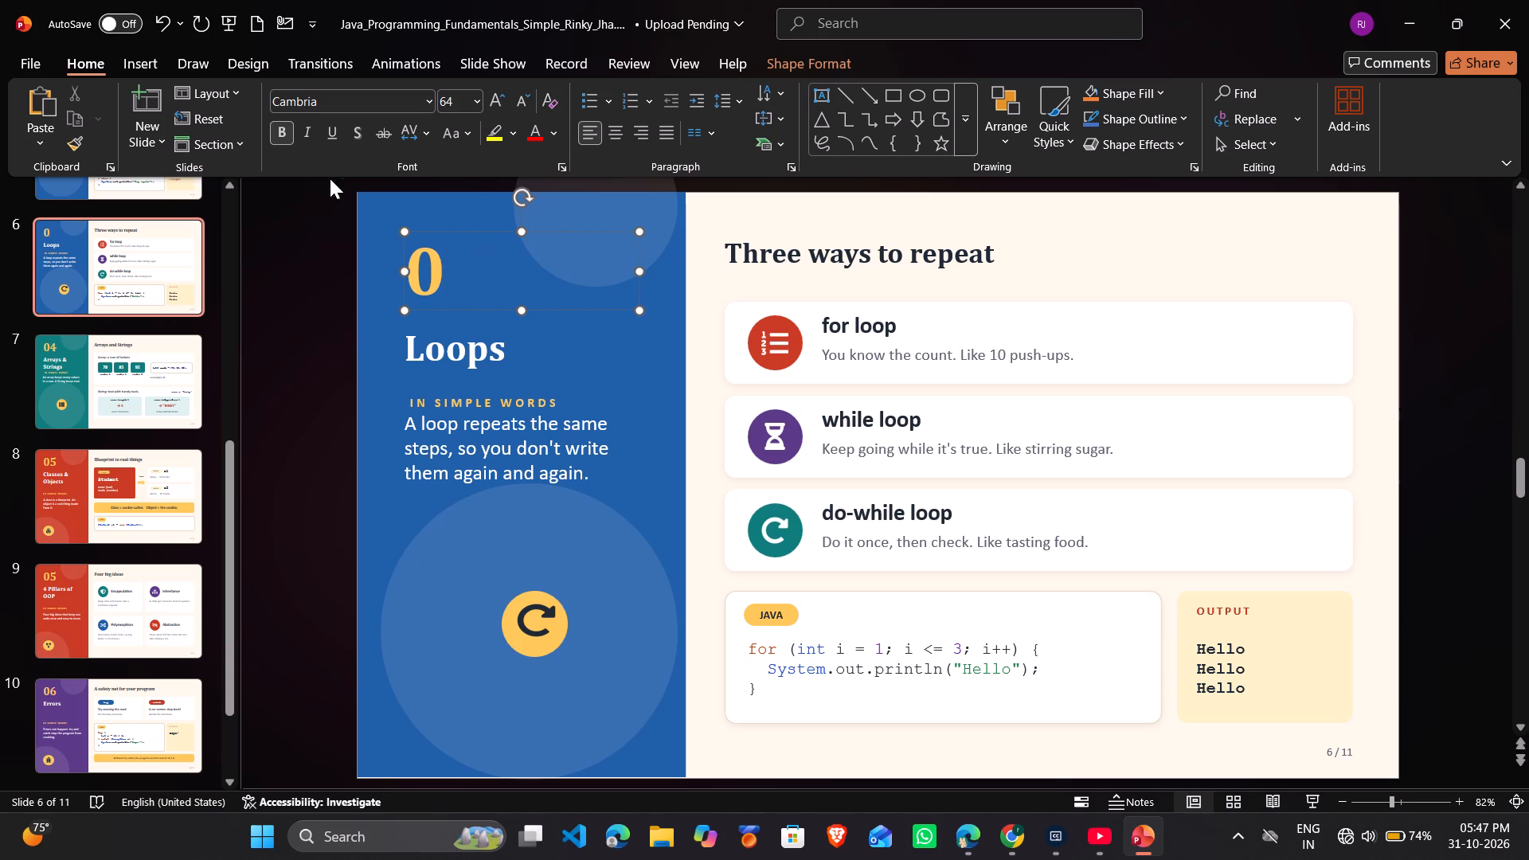
pyautogui.scroll(1, 92, 315)
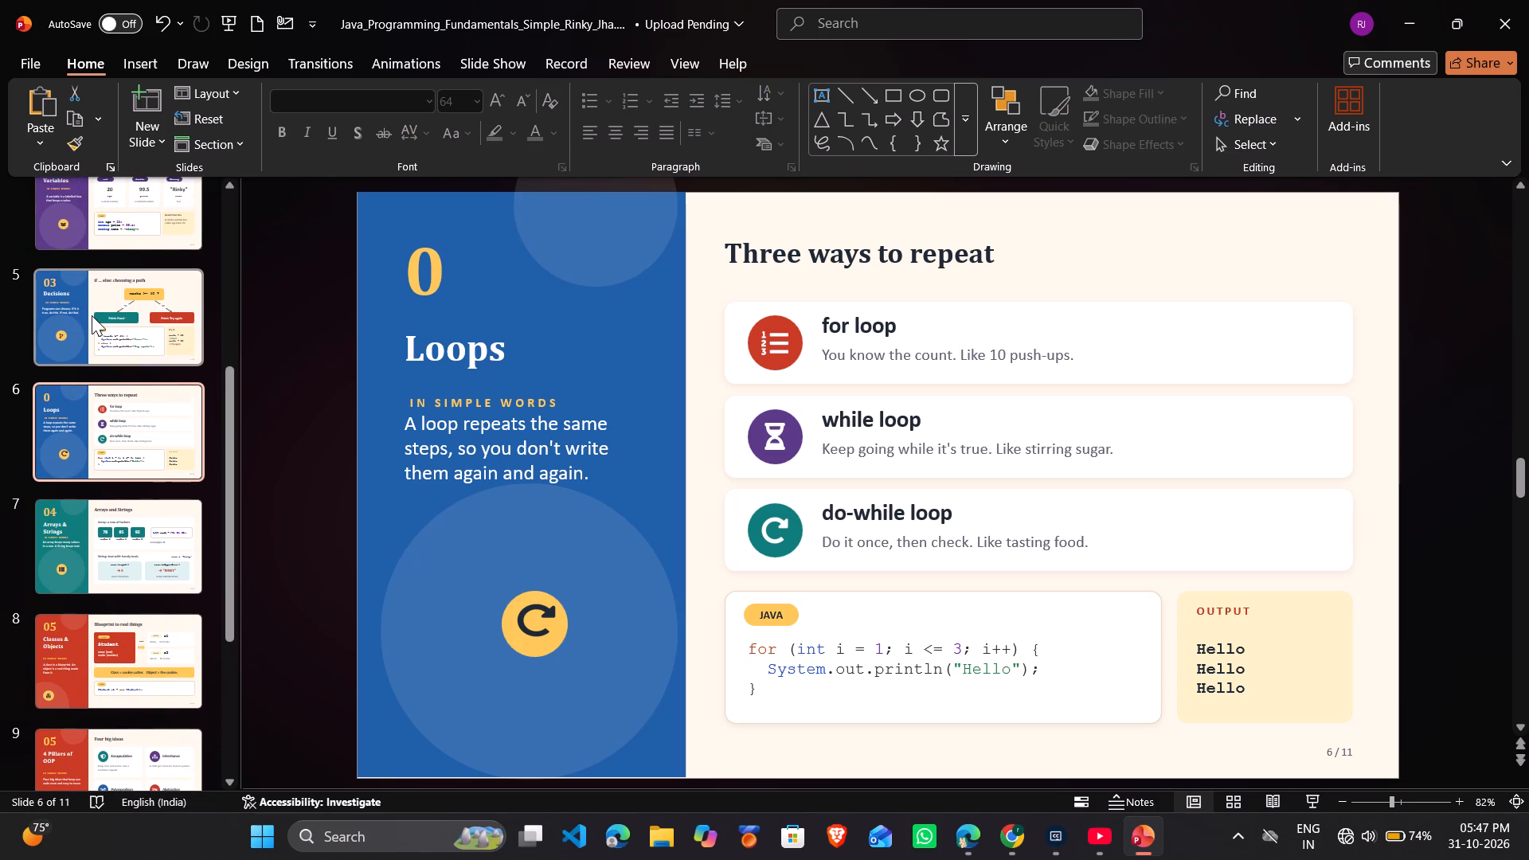
pyautogui.scroll(1, 92, 315)
pyautogui.click(80, 528)
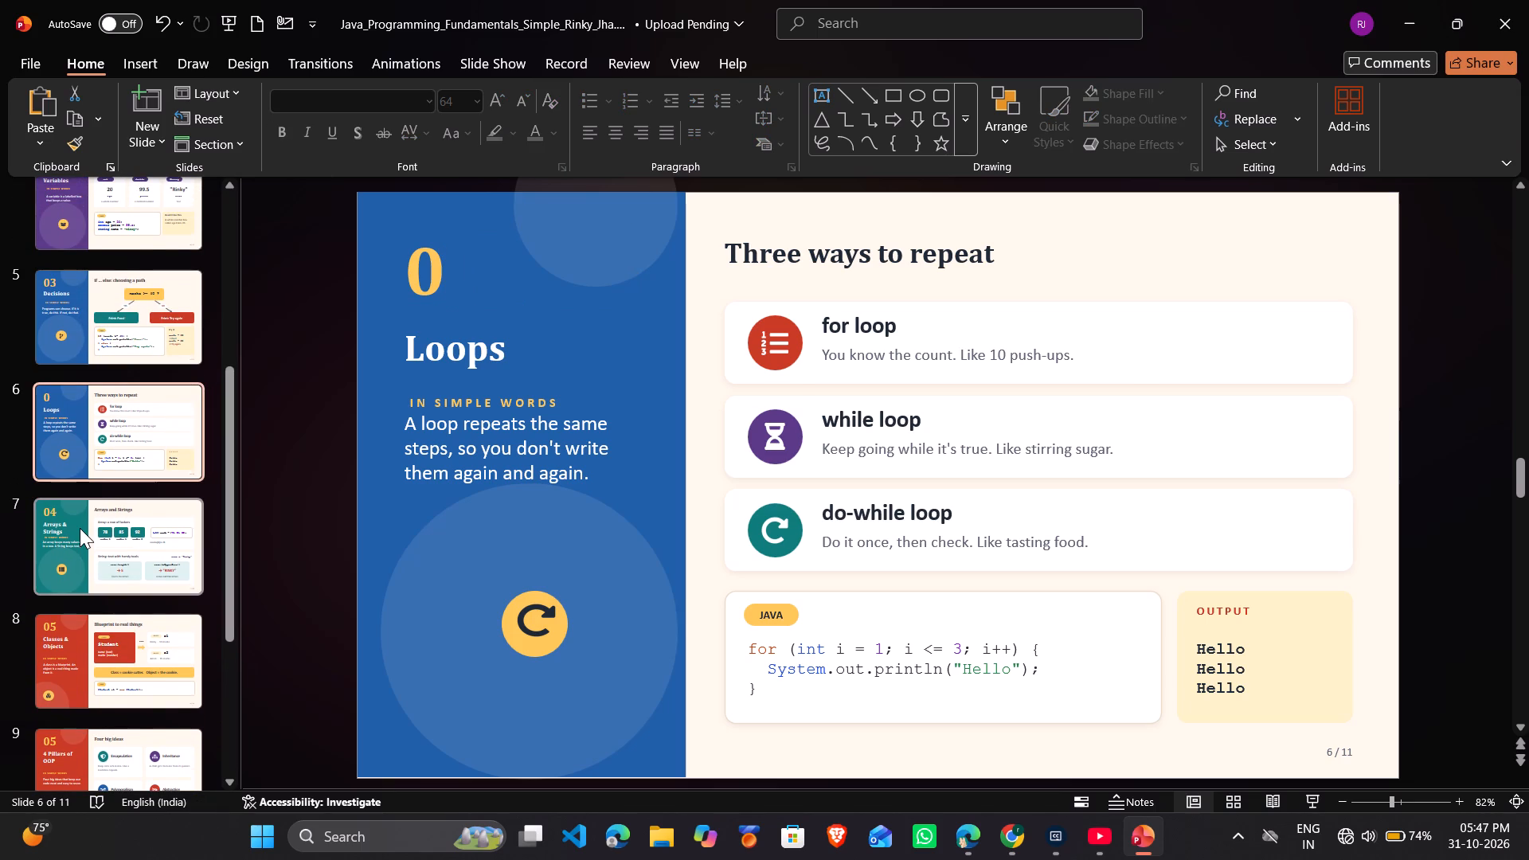
pyautogui.click(466, 261)
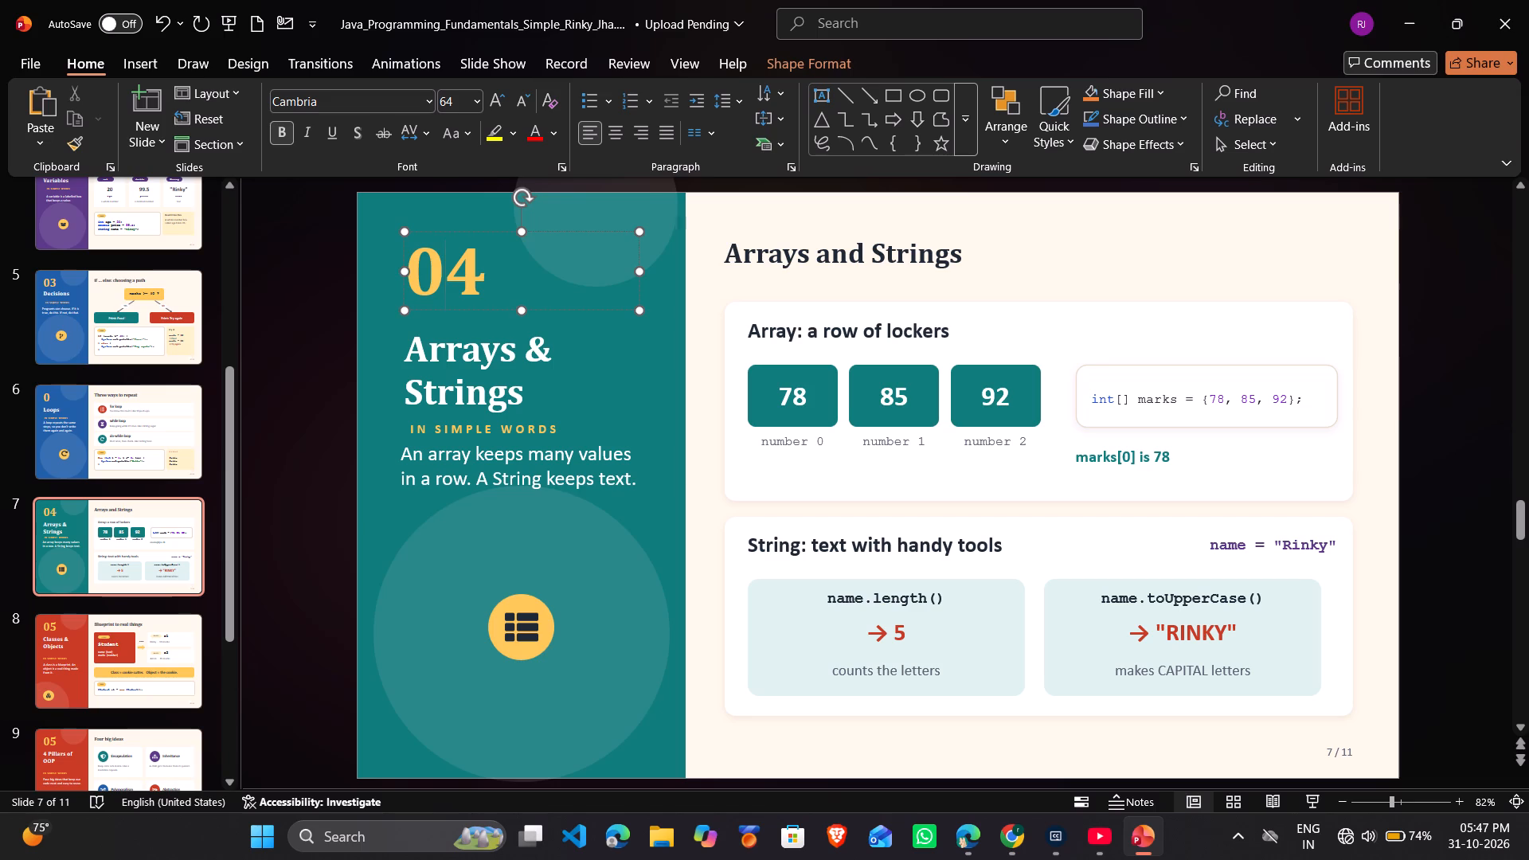
pyautogui.click(468, 274)
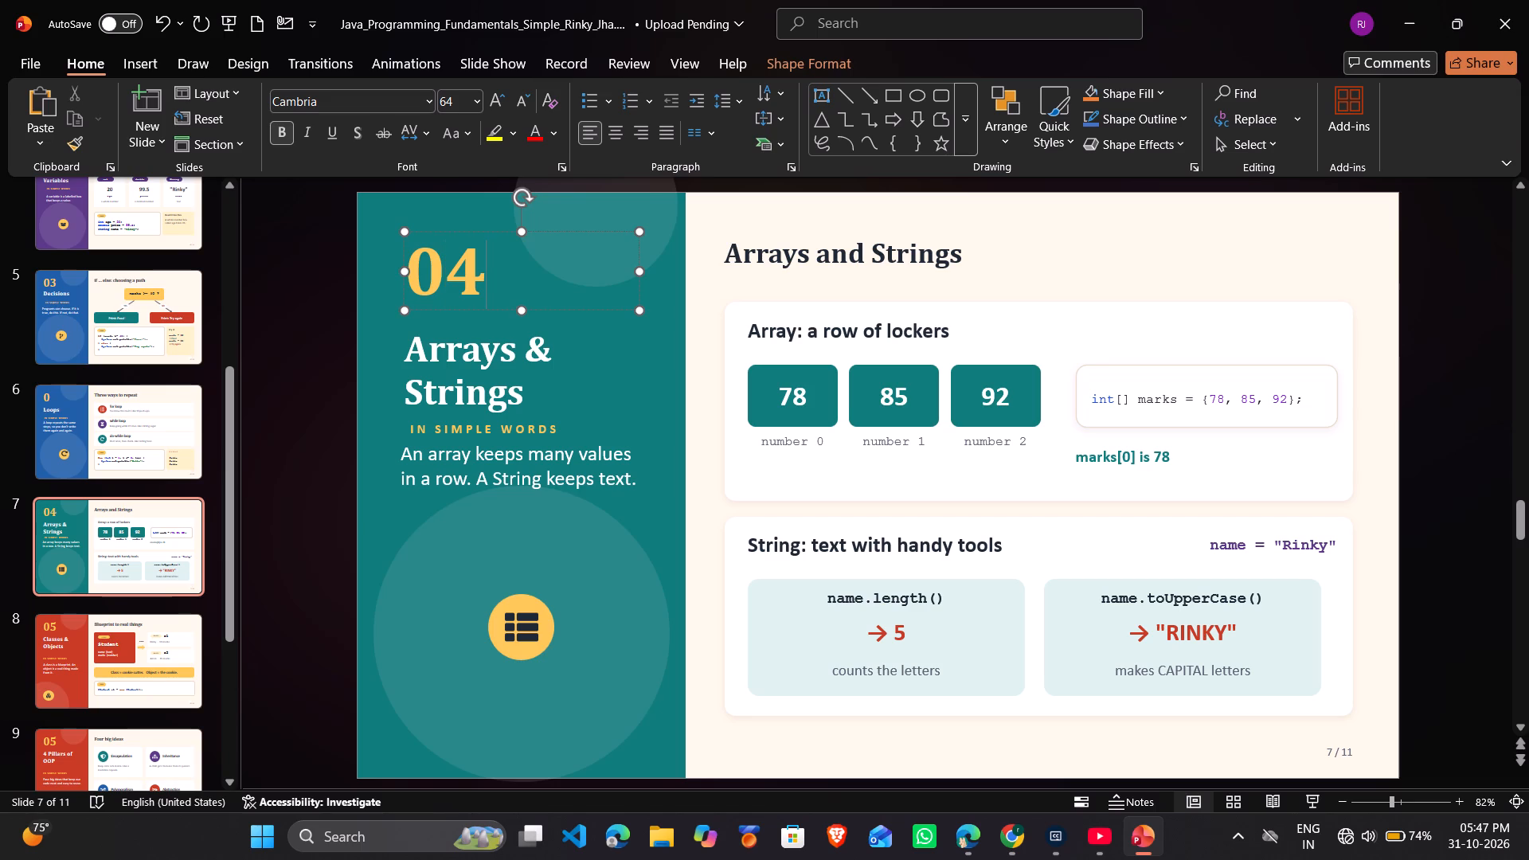
pyautogui.tripleClick(456, 267)
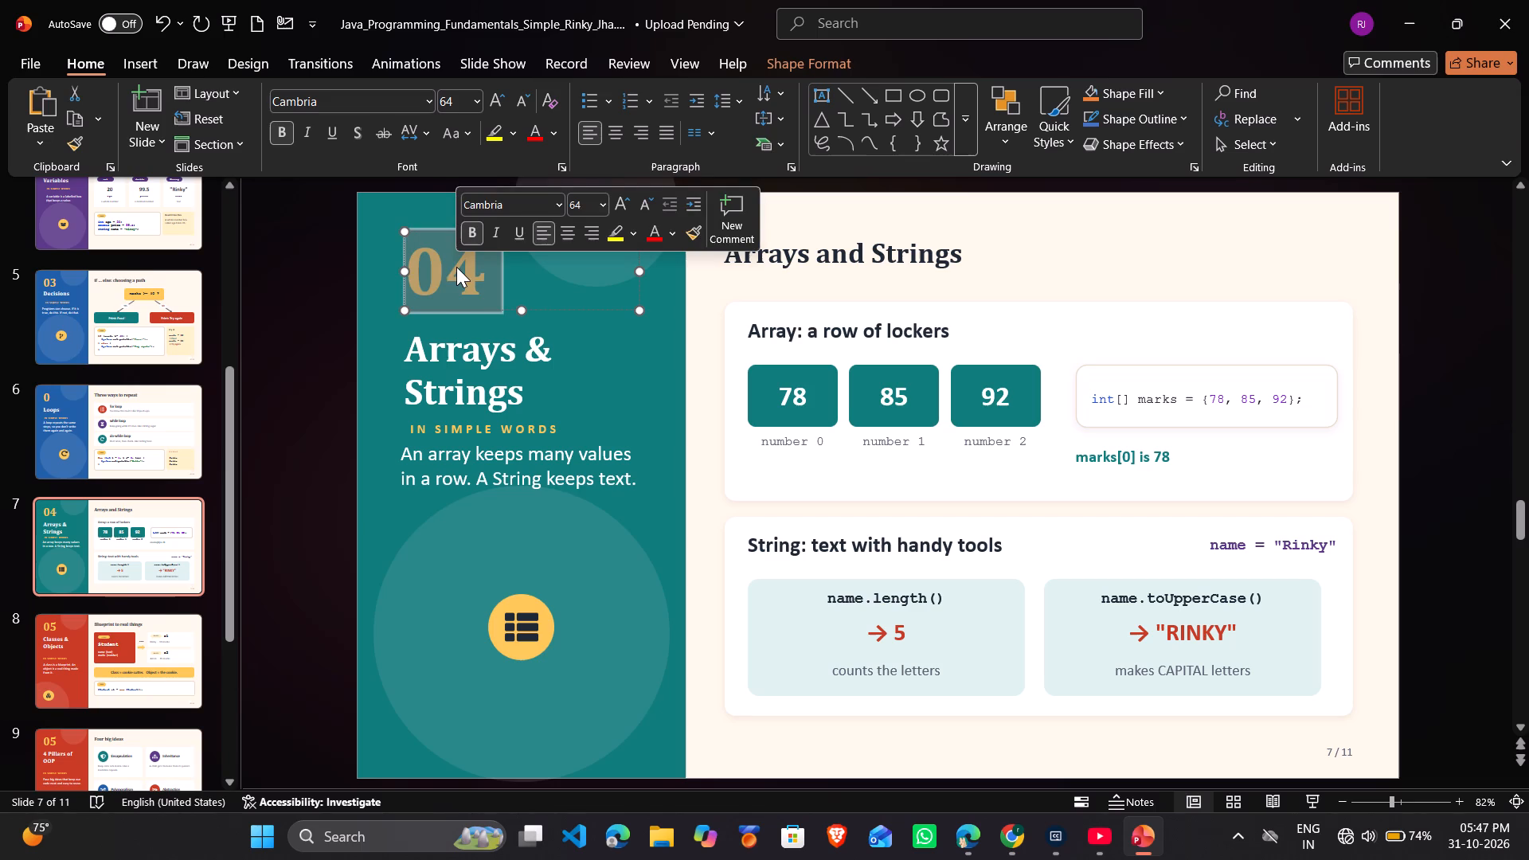
pyautogui.hotkey('ctrl', 'c')
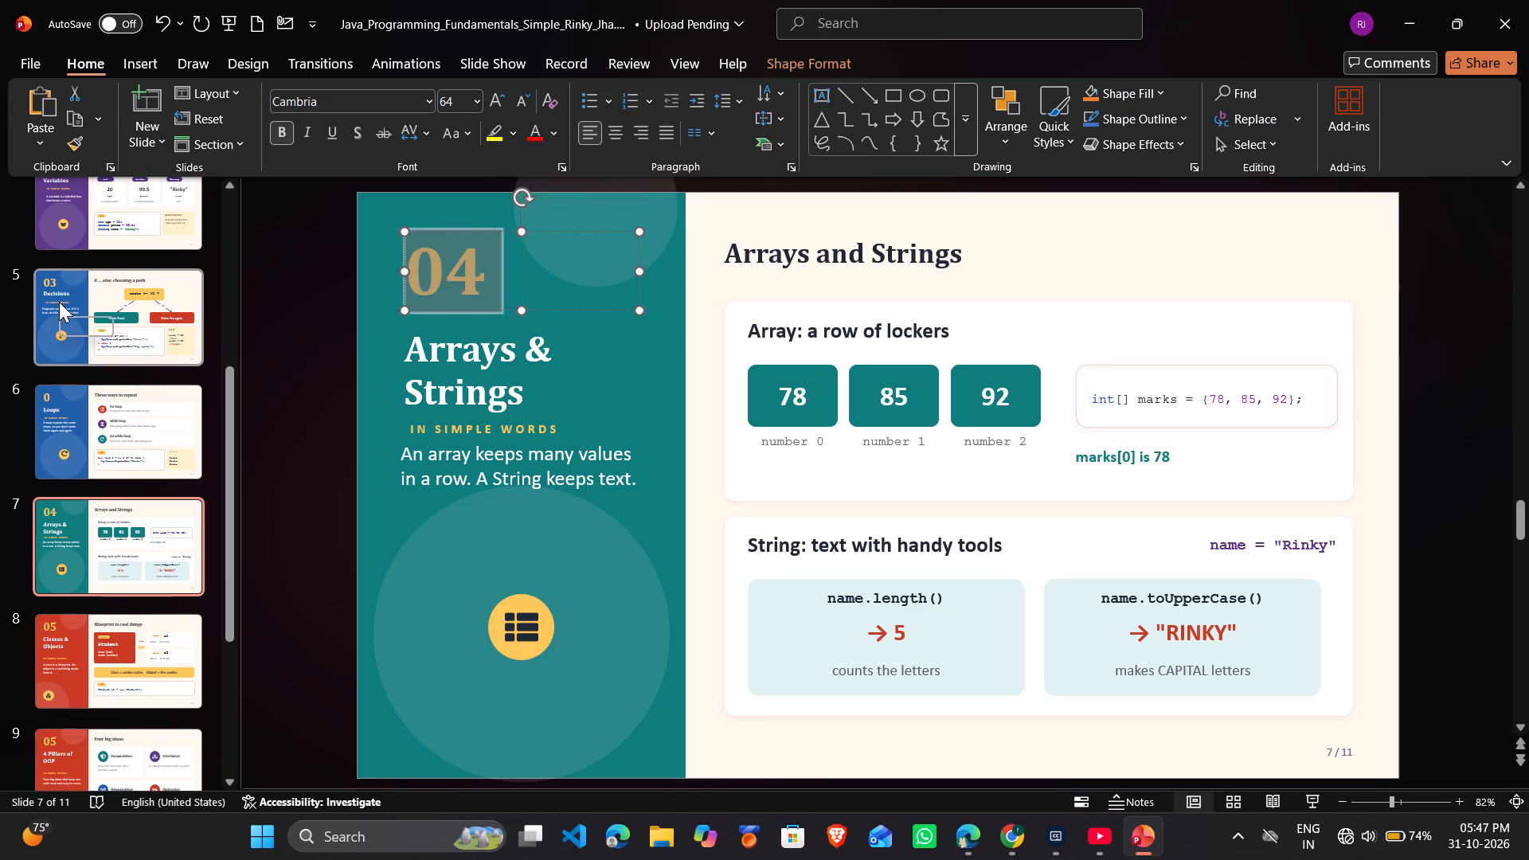
pyautogui.click(75, 428)
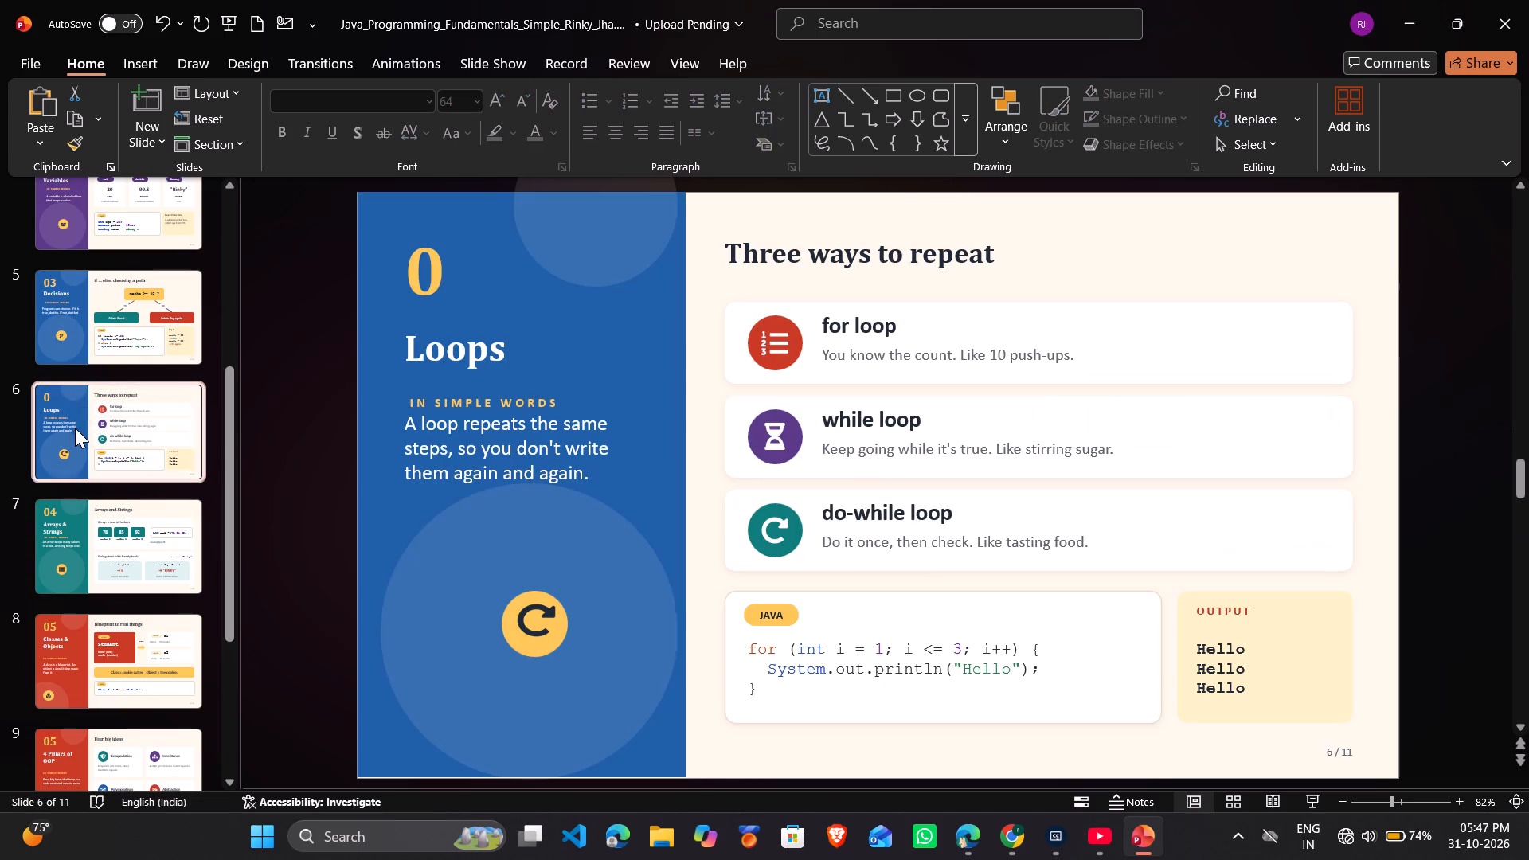
pyautogui.click(467, 276)
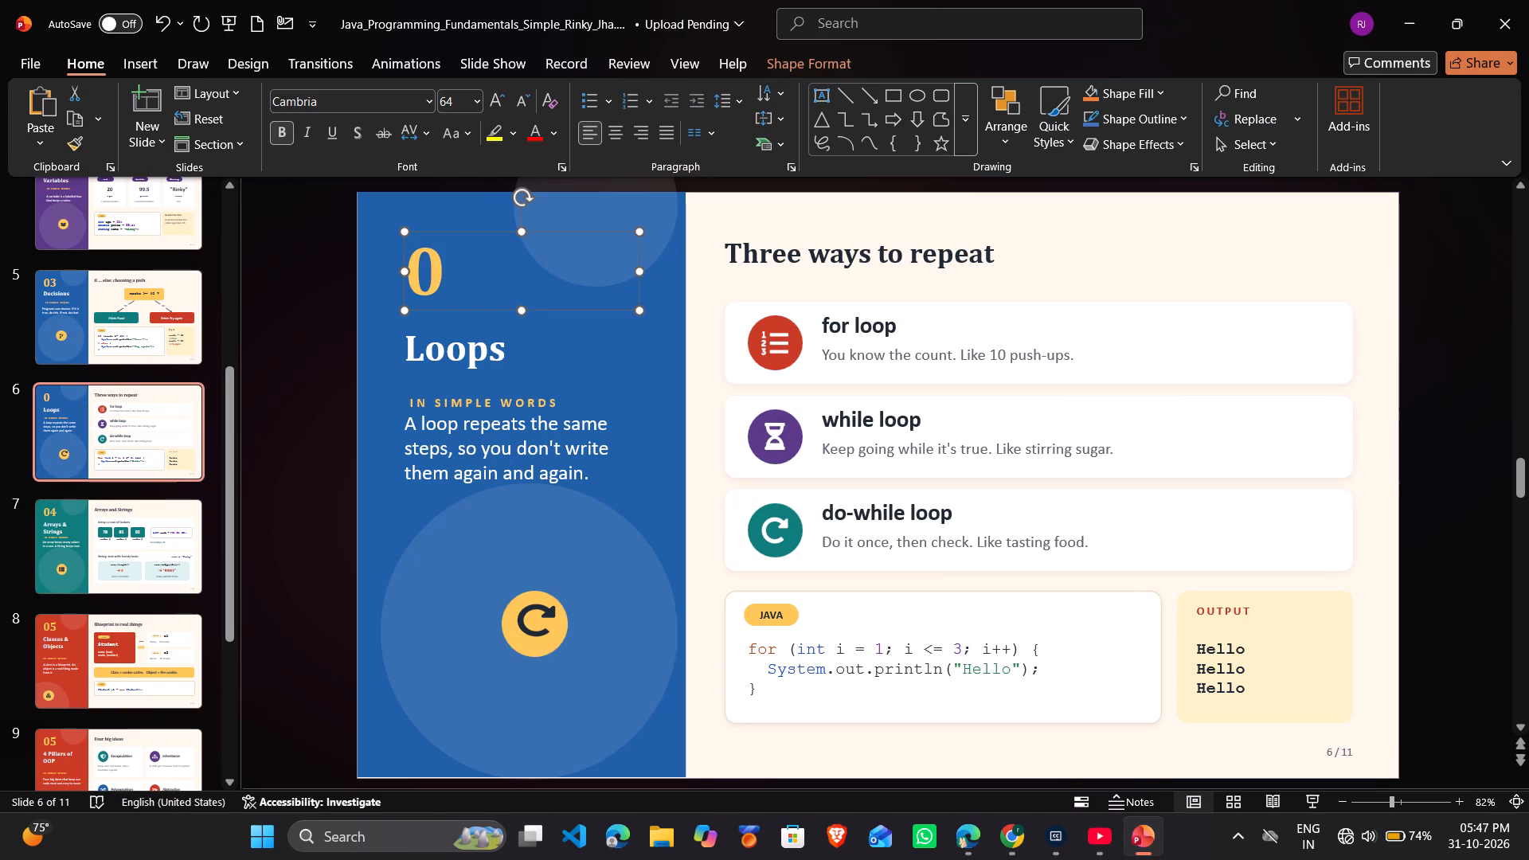
pyautogui.hotkey('ctrl', 'v')
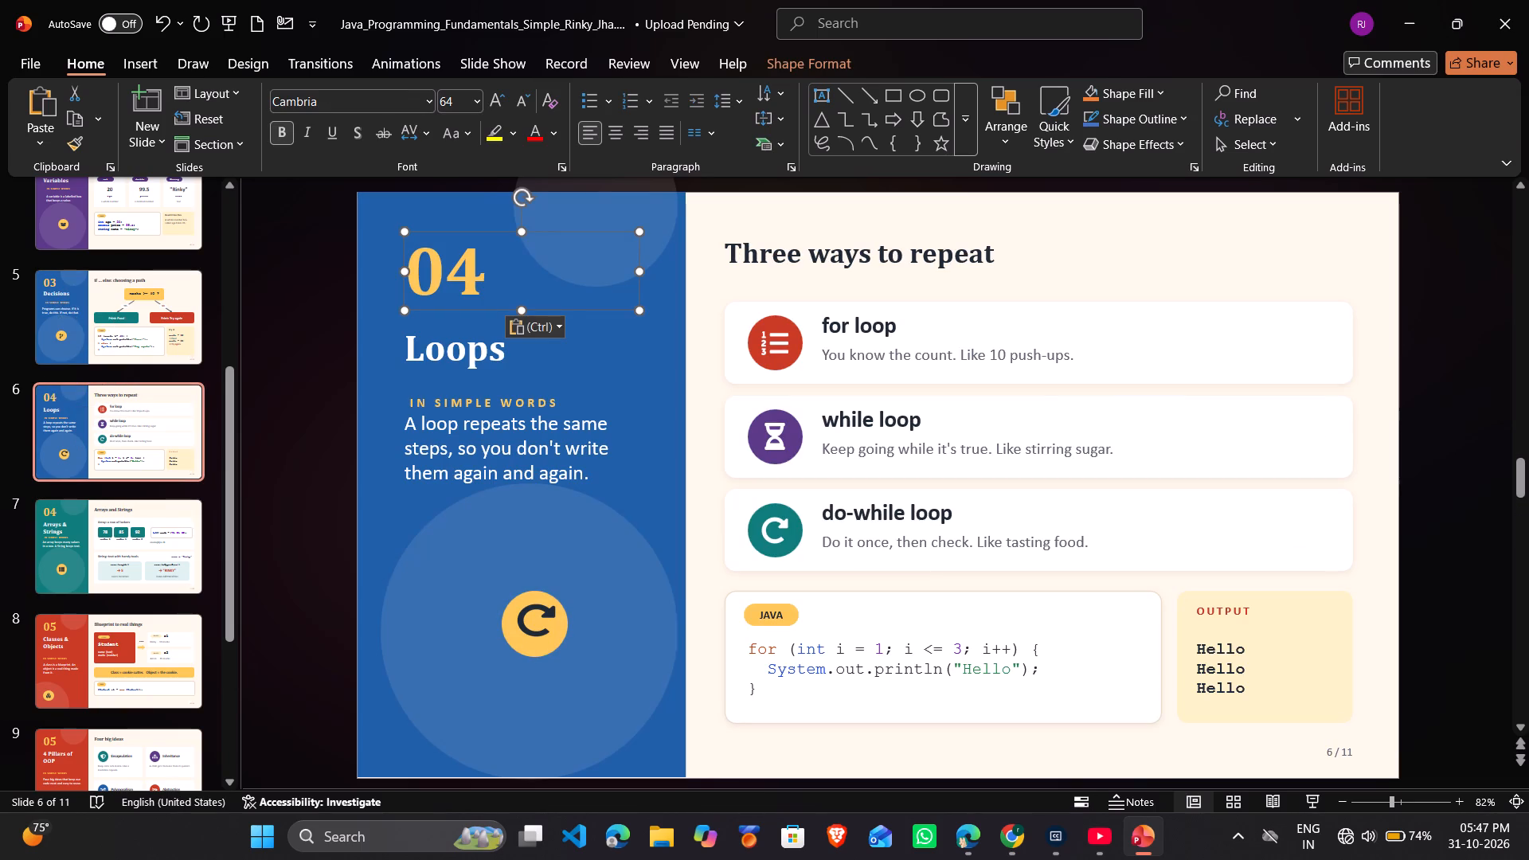
pyautogui.click(306, 345)
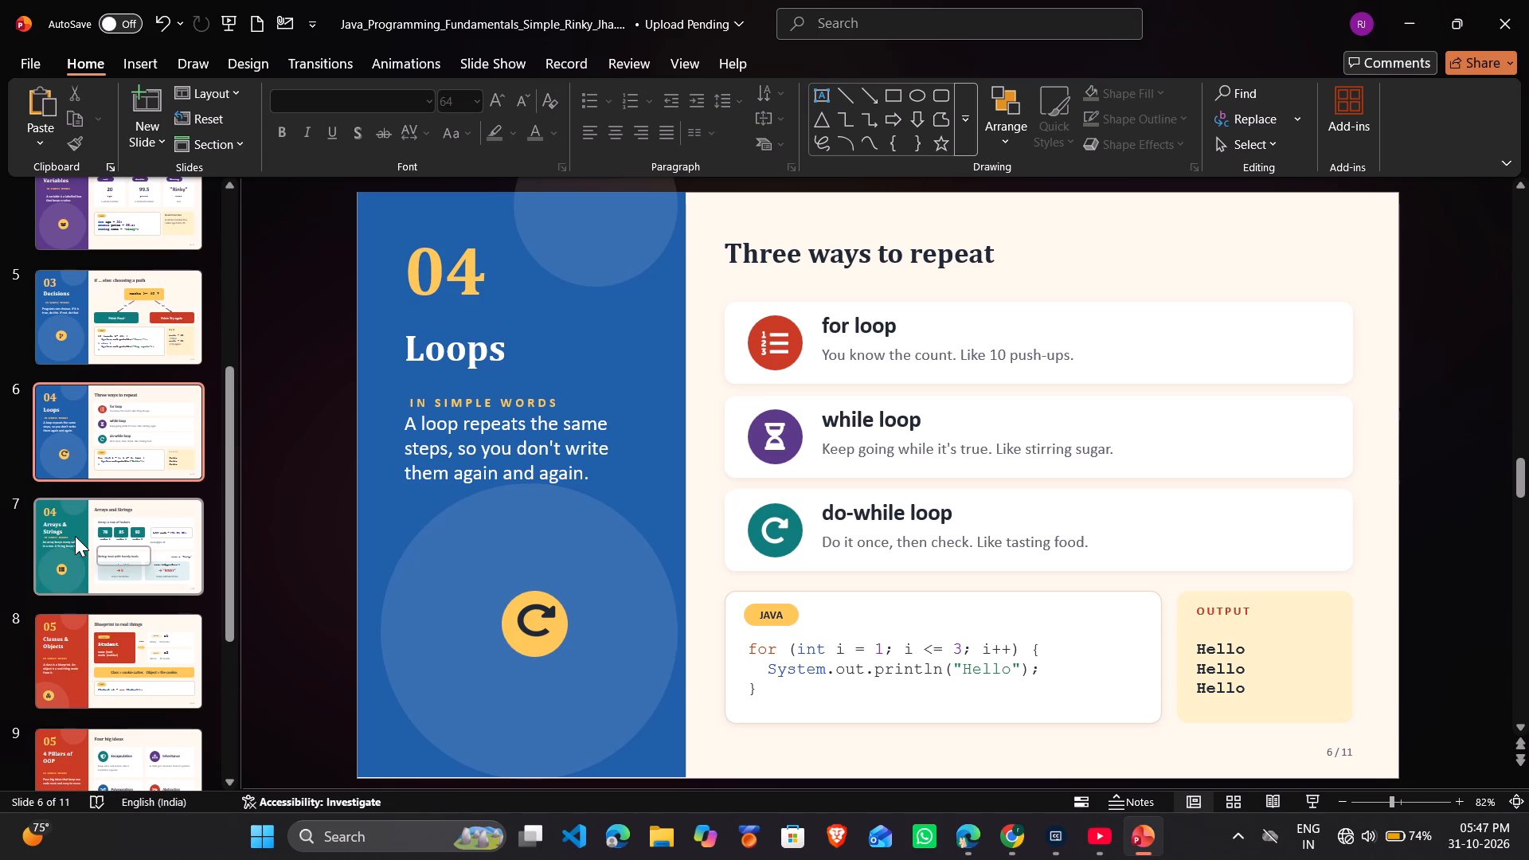
# Change the Arrays & Strings slide's section number to 05, removing the old digit and reusing the number copied from the Classes & Objects slide.
pyautogui.click(75, 536)
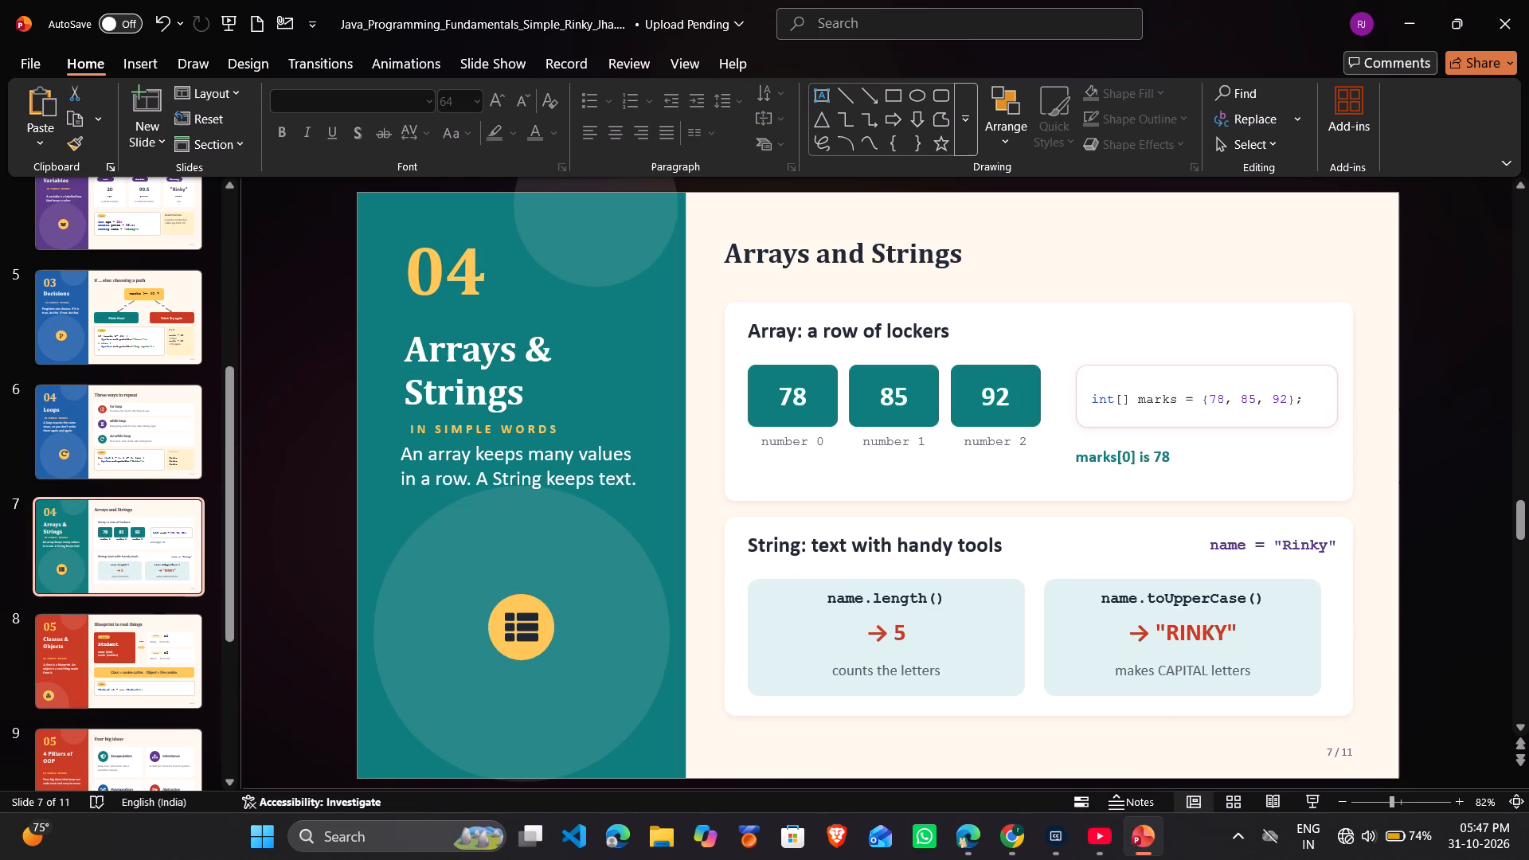
pyautogui.click(464, 267)
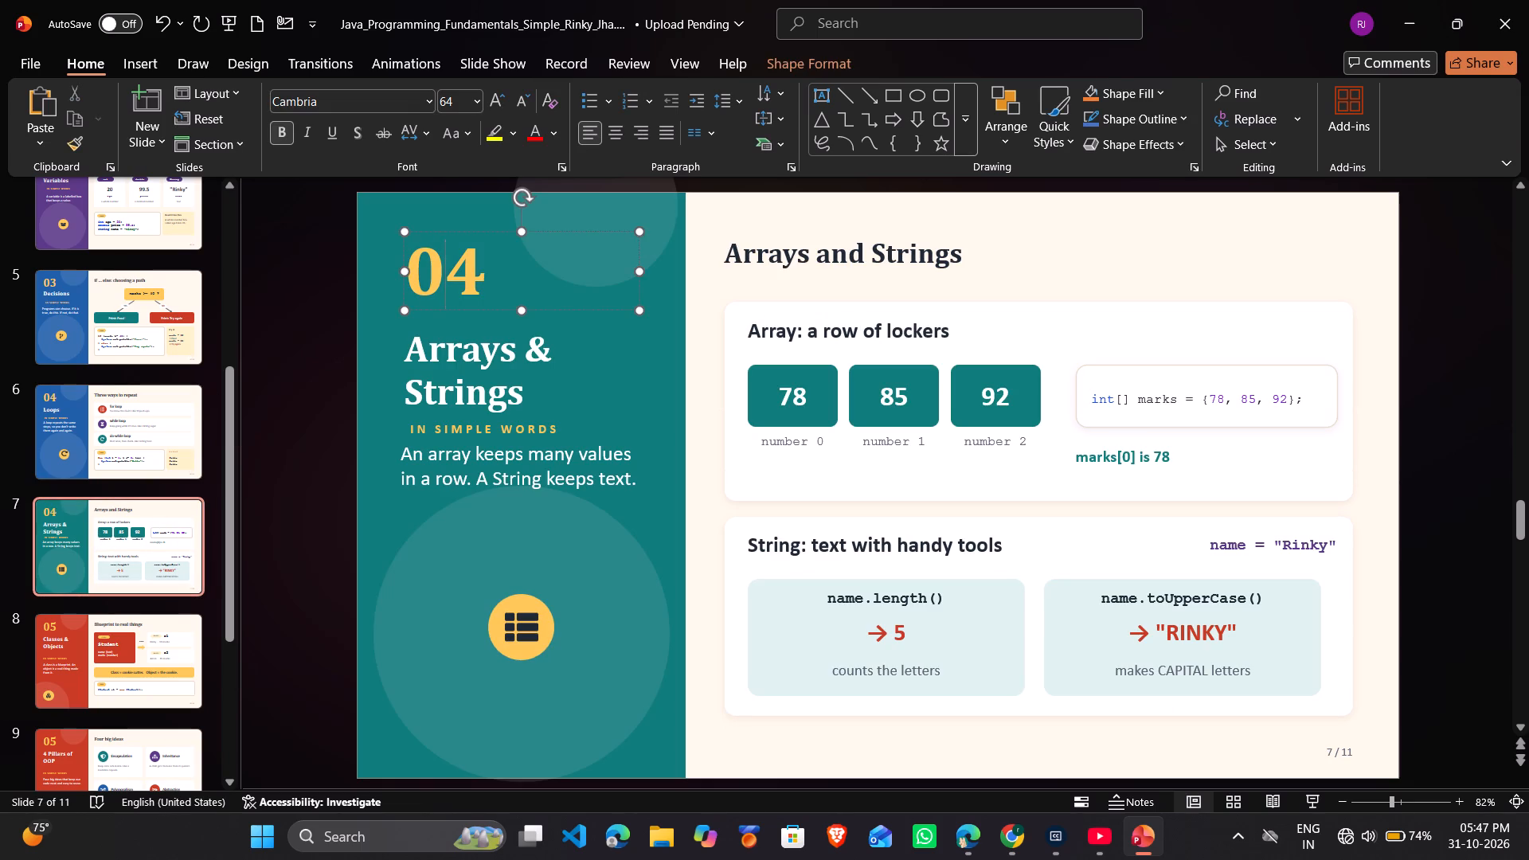
pyautogui.press('Right')
pyautogui.press('BackSpace')
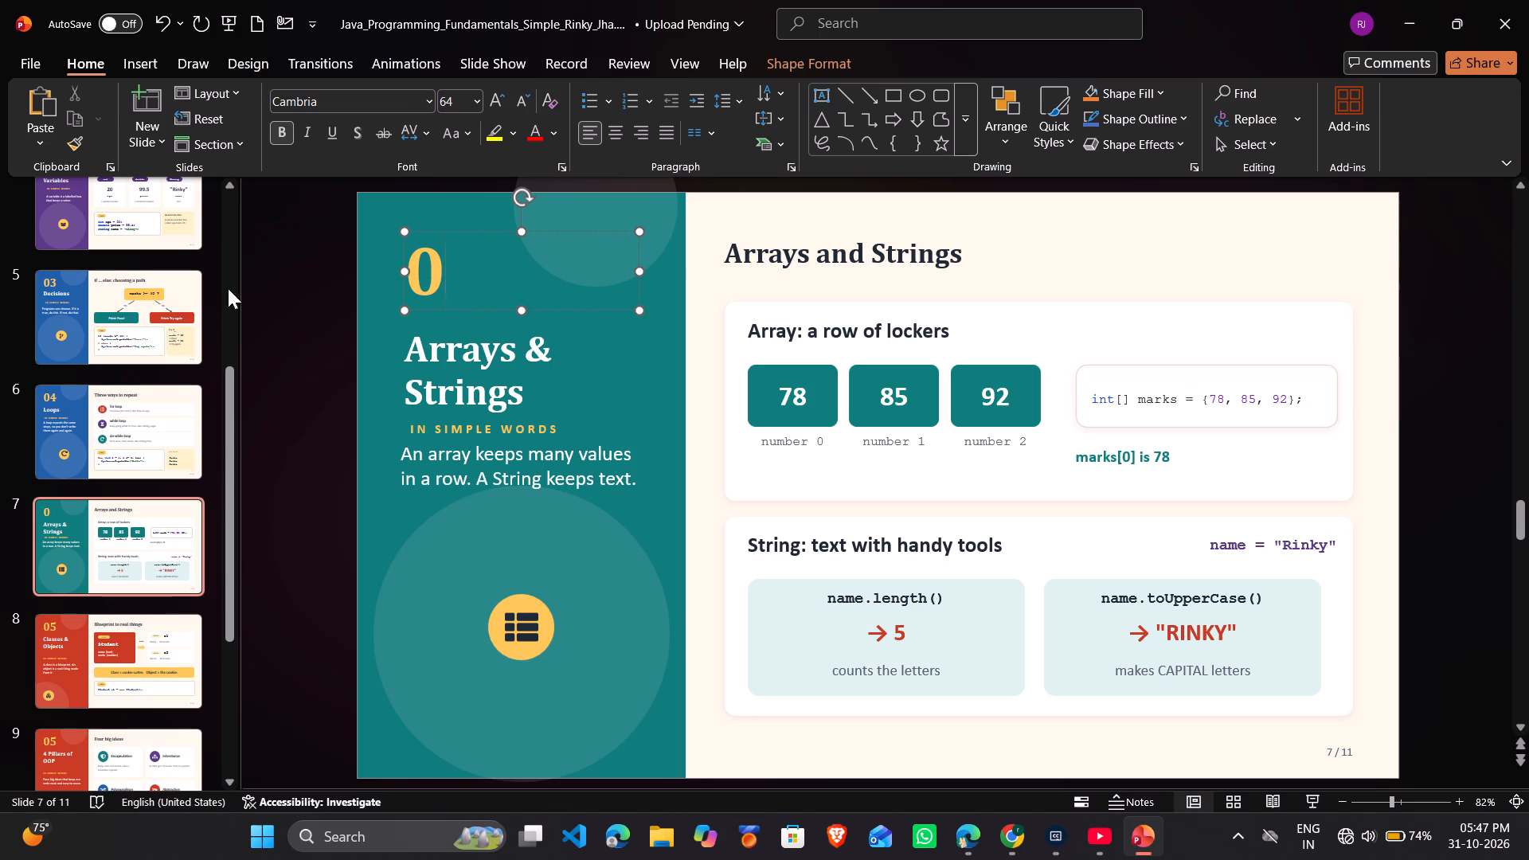
pyautogui.click(55, 627)
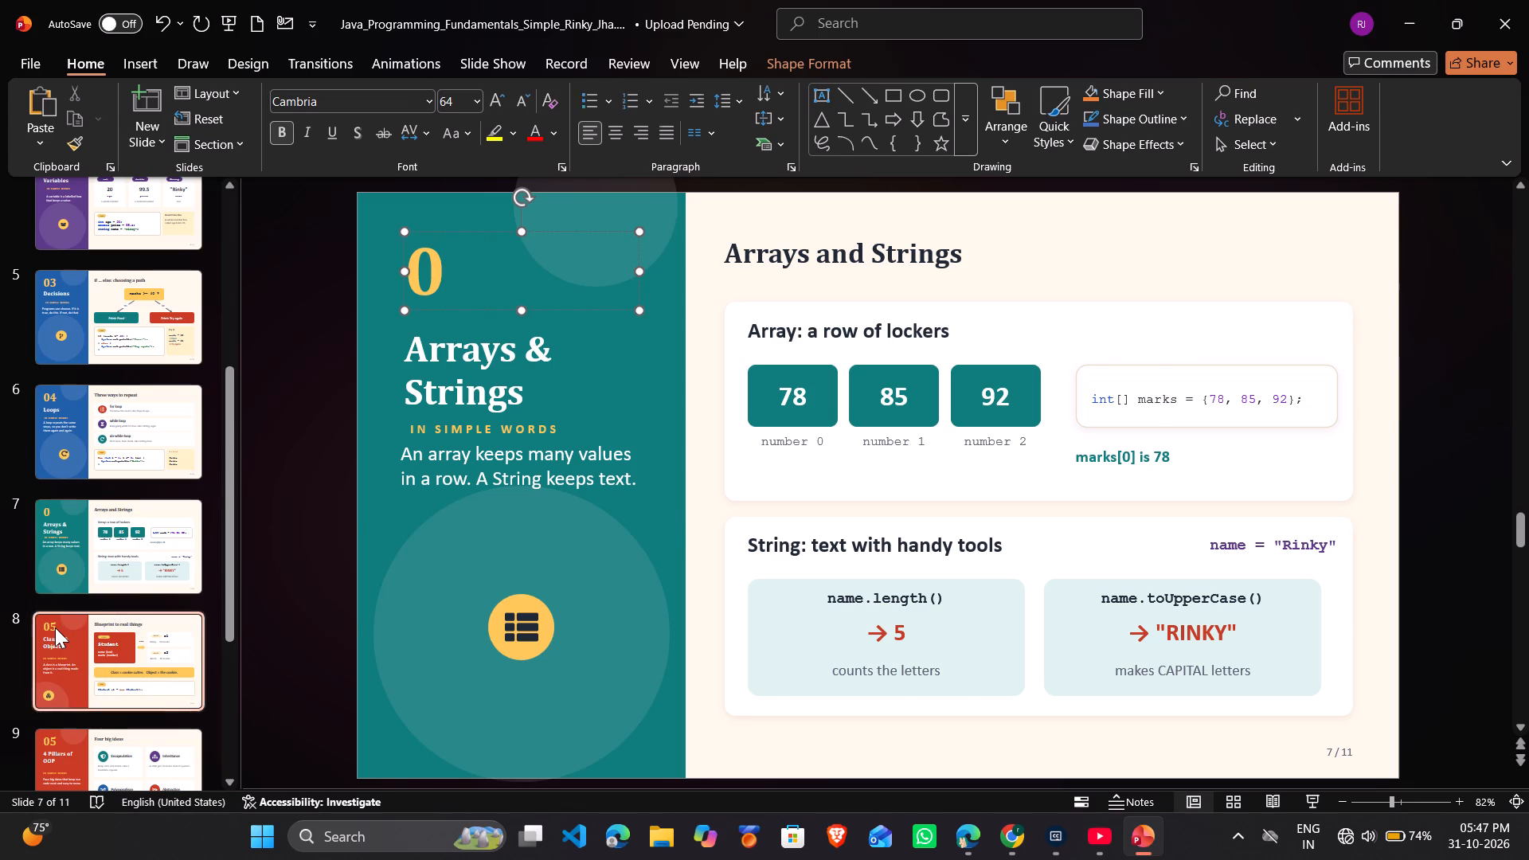
pyautogui.click(451, 260)
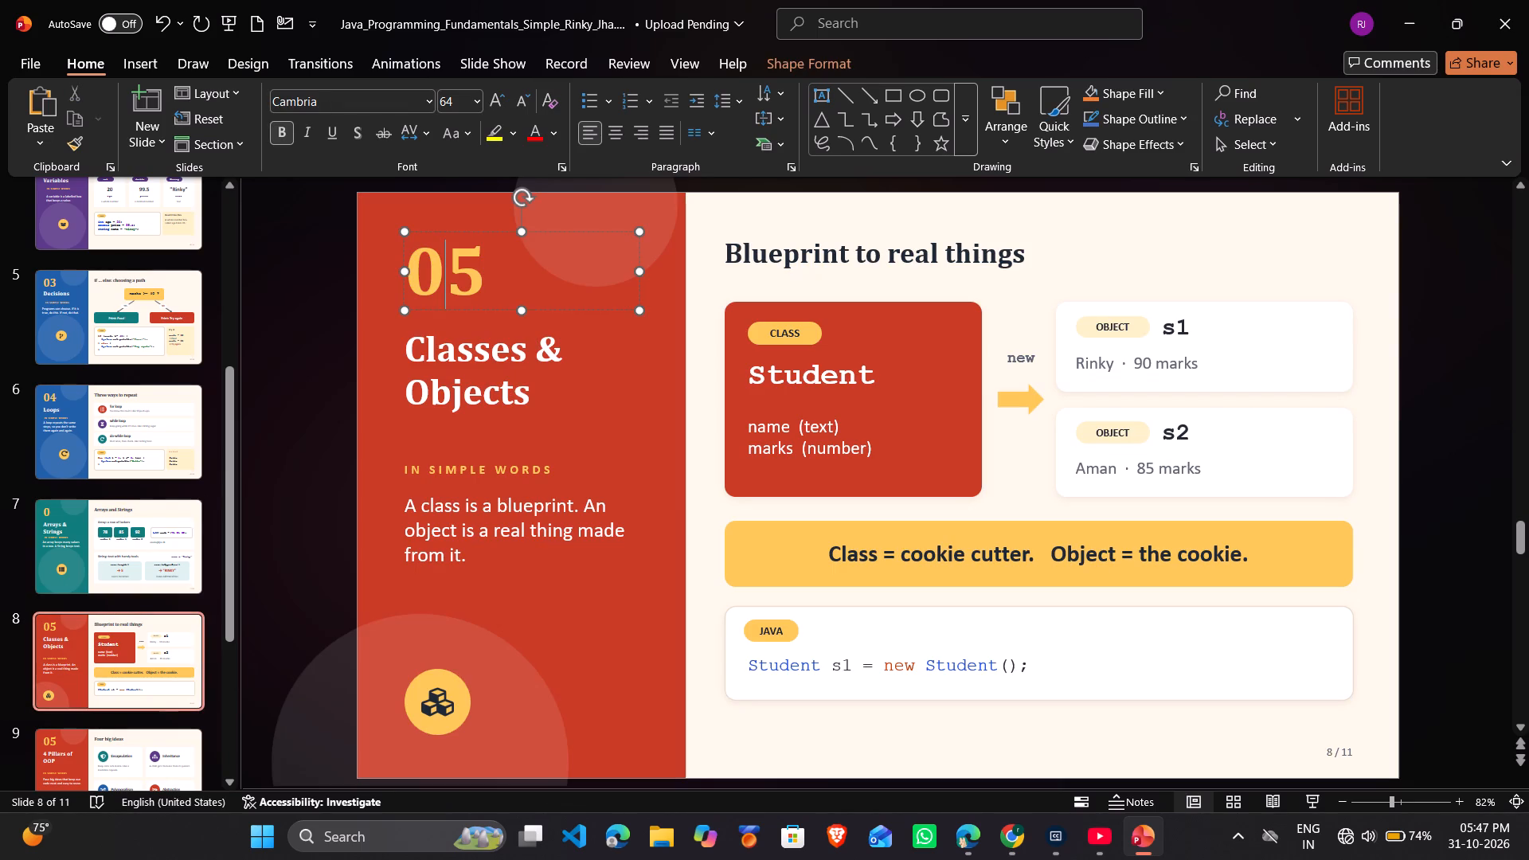
pyautogui.press('Right')
pyautogui.hotkey('ctrl', 'c')
pyautogui.moveTo(409, 268); pyautogui.dragTo(436, 267)
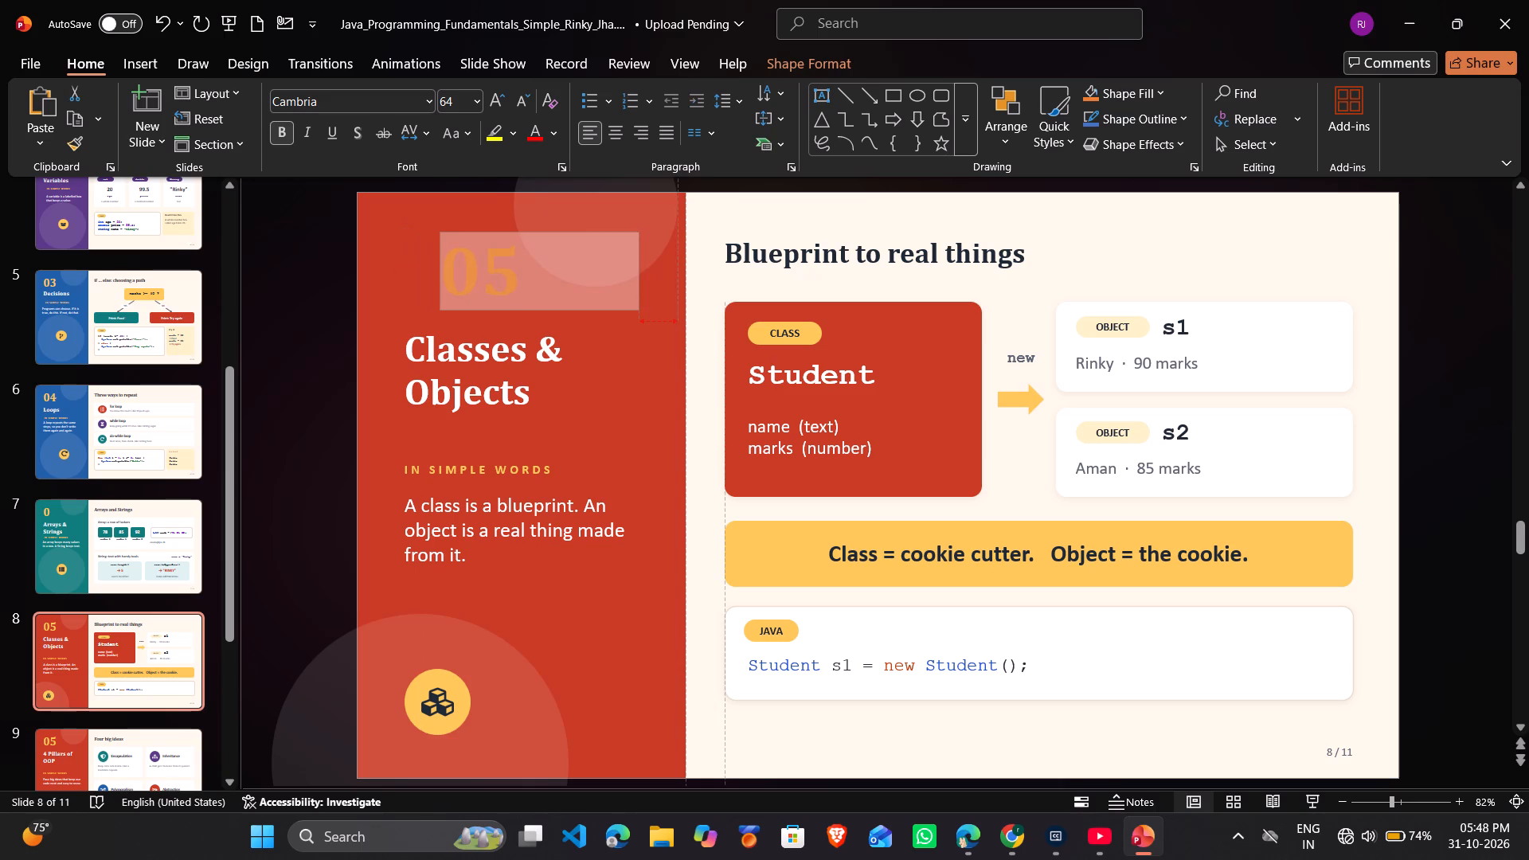
pyautogui.moveTo(436, 267); pyautogui.dragTo(387, 261)
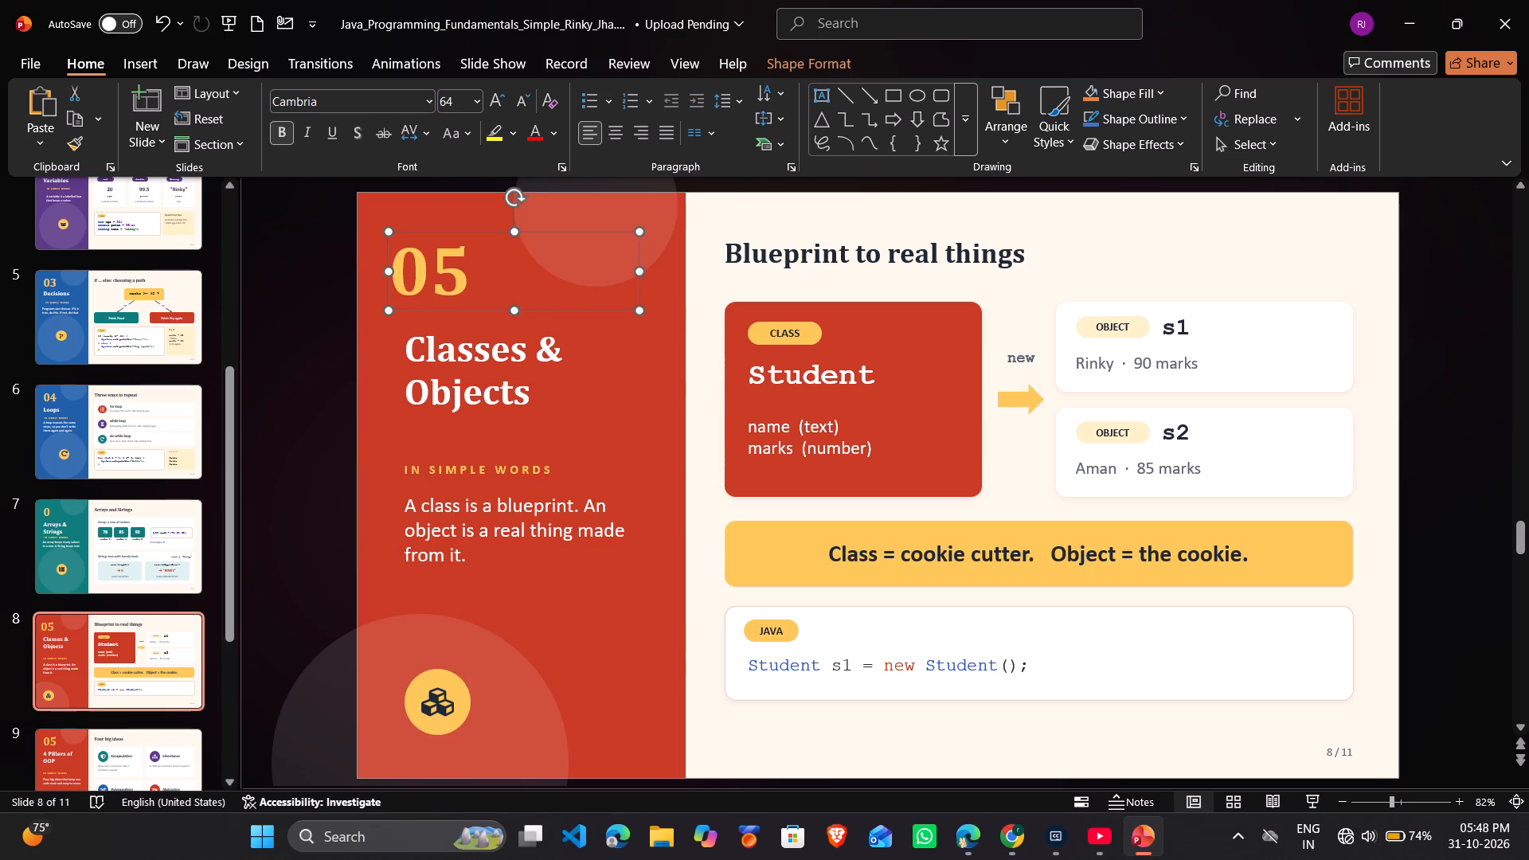
pyautogui.click(409, 258)
pyautogui.moveTo(409, 258); pyautogui.dragTo(467, 260)
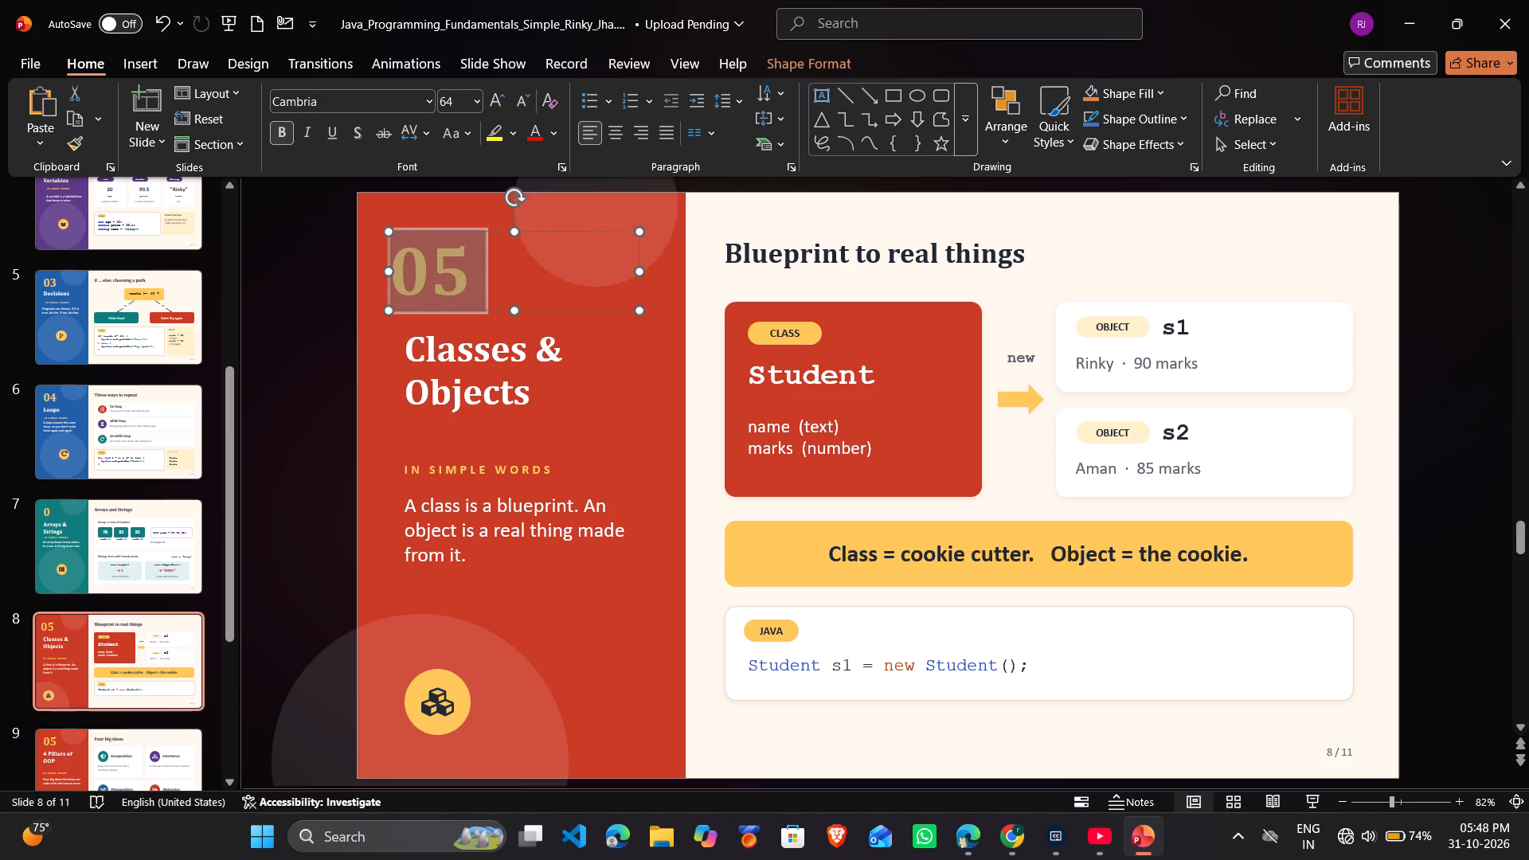
pyautogui.moveTo(467, 260); pyautogui.dragTo(471, 260)
pyautogui.hotkey('ctrl', 'c')
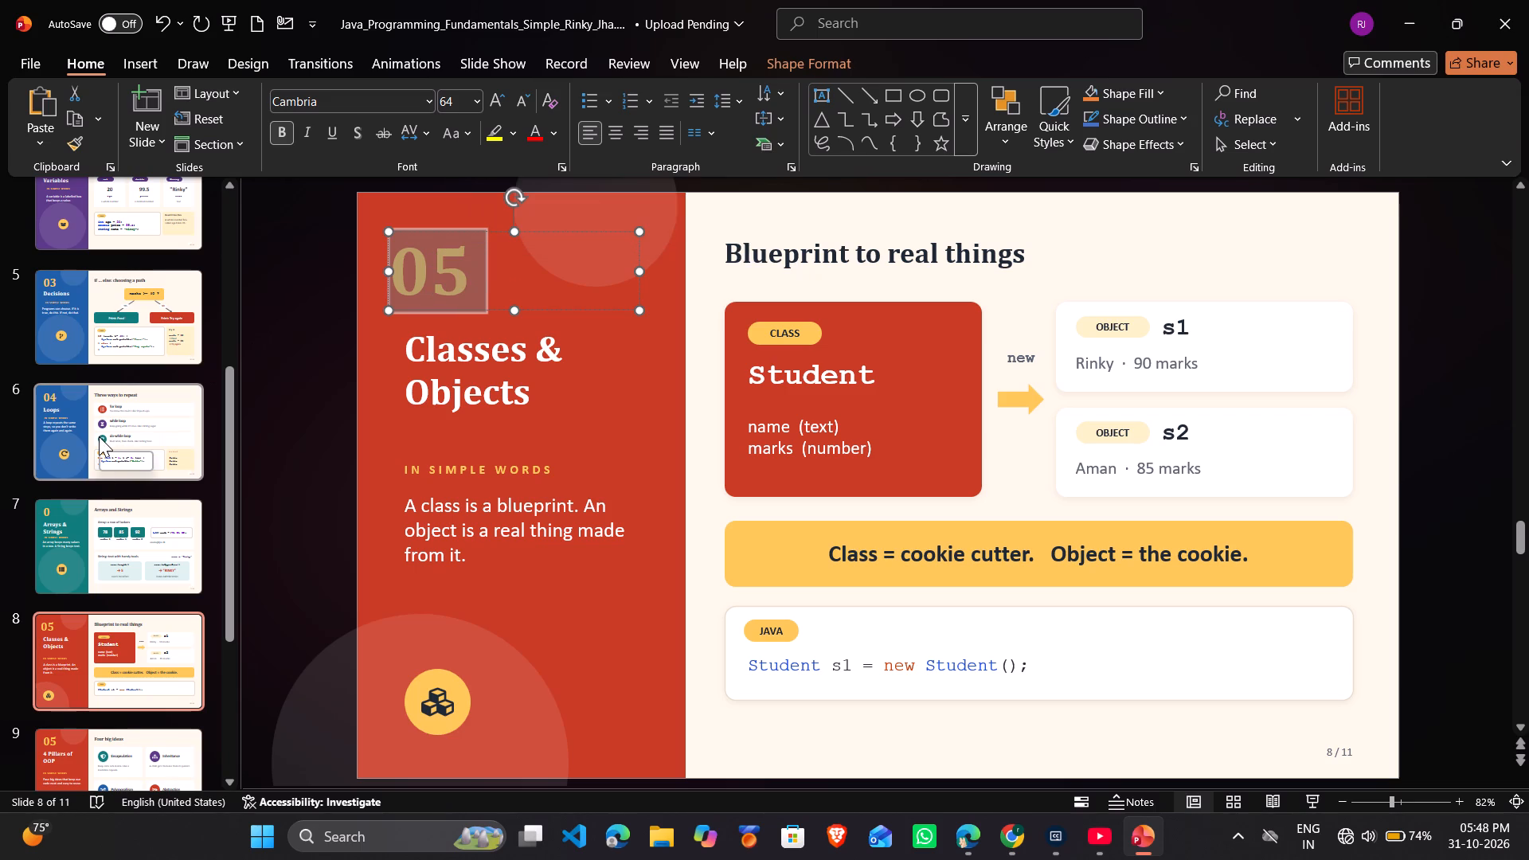
pyautogui.click(81, 535)
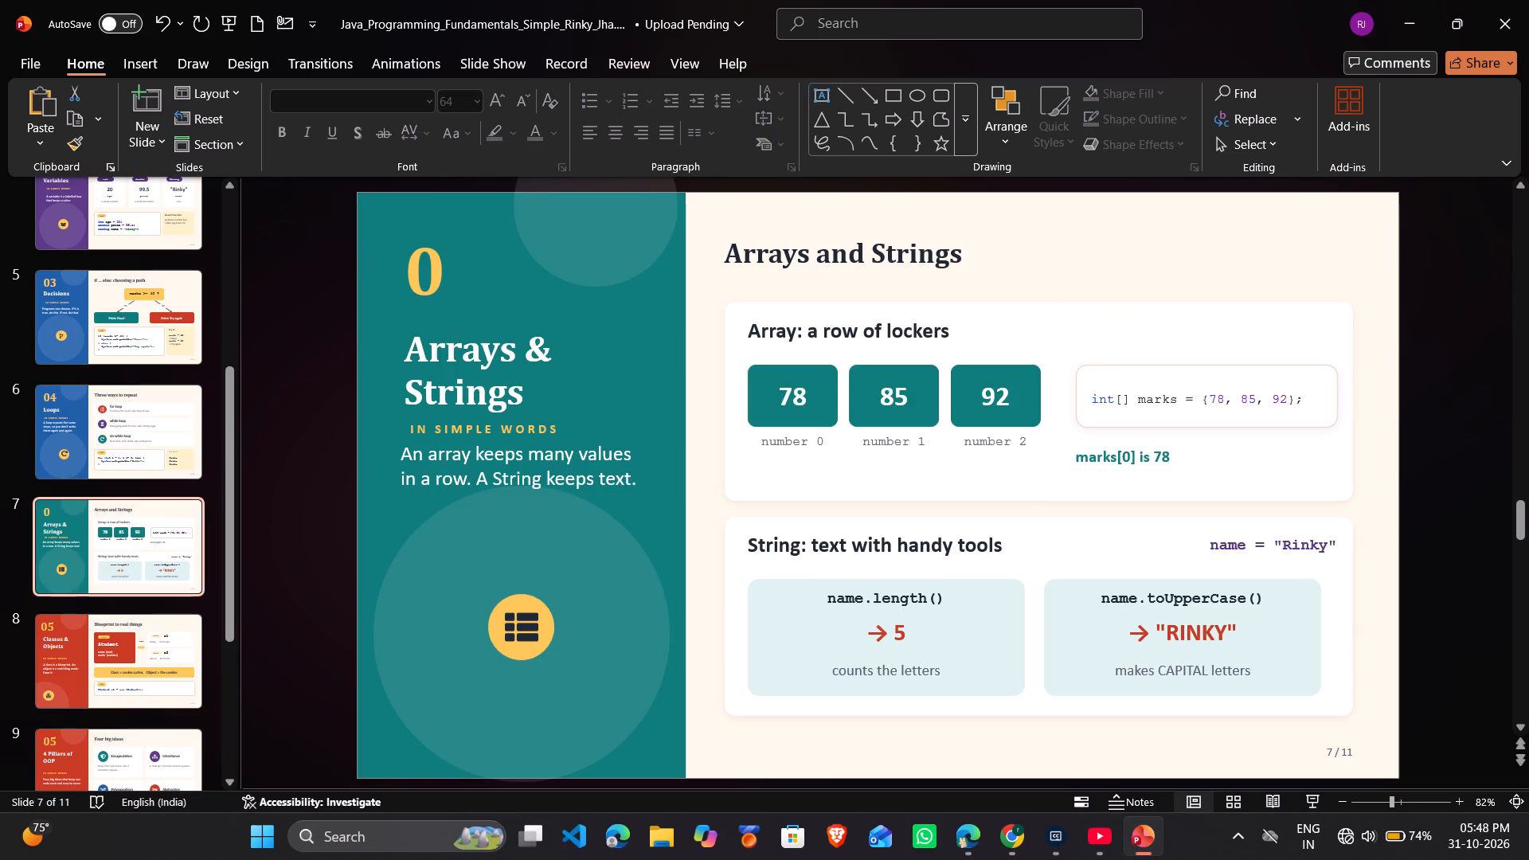
pyautogui.click(461, 259)
pyautogui.hotkey('ctrl', 'v')
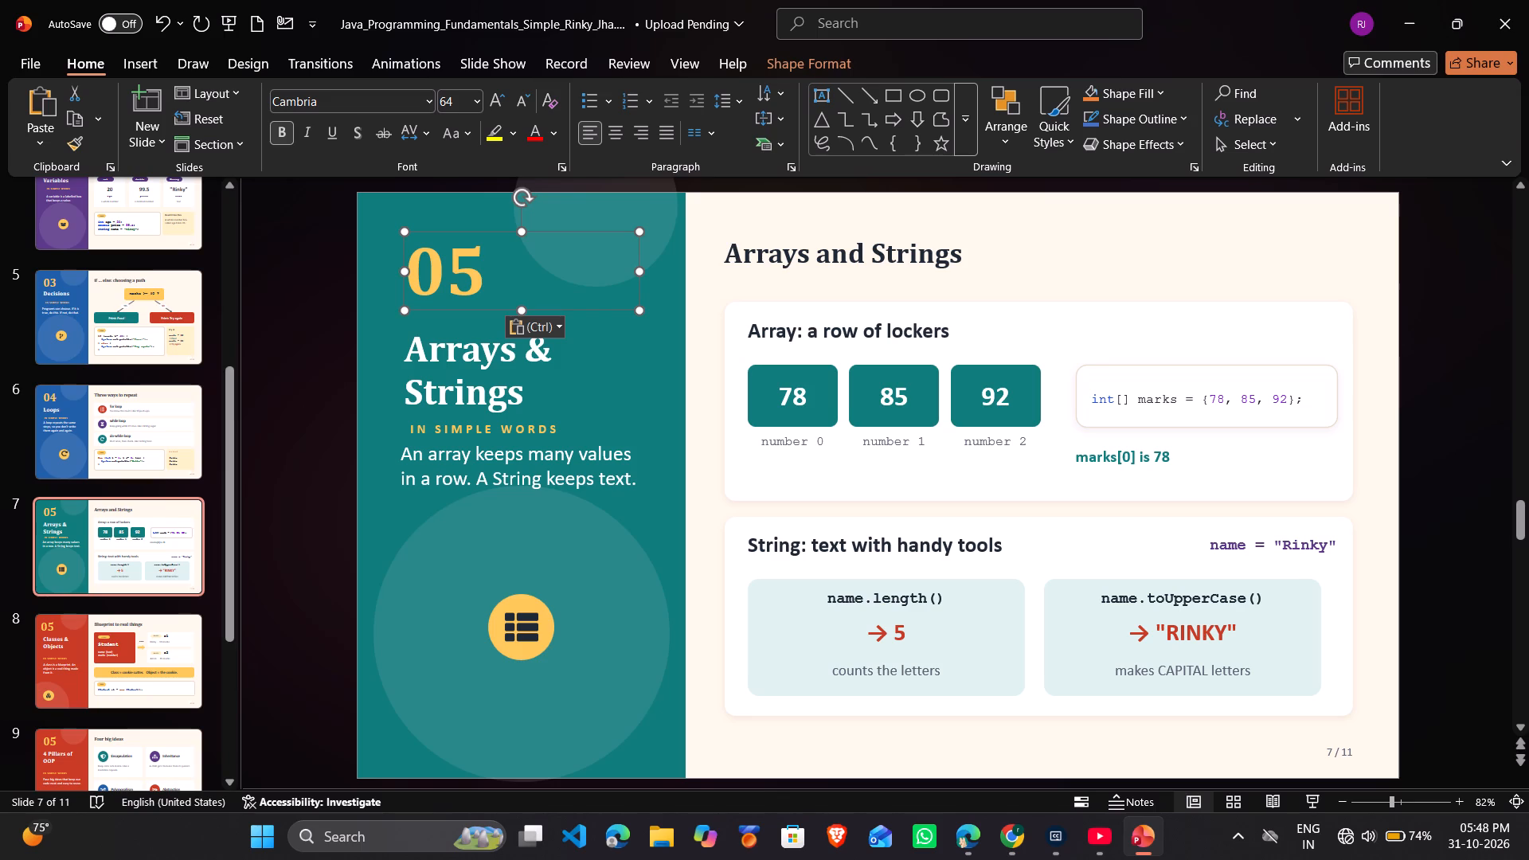
# Change the Classes & Objects slide's section number to 06, removing the old digits and reusing the number copied from the Errors slide.
pyautogui.scroll(-3, 115, 551)
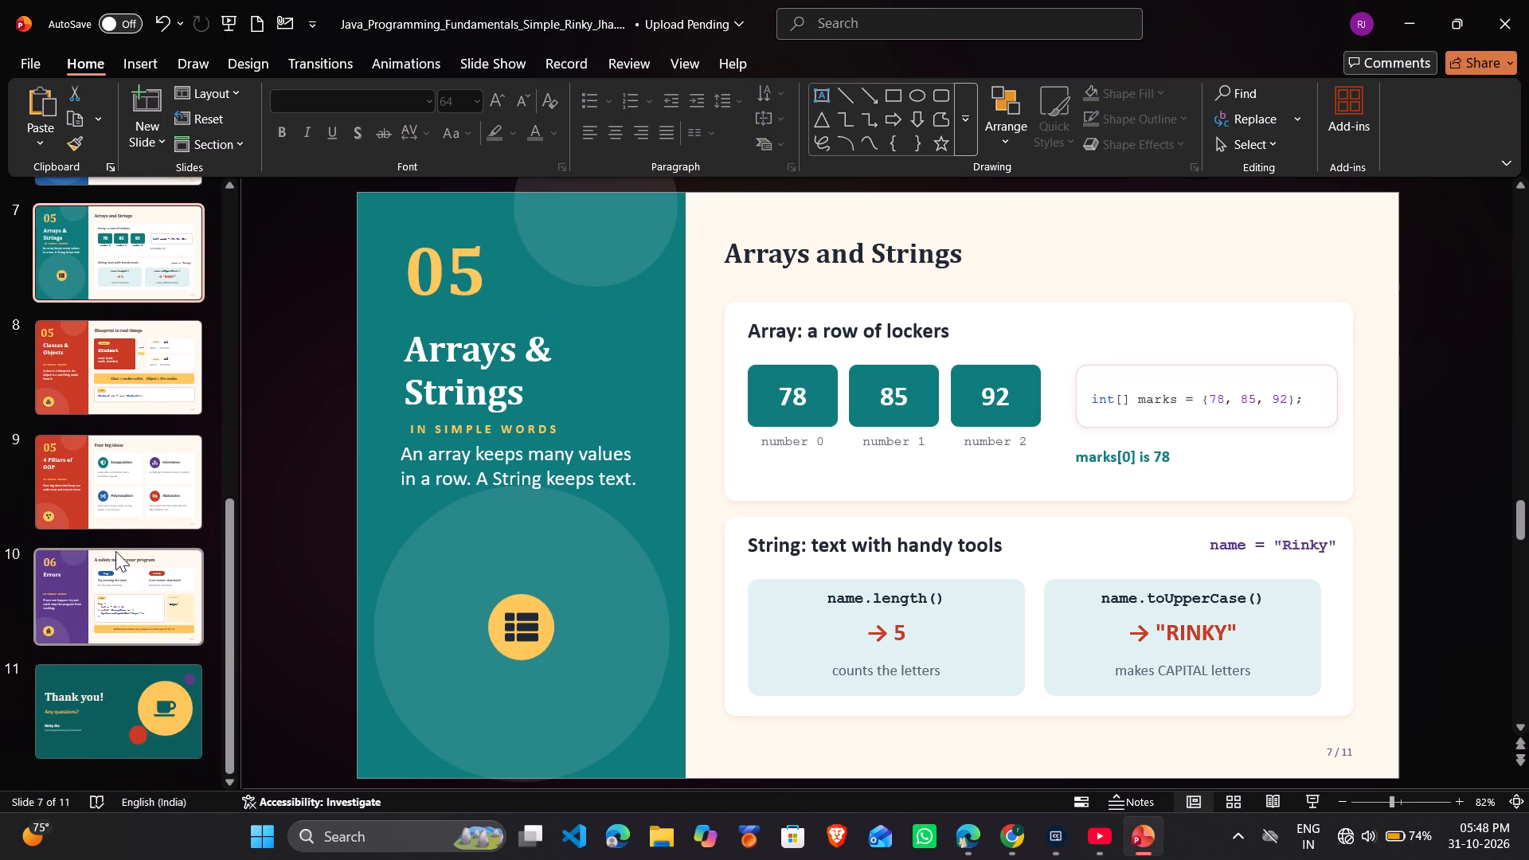
pyautogui.click(84, 389)
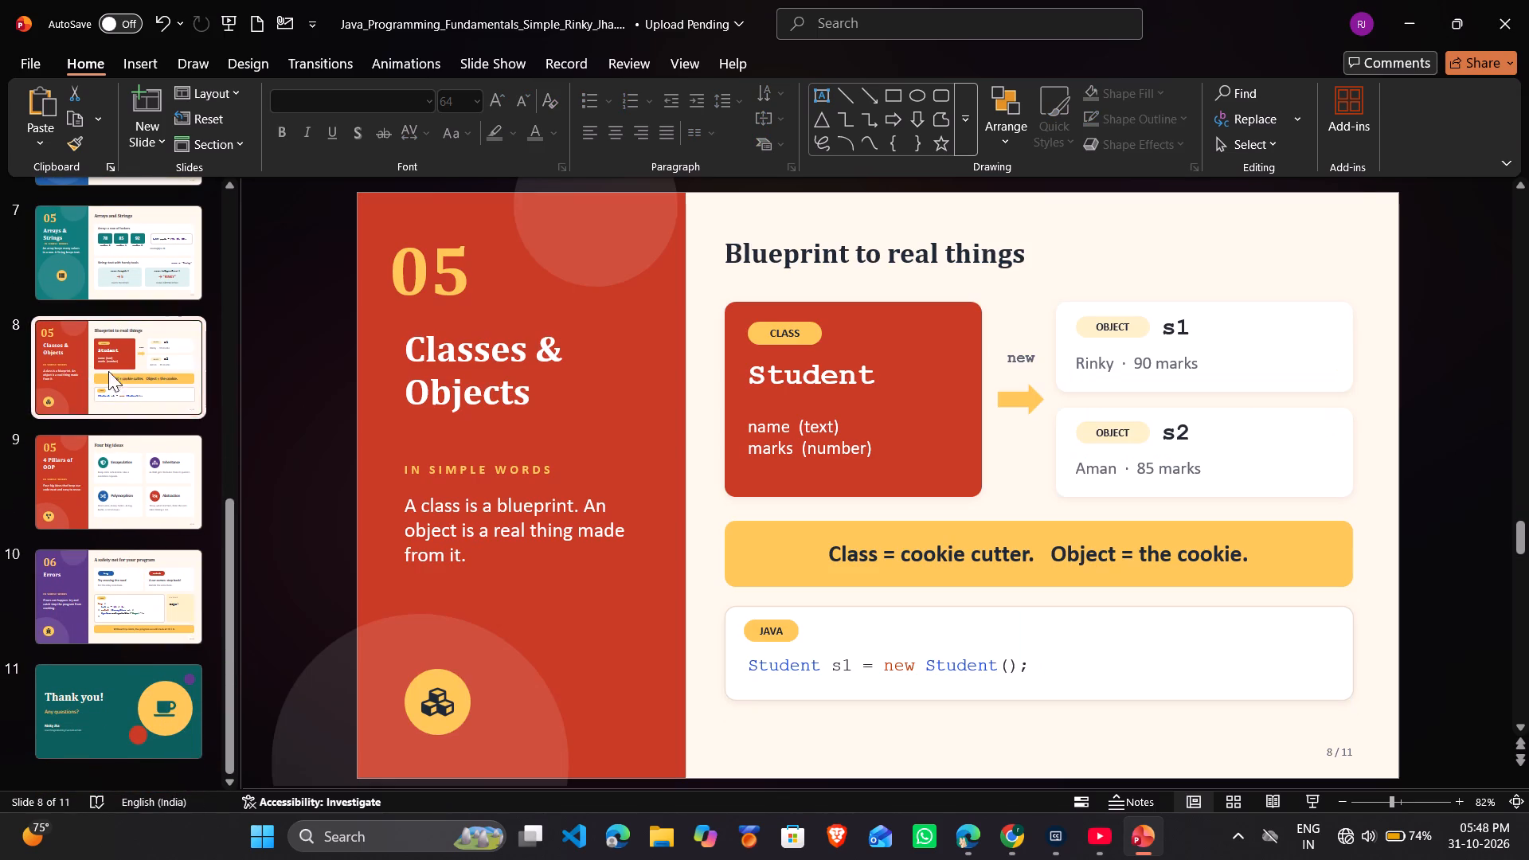
pyautogui.click(467, 256)
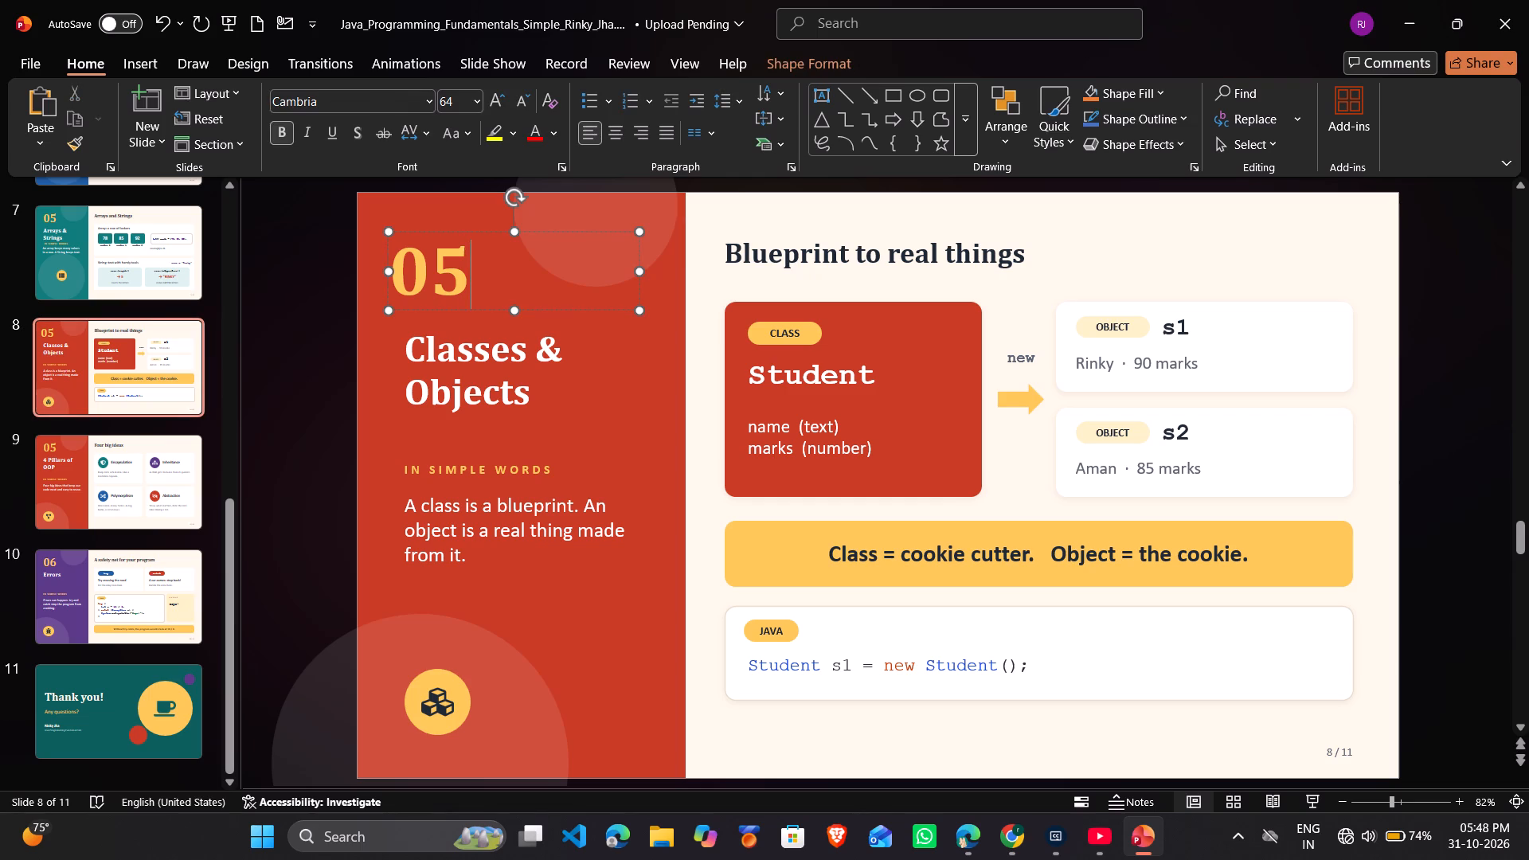
pyautogui.press('BackSpace')
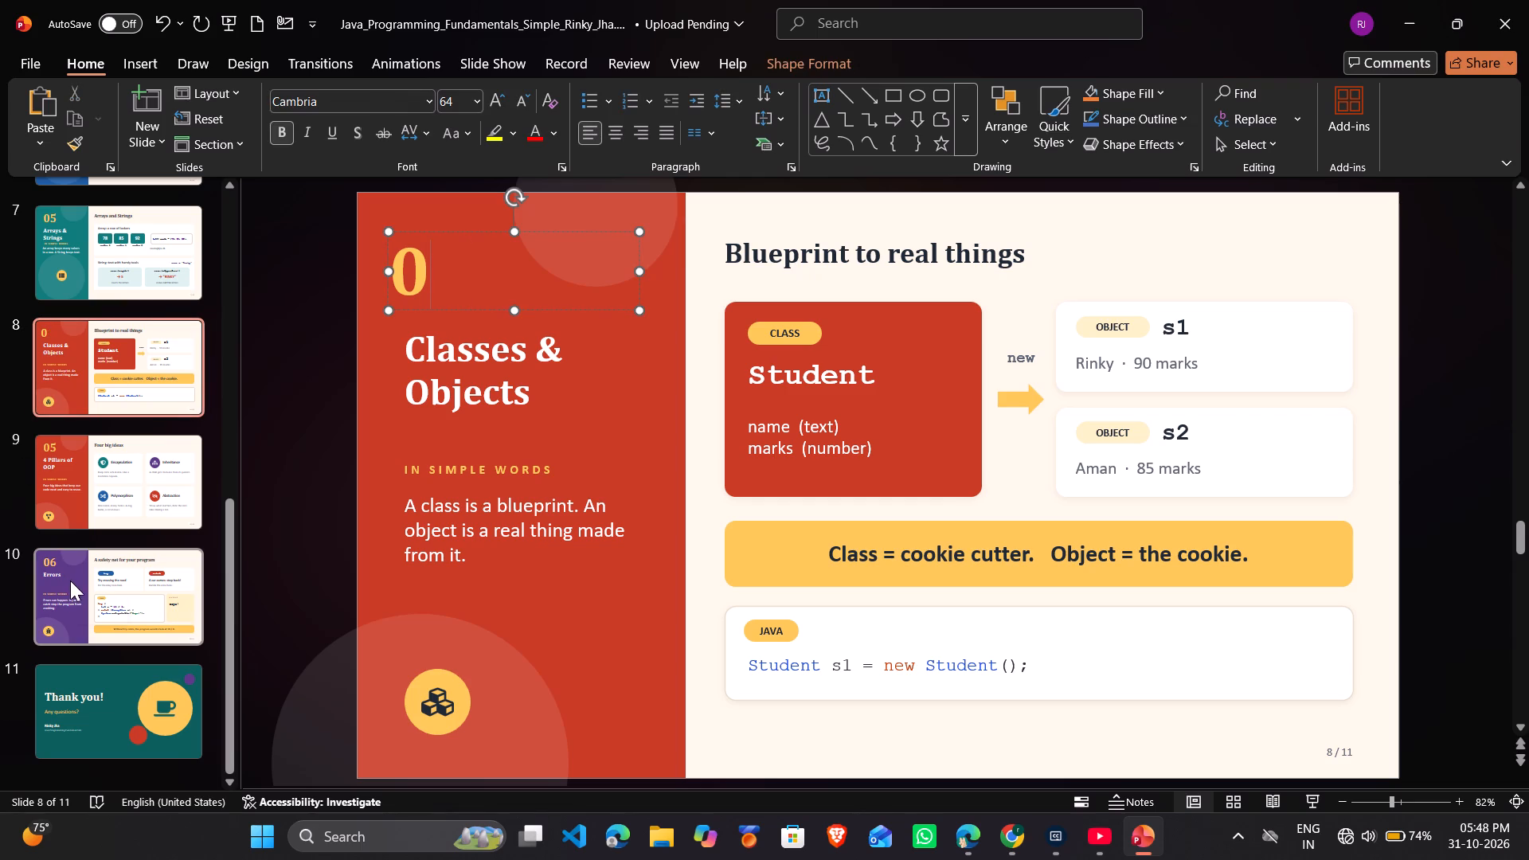
pyautogui.click(70, 580)
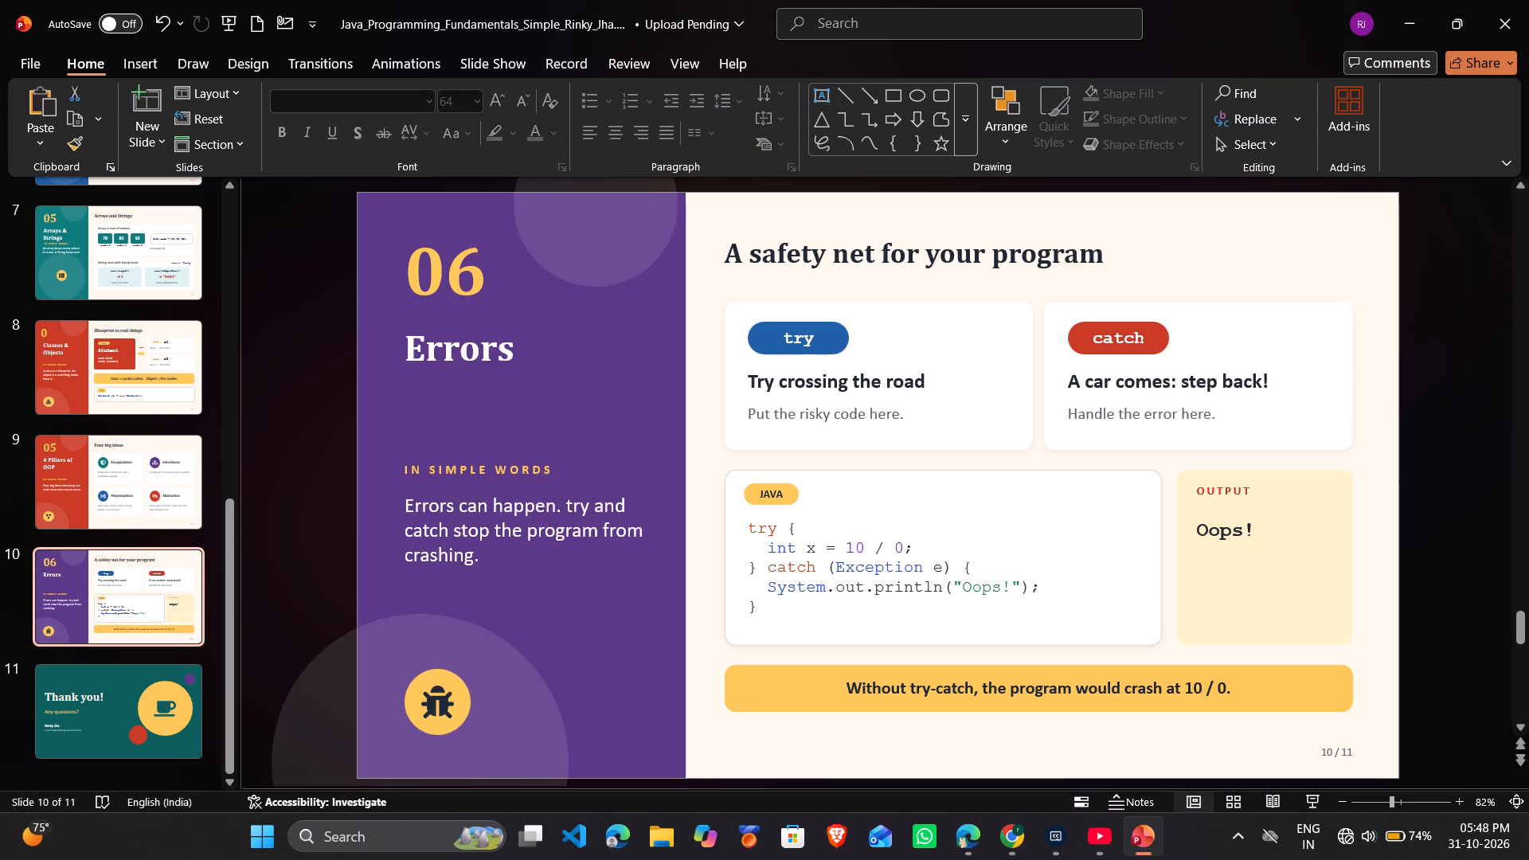
pyautogui.click(420, 257)
pyautogui.click(420, 257)
pyautogui.moveTo(420, 257); pyautogui.dragTo(482, 261)
pyautogui.hotkey('ctrl', 'c')
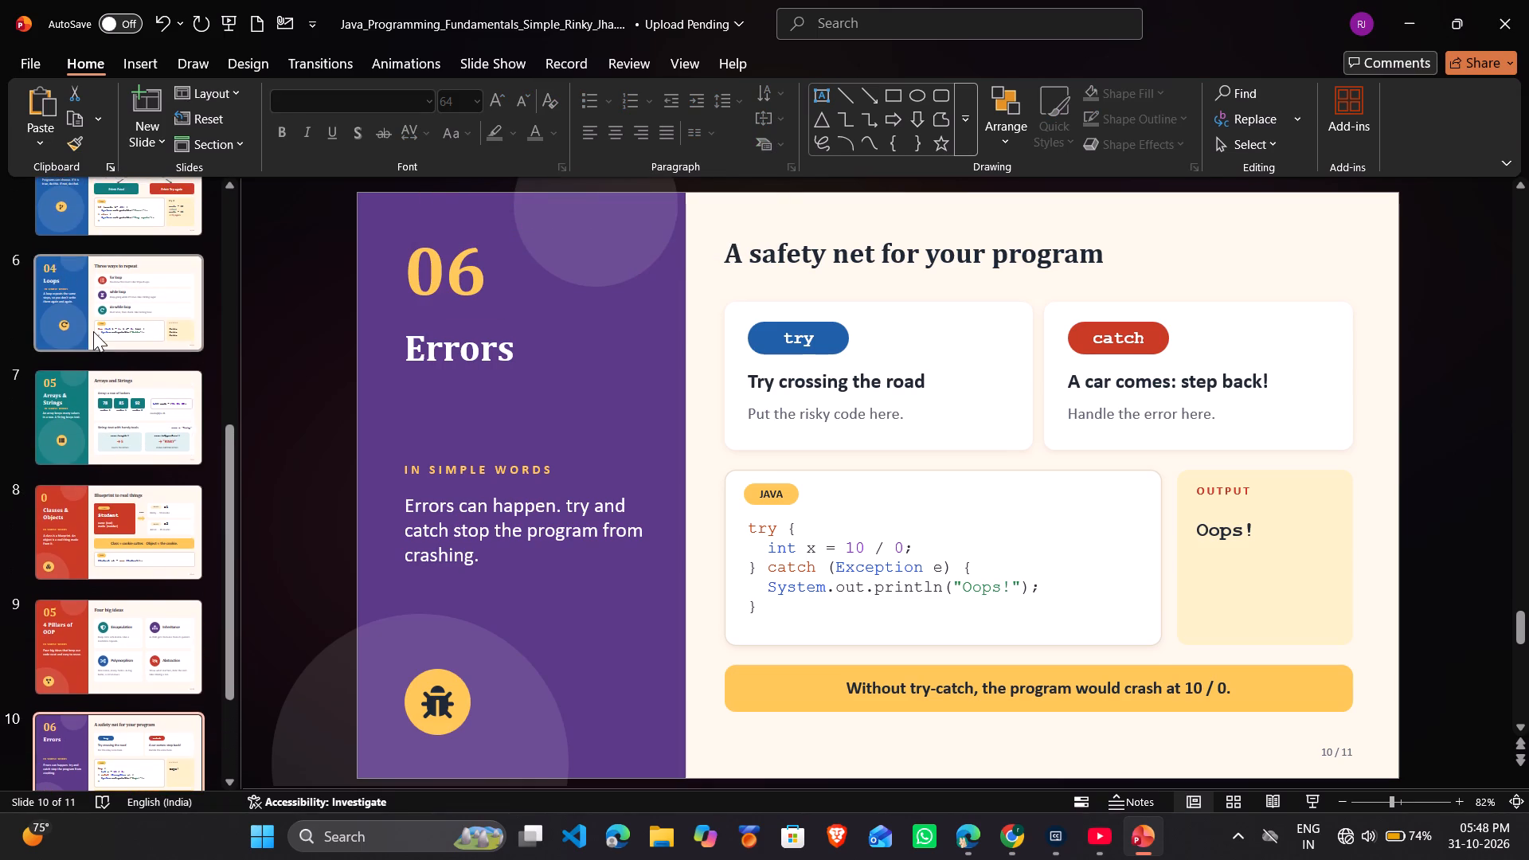
pyautogui.click(93, 331)
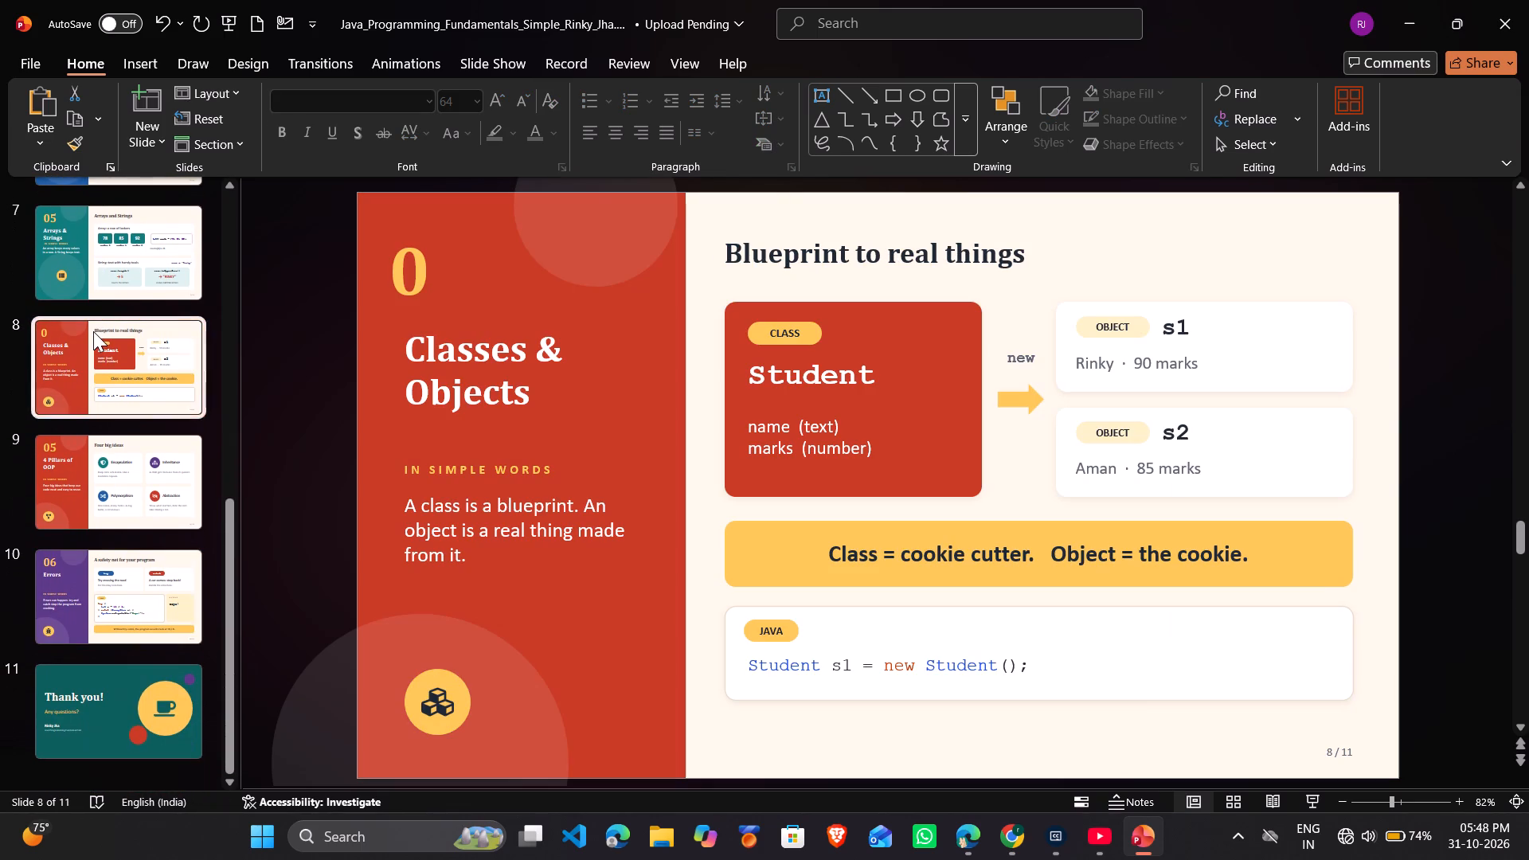
pyautogui.click(432, 271)
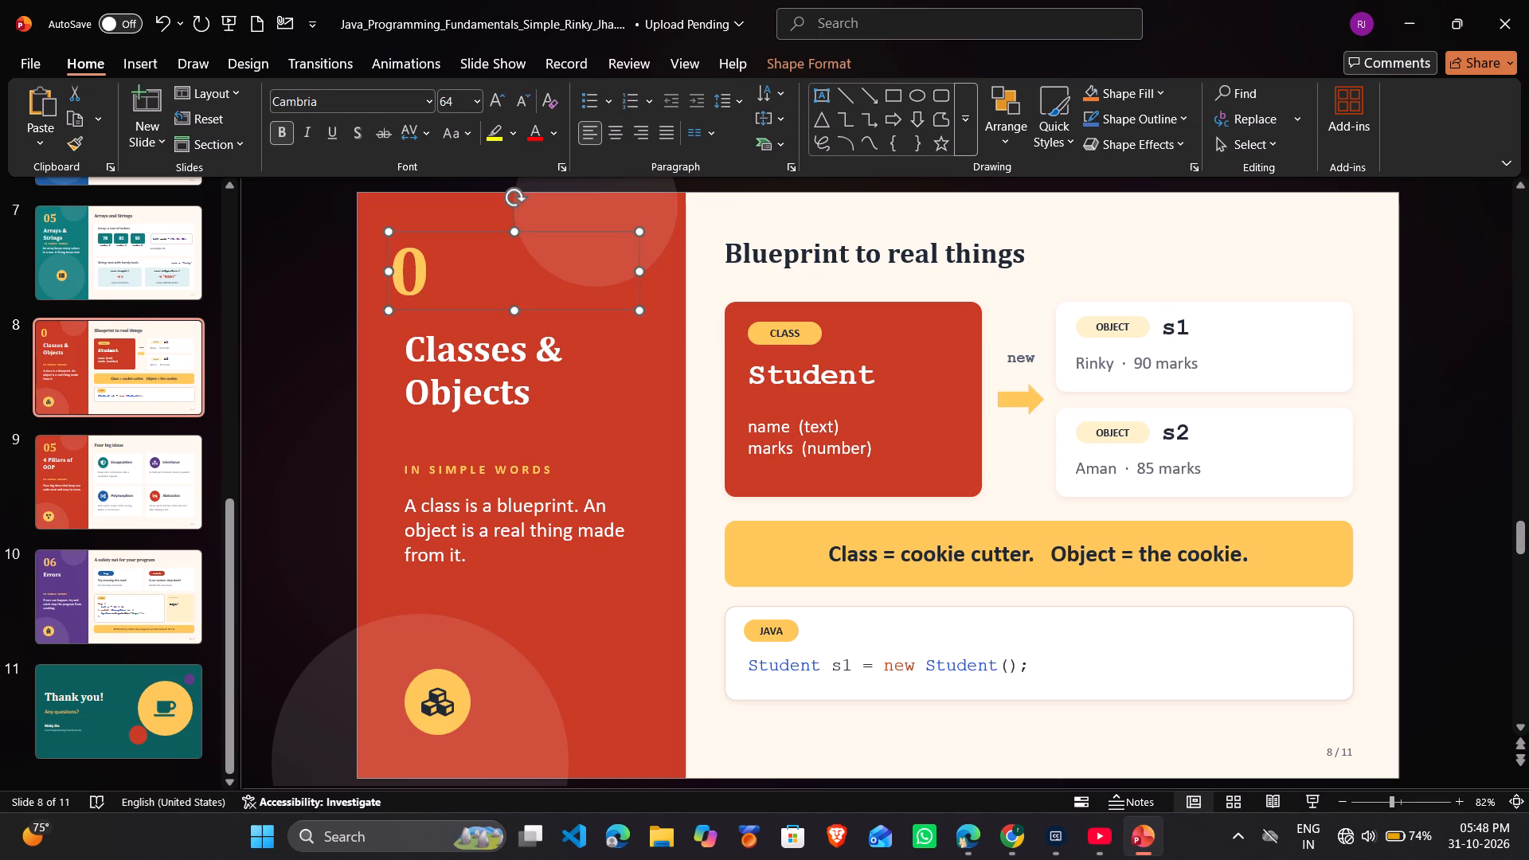
pyautogui.hotkey('ctrl', 'v')
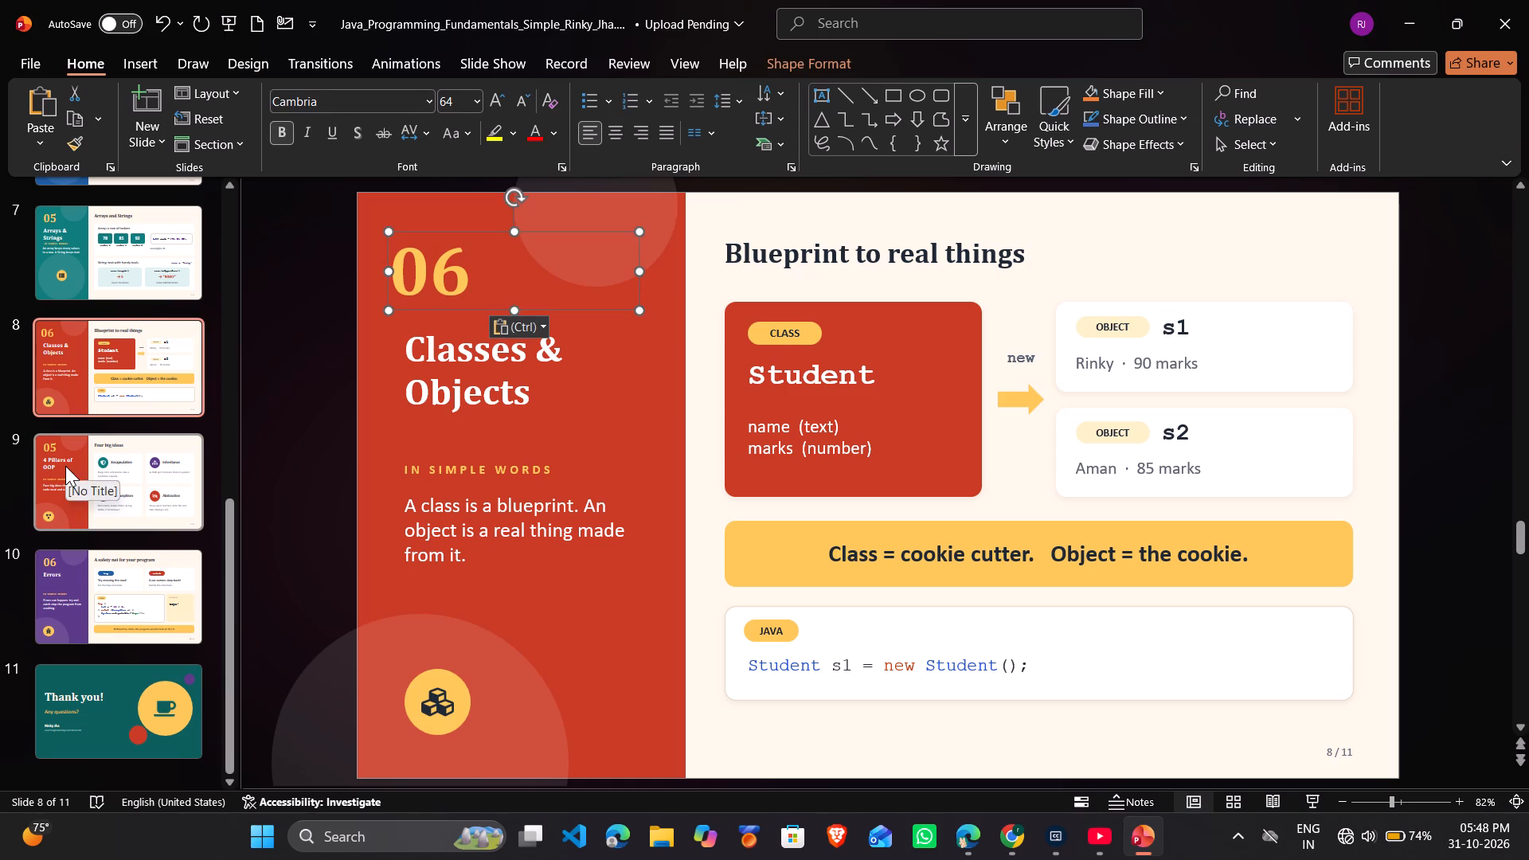
# Delete the section number 05 from the side panel of the 4 Pillars of OOP slide.
pyautogui.click(65, 466)
pyautogui.click(492, 249)
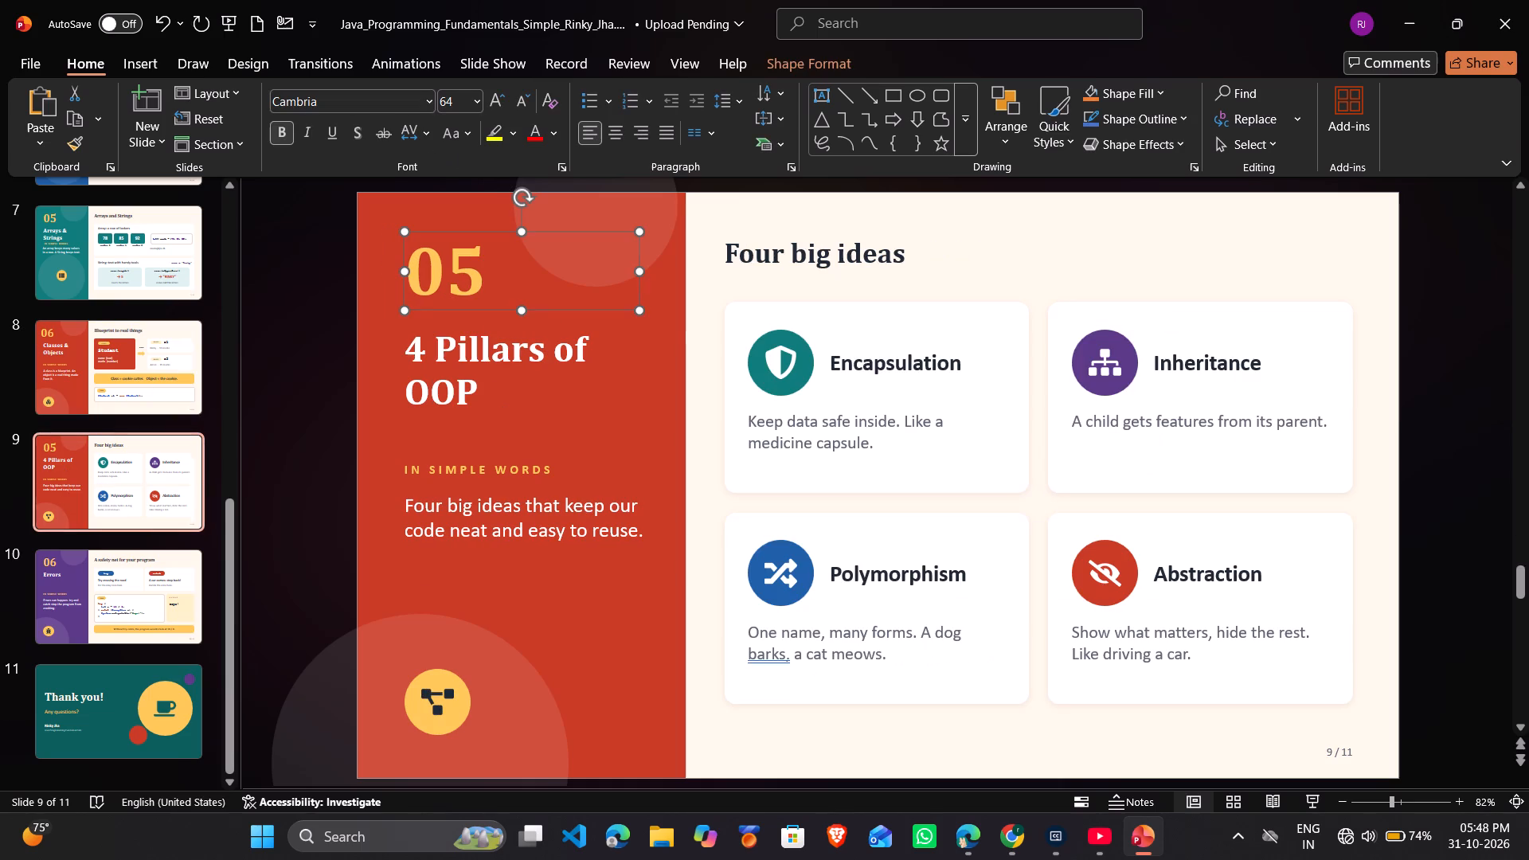
pyautogui.click(497, 276)
pyautogui.press('BackSpace')
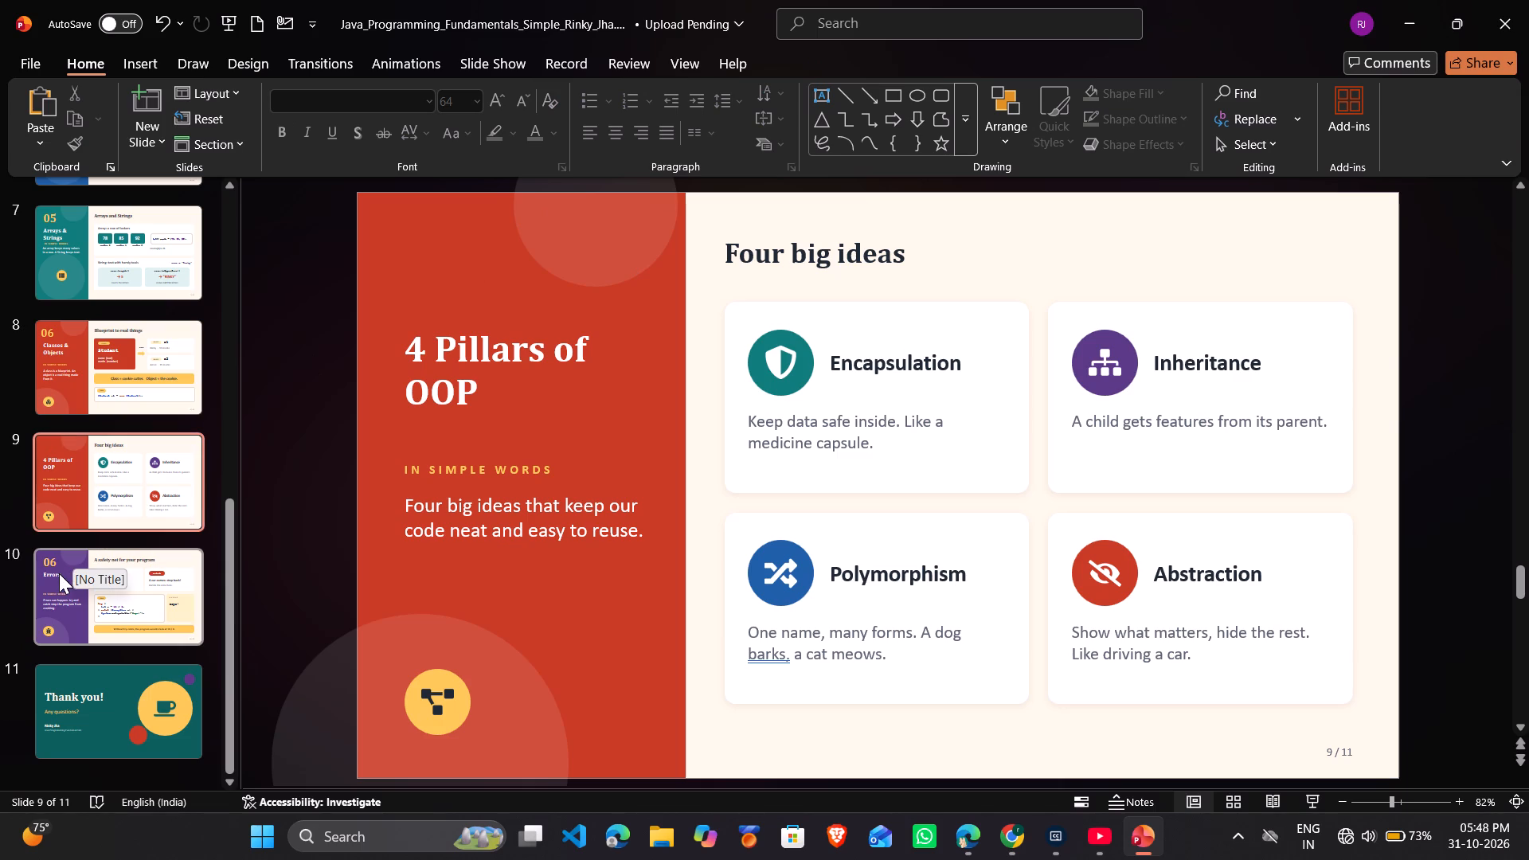
# Delete the section number 06 from the side panel of the Errors slide.
pyautogui.click(80, 612)
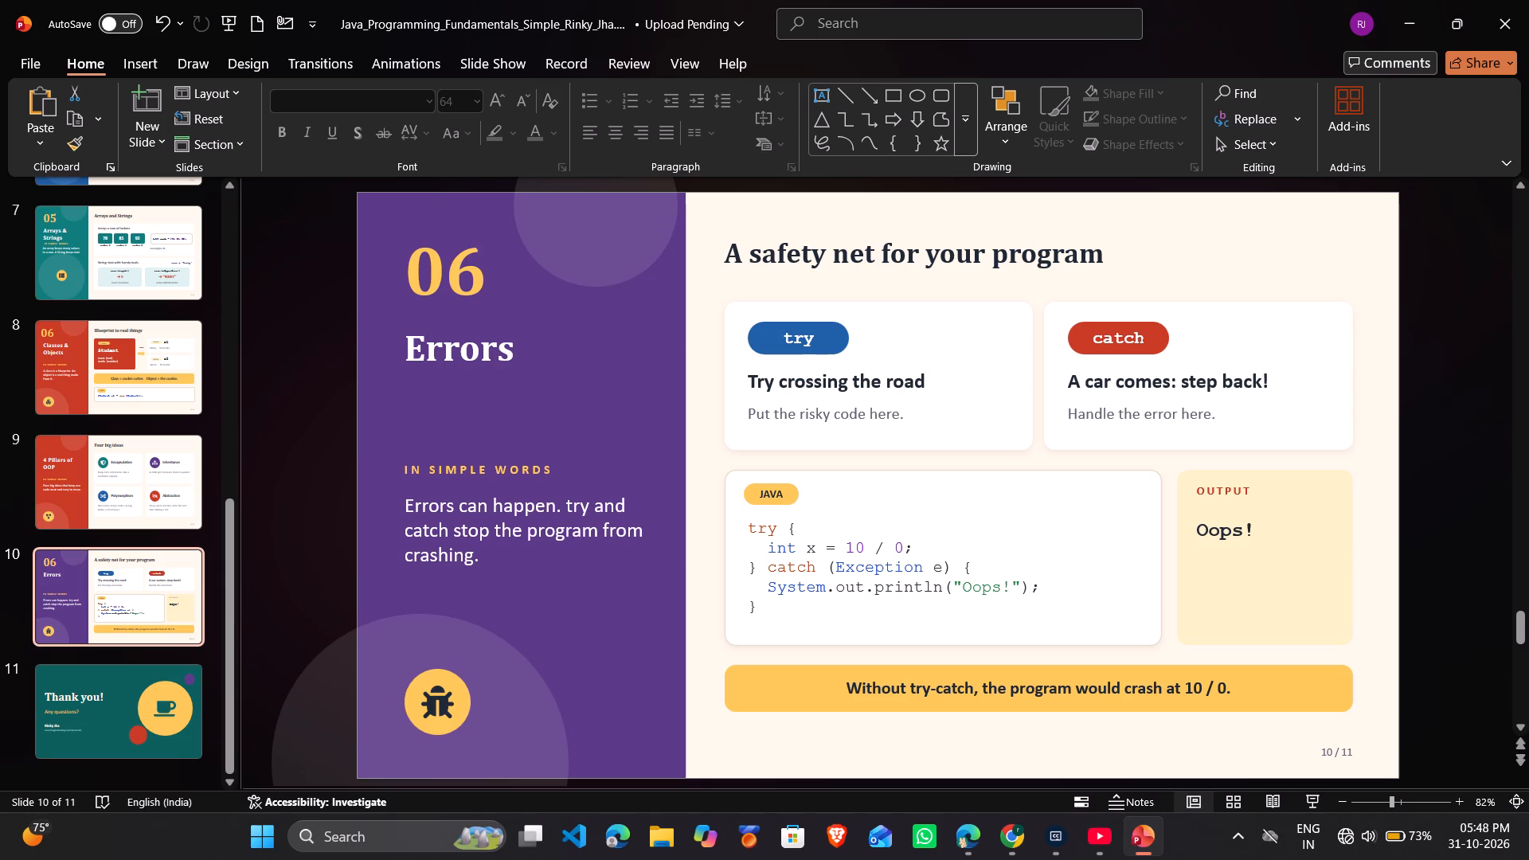
pyautogui.click(501, 267)
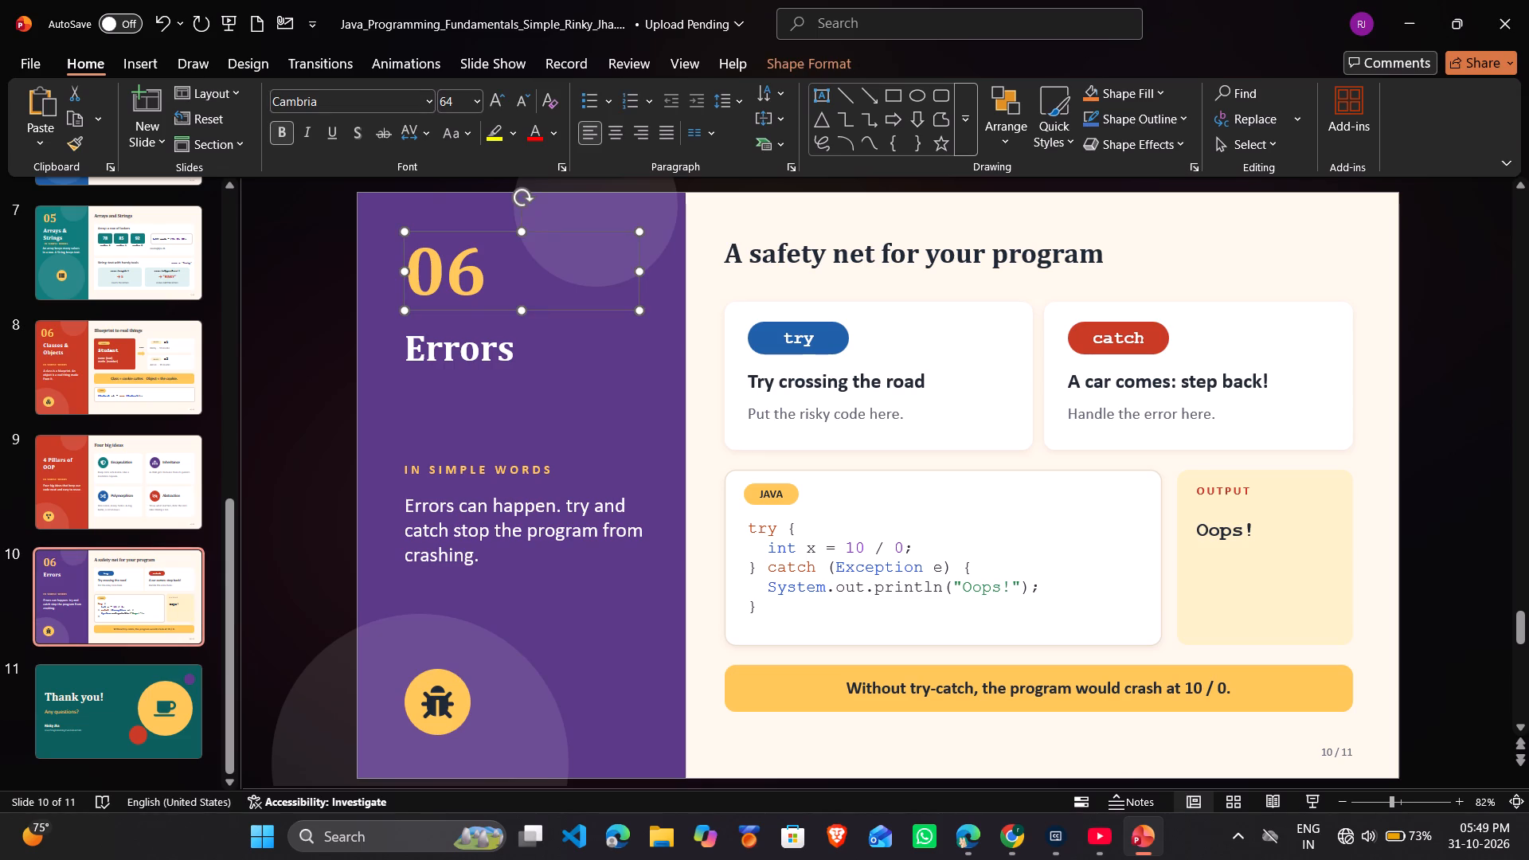
pyautogui.press('BackSpace')
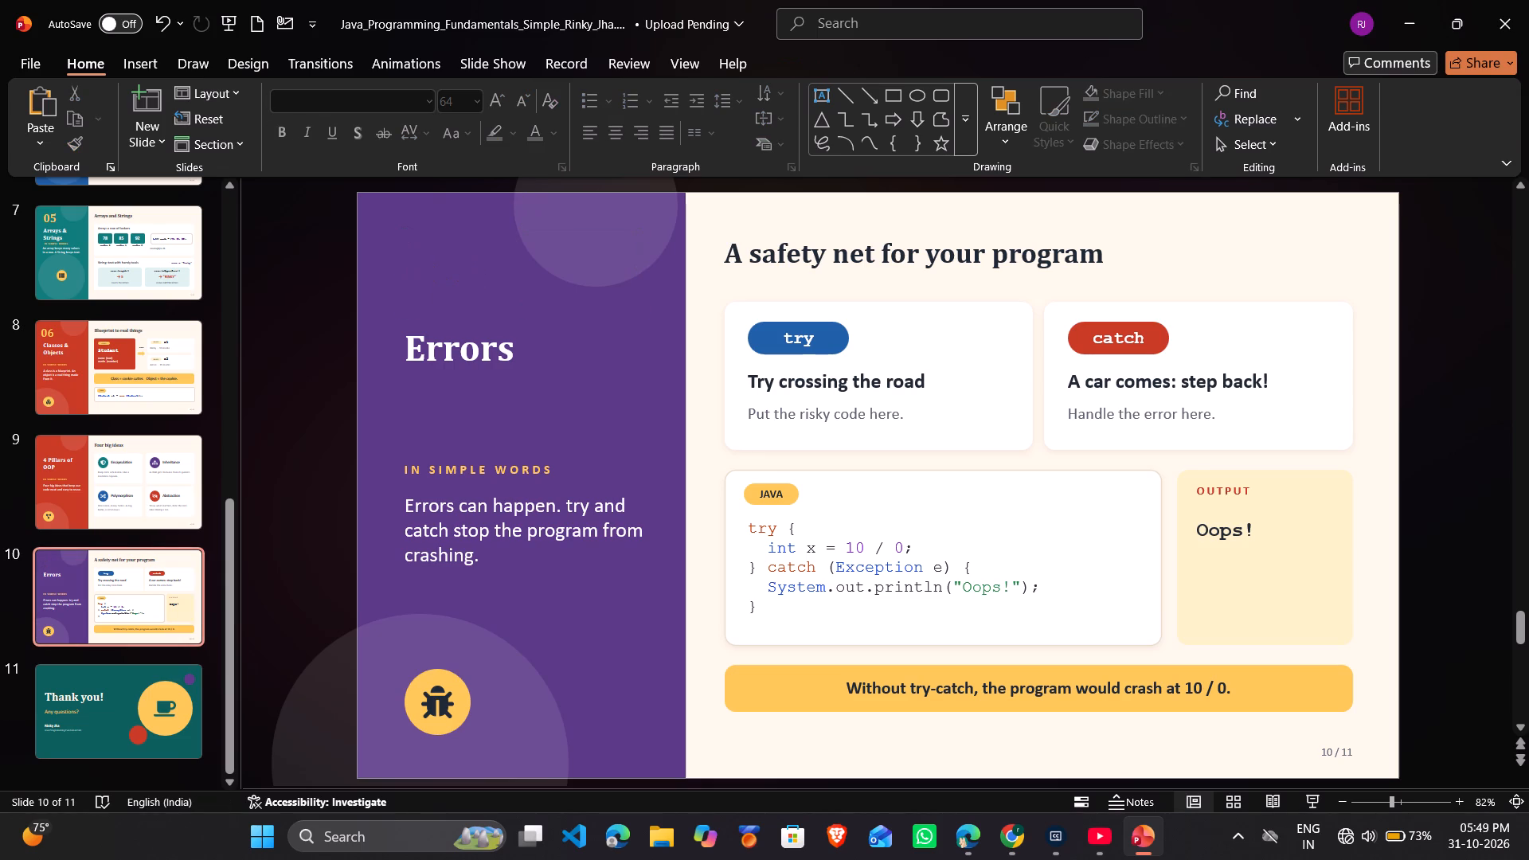
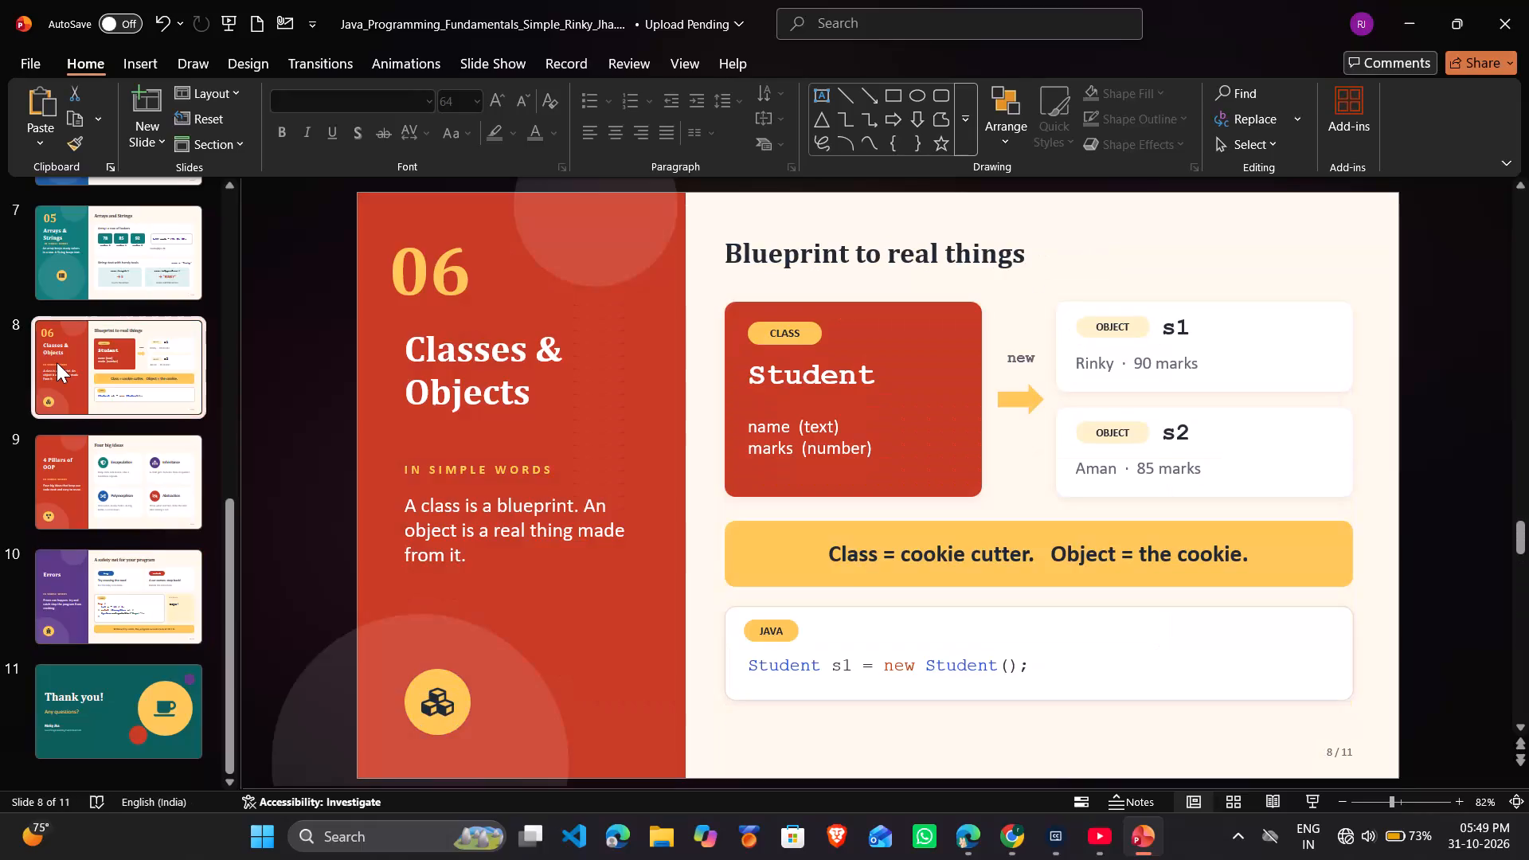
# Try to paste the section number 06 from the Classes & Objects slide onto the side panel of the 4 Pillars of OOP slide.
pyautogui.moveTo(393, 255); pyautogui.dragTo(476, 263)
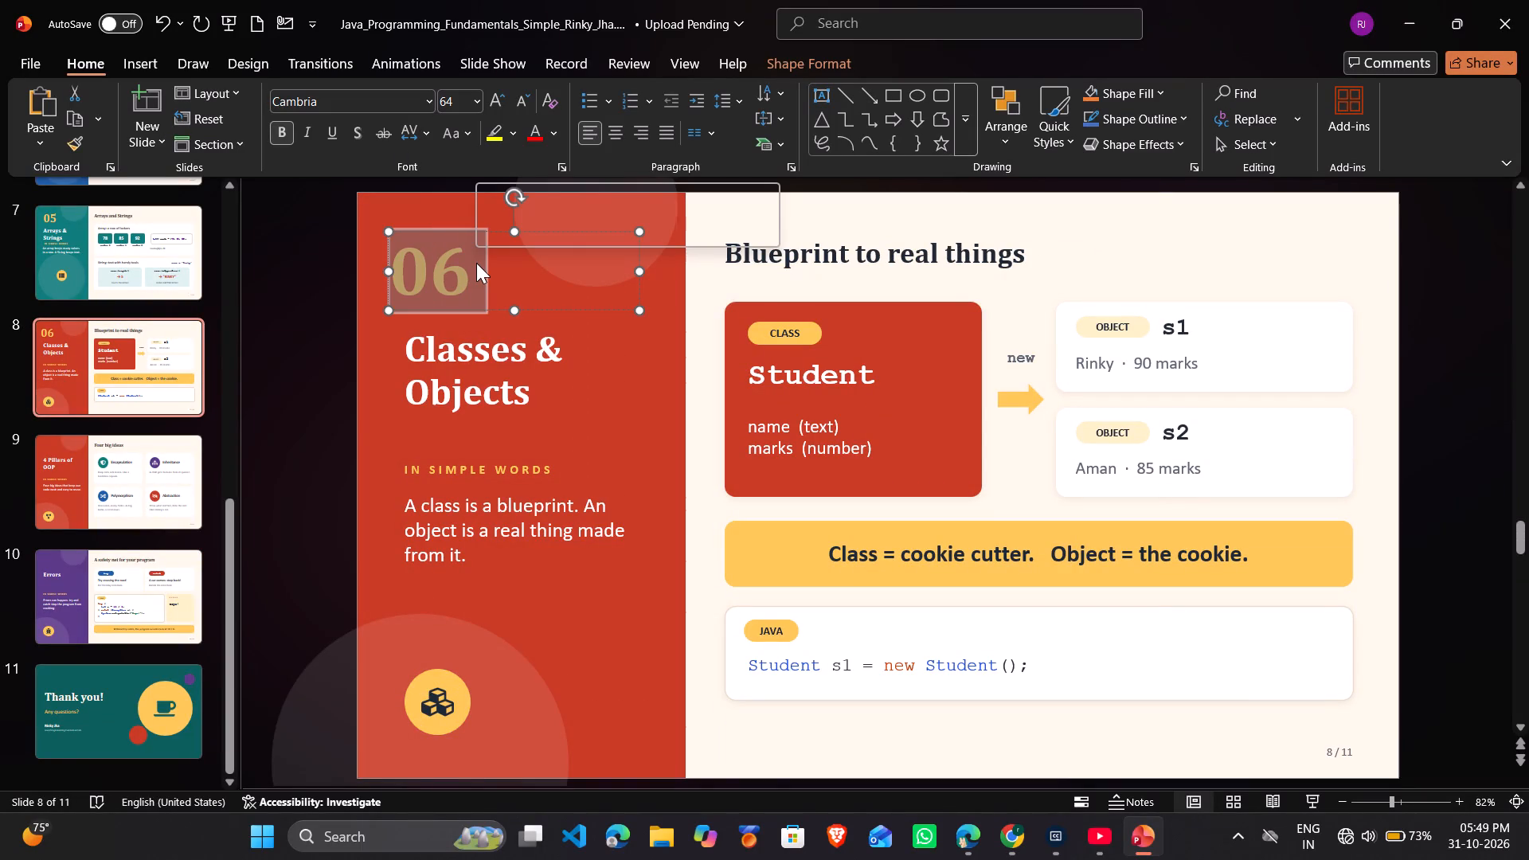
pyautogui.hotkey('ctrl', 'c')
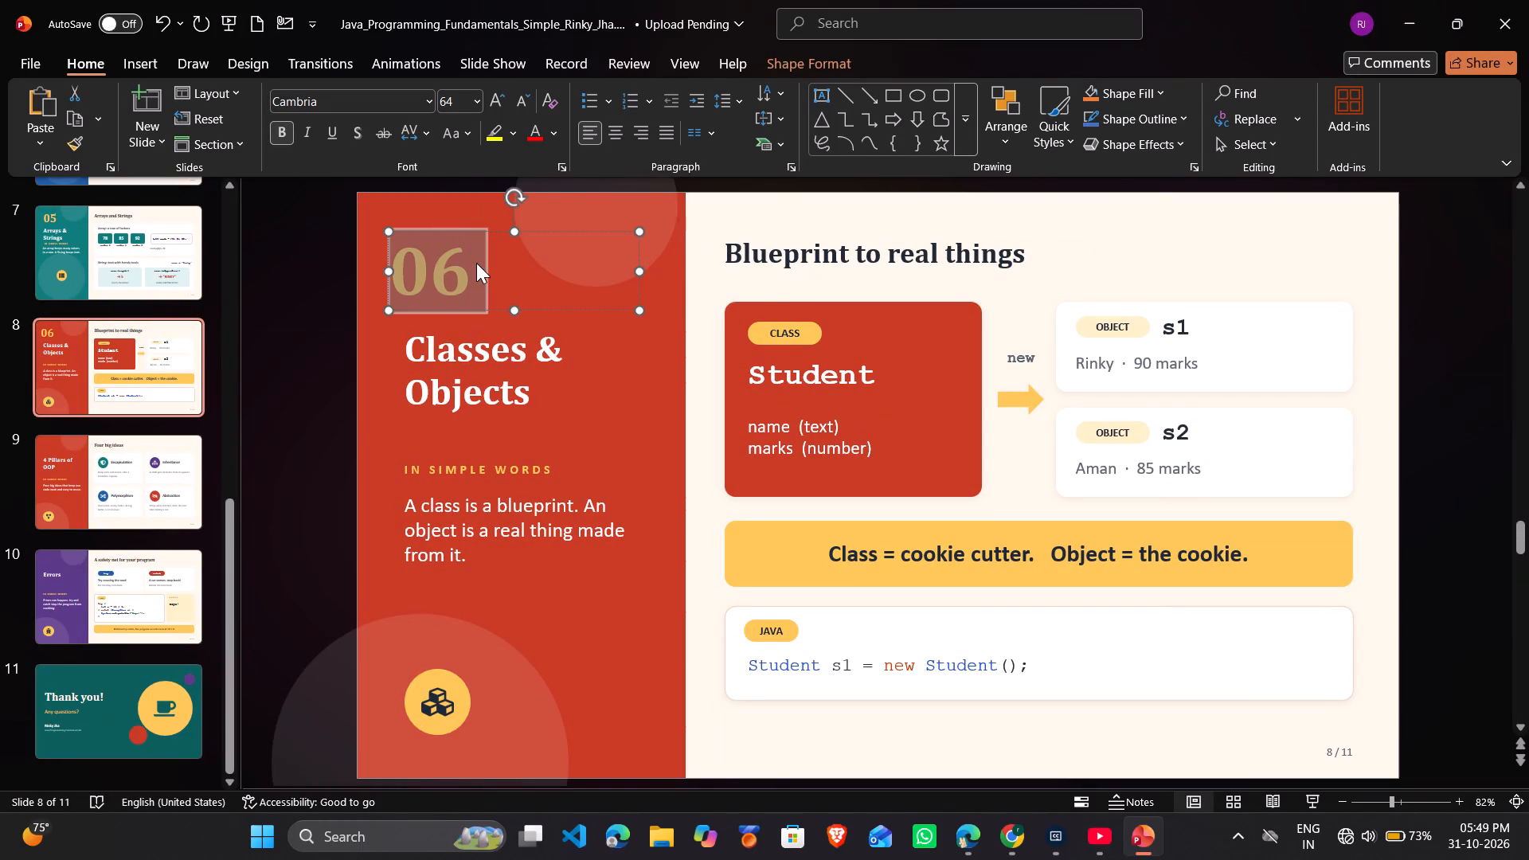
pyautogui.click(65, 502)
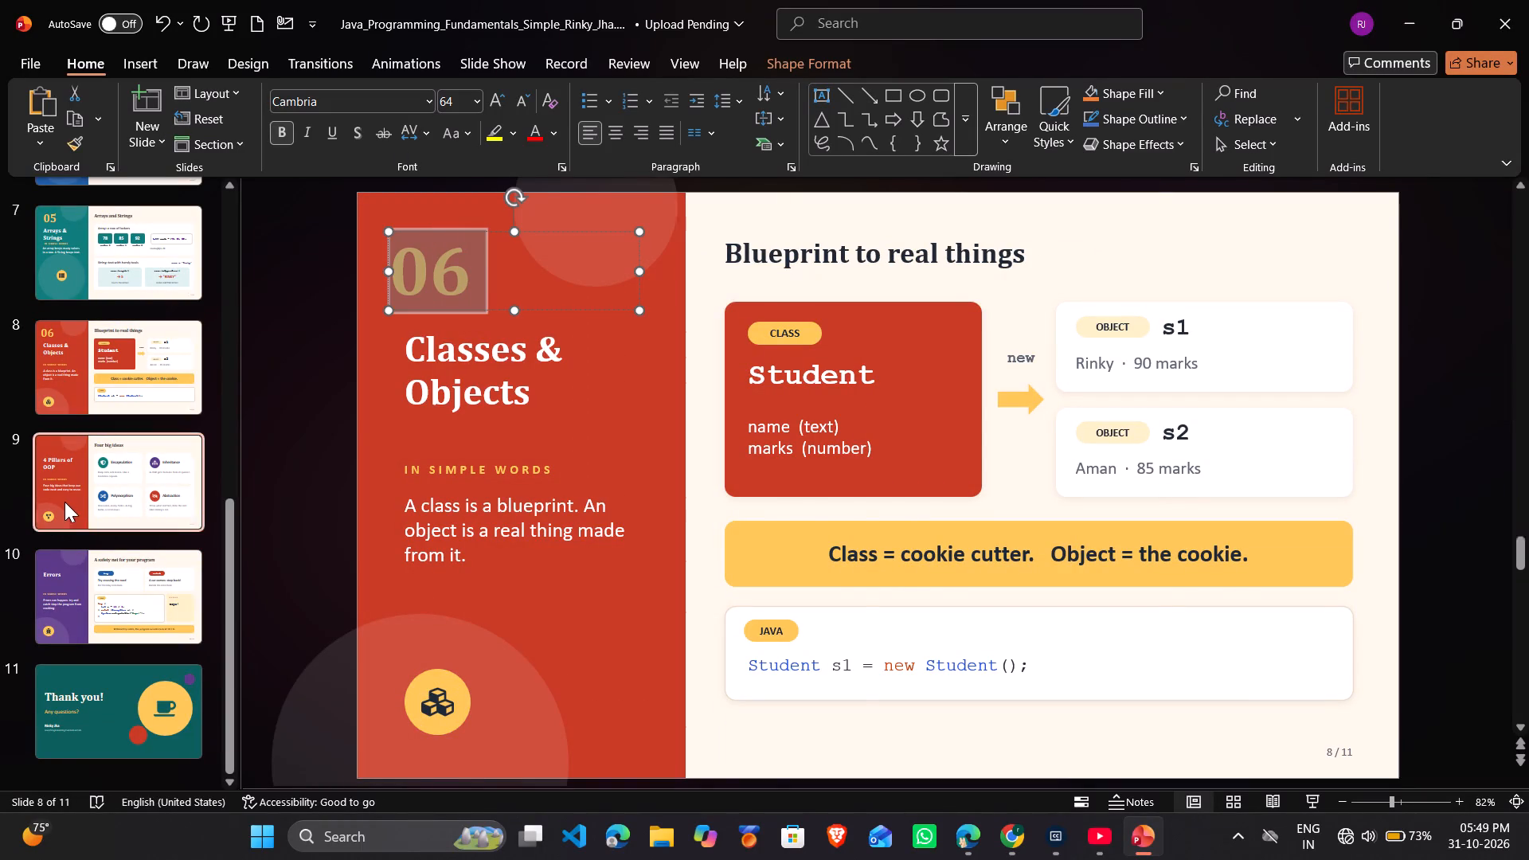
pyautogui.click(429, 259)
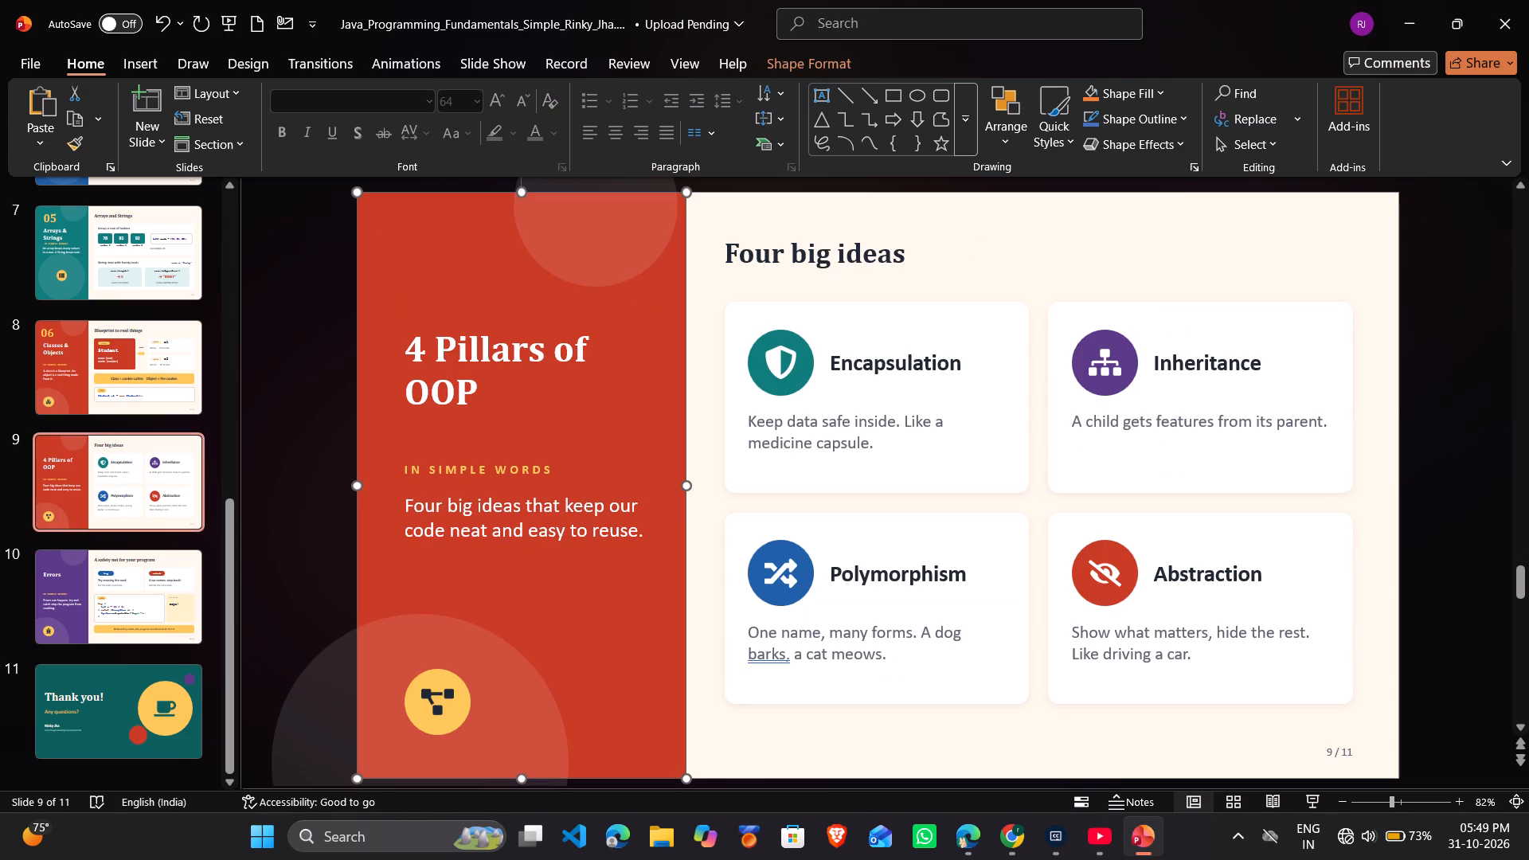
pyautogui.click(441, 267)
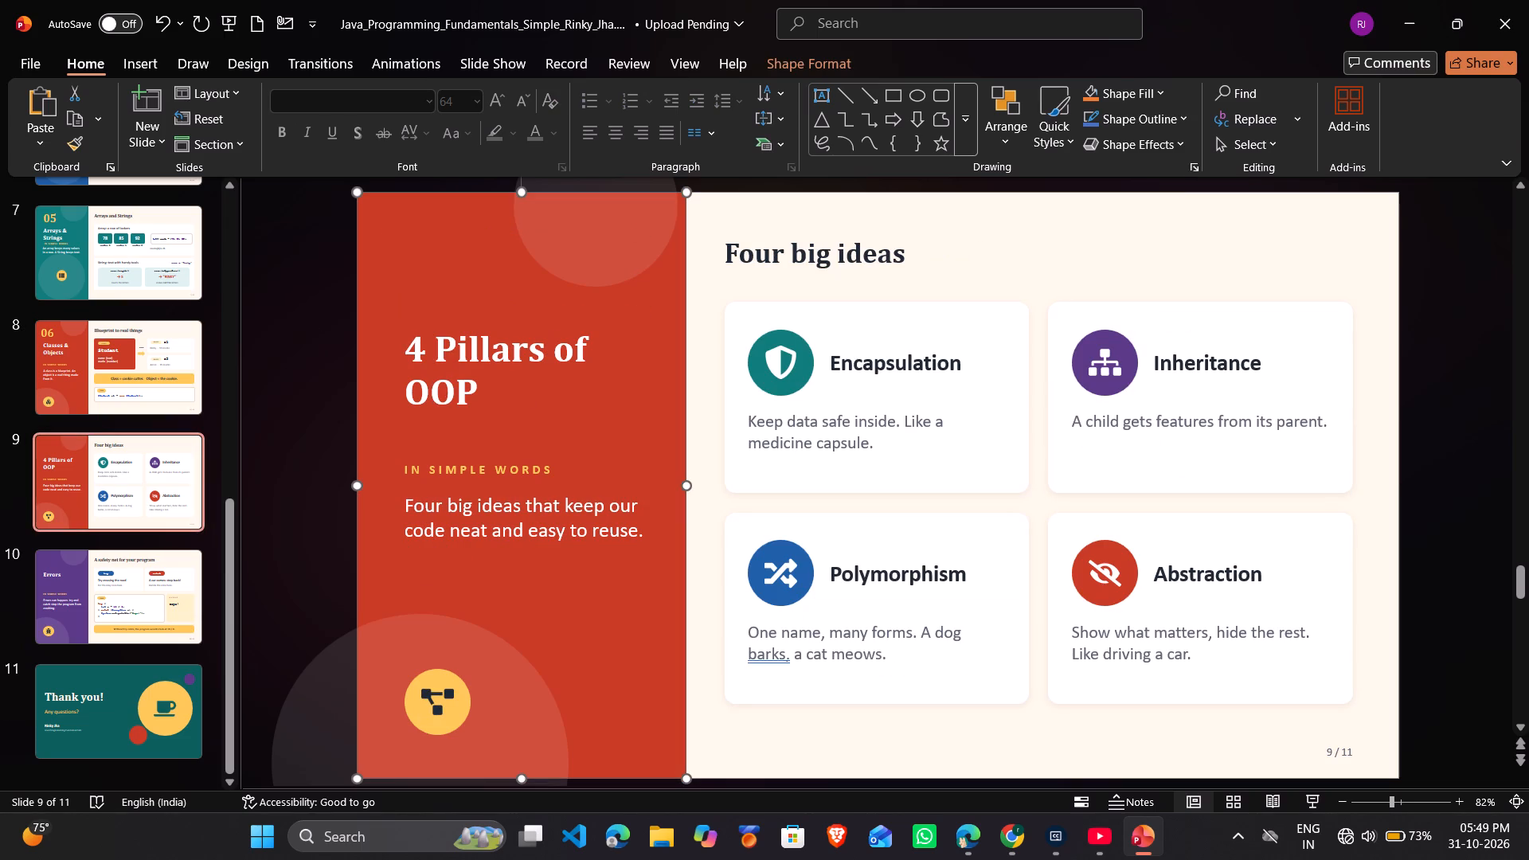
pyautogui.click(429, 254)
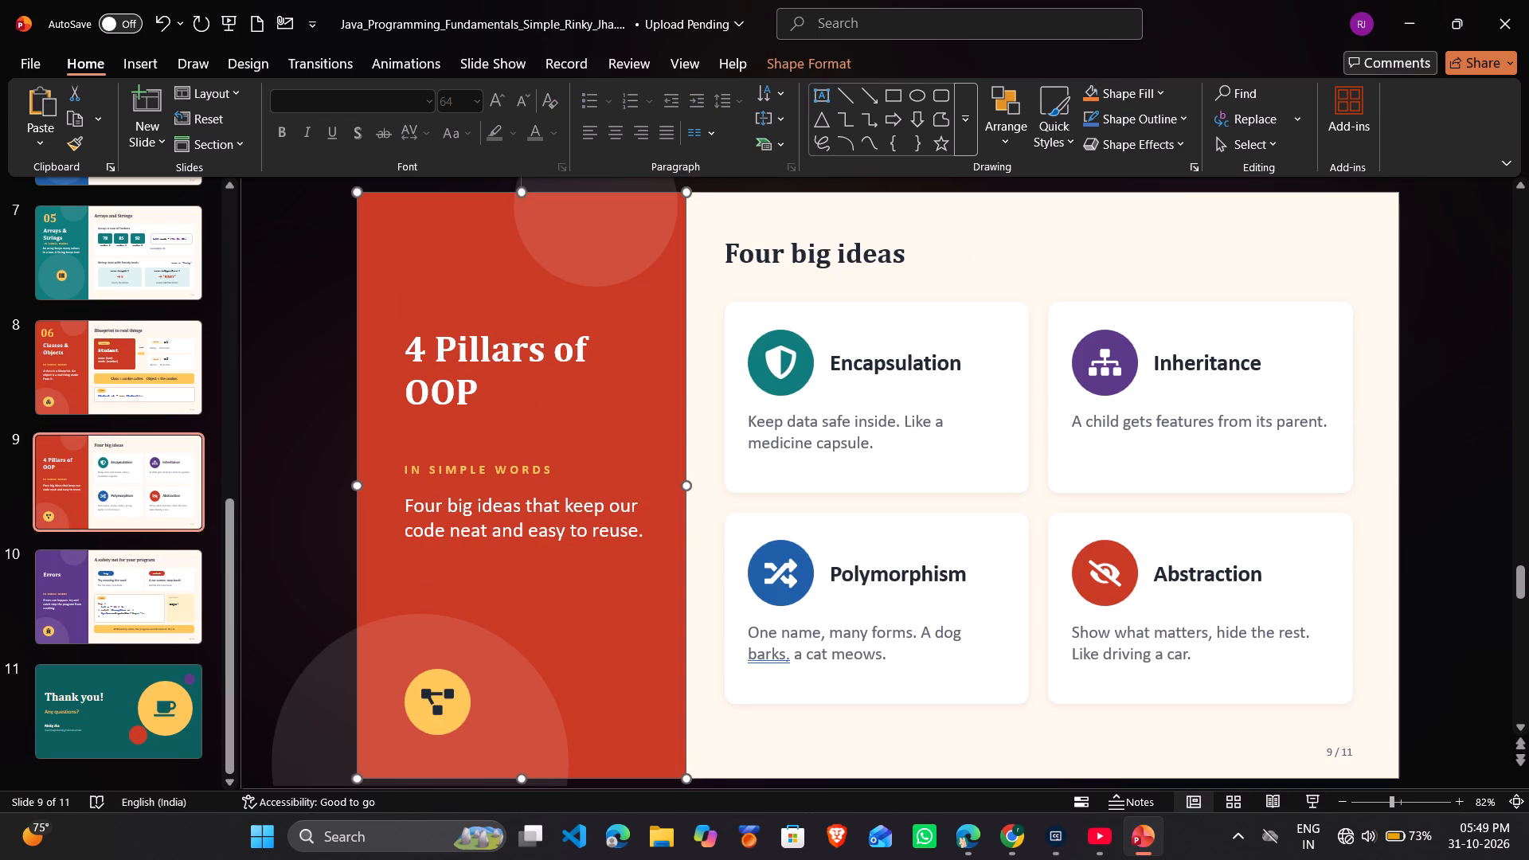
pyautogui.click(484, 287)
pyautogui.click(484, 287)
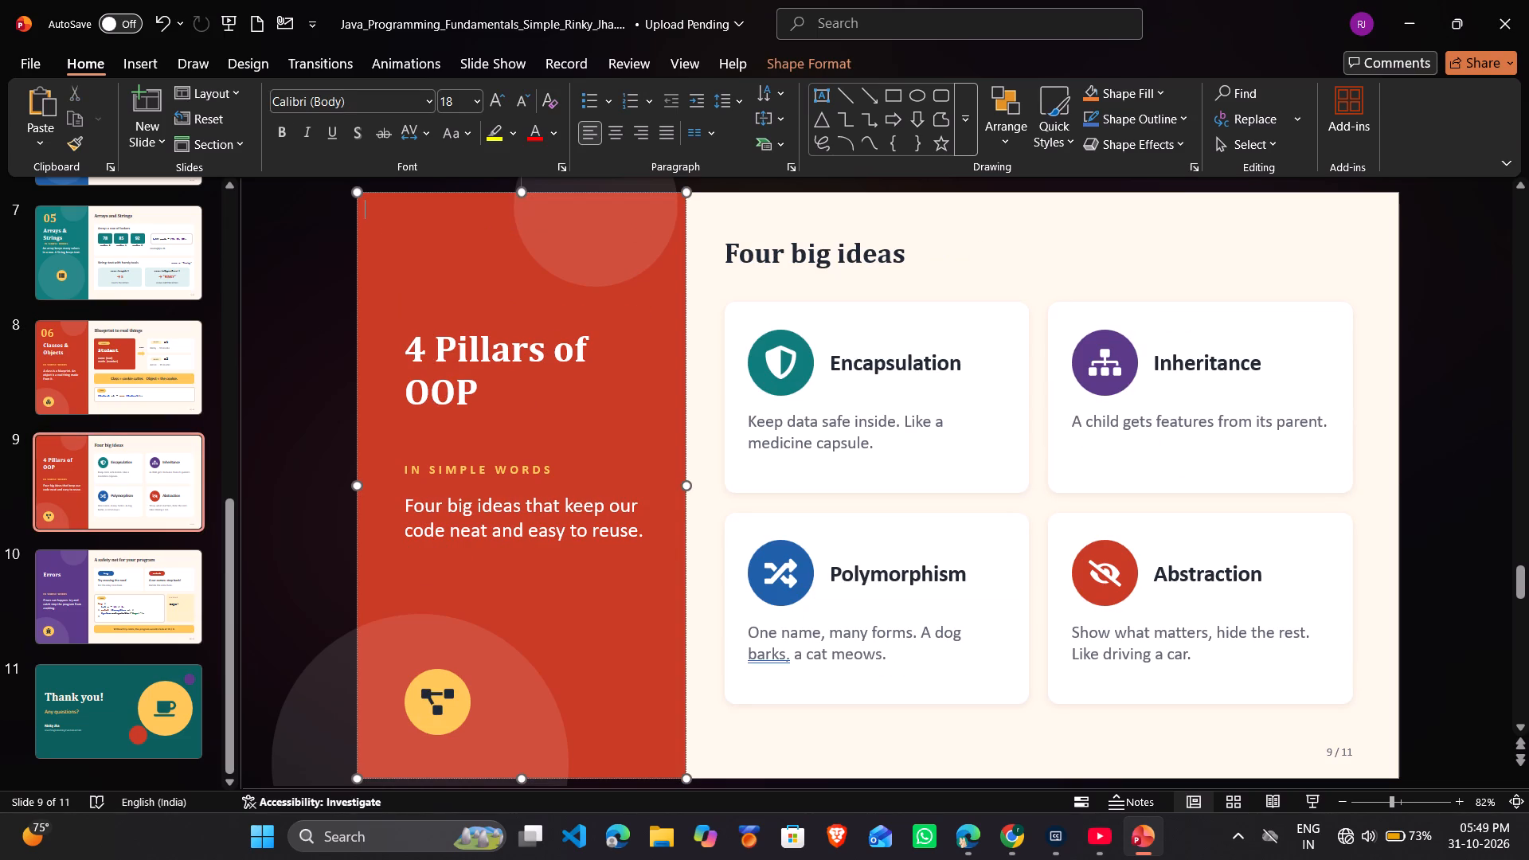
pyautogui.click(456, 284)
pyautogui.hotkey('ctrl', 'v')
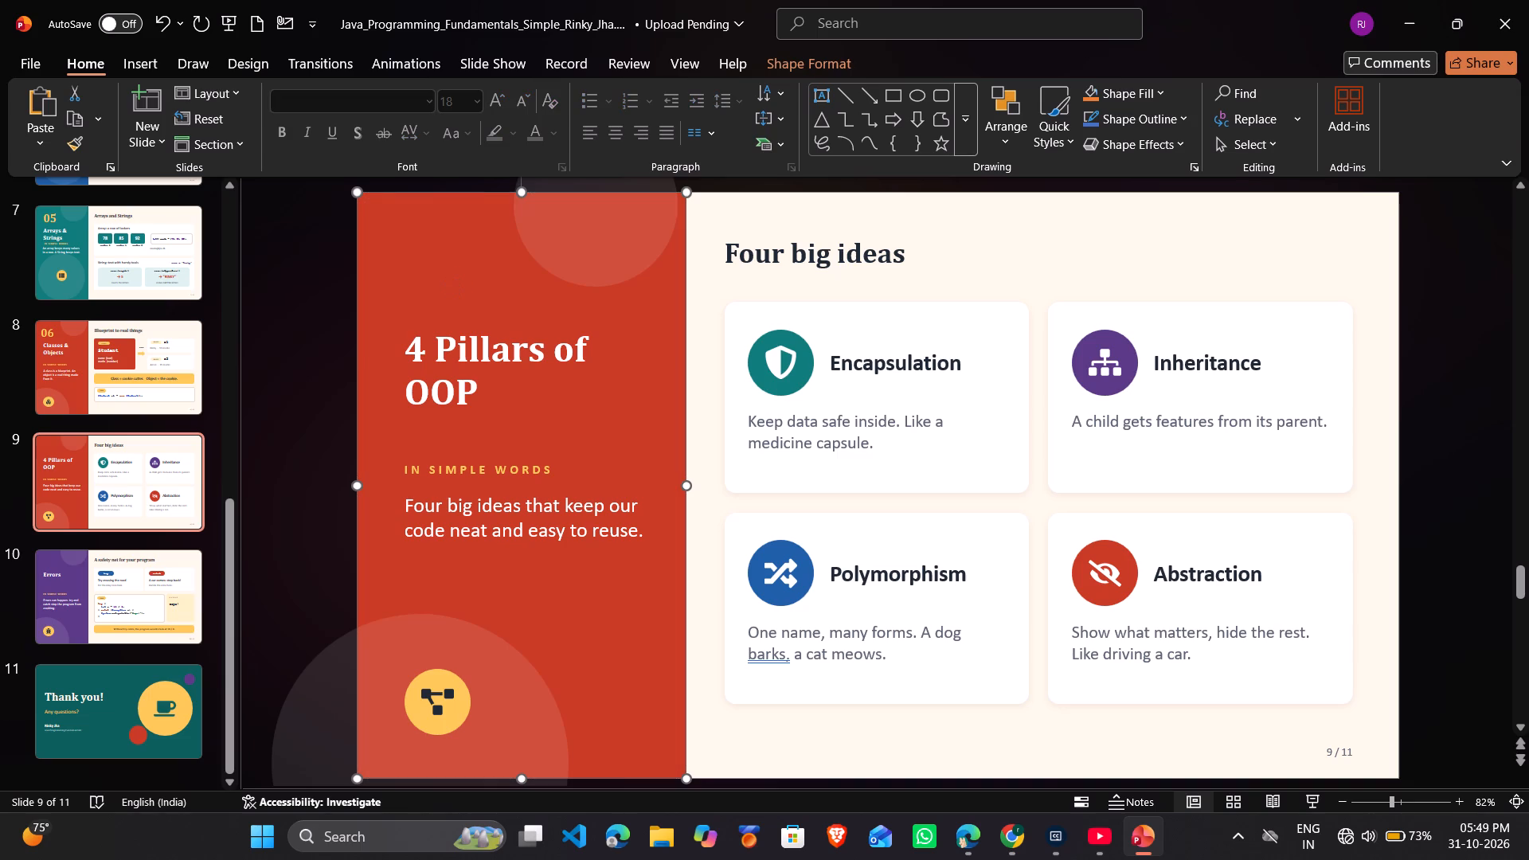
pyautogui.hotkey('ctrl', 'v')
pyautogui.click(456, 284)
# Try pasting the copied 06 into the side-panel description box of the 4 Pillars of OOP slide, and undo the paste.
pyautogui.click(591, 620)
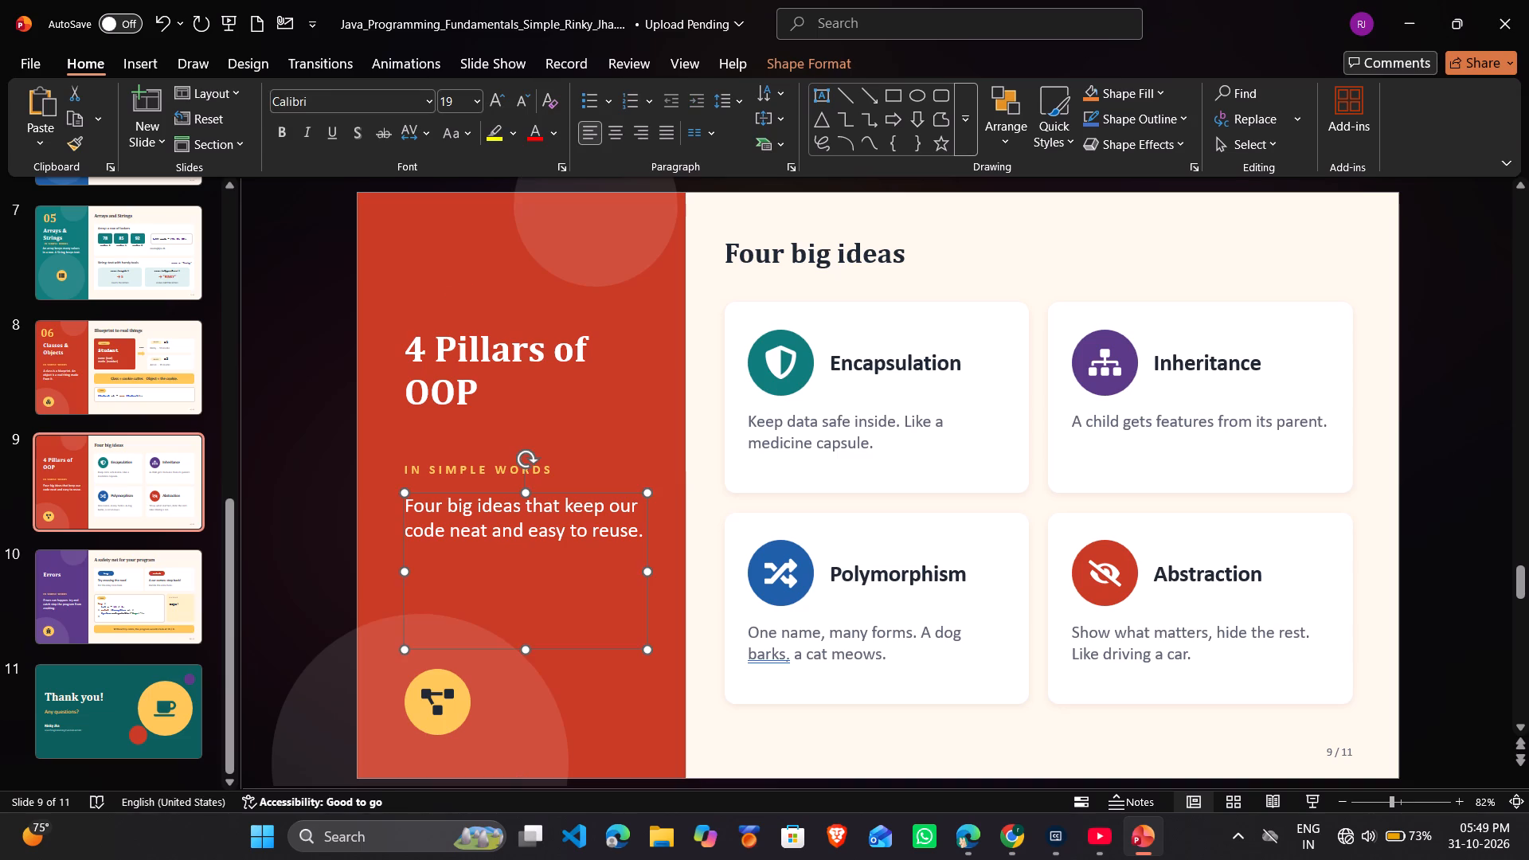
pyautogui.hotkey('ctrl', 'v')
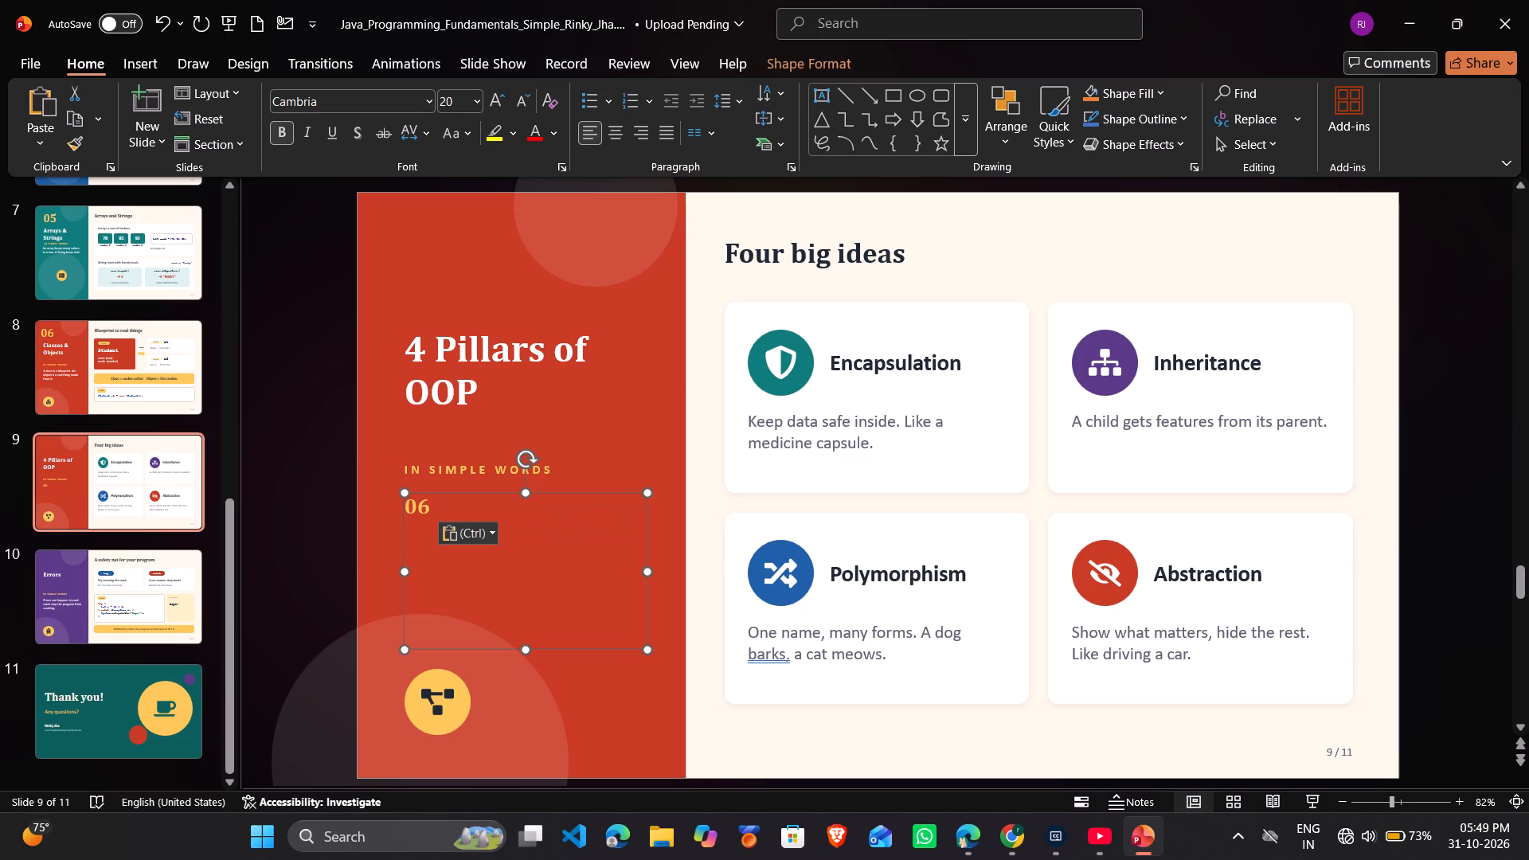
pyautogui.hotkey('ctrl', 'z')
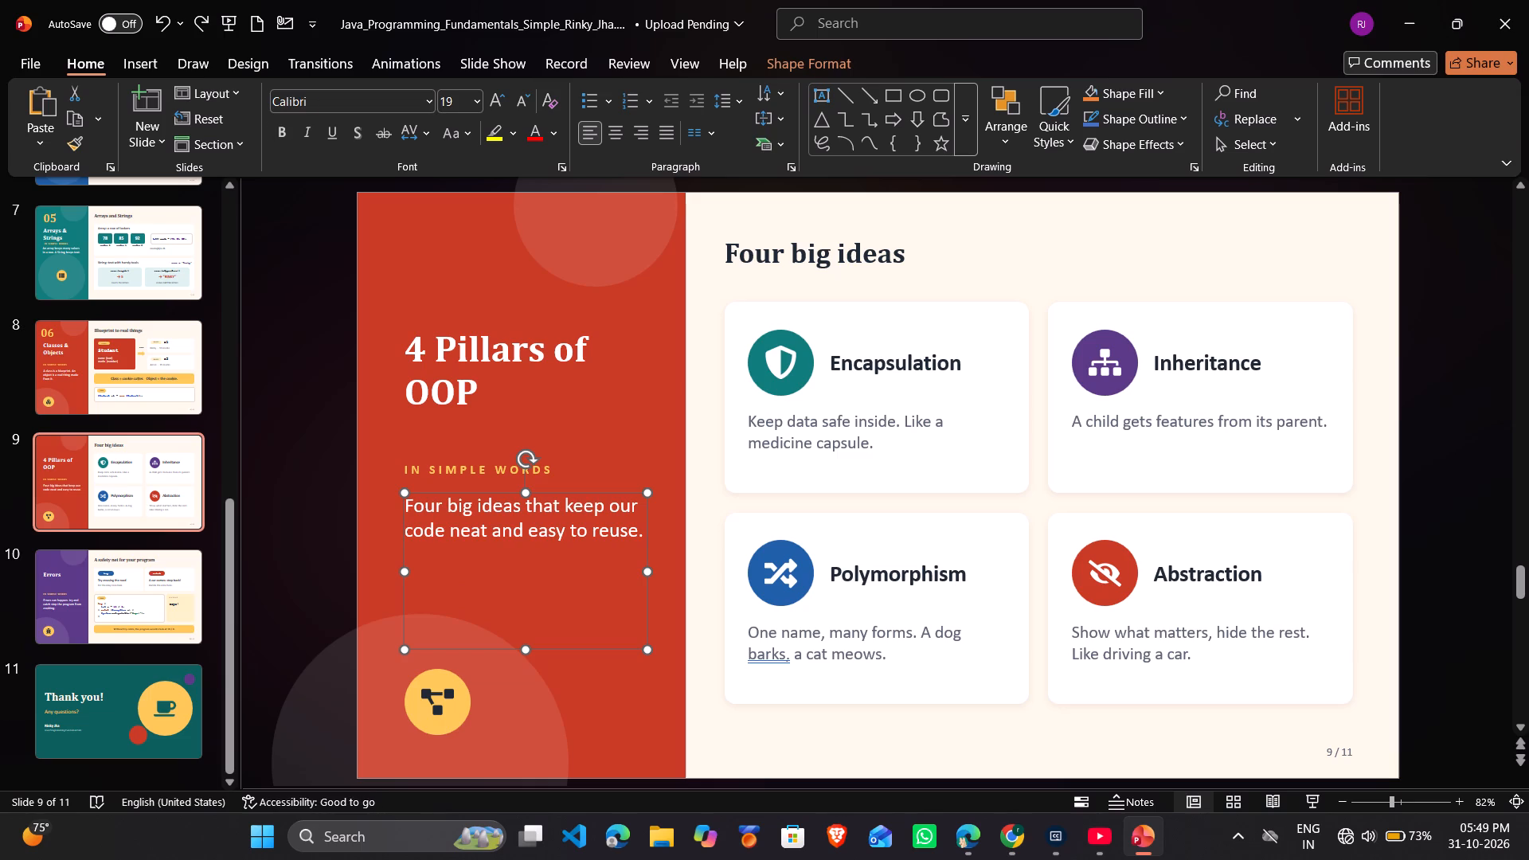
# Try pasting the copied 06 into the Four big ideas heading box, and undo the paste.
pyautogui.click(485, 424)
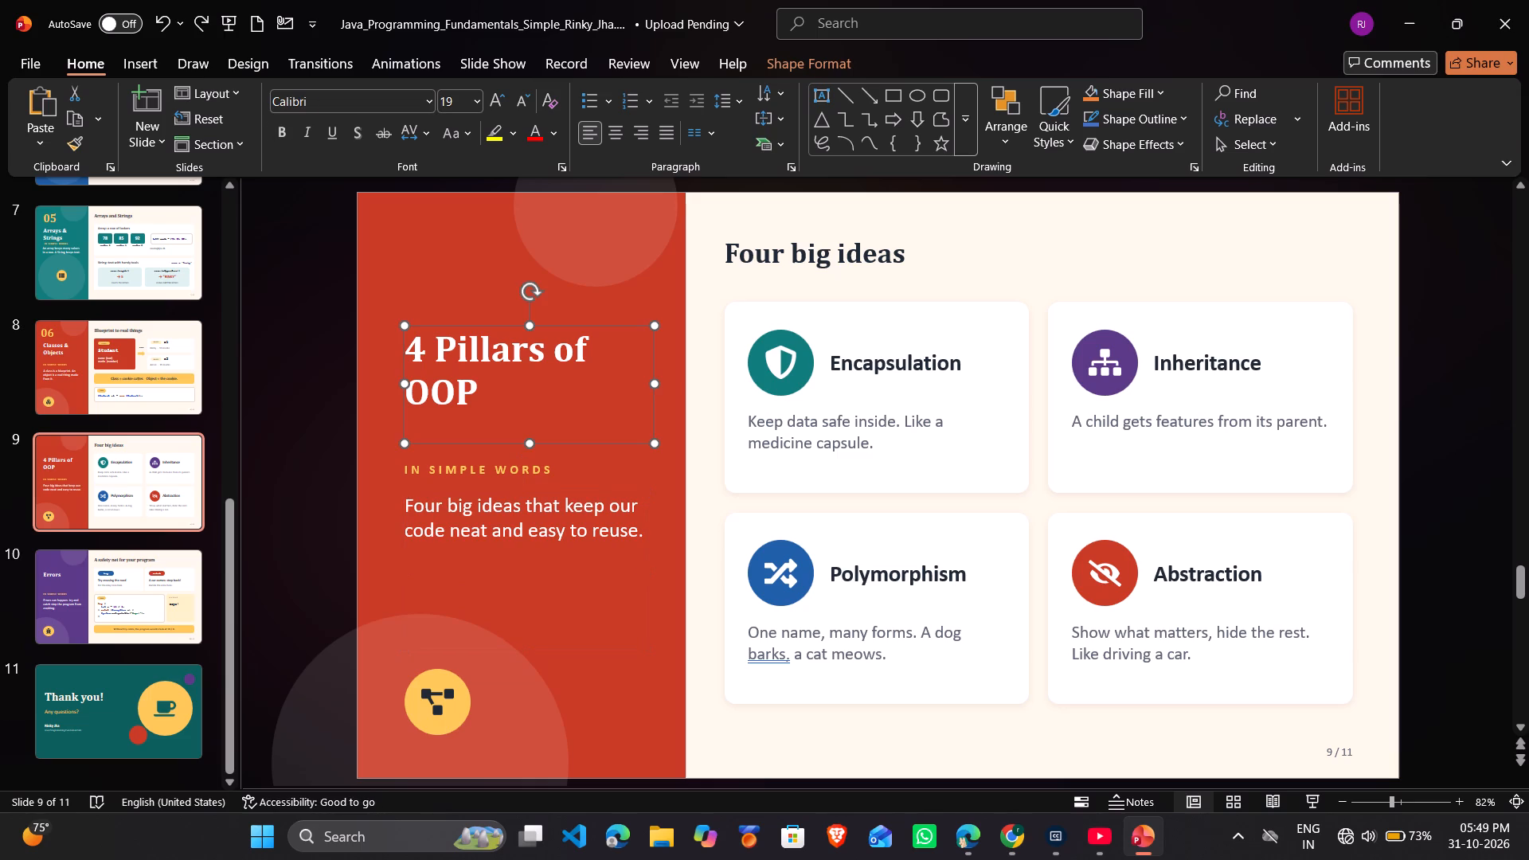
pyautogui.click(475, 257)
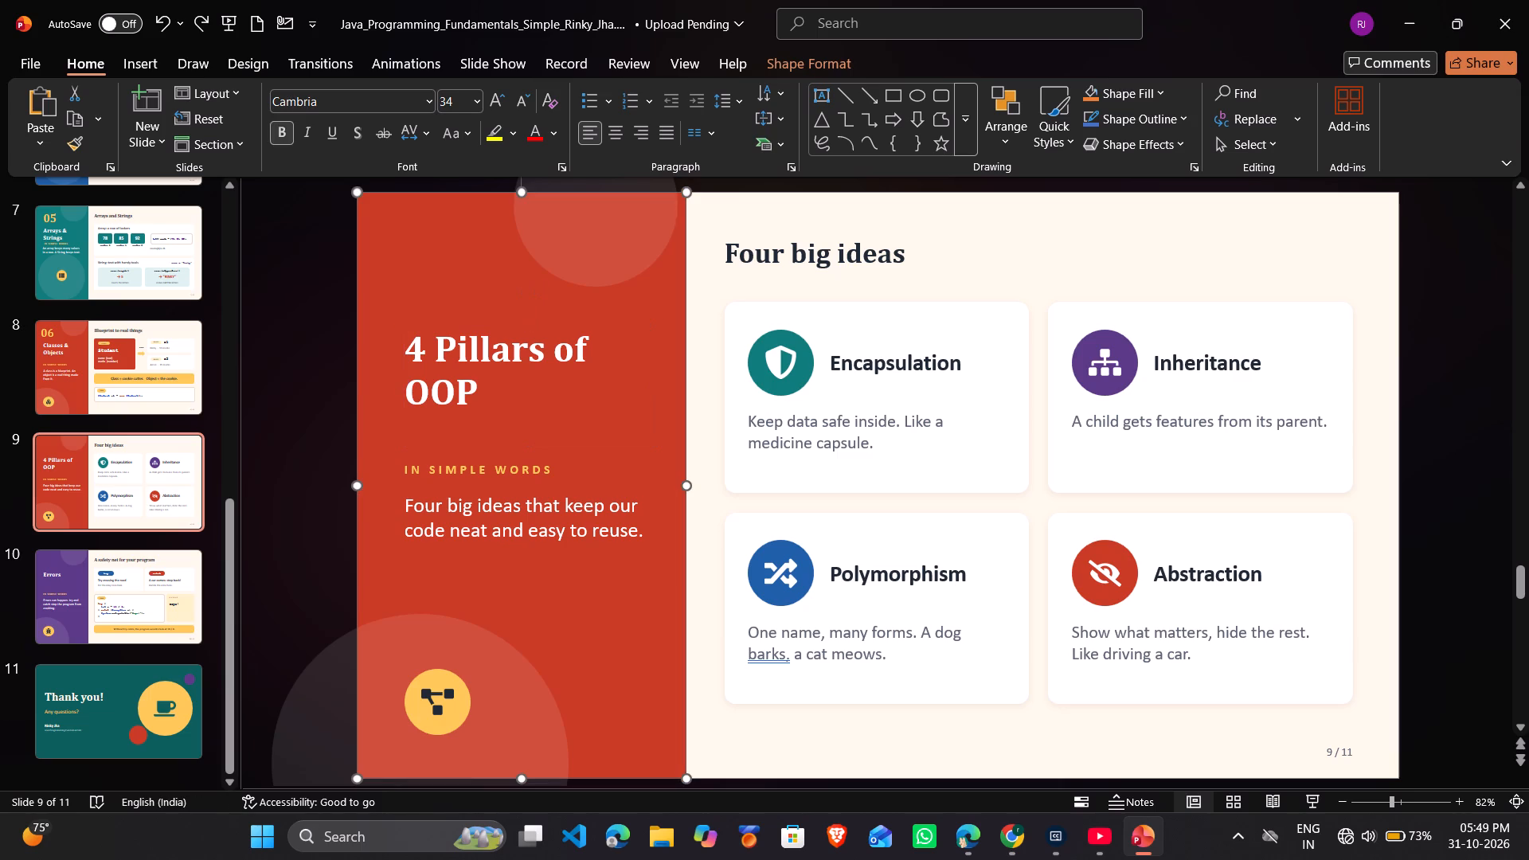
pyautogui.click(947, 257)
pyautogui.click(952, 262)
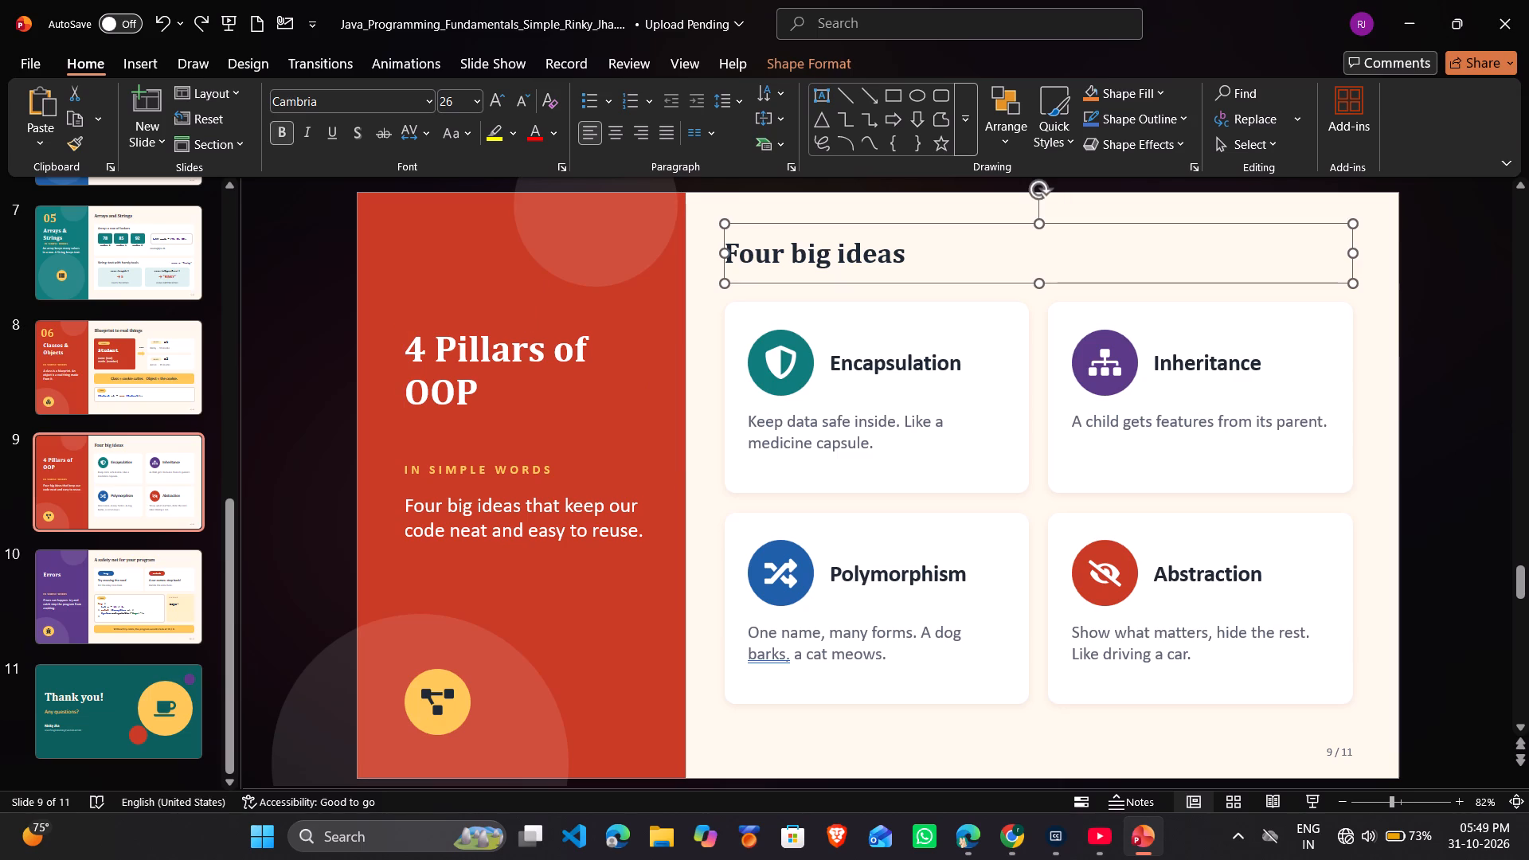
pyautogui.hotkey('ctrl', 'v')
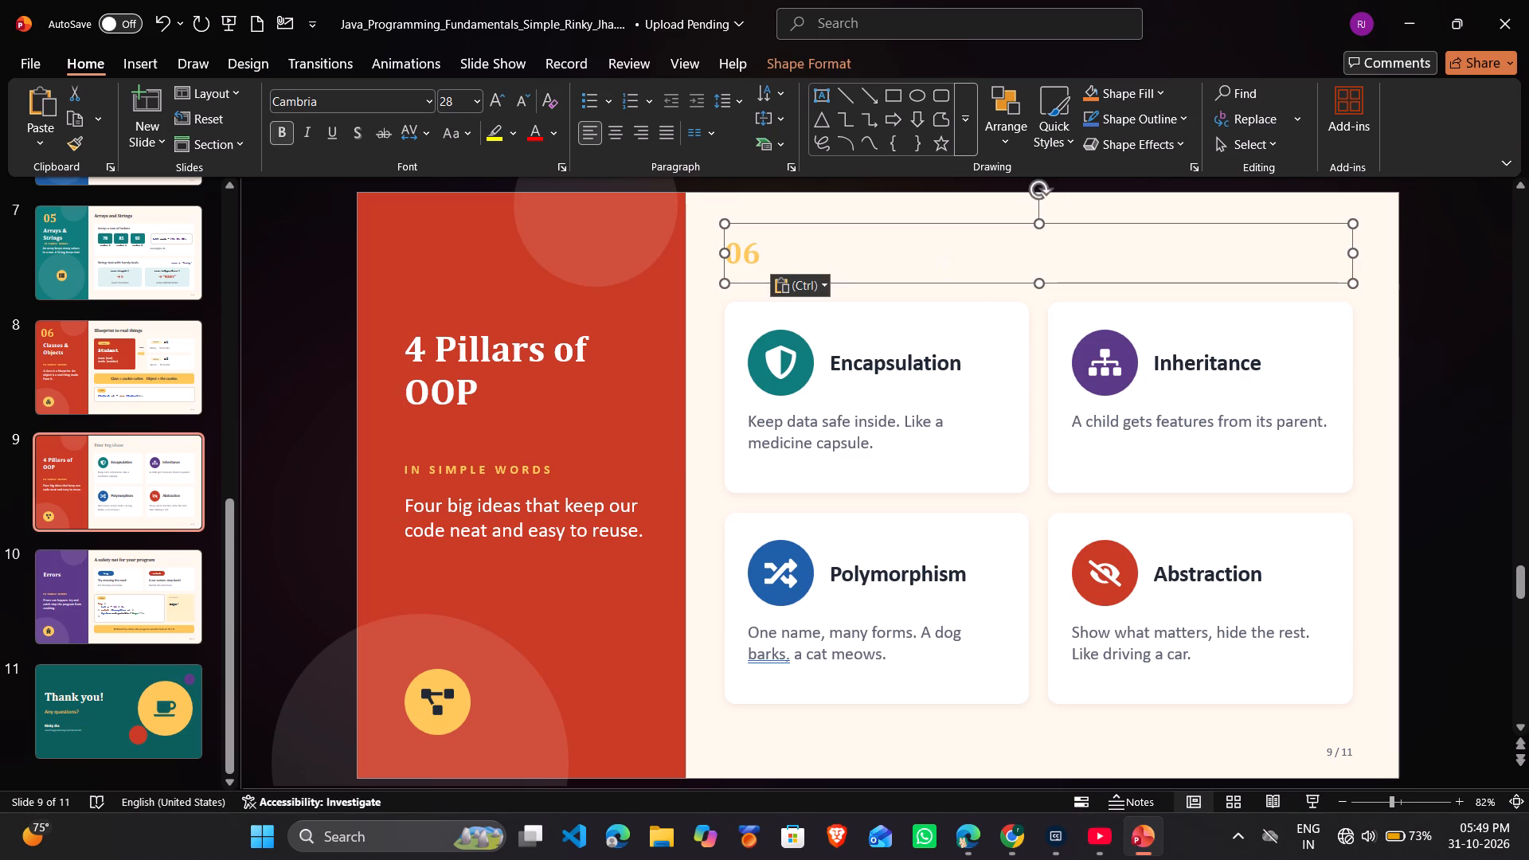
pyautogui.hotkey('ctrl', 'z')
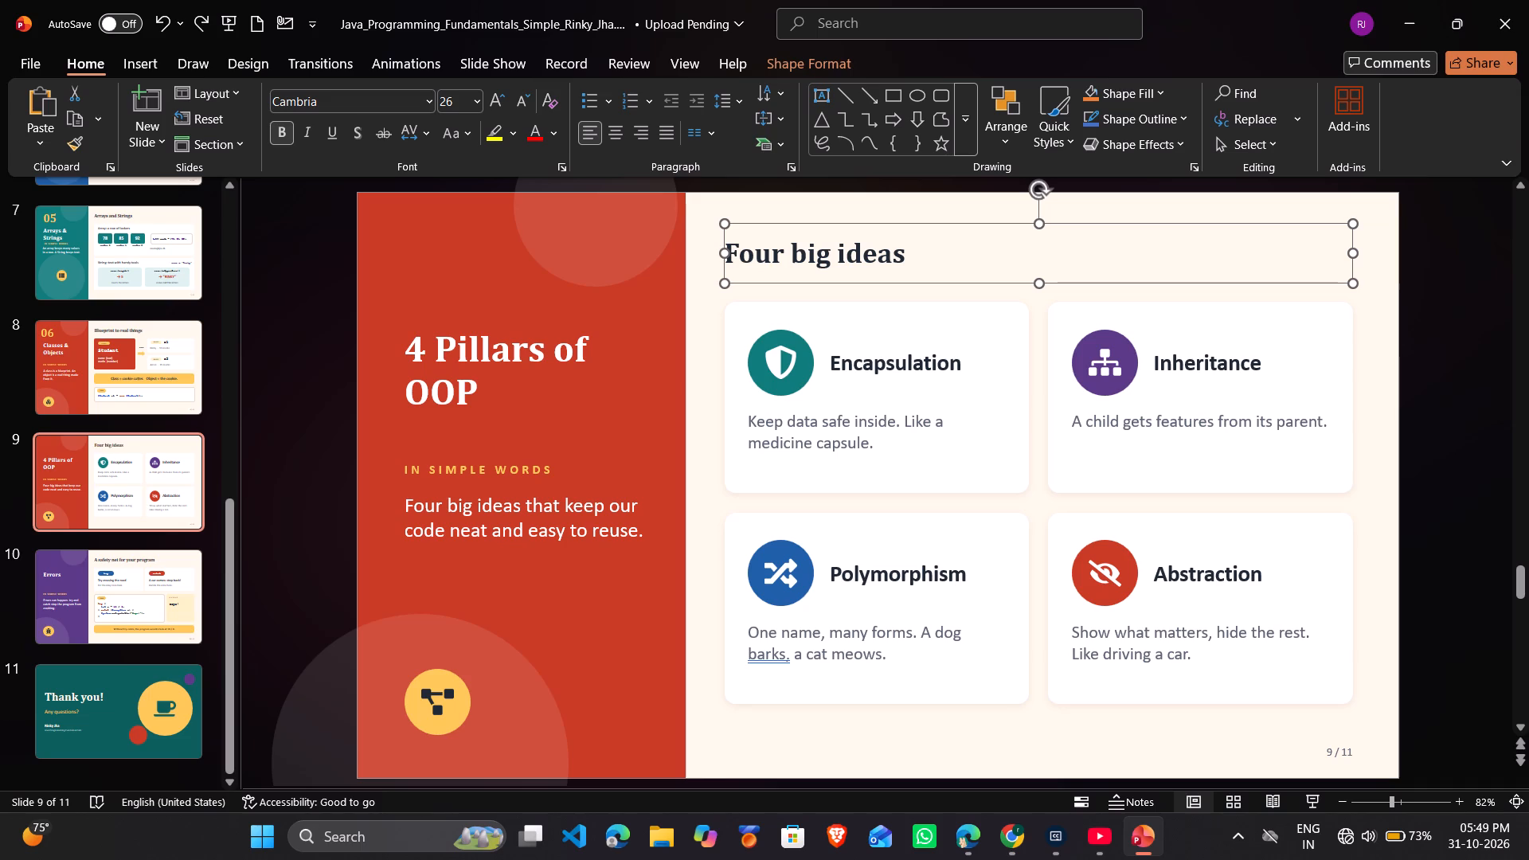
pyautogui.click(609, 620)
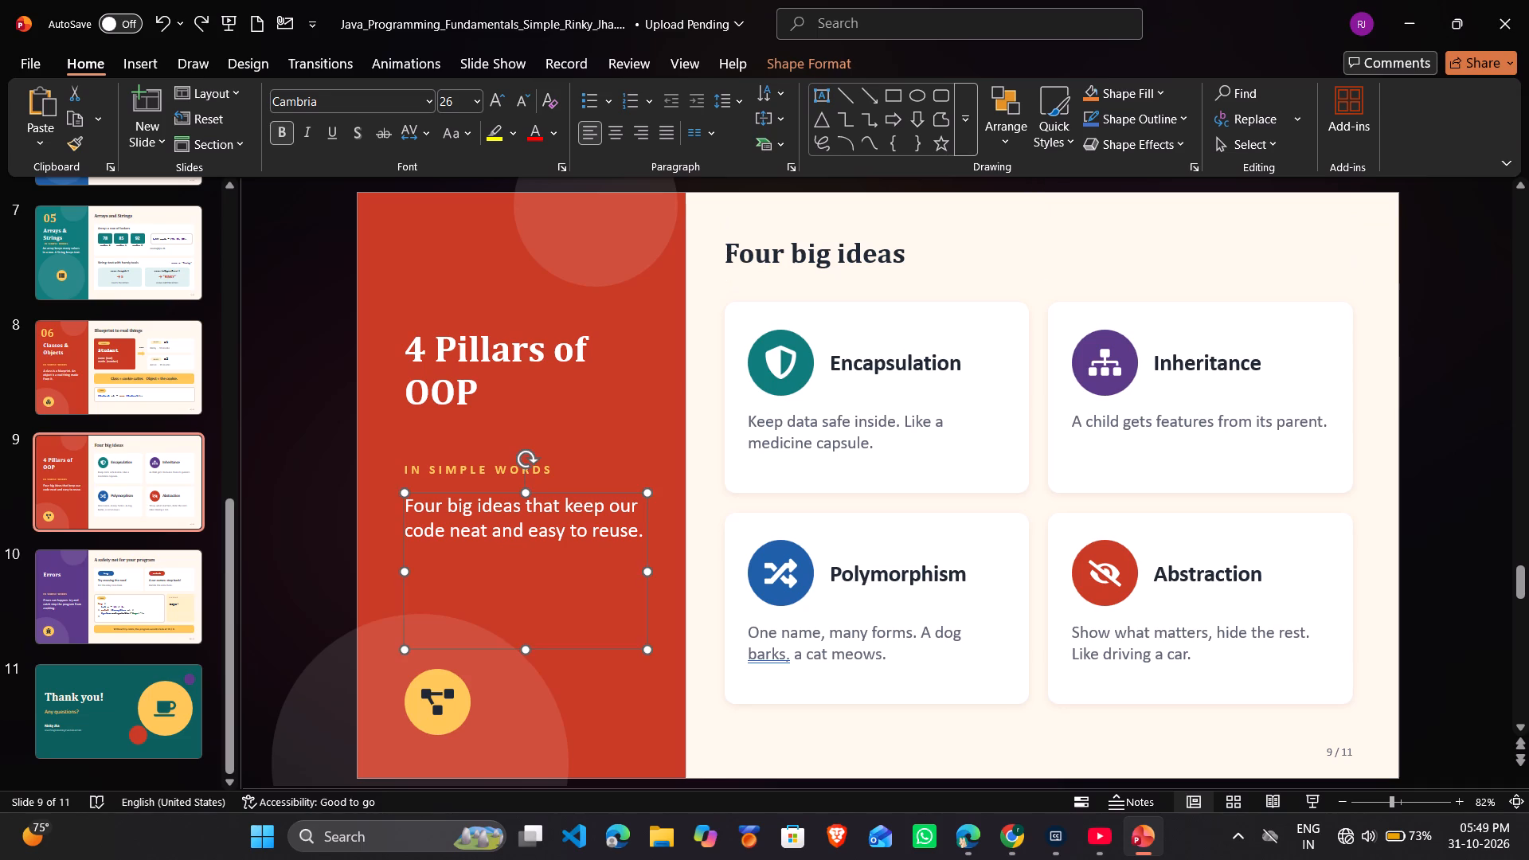
# Cut the section number 06 on the Classes & Objects slide and paste it back into its own text box.
pyautogui.click(75, 397)
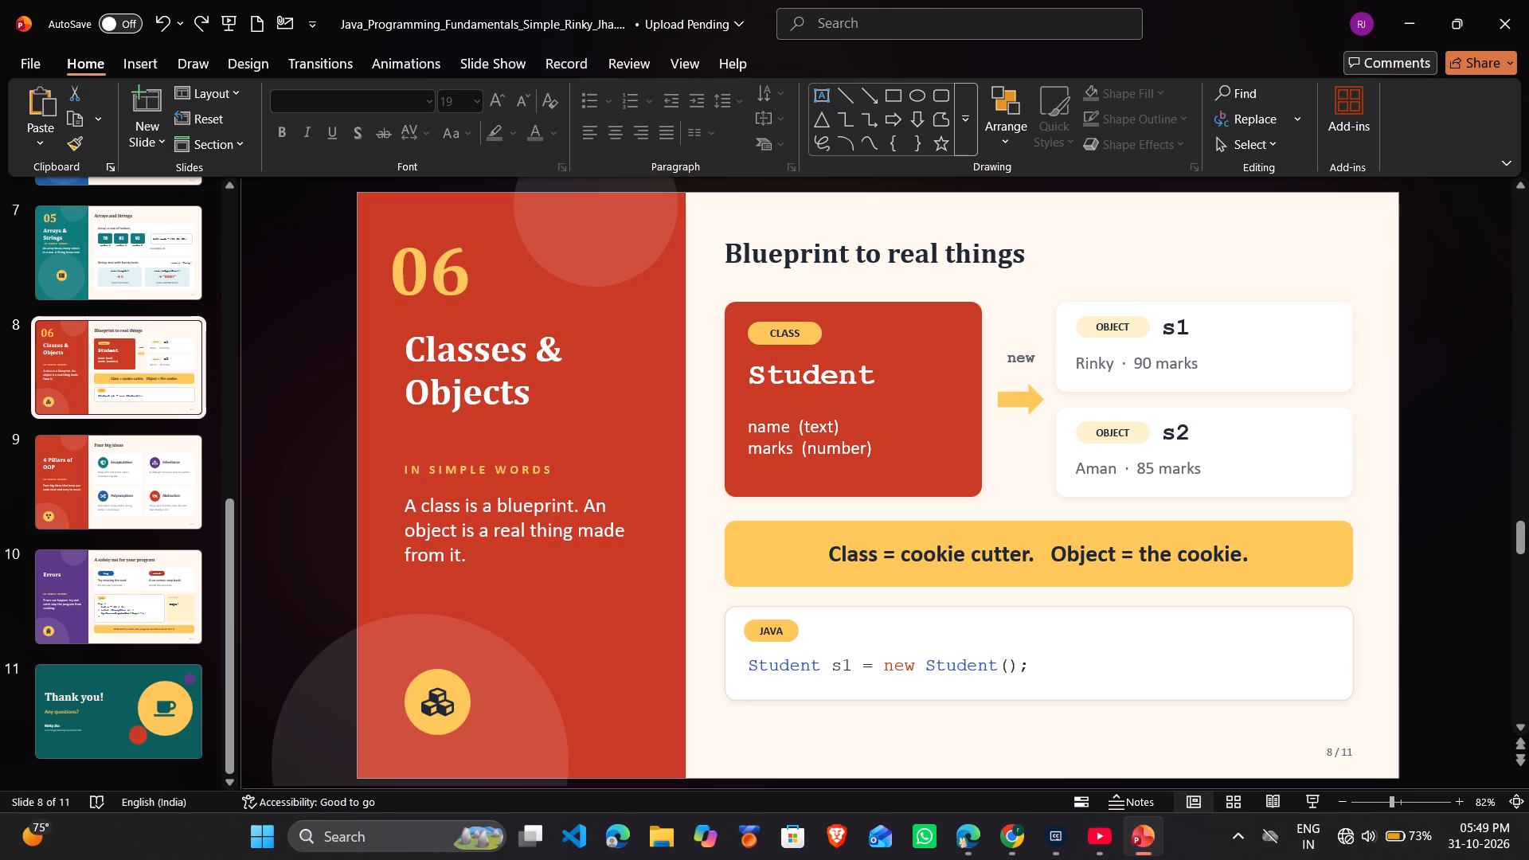
pyautogui.moveTo(397, 266); pyautogui.dragTo(428, 268)
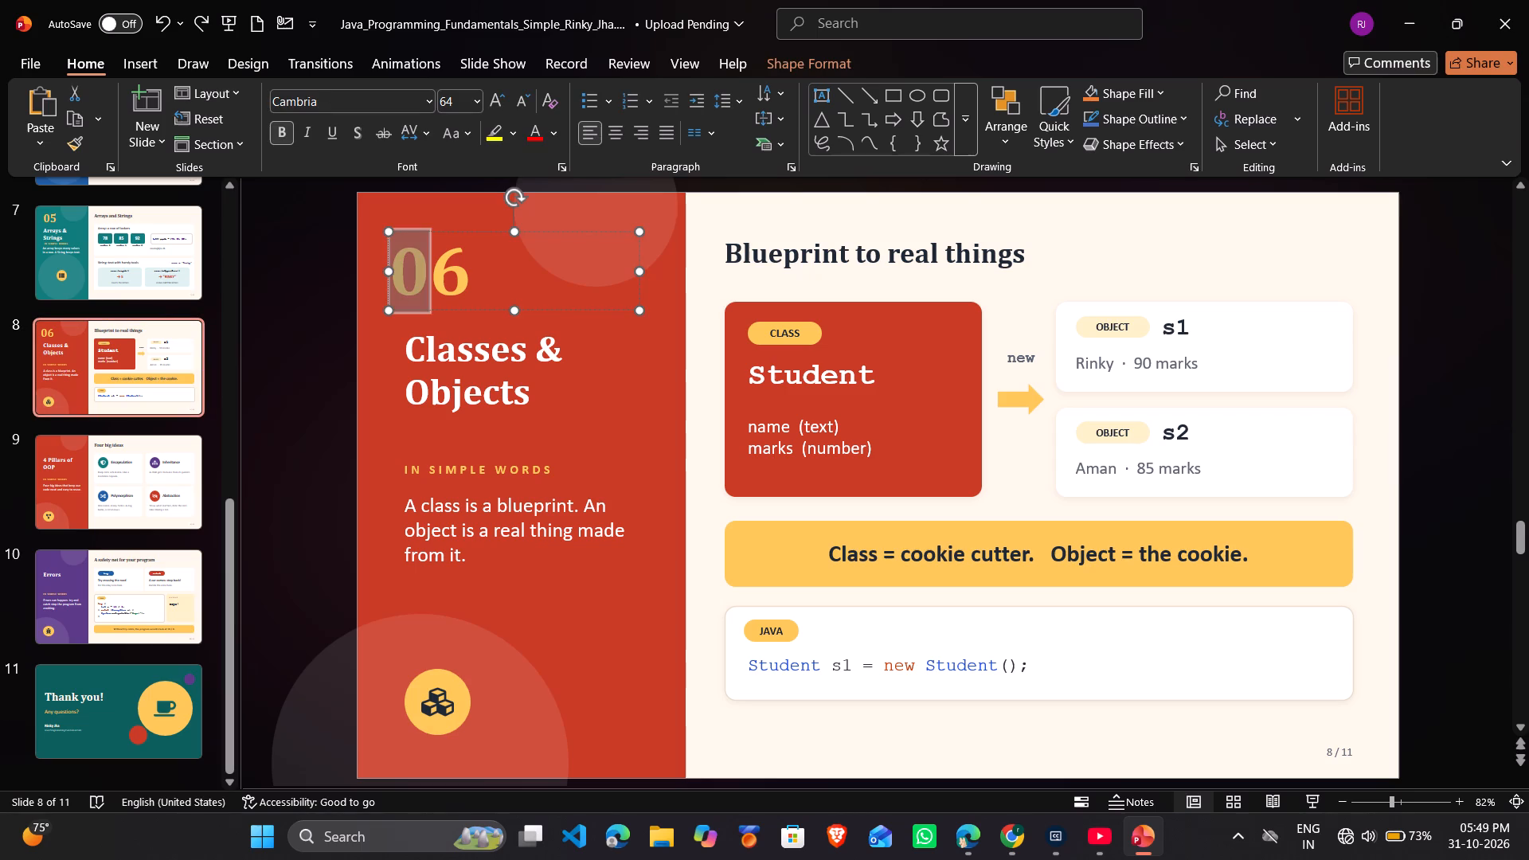
pyautogui.moveTo(428, 268); pyautogui.dragTo(486, 267)
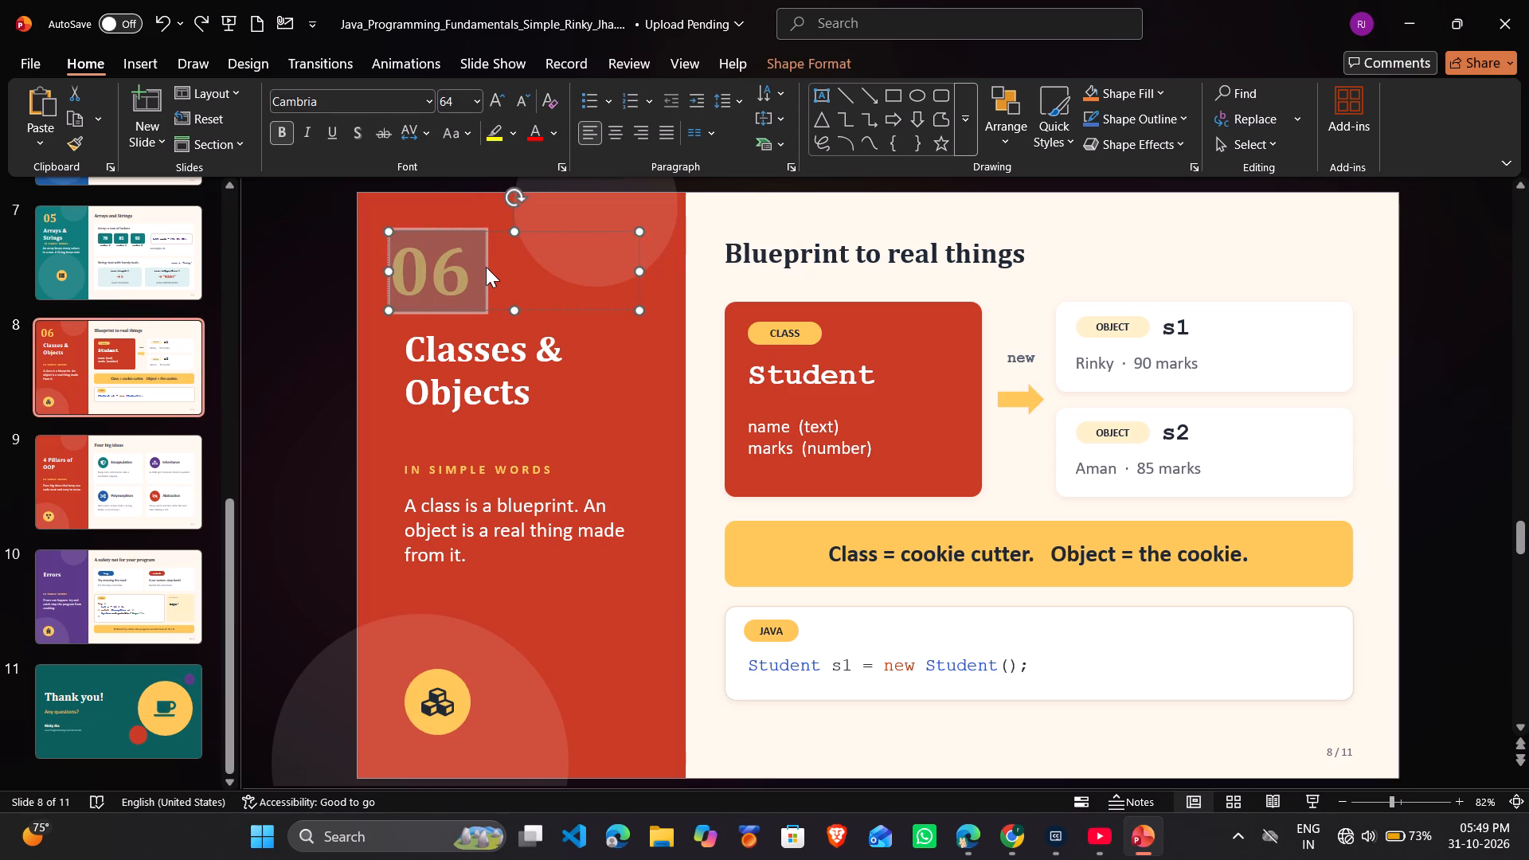
pyautogui.hotkey('ctrl', 'c')
pyautogui.rightClick(448, 269)
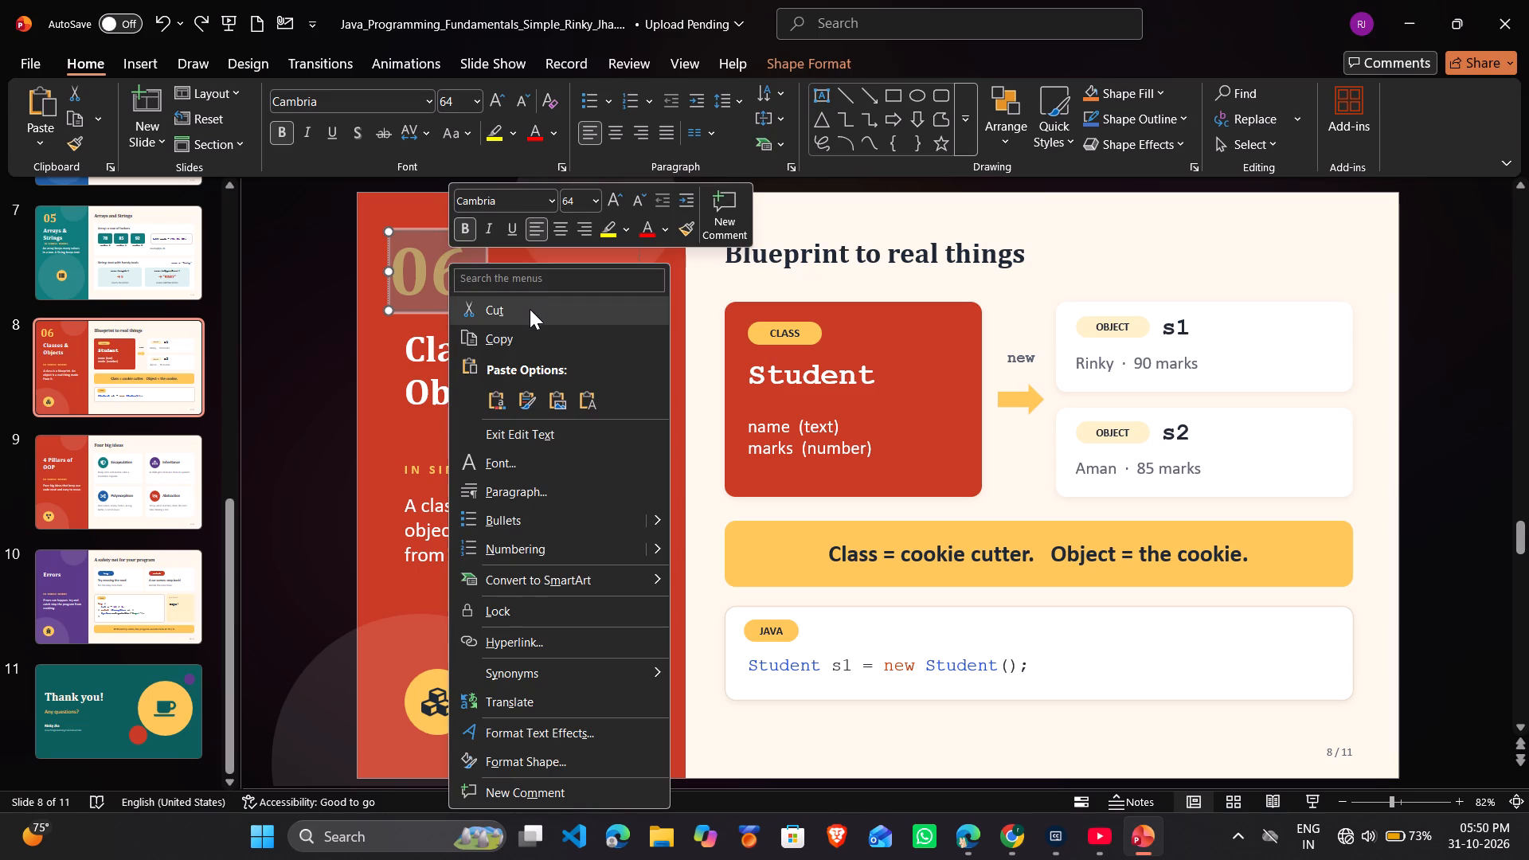
pyautogui.click(530, 309)
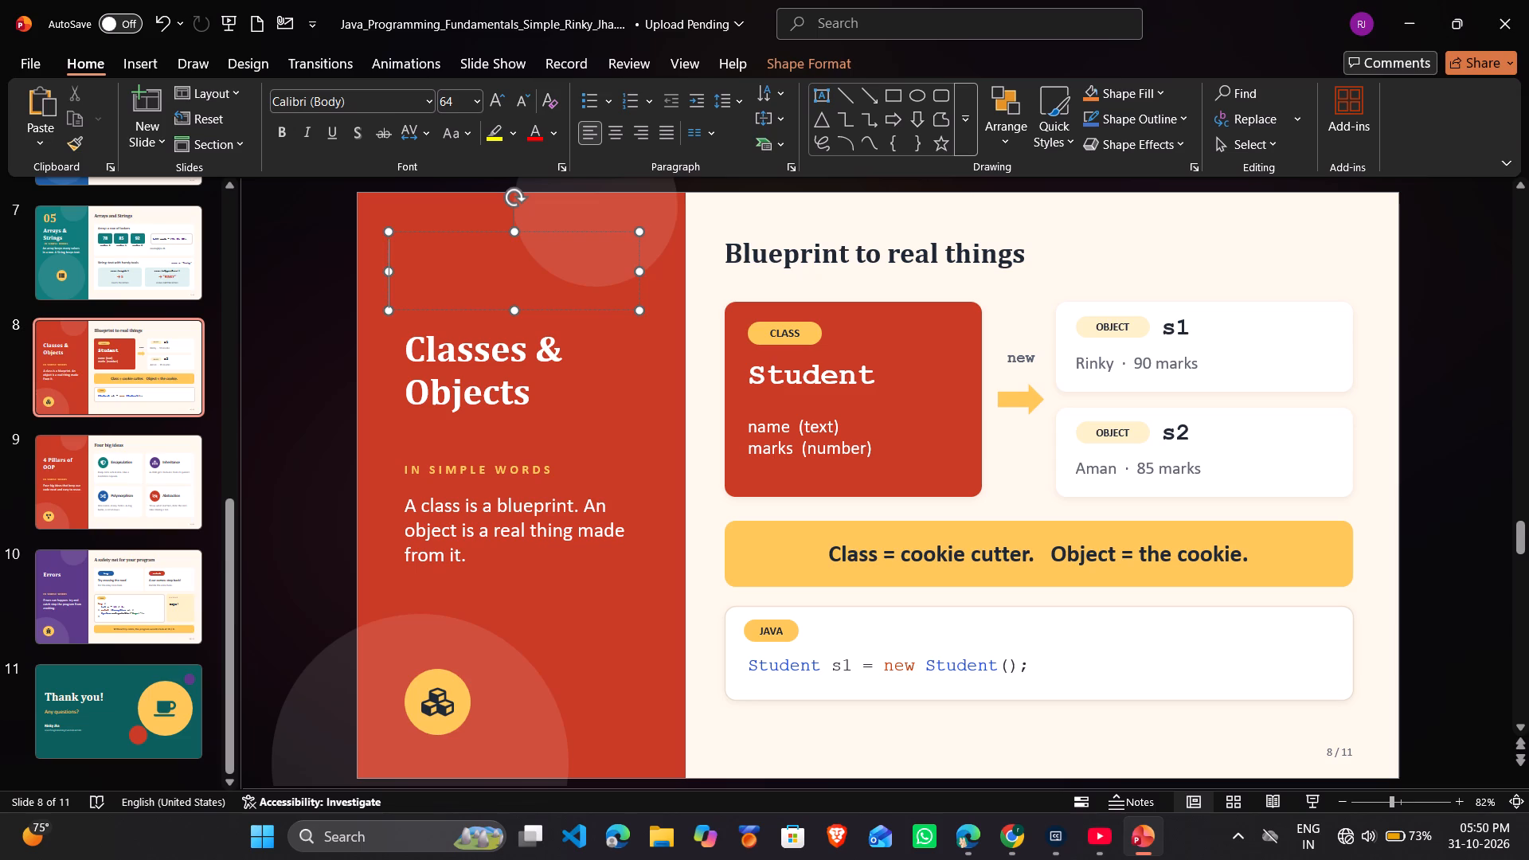
pyautogui.hotkey('ctrl', 'v')
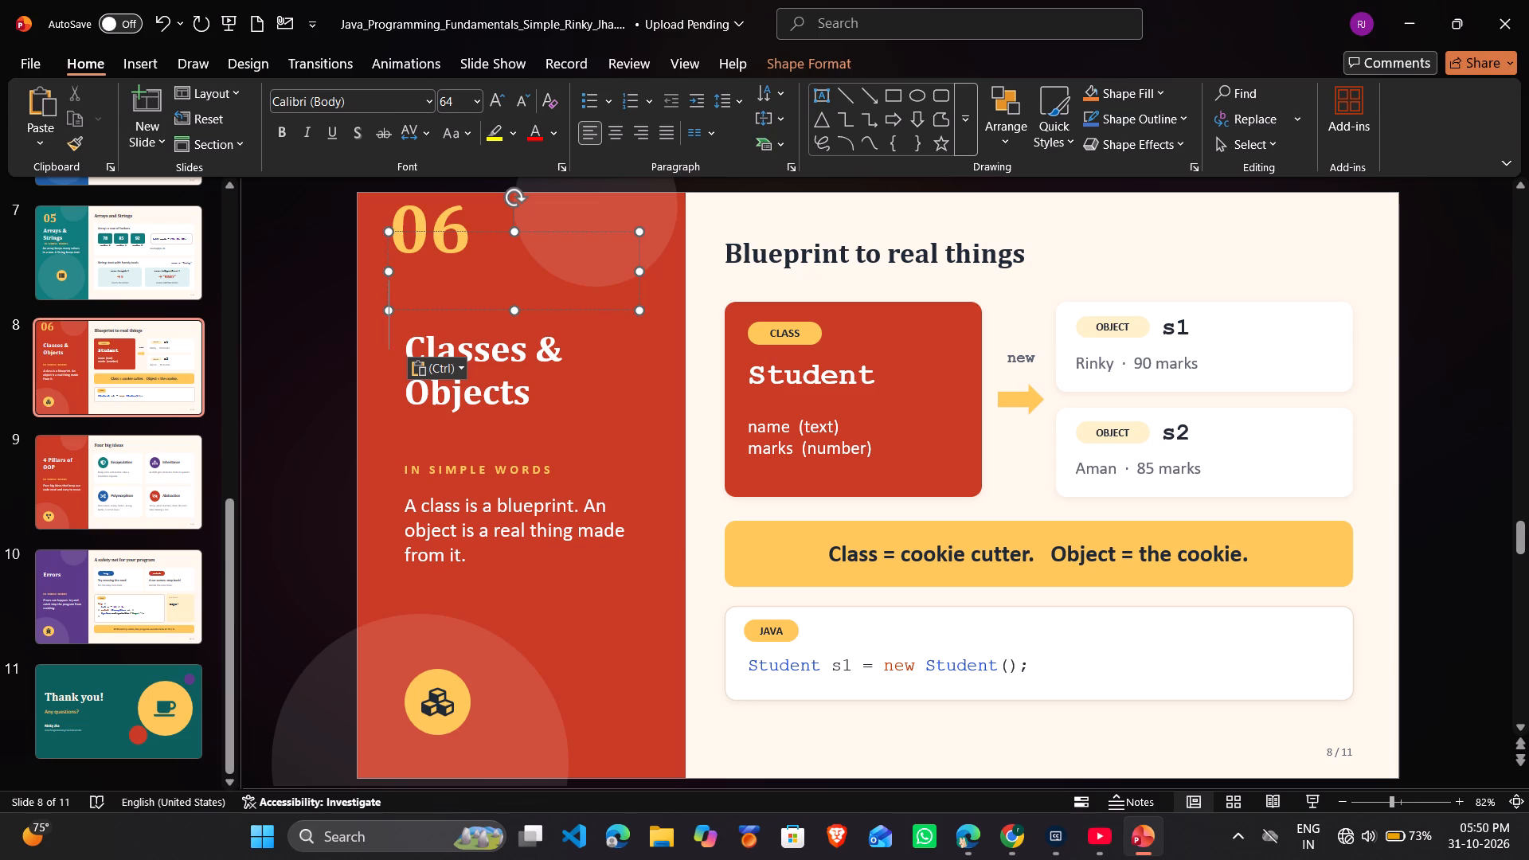
# Reposition the 06 text box above the Classes & Objects title, lining the number up with the title's left edge.
pyautogui.click(455, 238)
pyautogui.moveTo(514, 226); pyautogui.dragTo(498, 222)
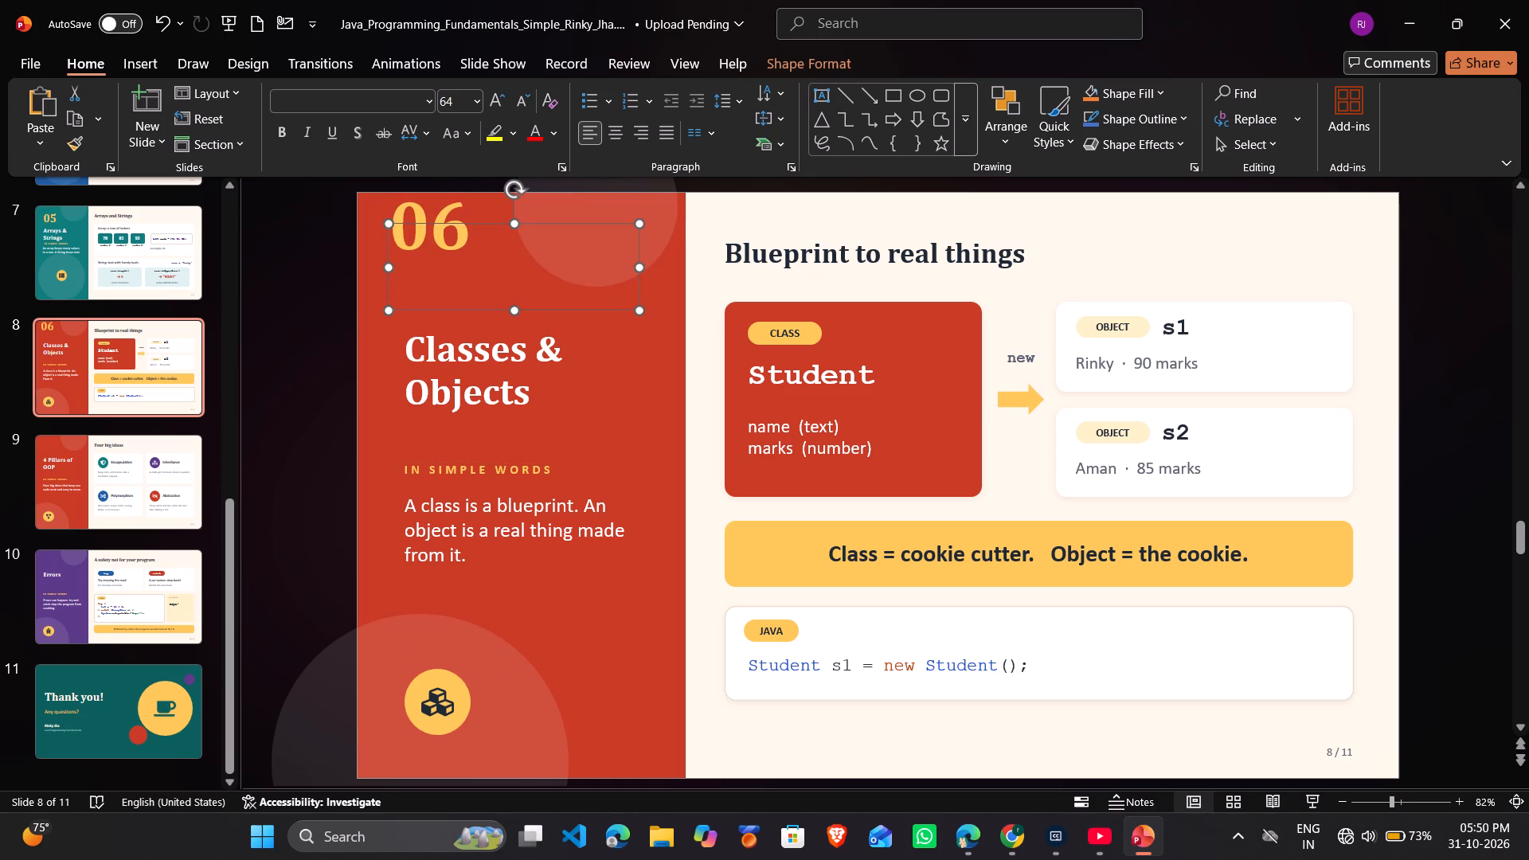
pyautogui.click(452, 213)
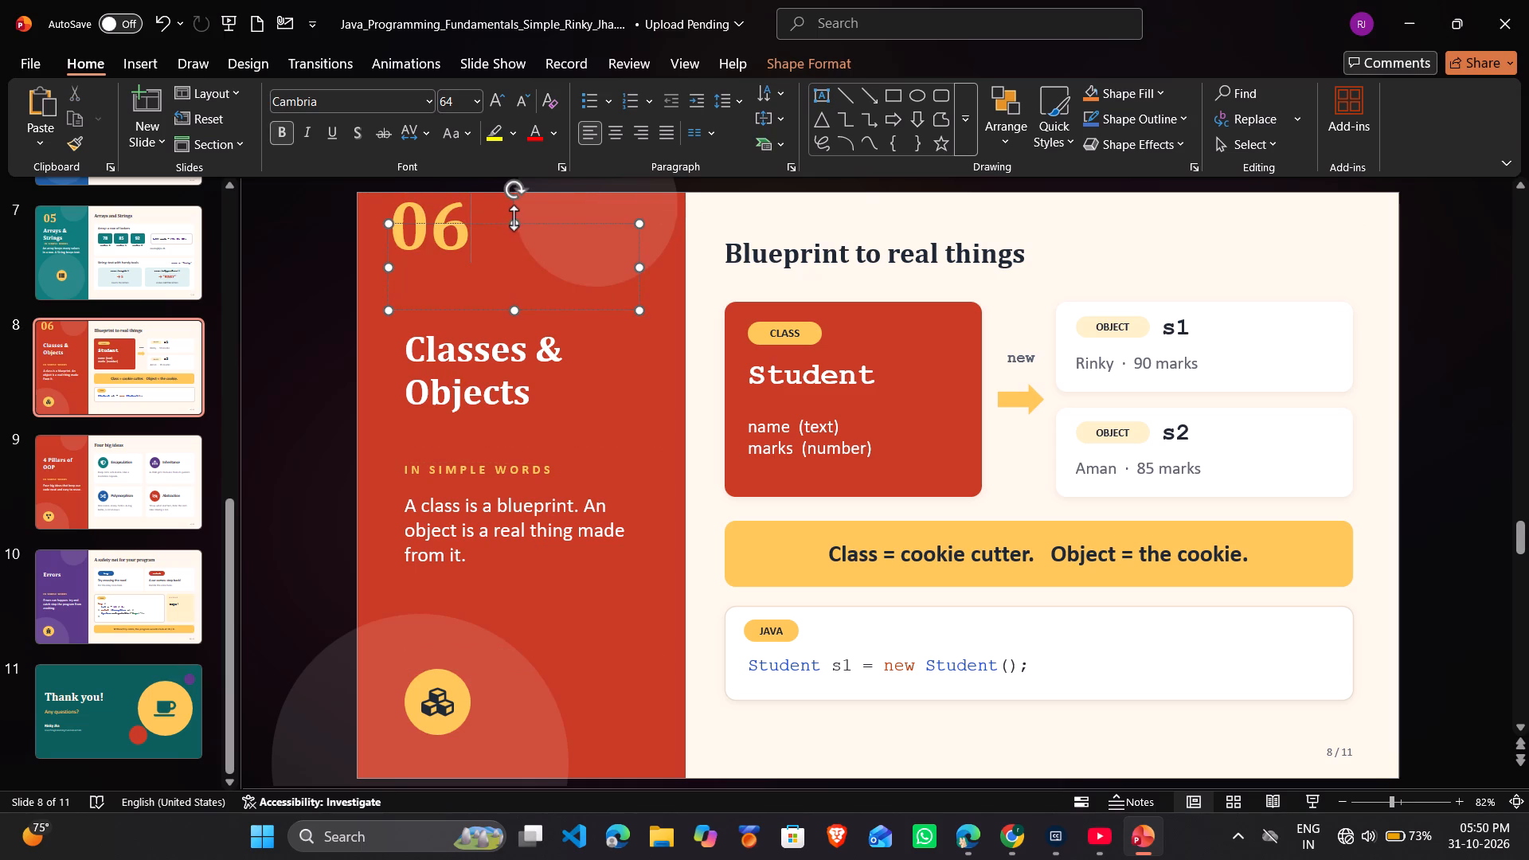
pyautogui.moveTo(496, 221); pyautogui.dragTo(490, 202)
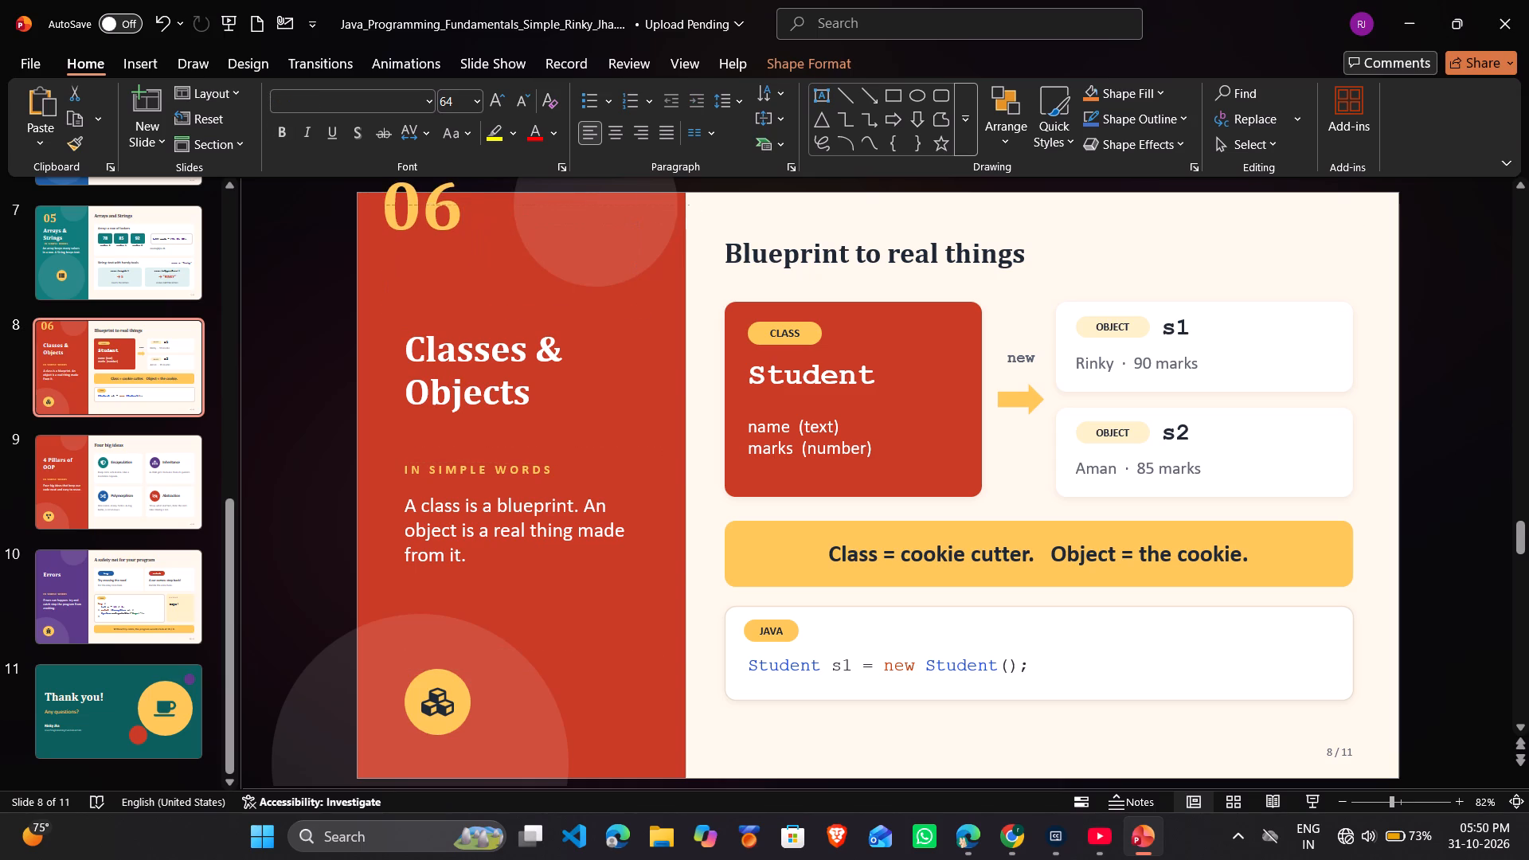
pyautogui.moveTo(490, 202); pyautogui.dragTo(508, 256)
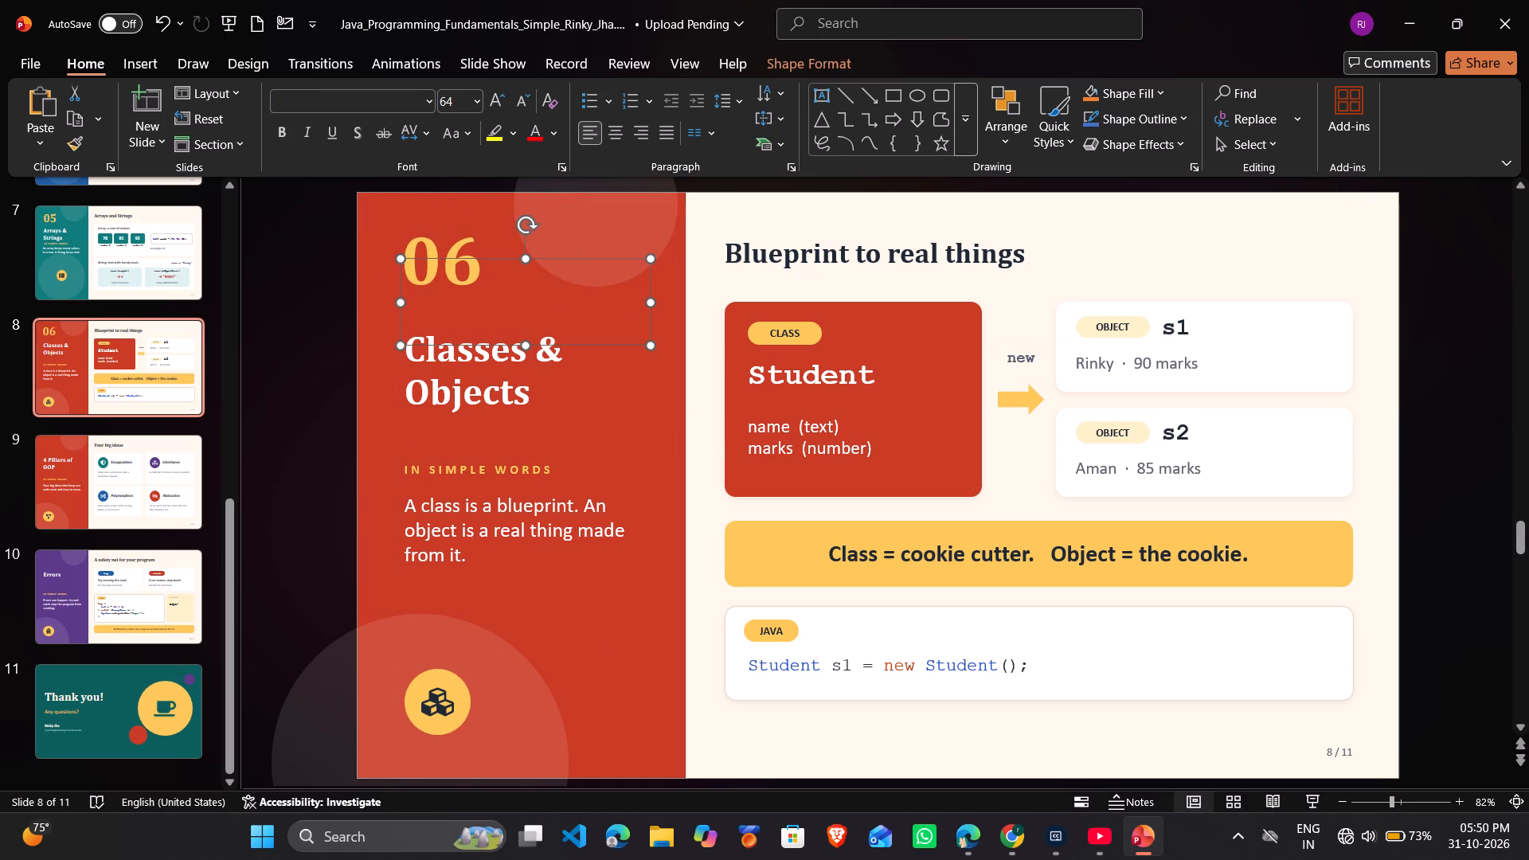
pyautogui.moveTo(400, 307); pyautogui.dragTo(397, 287)
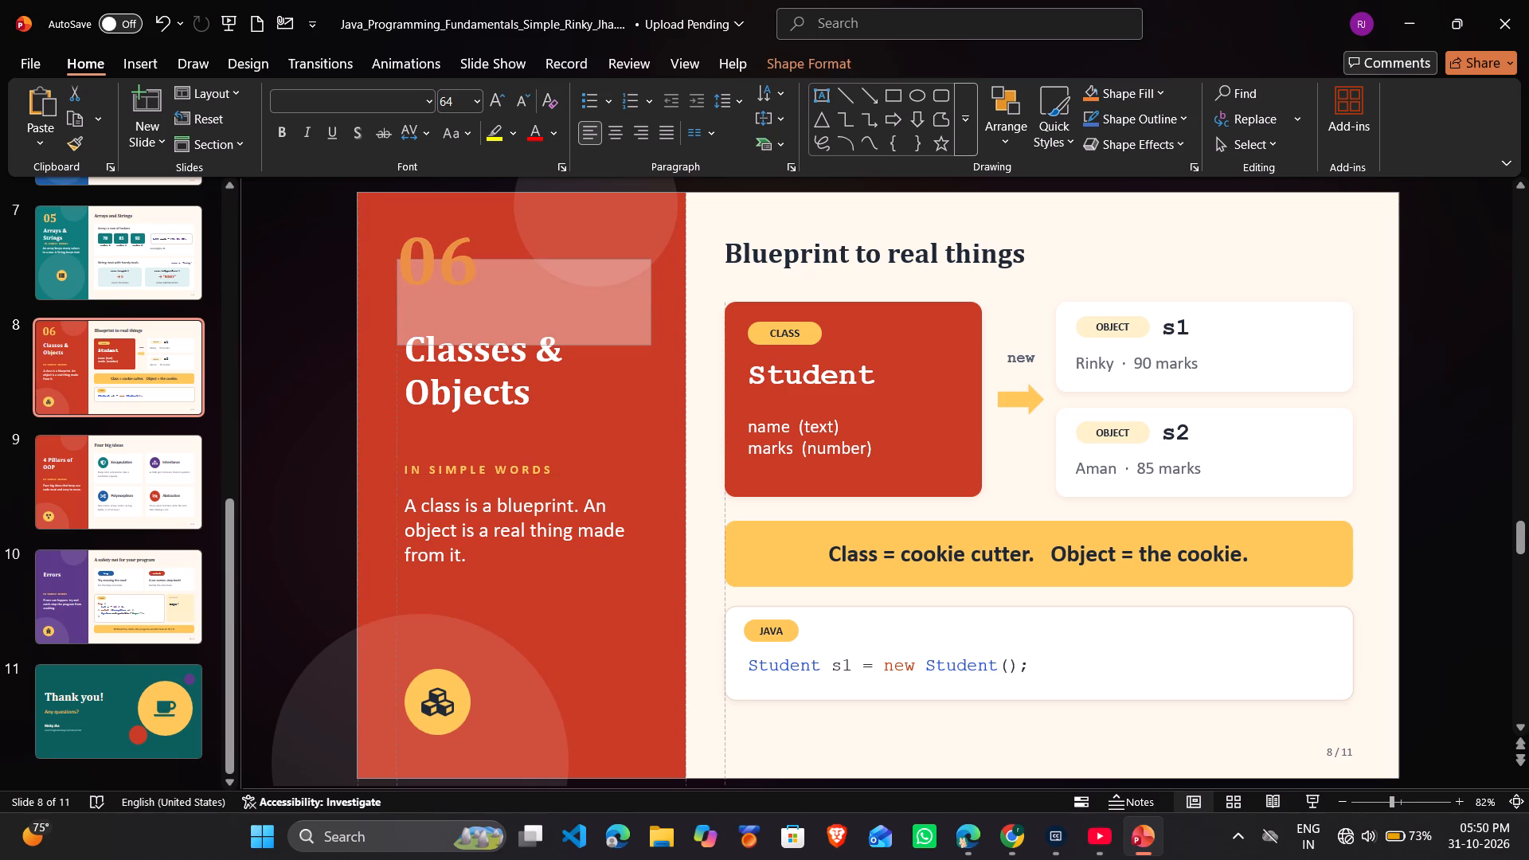
pyautogui.moveTo(397, 287); pyautogui.dragTo(401, 287)
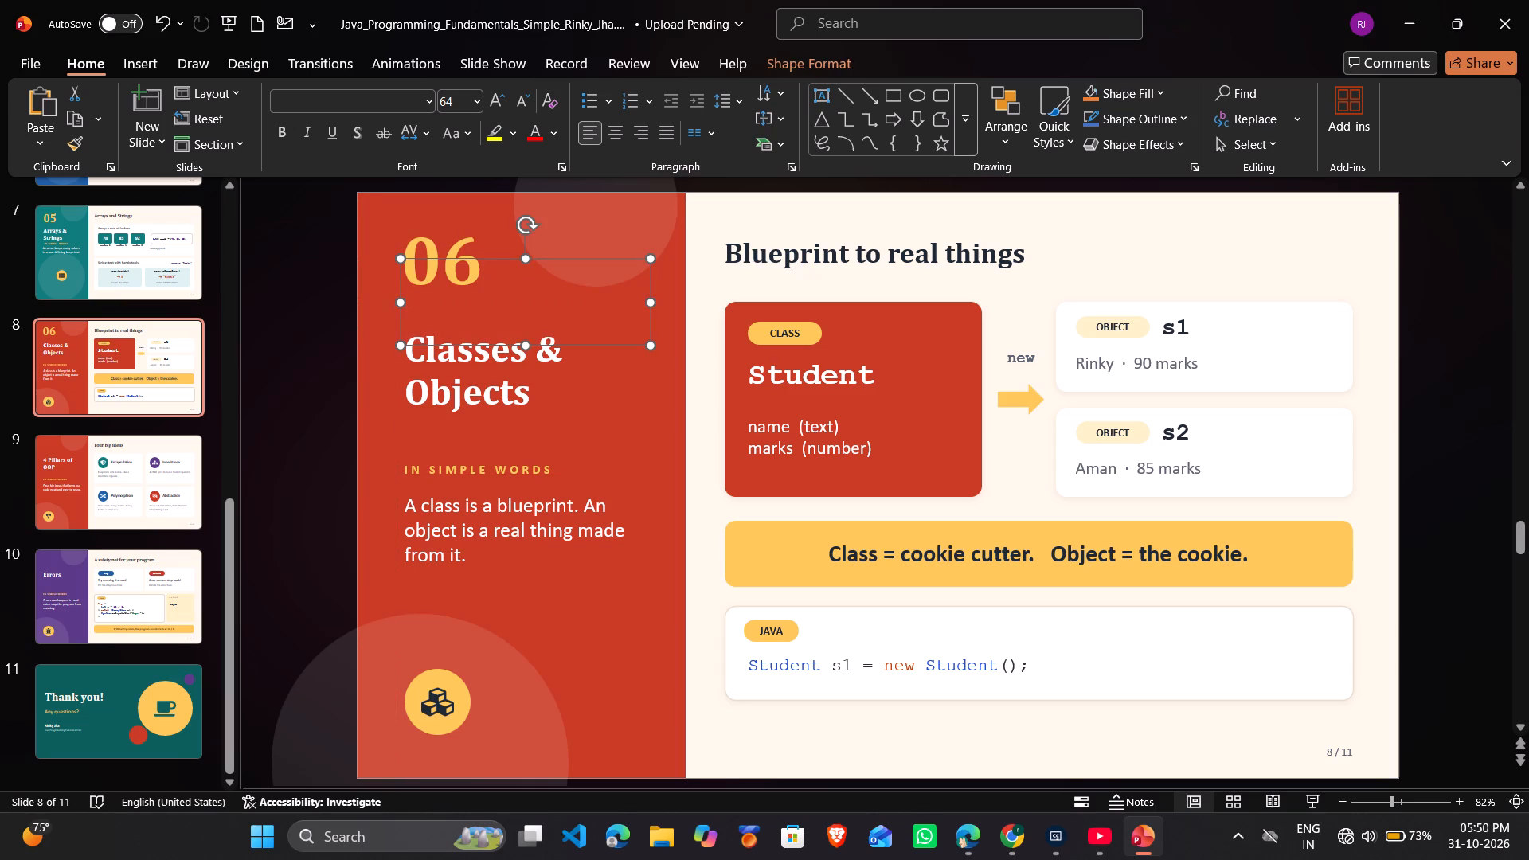
pyautogui.moveTo(400, 313); pyautogui.dragTo(412, 331)
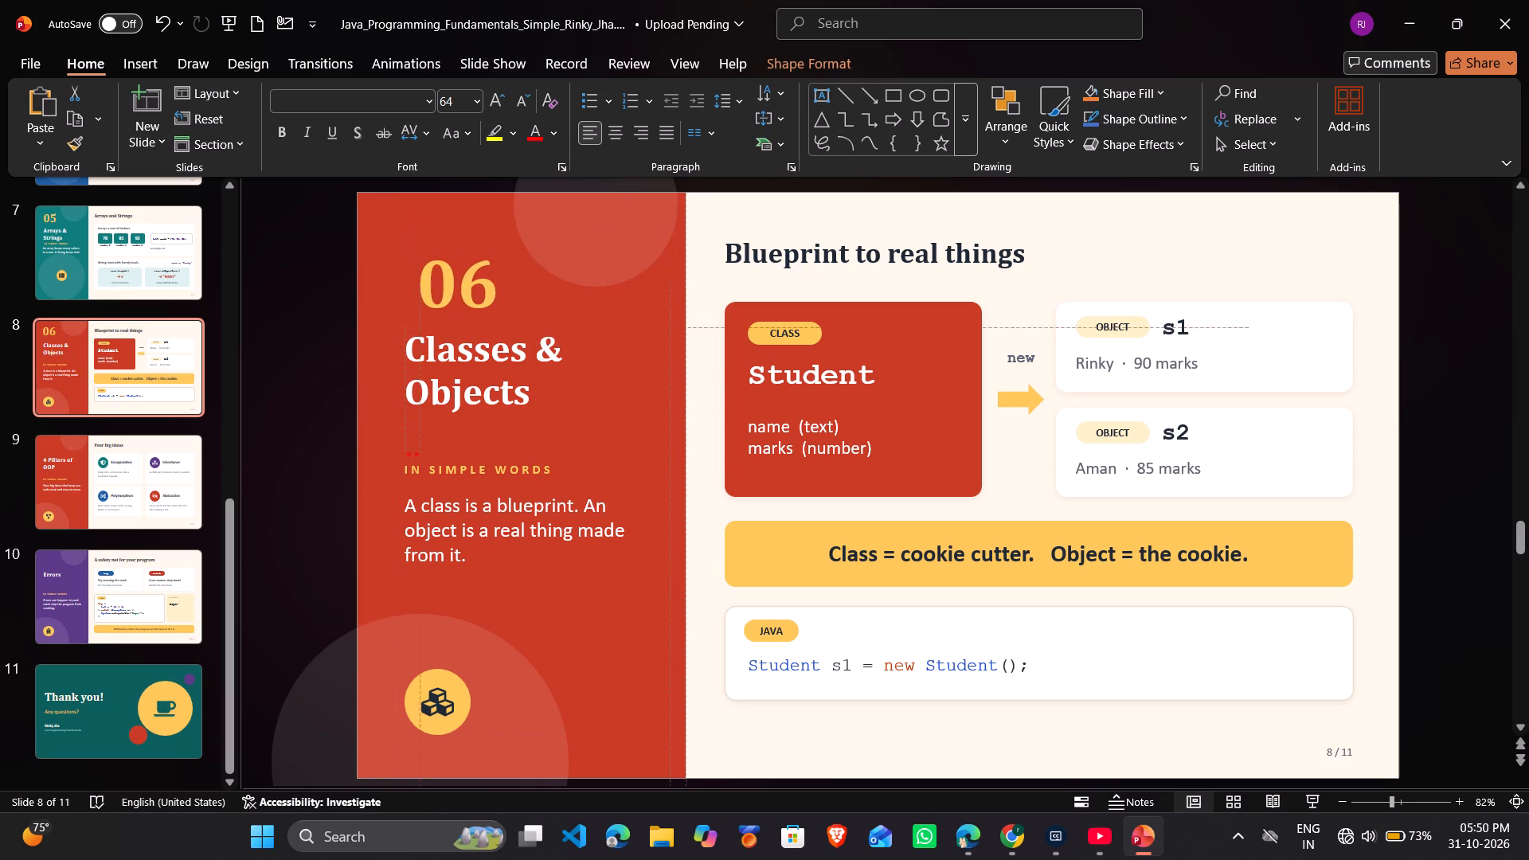
pyautogui.moveTo(412, 331); pyautogui.dragTo(401, 303)
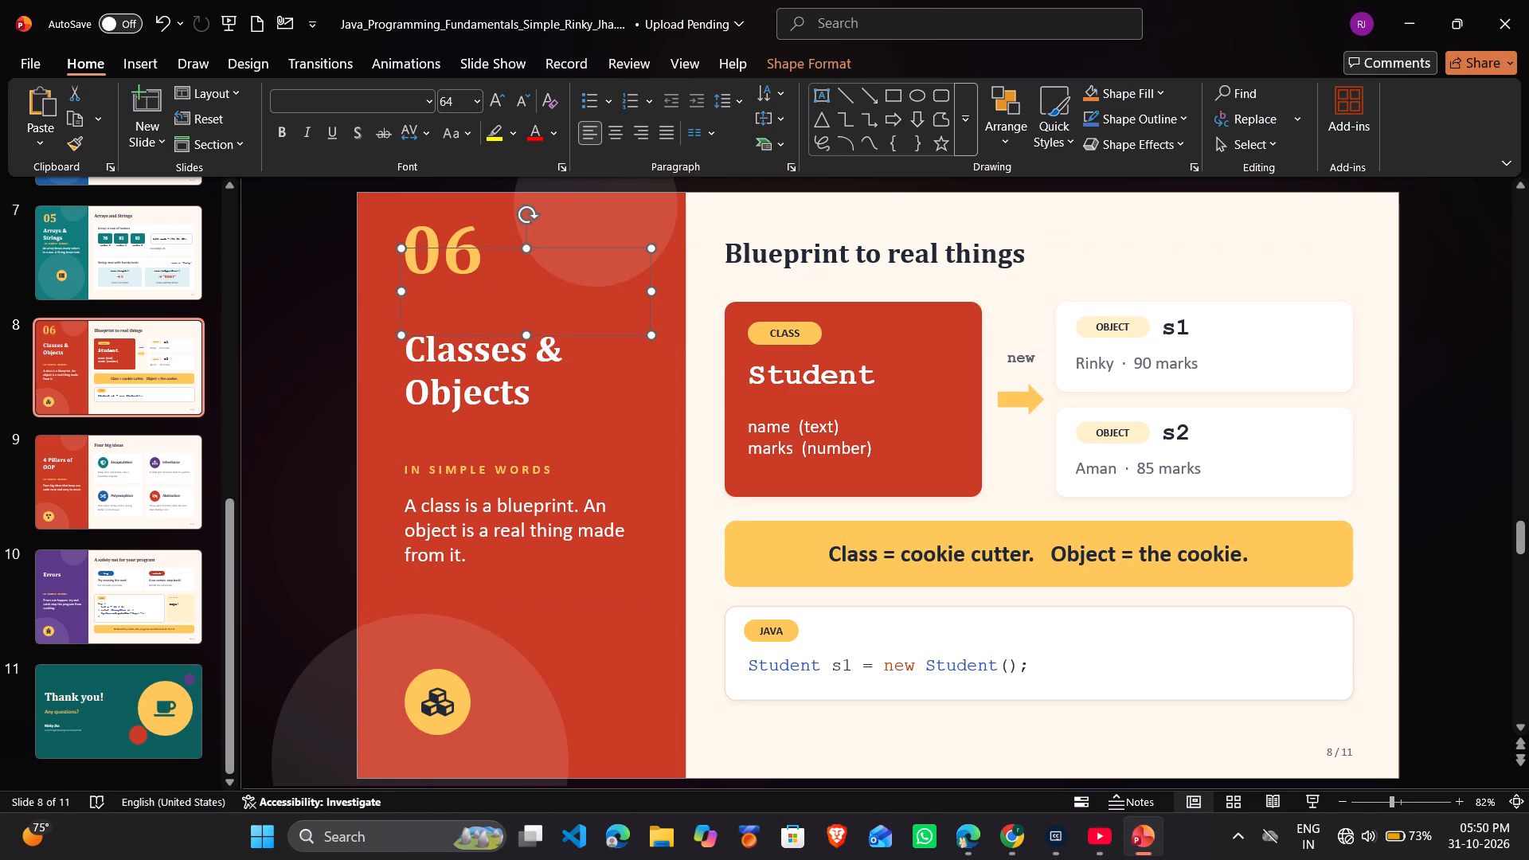
# Move the Classes & Objects title up so it sits directly beneath the section number 06.
pyautogui.moveTo(594, 331); pyautogui.dragTo(585, 310)
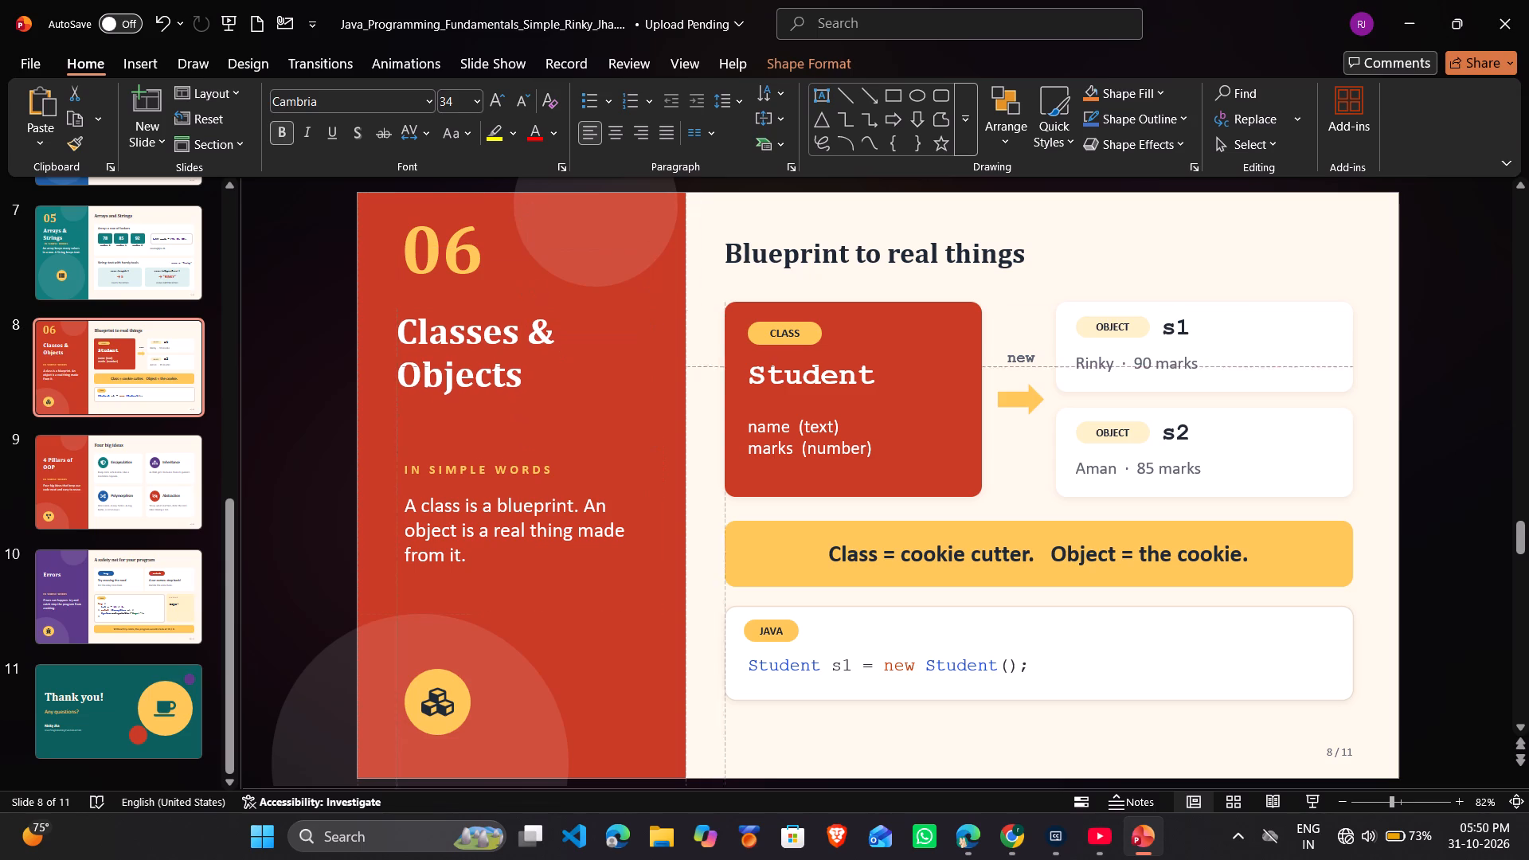
pyautogui.moveTo(585, 310); pyautogui.dragTo(589, 292)
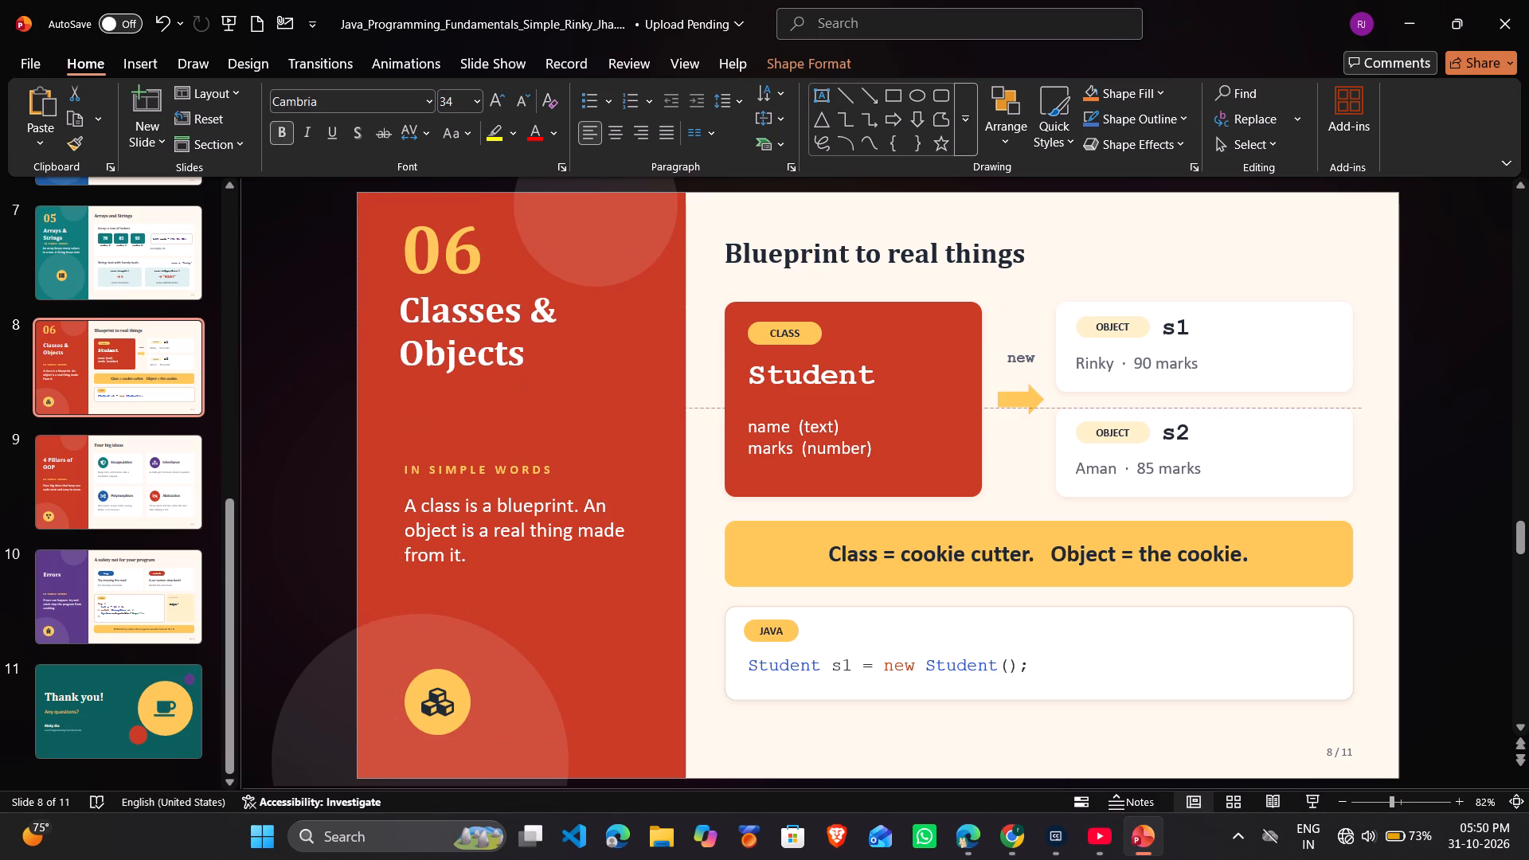
pyautogui.moveTo(589, 292); pyautogui.dragTo(588, 283)
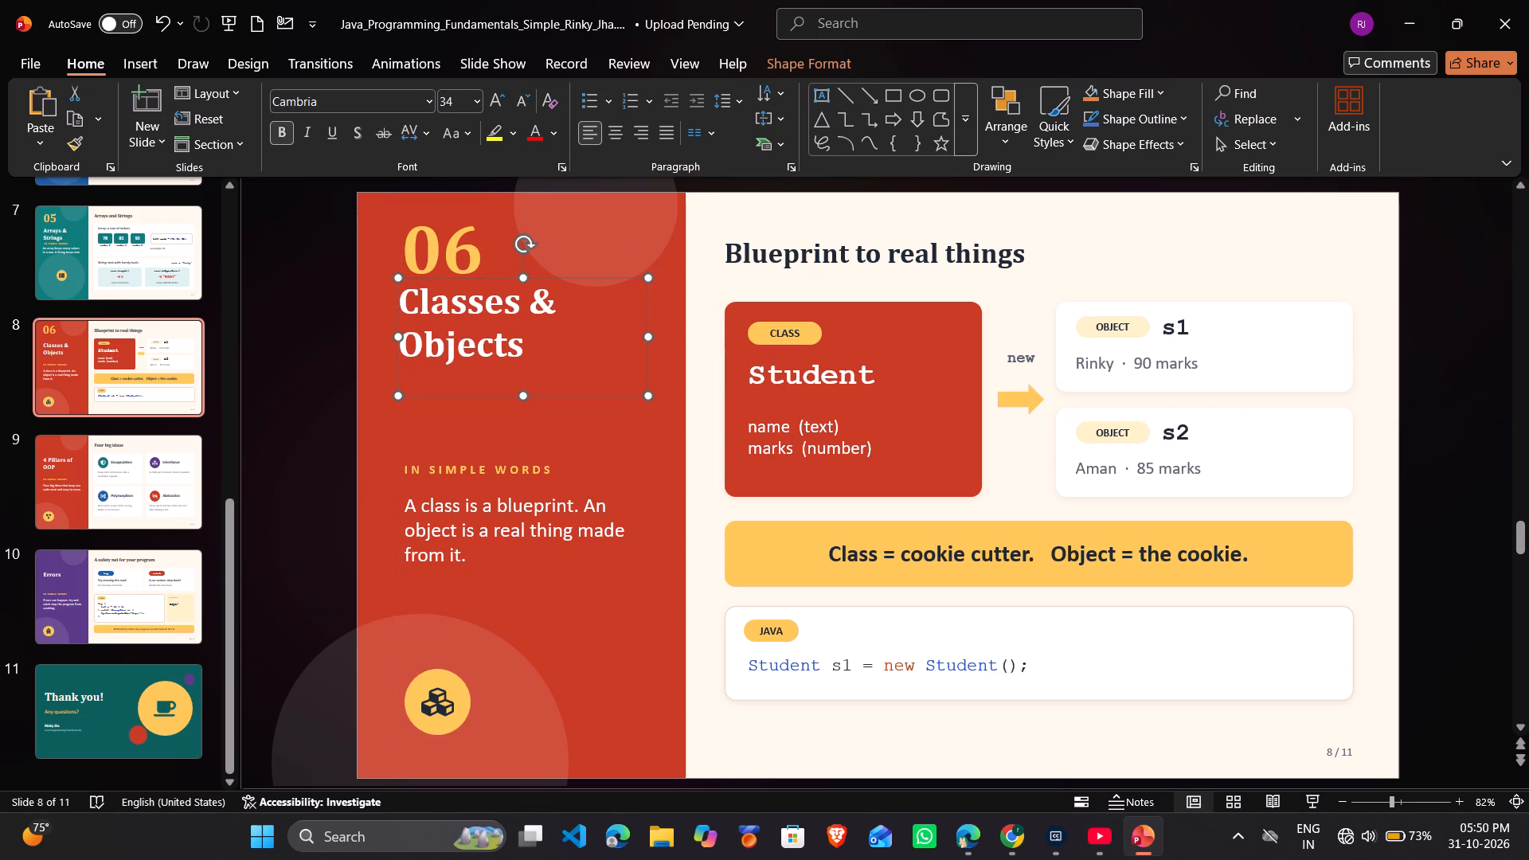
# On the Classes & Objects slide, move the IN SIMPLE WORDS label up beneath the title and the description directly beneath the label.
pyautogui.click(537, 469)
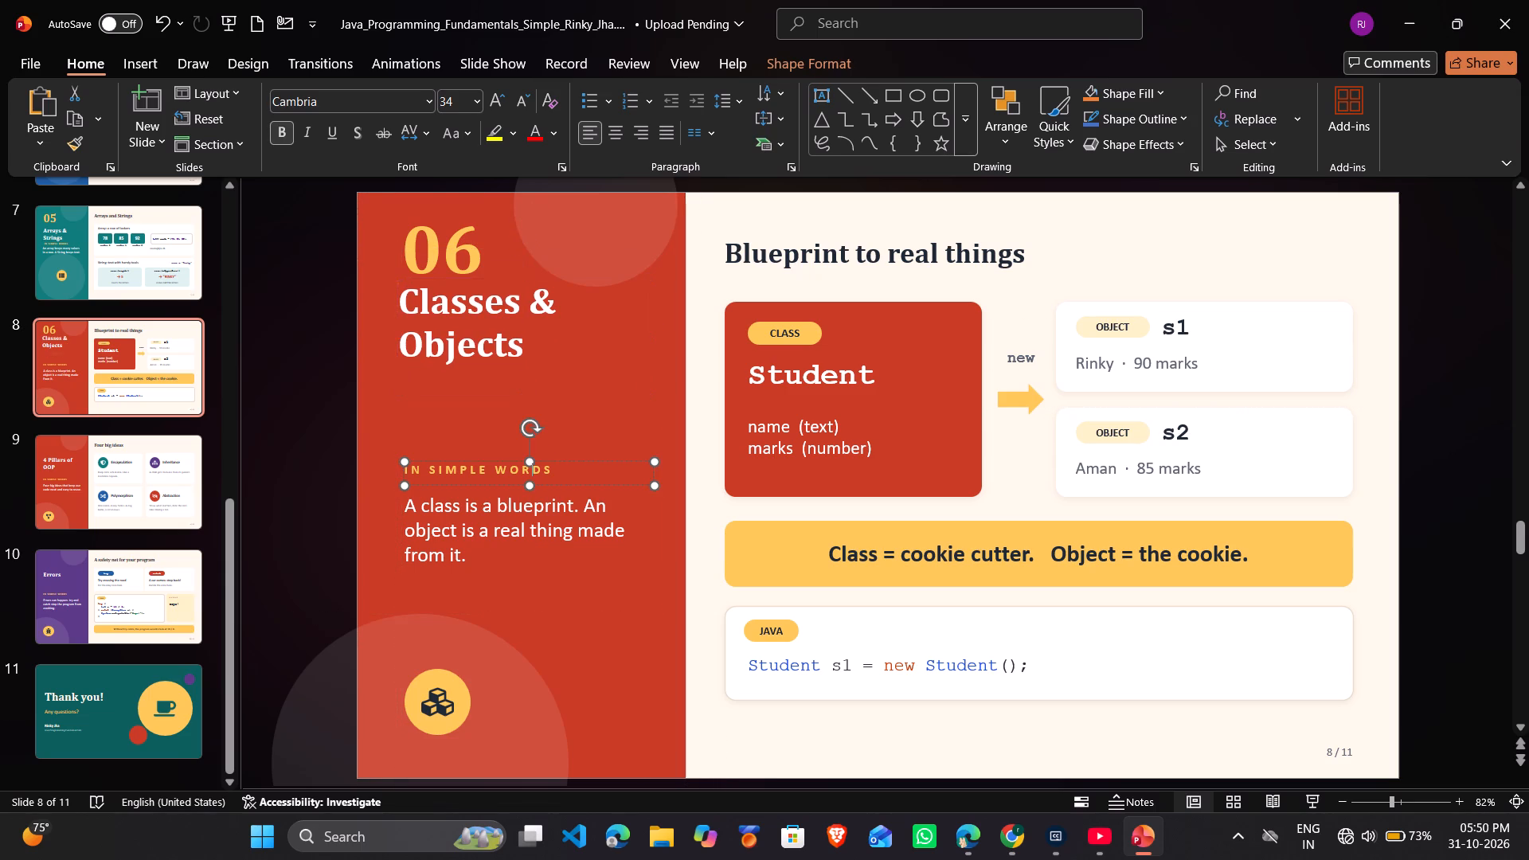
pyautogui.moveTo(609, 459); pyautogui.dragTo(610, 420)
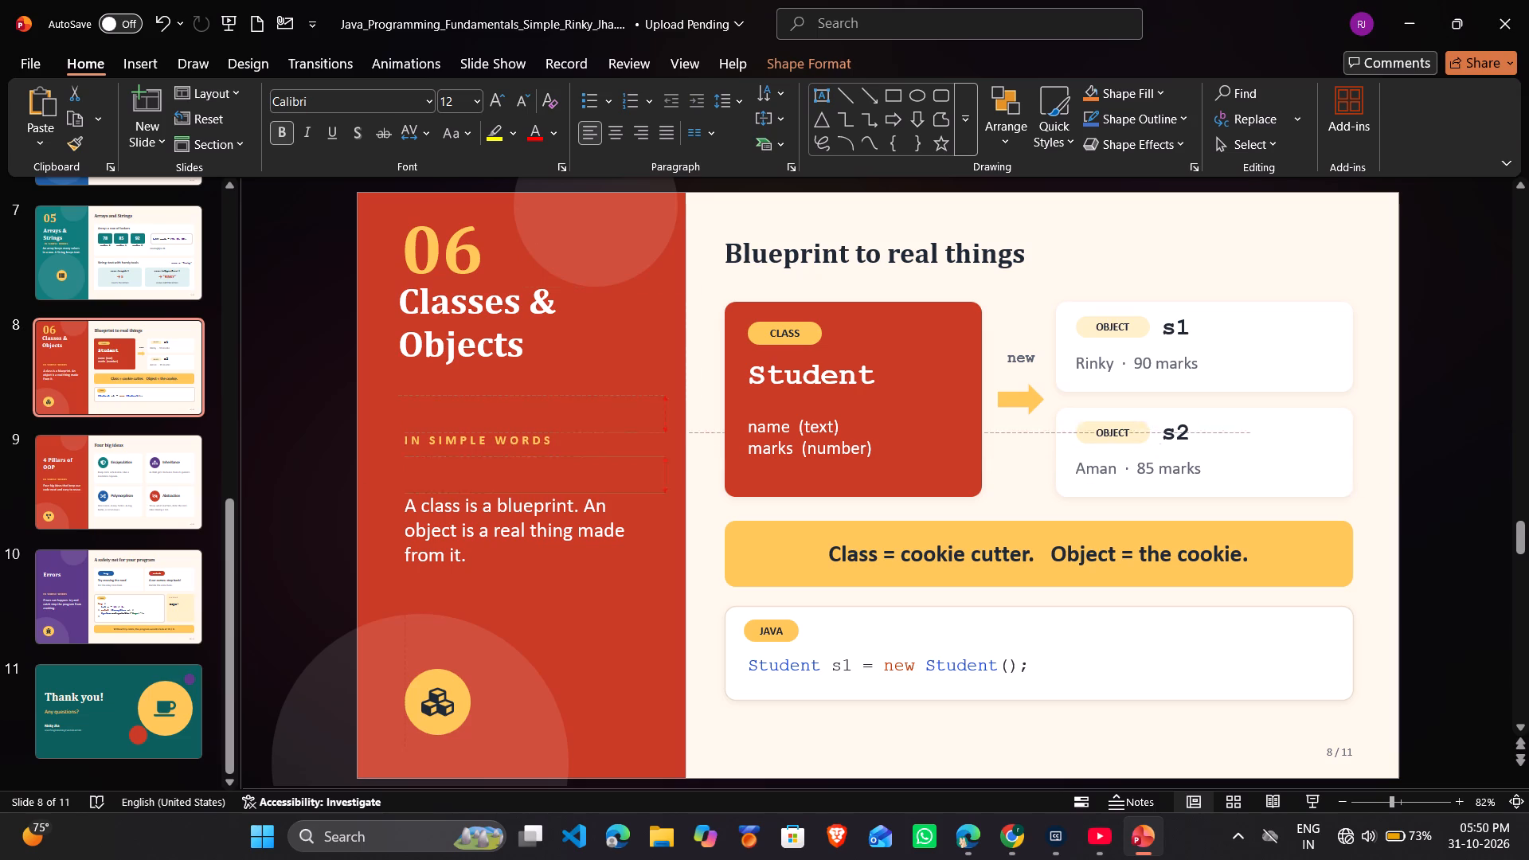
pyautogui.moveTo(610, 420); pyautogui.dragTo(599, 369)
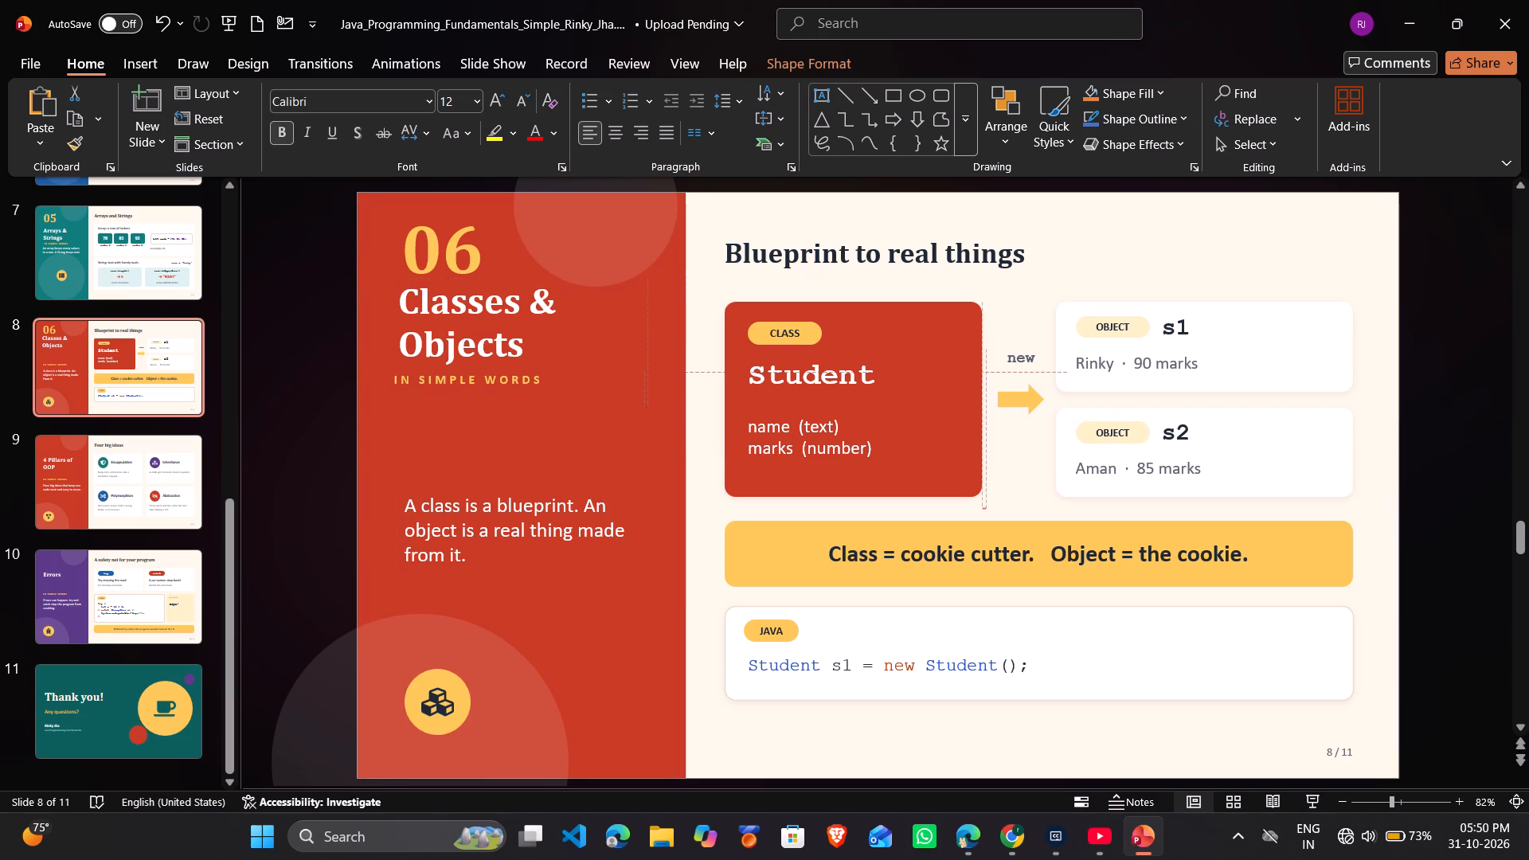
pyautogui.moveTo(599, 369); pyautogui.dragTo(604, 369)
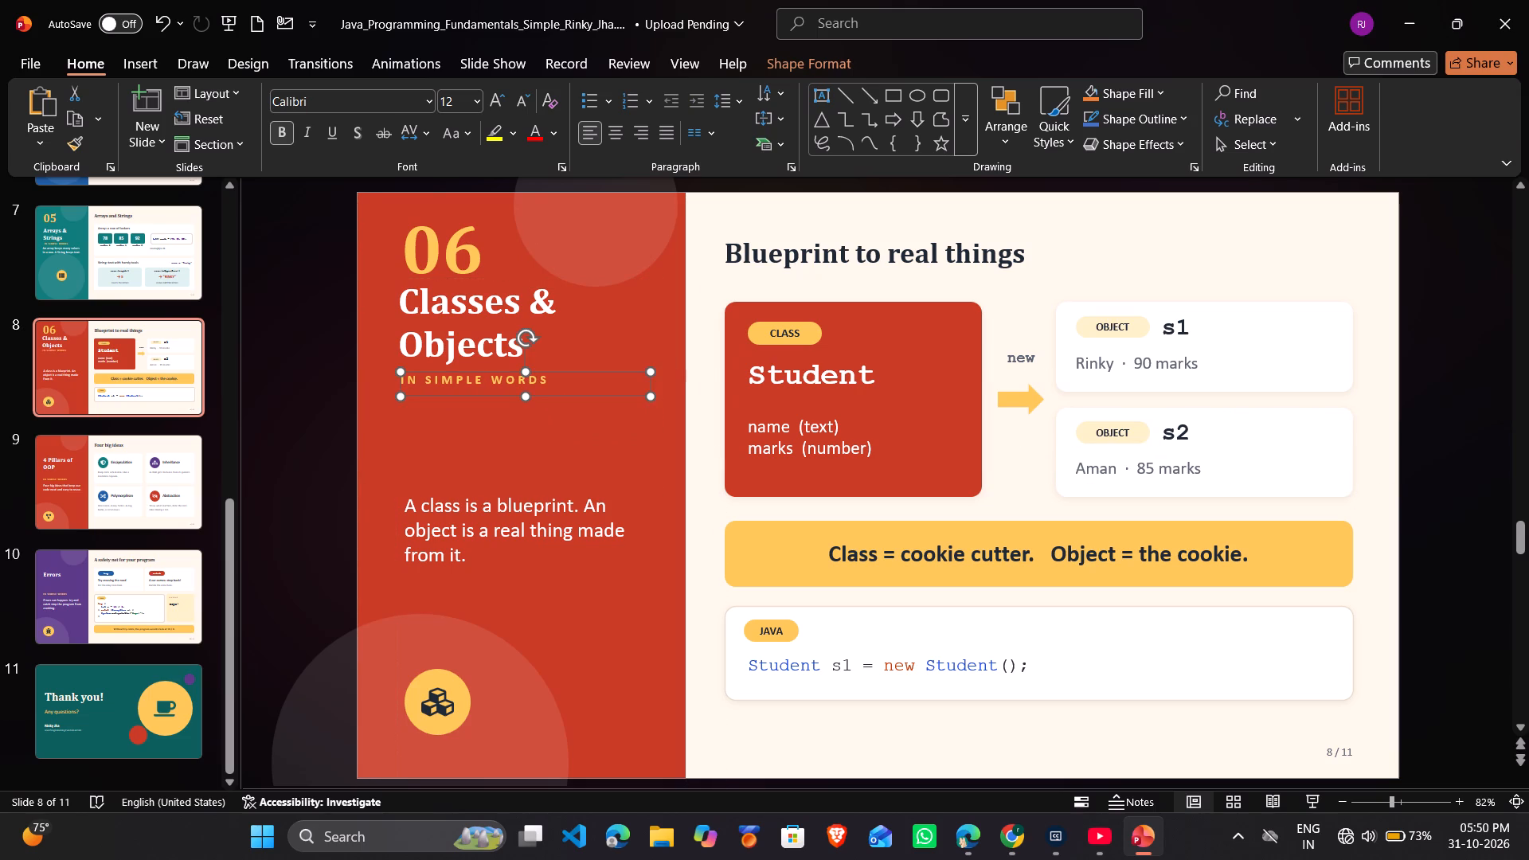
pyautogui.click(630, 521)
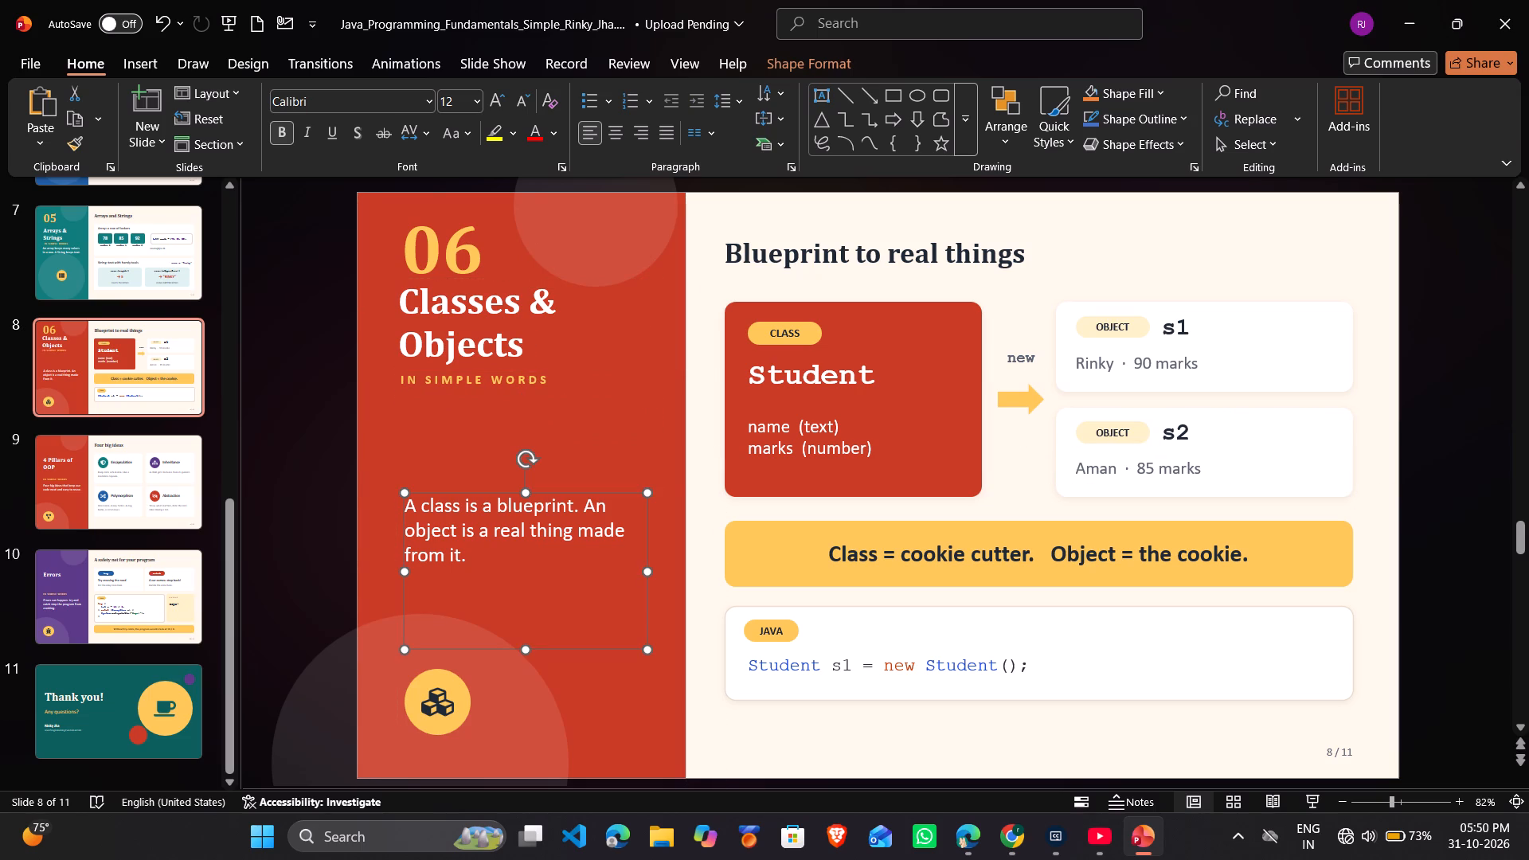
pyautogui.click(651, 513)
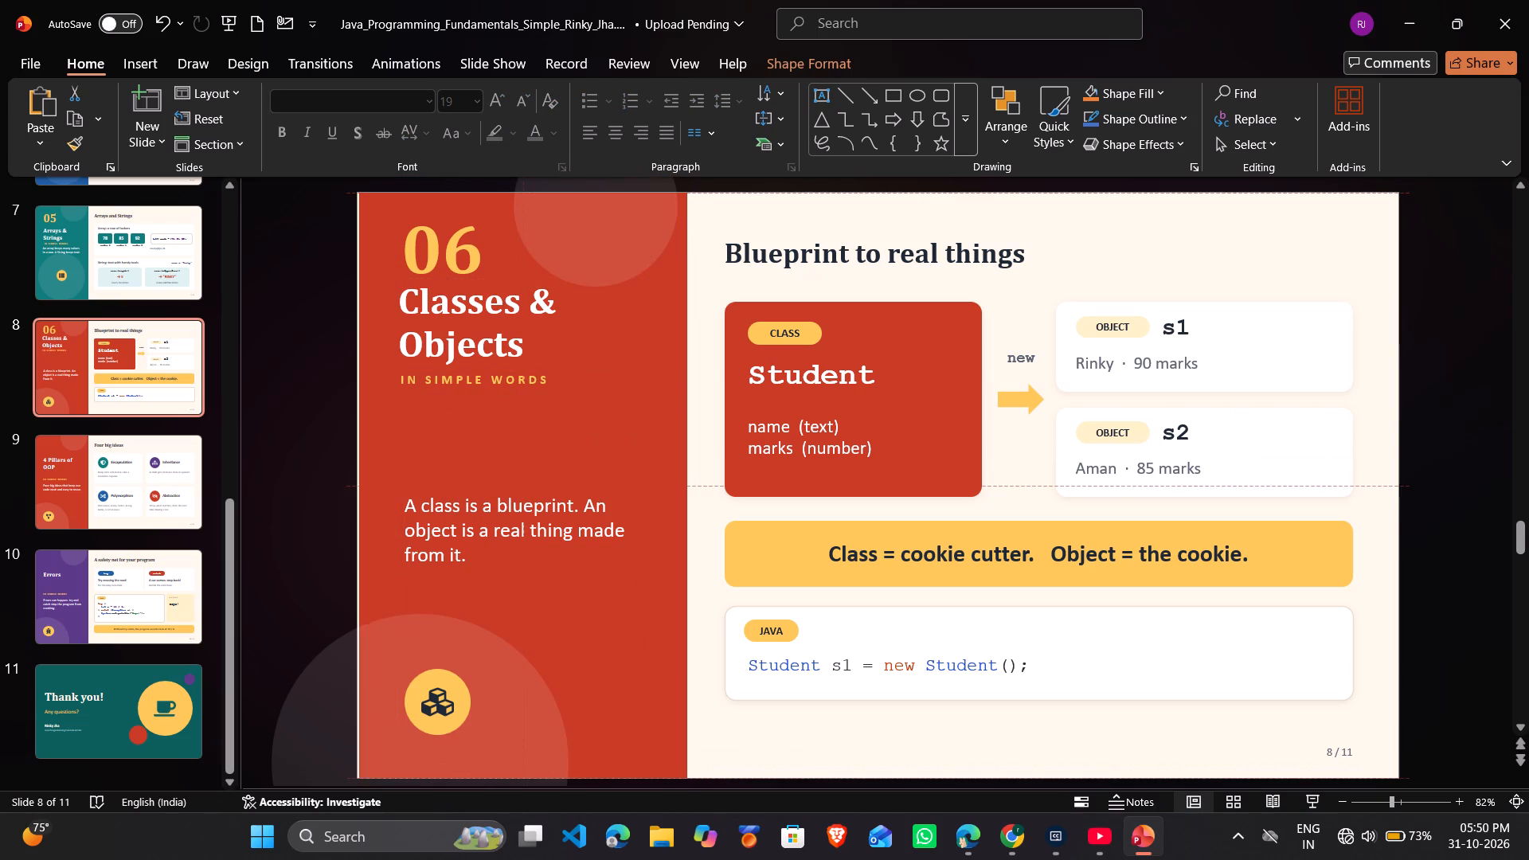
pyautogui.click(604, 511)
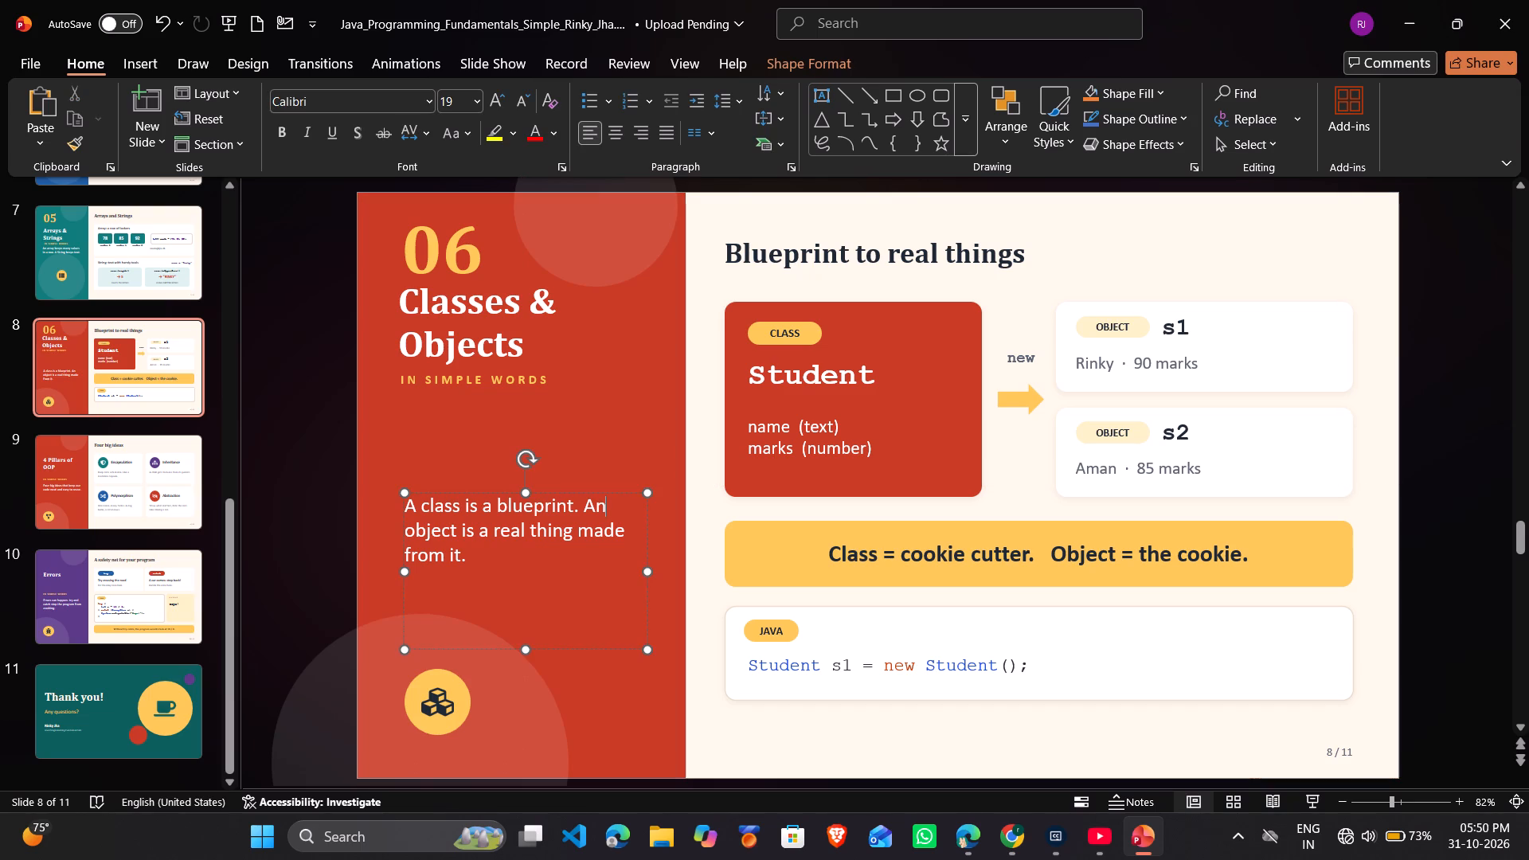
pyautogui.moveTo(639, 591); pyautogui.dragTo(638, 545)
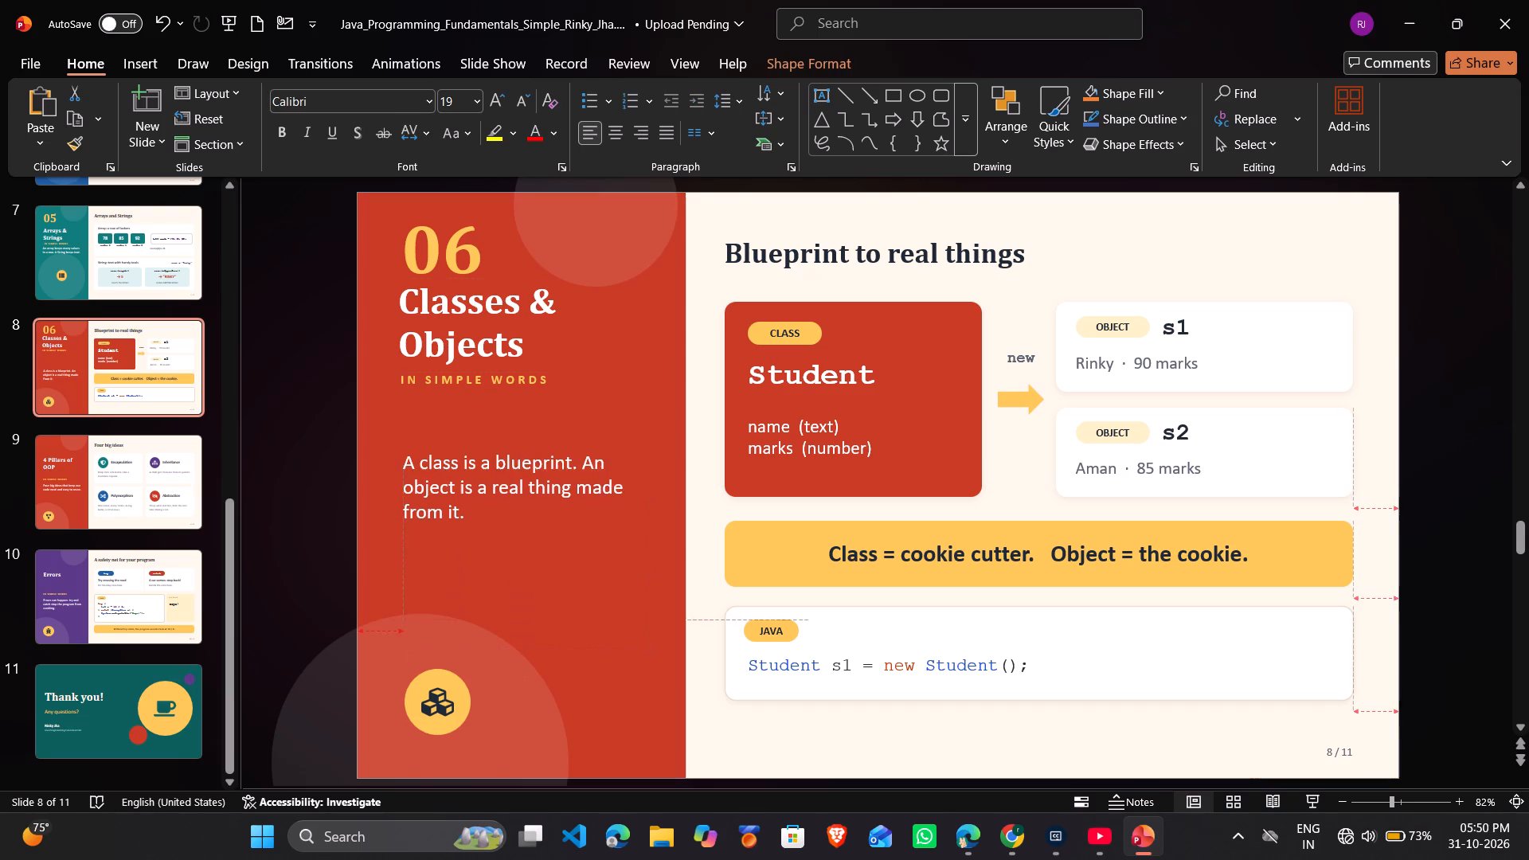
pyautogui.moveTo(638, 545); pyautogui.dragTo(632, 491)
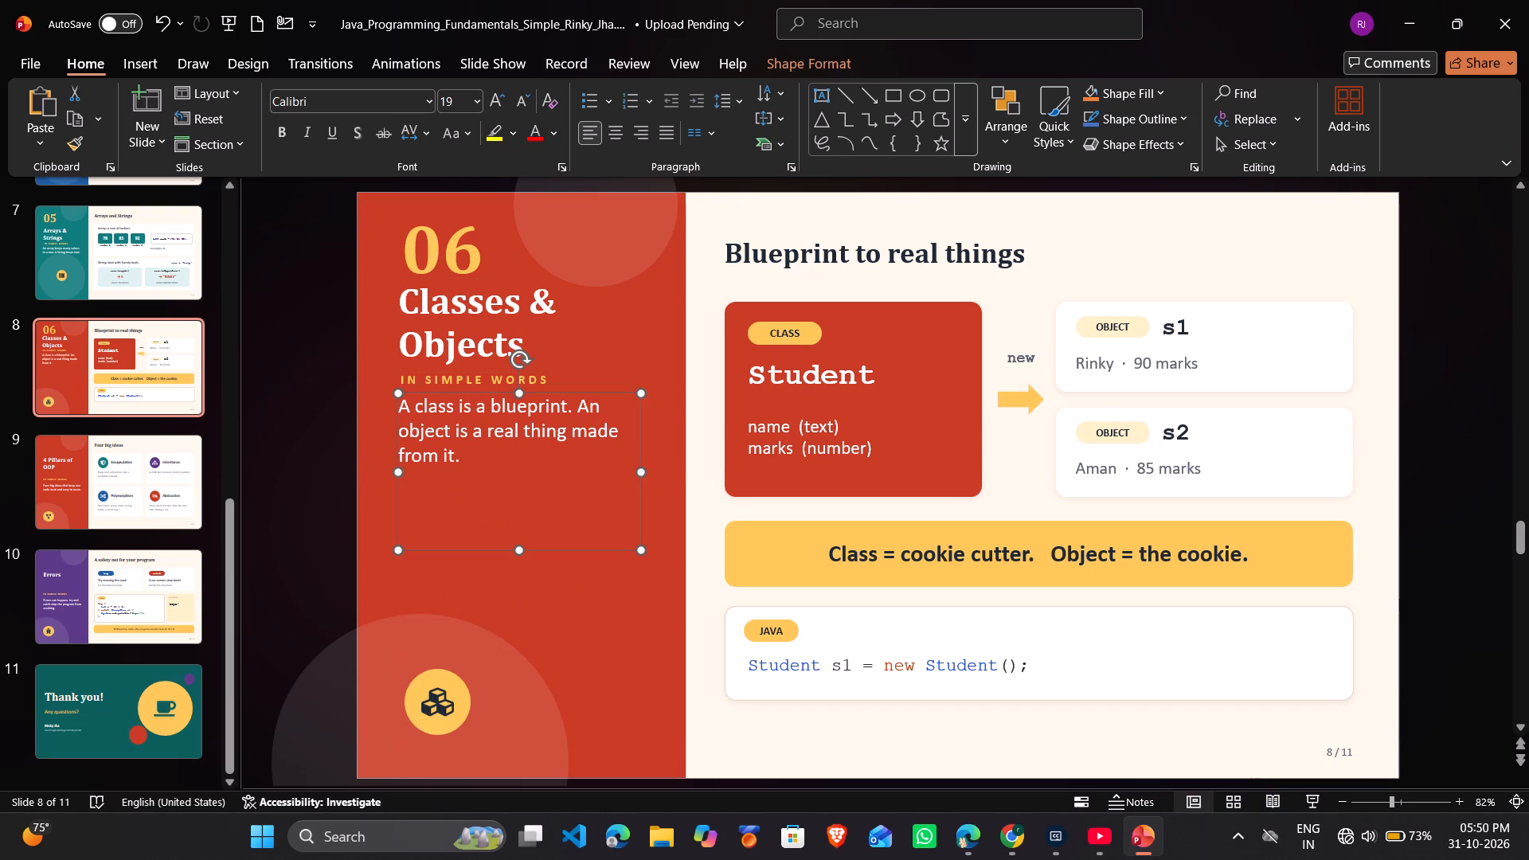
# Move the large translucent circle fully inside the Classes & Objects side panel, just below the description text.
pyautogui.click(505, 677)
pyautogui.moveTo(505, 677); pyautogui.dragTo(594, 565)
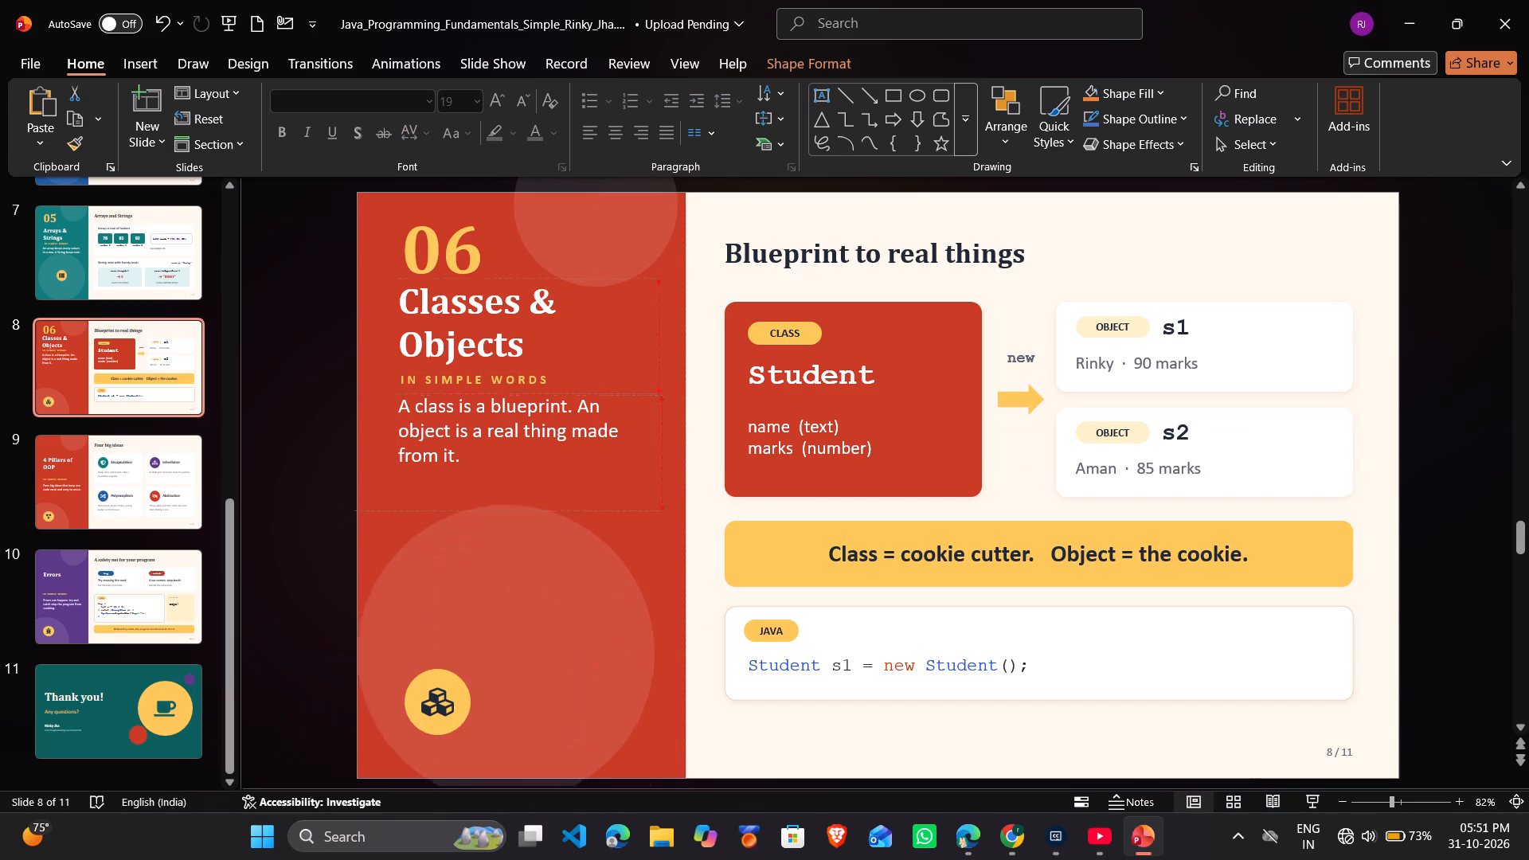
pyautogui.moveTo(594, 565); pyautogui.dragTo(596, 537)
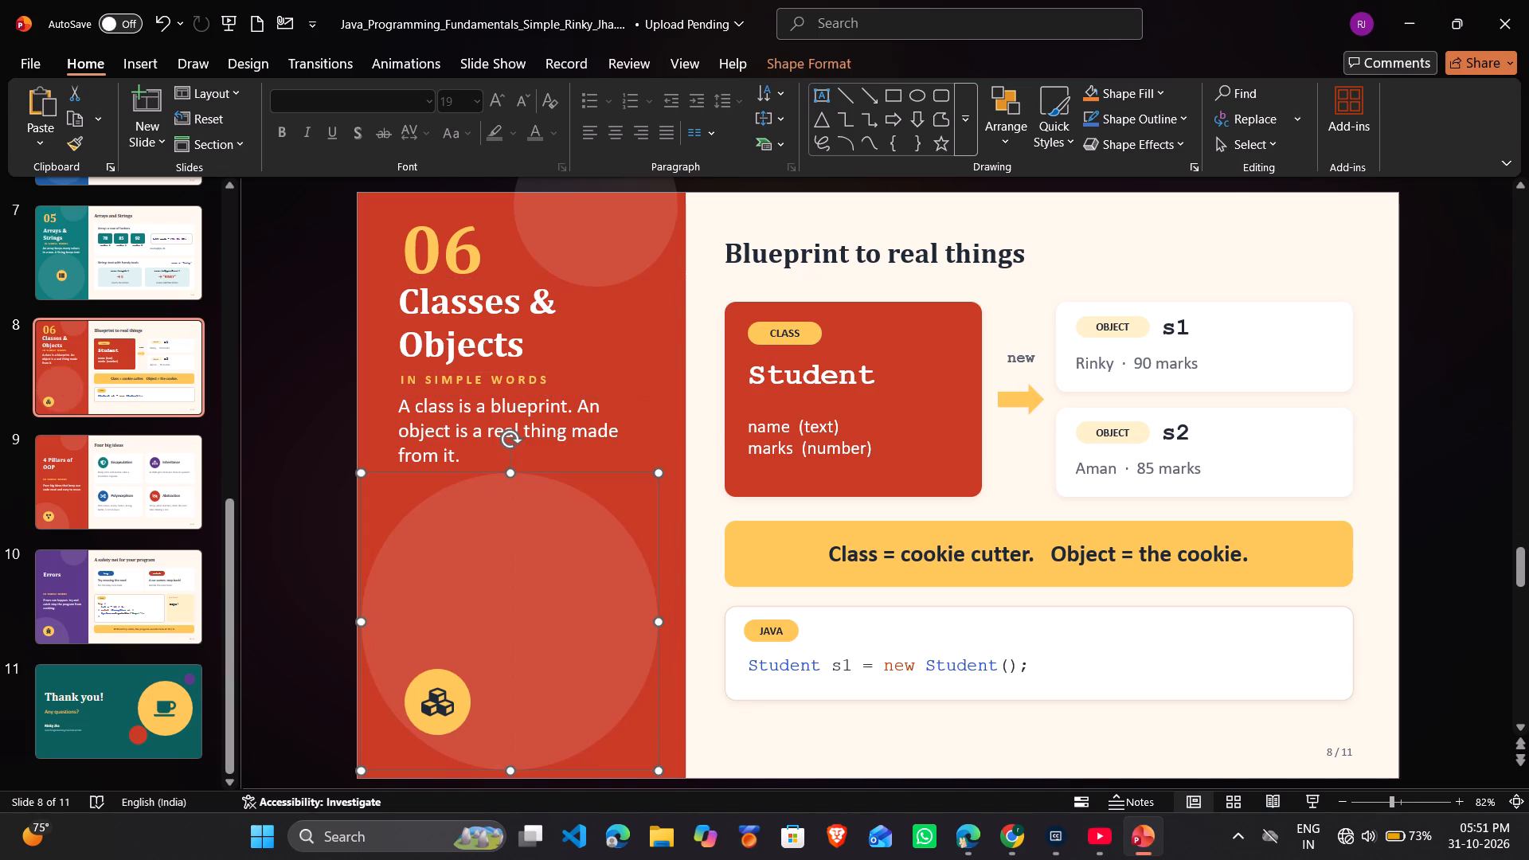
# Move the yellow circle to the middle of the large translucent circle and place the cubes icon centred on it.
pyautogui.click(467, 690)
pyautogui.moveTo(467, 690); pyautogui.dragTo(513, 616)
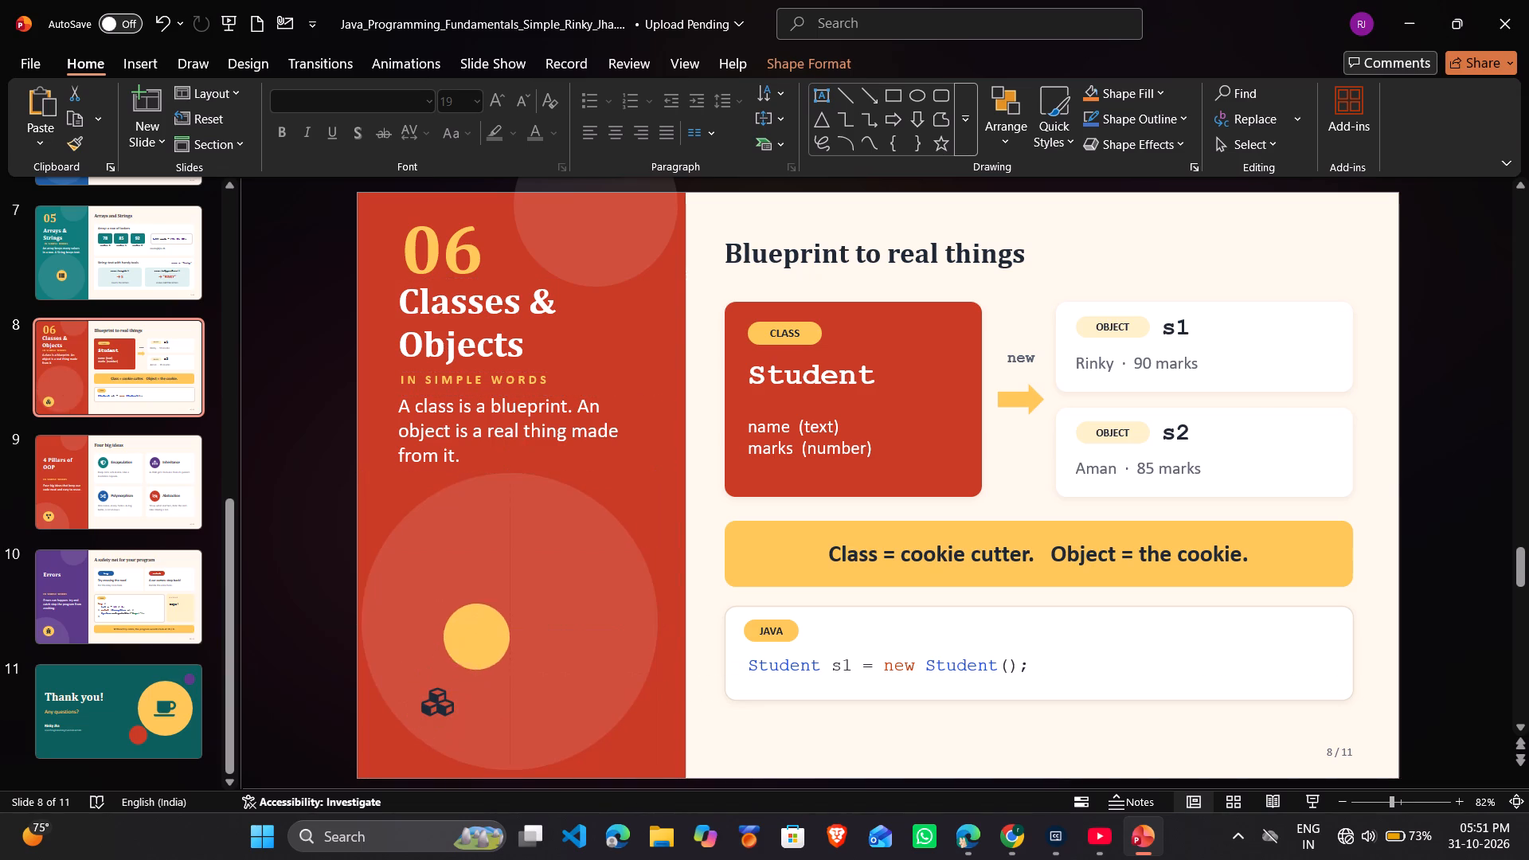
pyautogui.moveTo(513, 616); pyautogui.dragTo(534, 603)
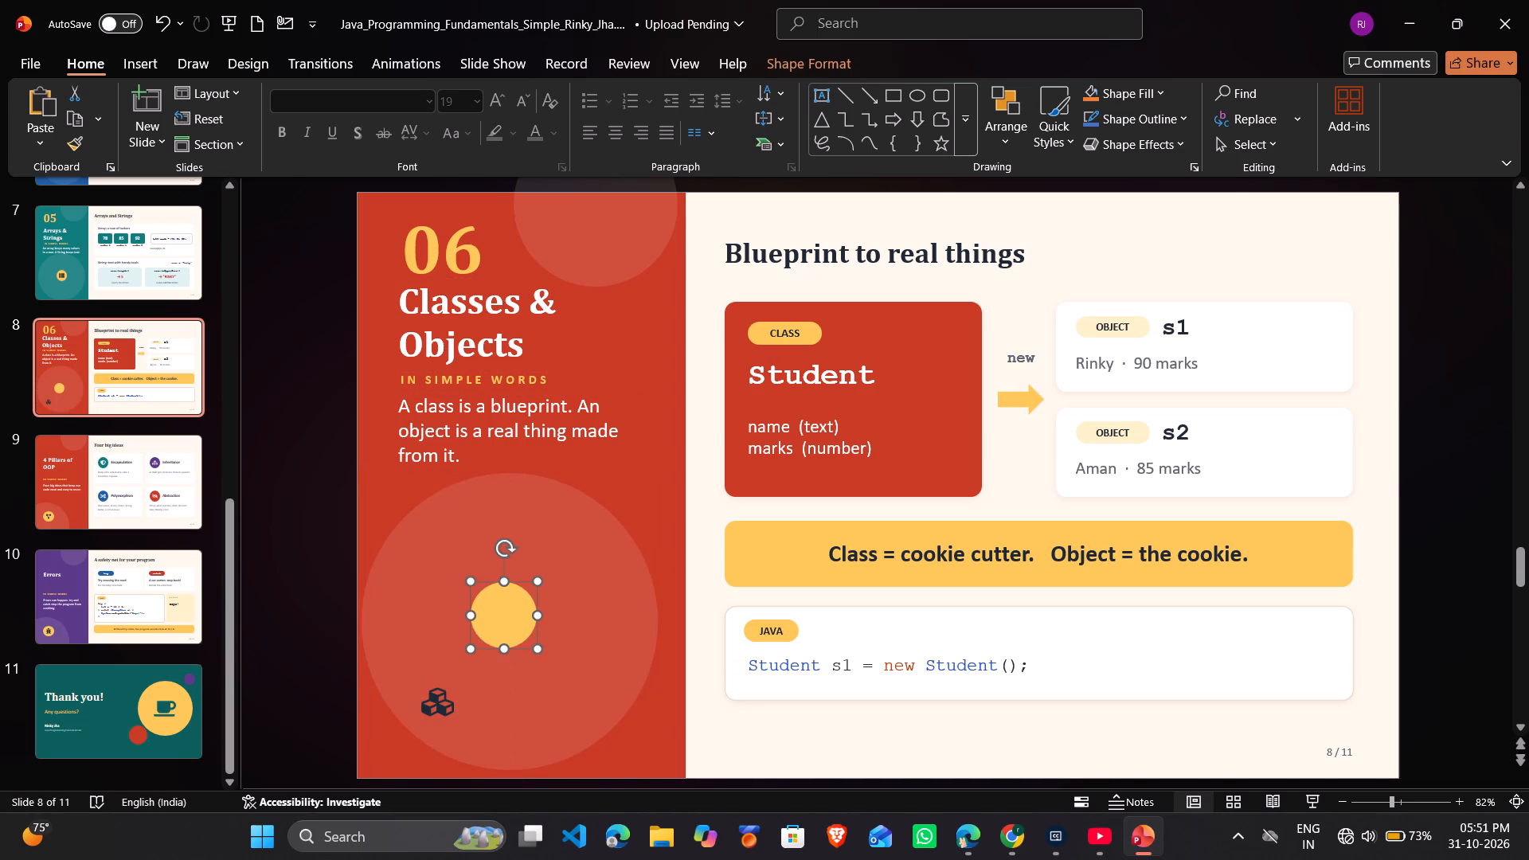
pyautogui.click(448, 709)
pyautogui.moveTo(448, 709); pyautogui.dragTo(492, 637)
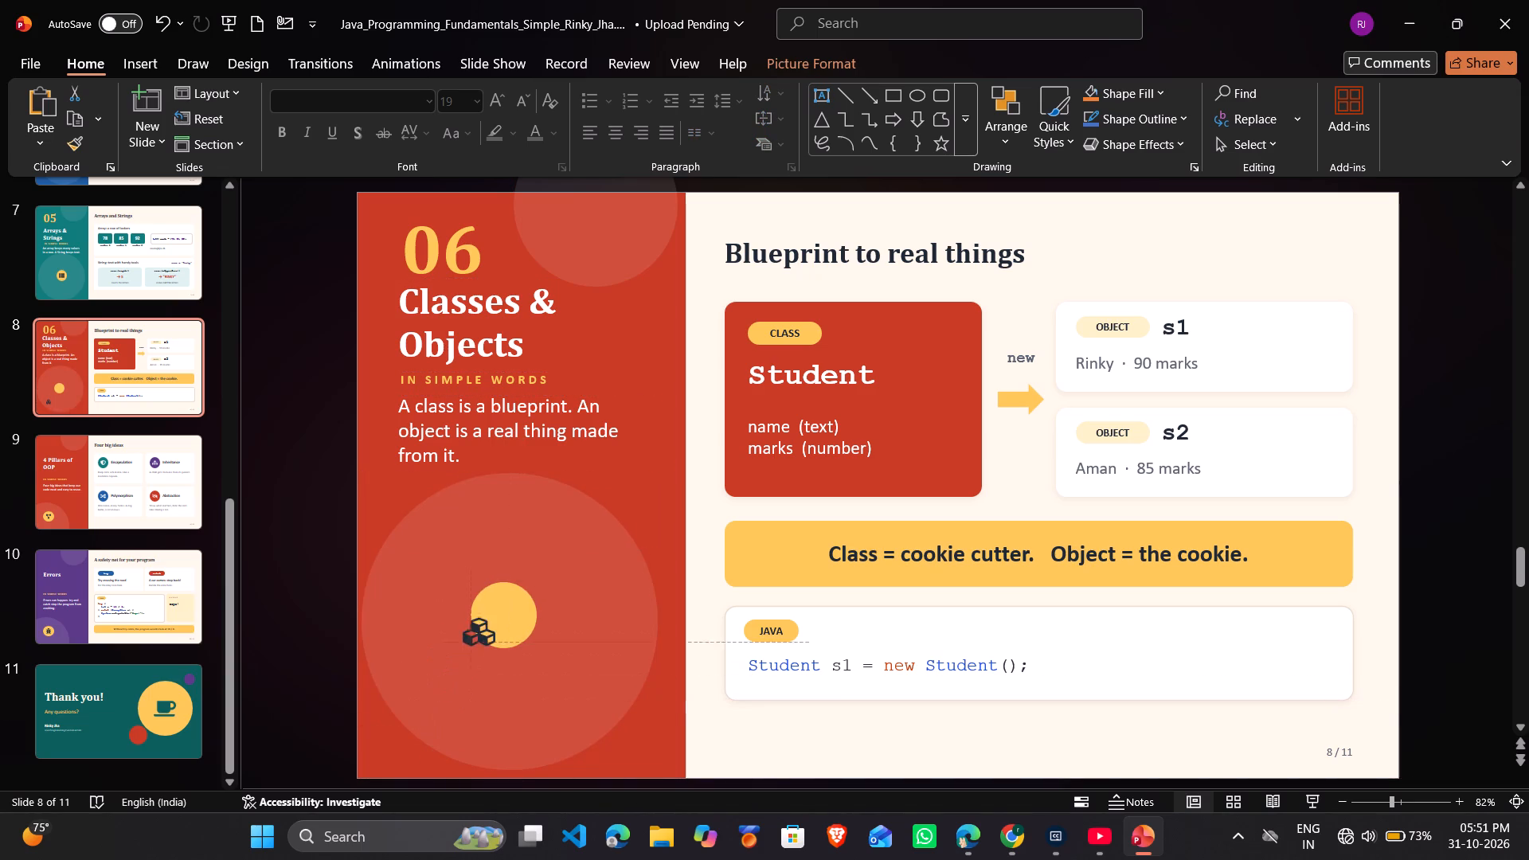
pyautogui.moveTo(492, 637); pyautogui.dragTo(514, 622)
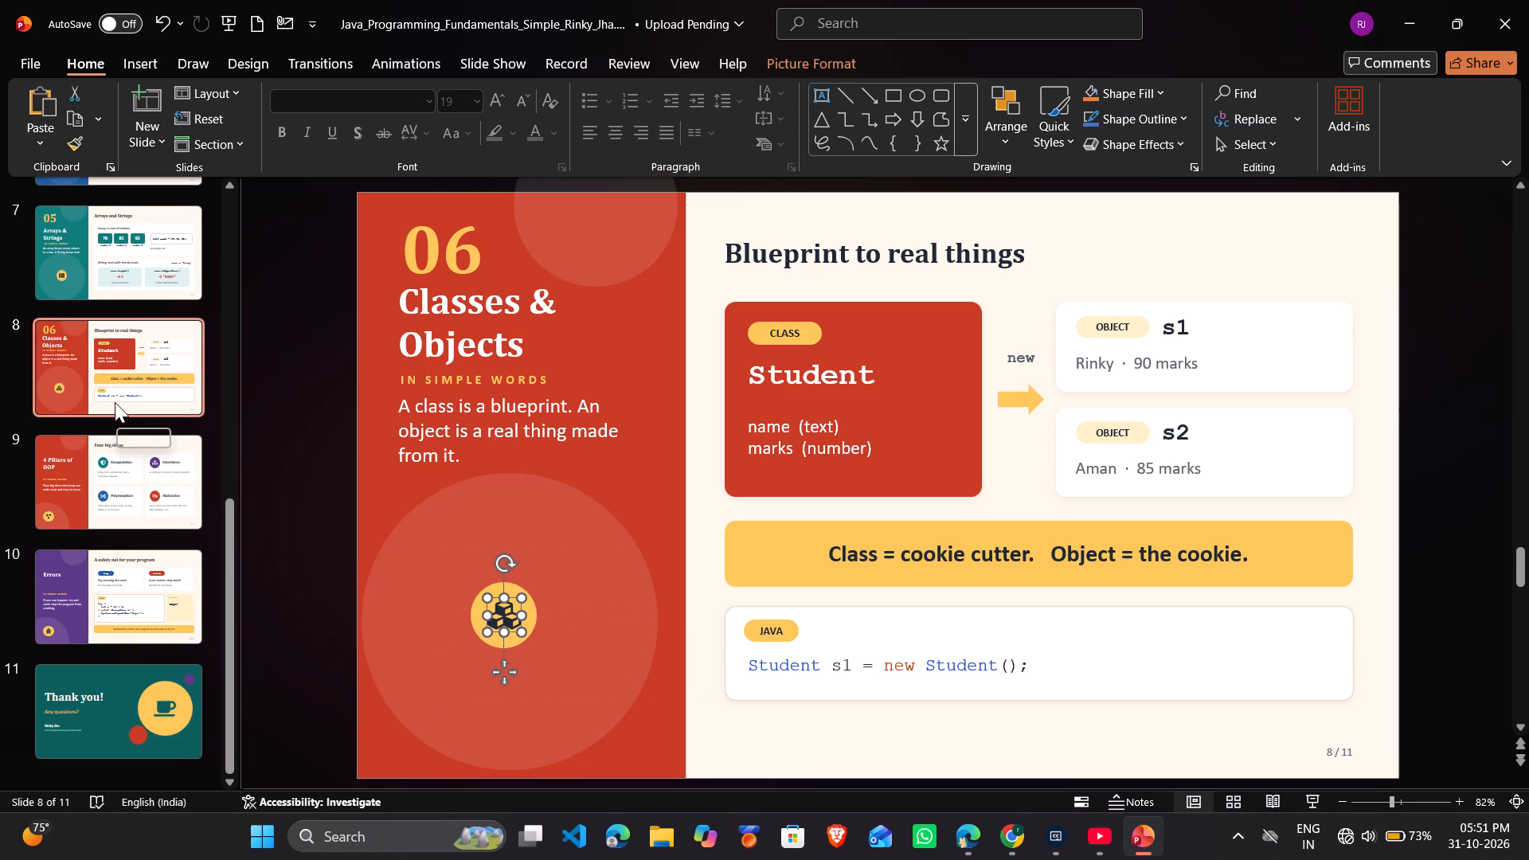
# On the 4 Pillars of OOP slide, move the IN SIMPLE WORDS label up beneath the title and the description directly beneath it.
pyautogui.click(113, 281)
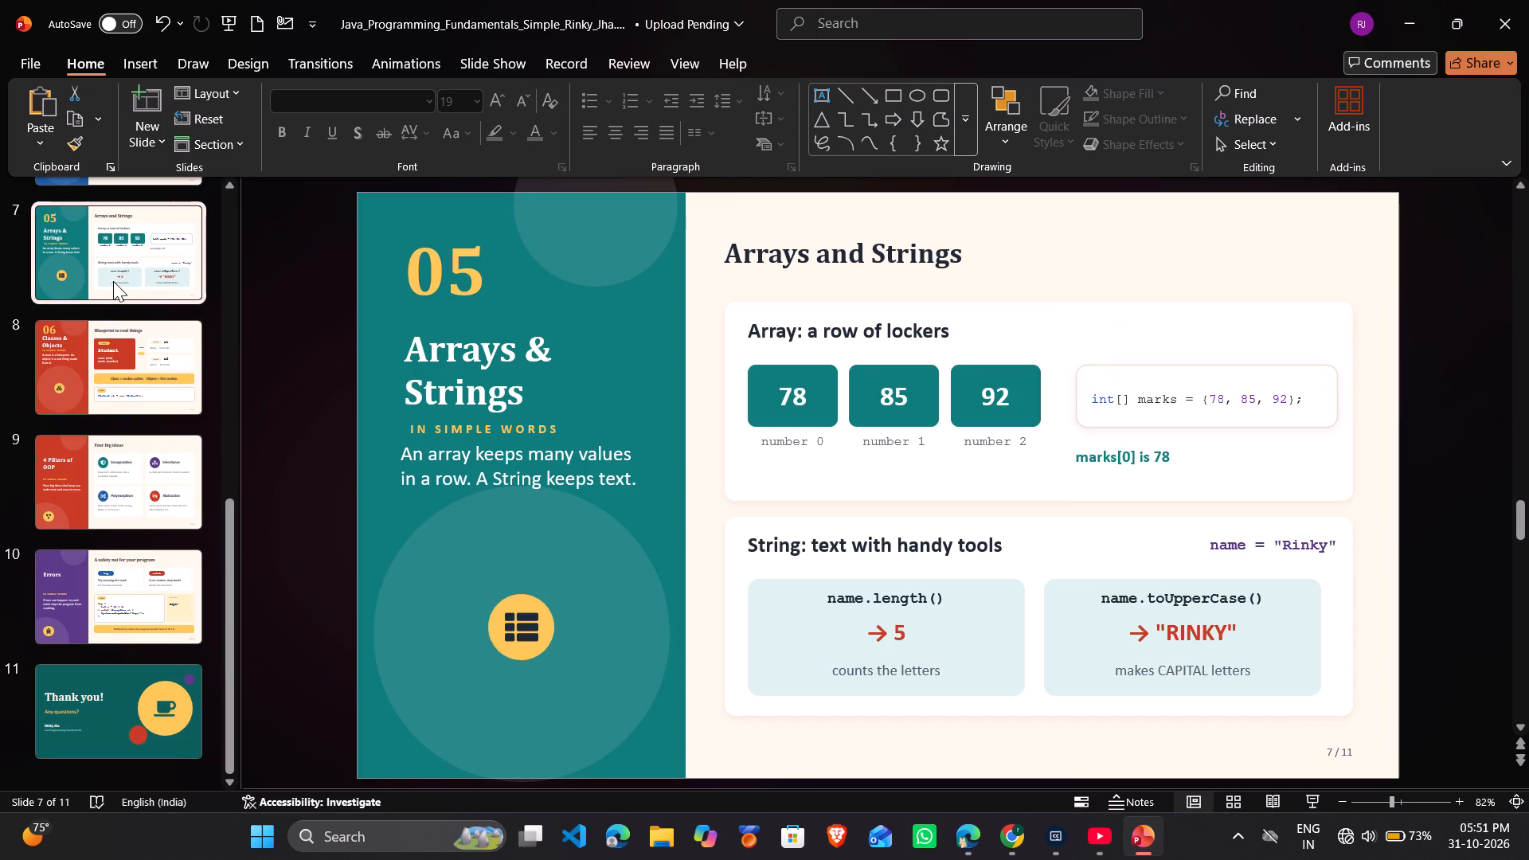
pyautogui.scroll(-1, 112, 288)
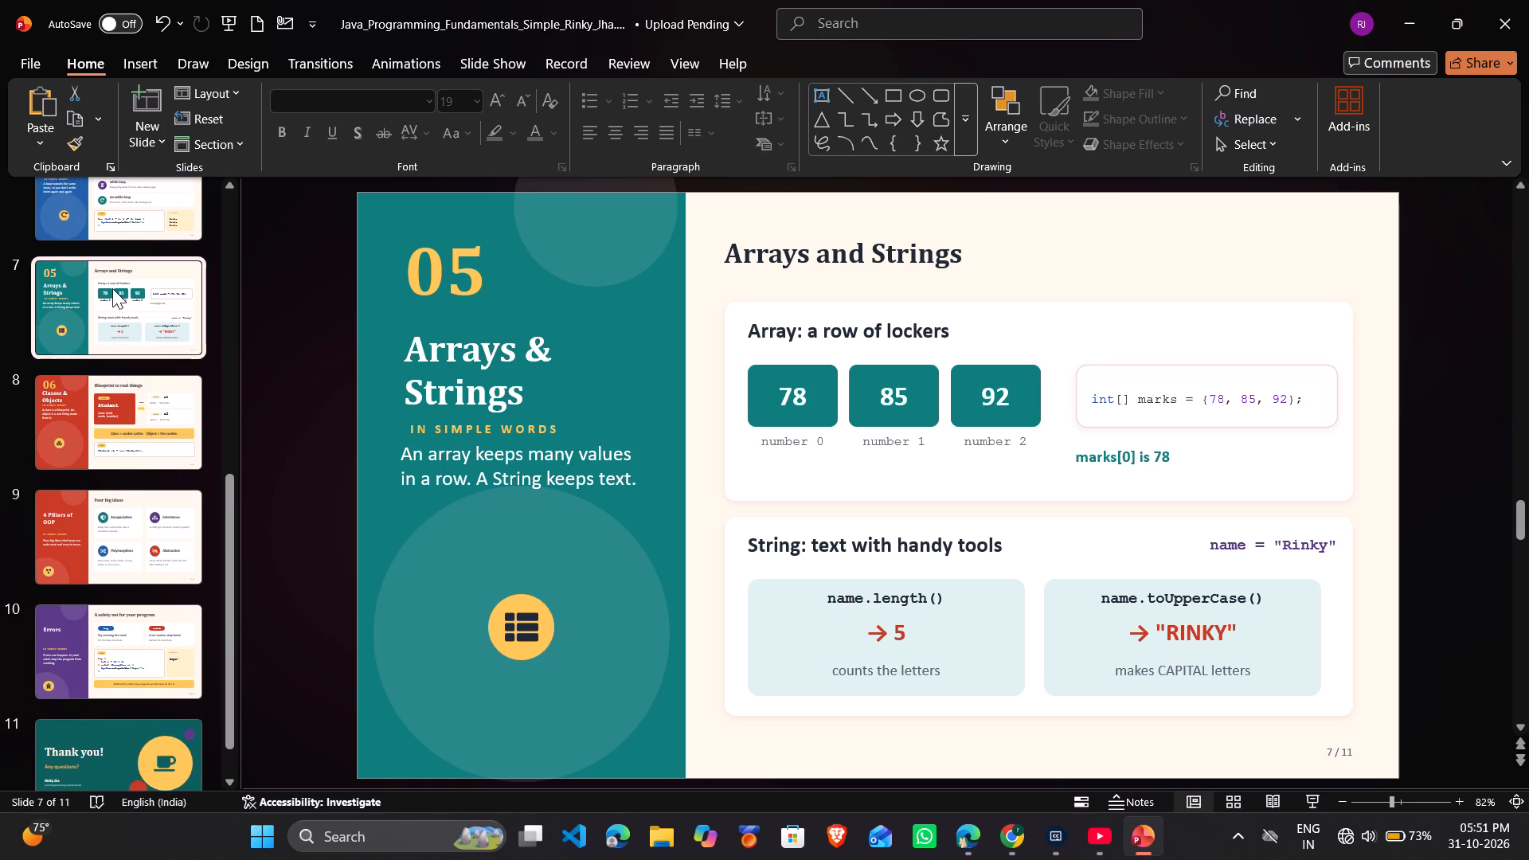
pyautogui.scroll(-1, 112, 288)
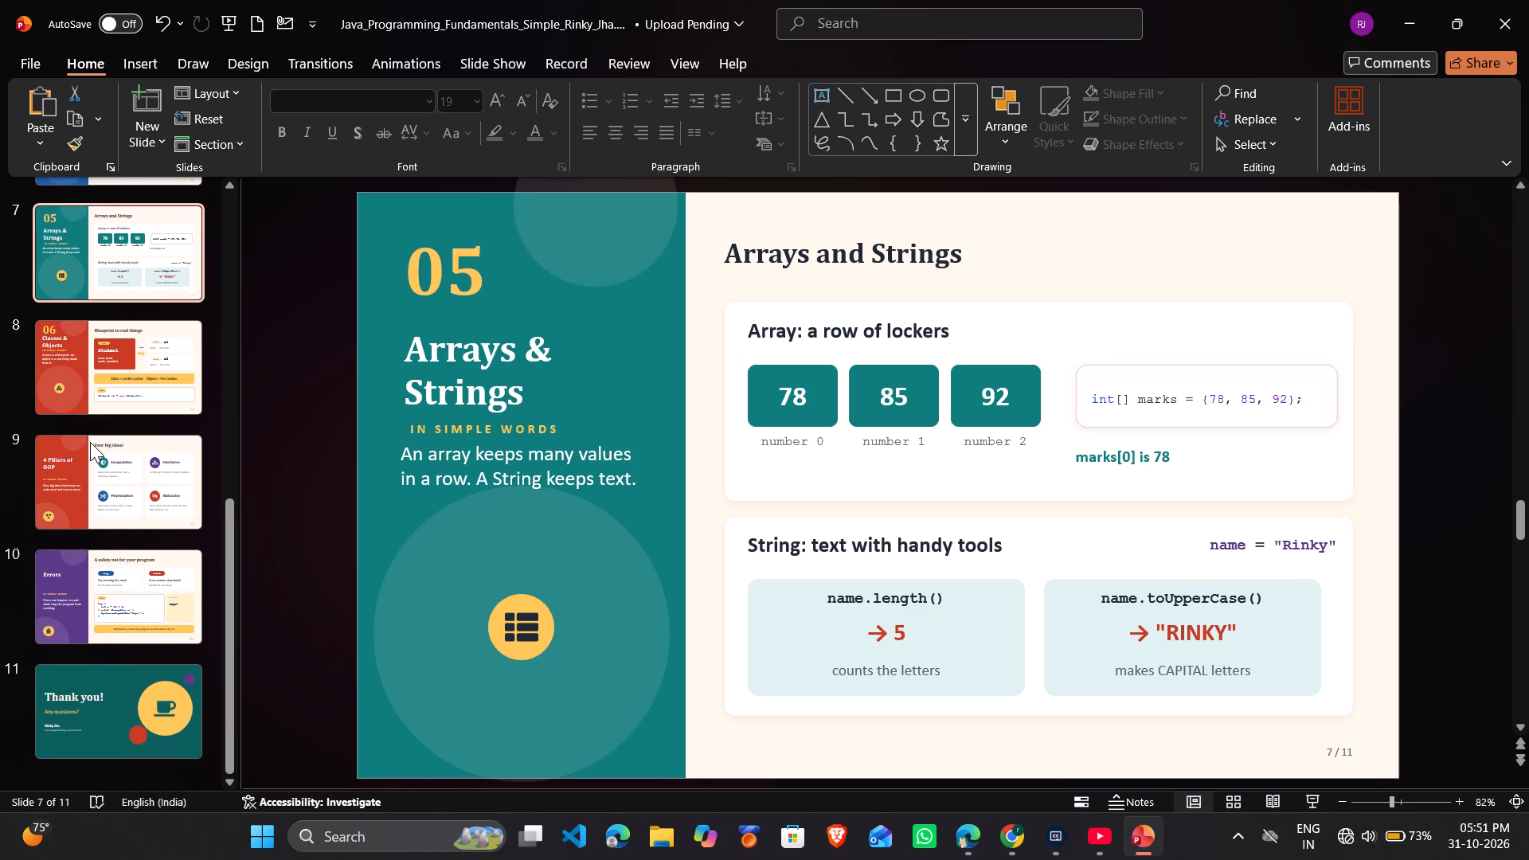
pyautogui.click(90, 442)
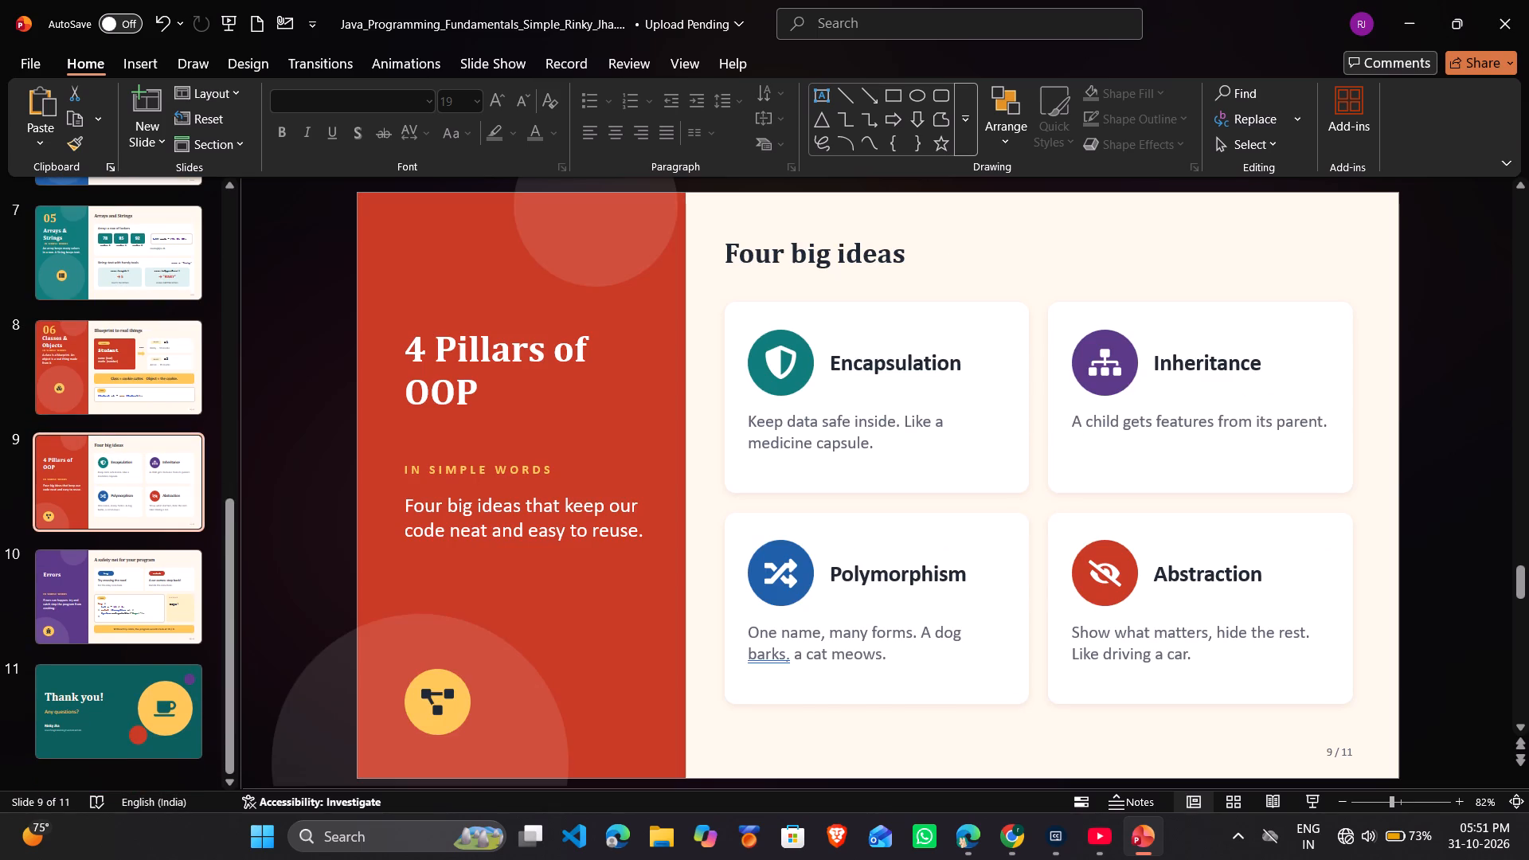
pyautogui.click(500, 468)
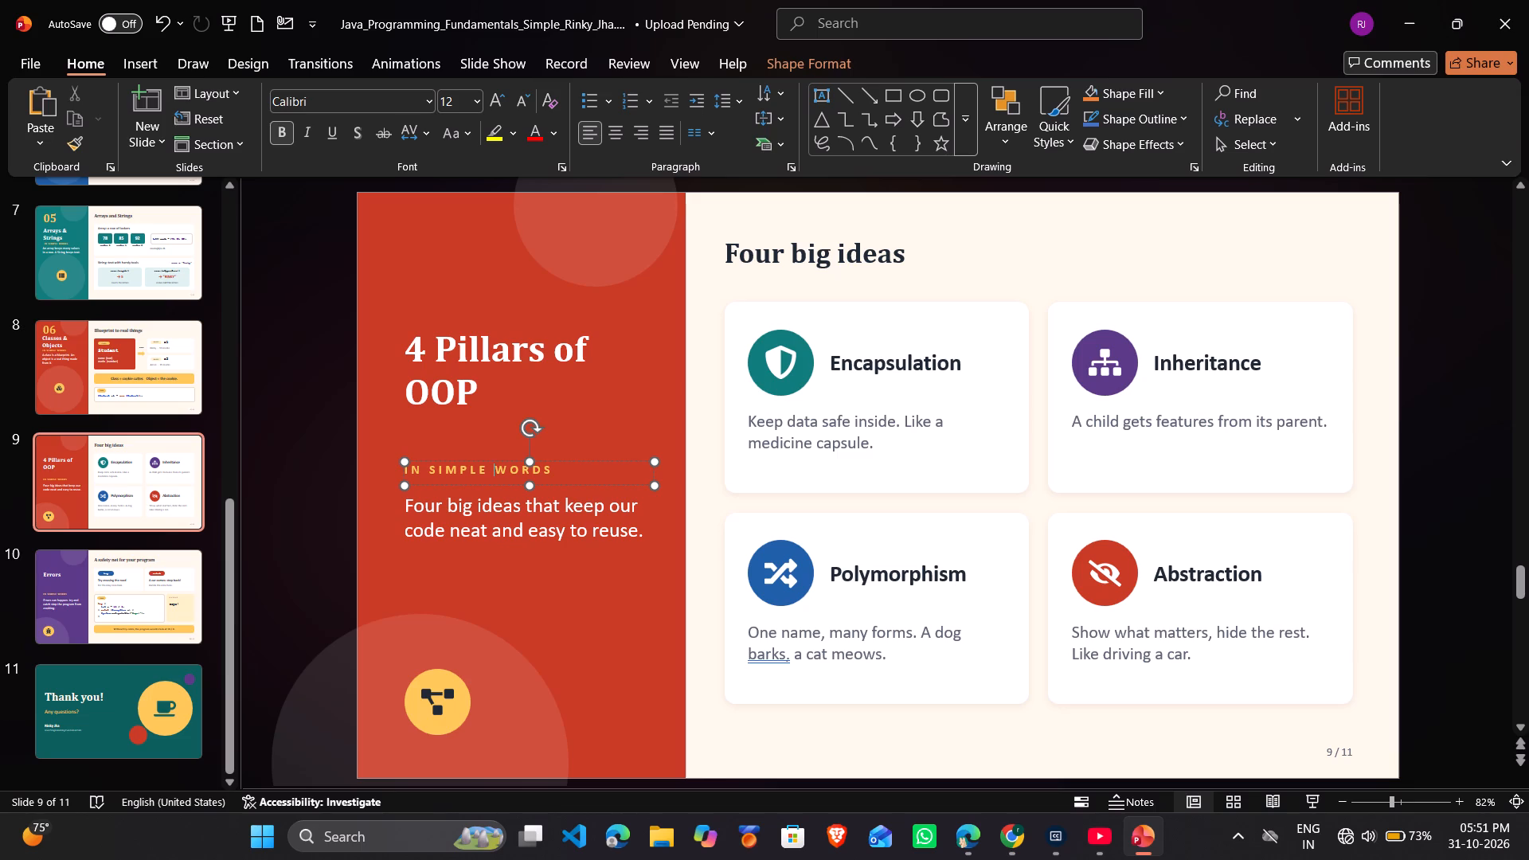
pyautogui.moveTo(622, 475); pyautogui.dragTo(621, 424)
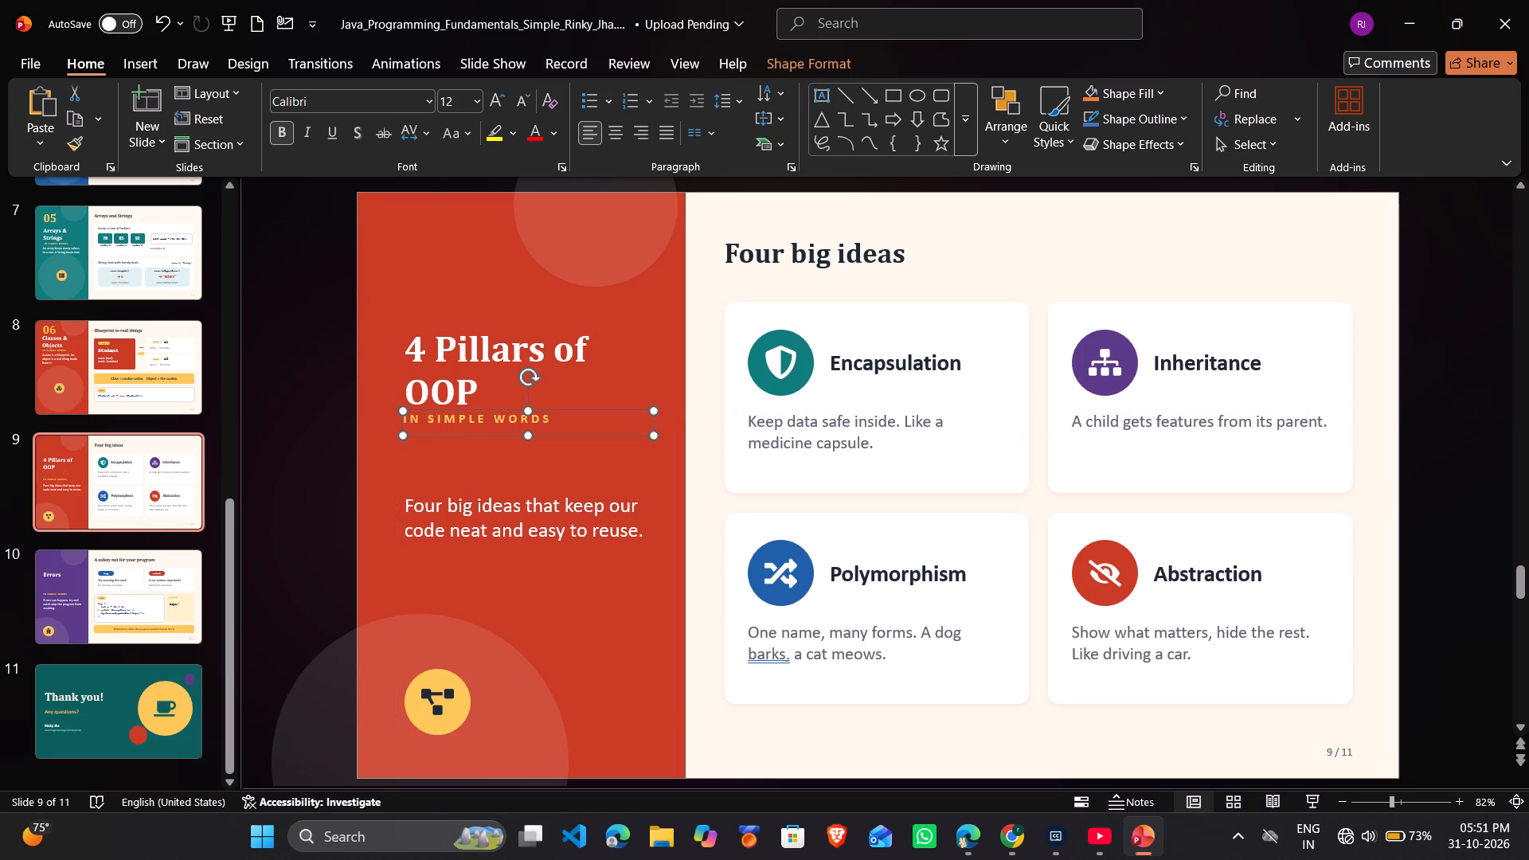
pyautogui.click(581, 530)
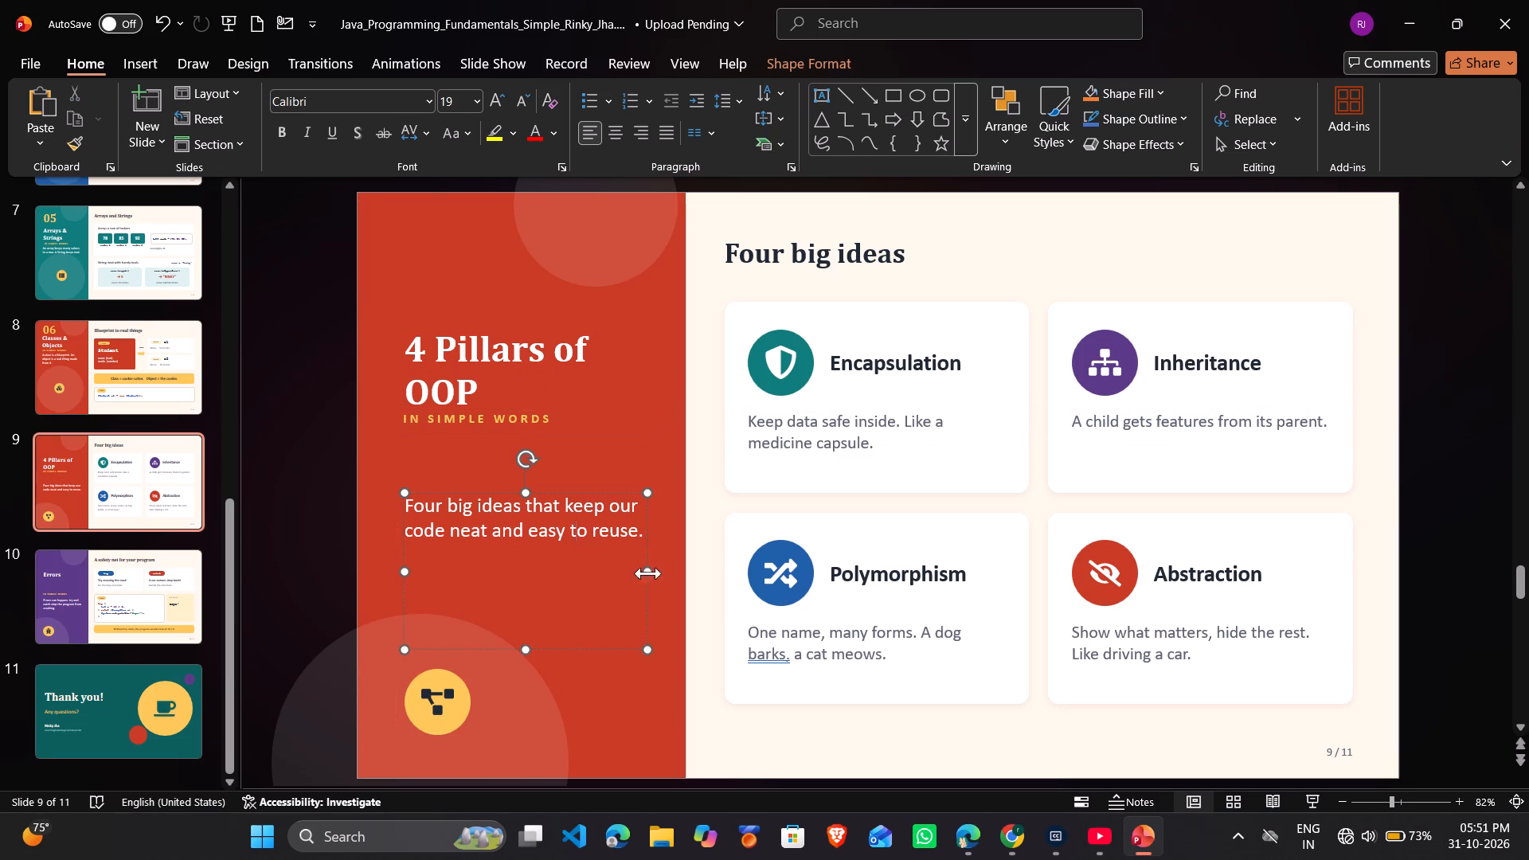
pyautogui.moveTo(648, 557); pyautogui.dragTo(645, 504)
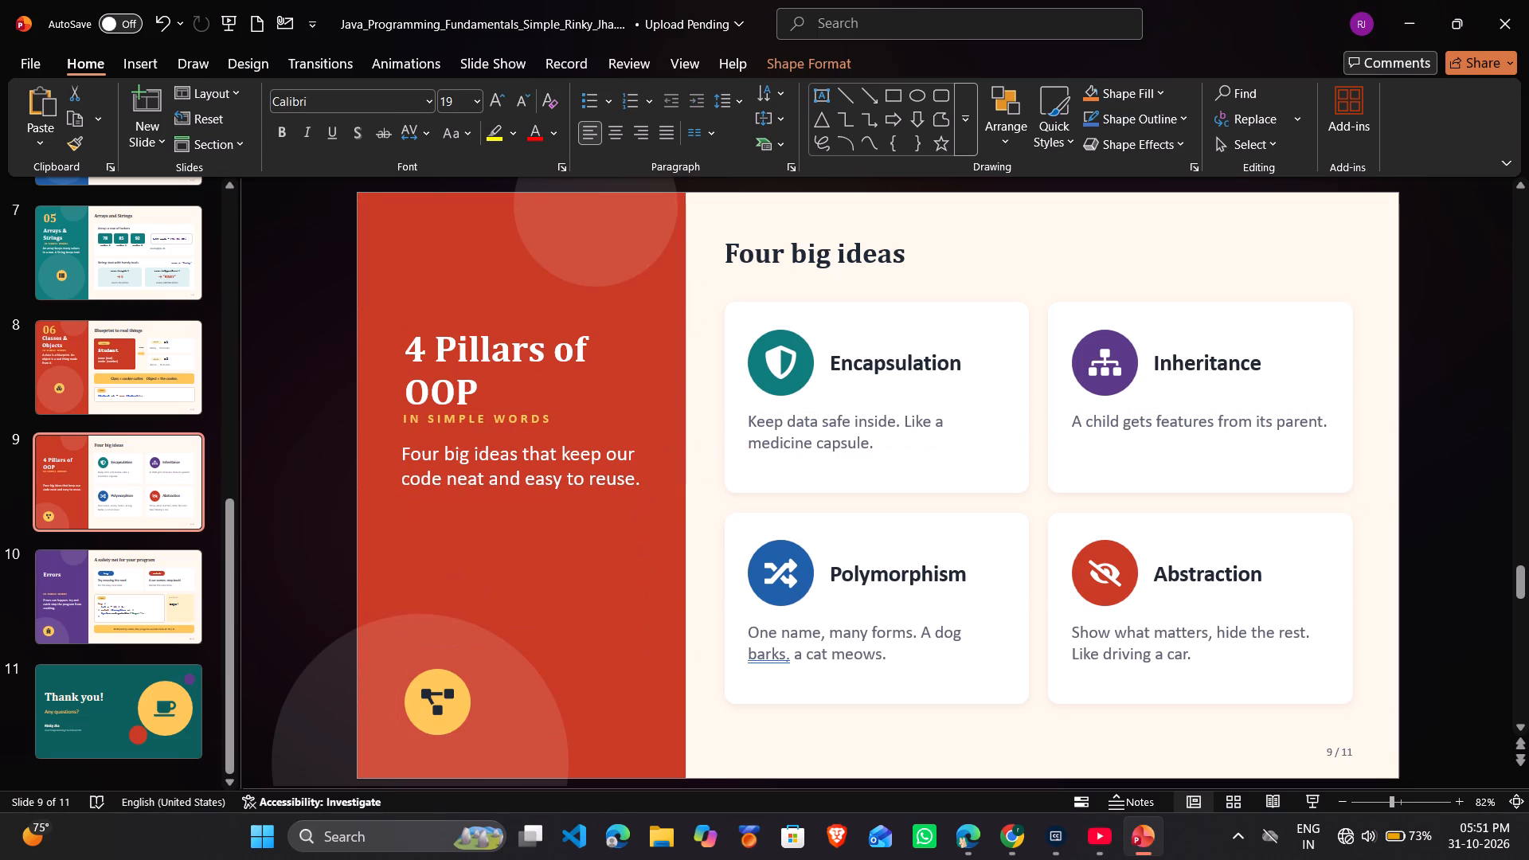
pyautogui.moveTo(645, 504); pyautogui.dragTo(644, 496)
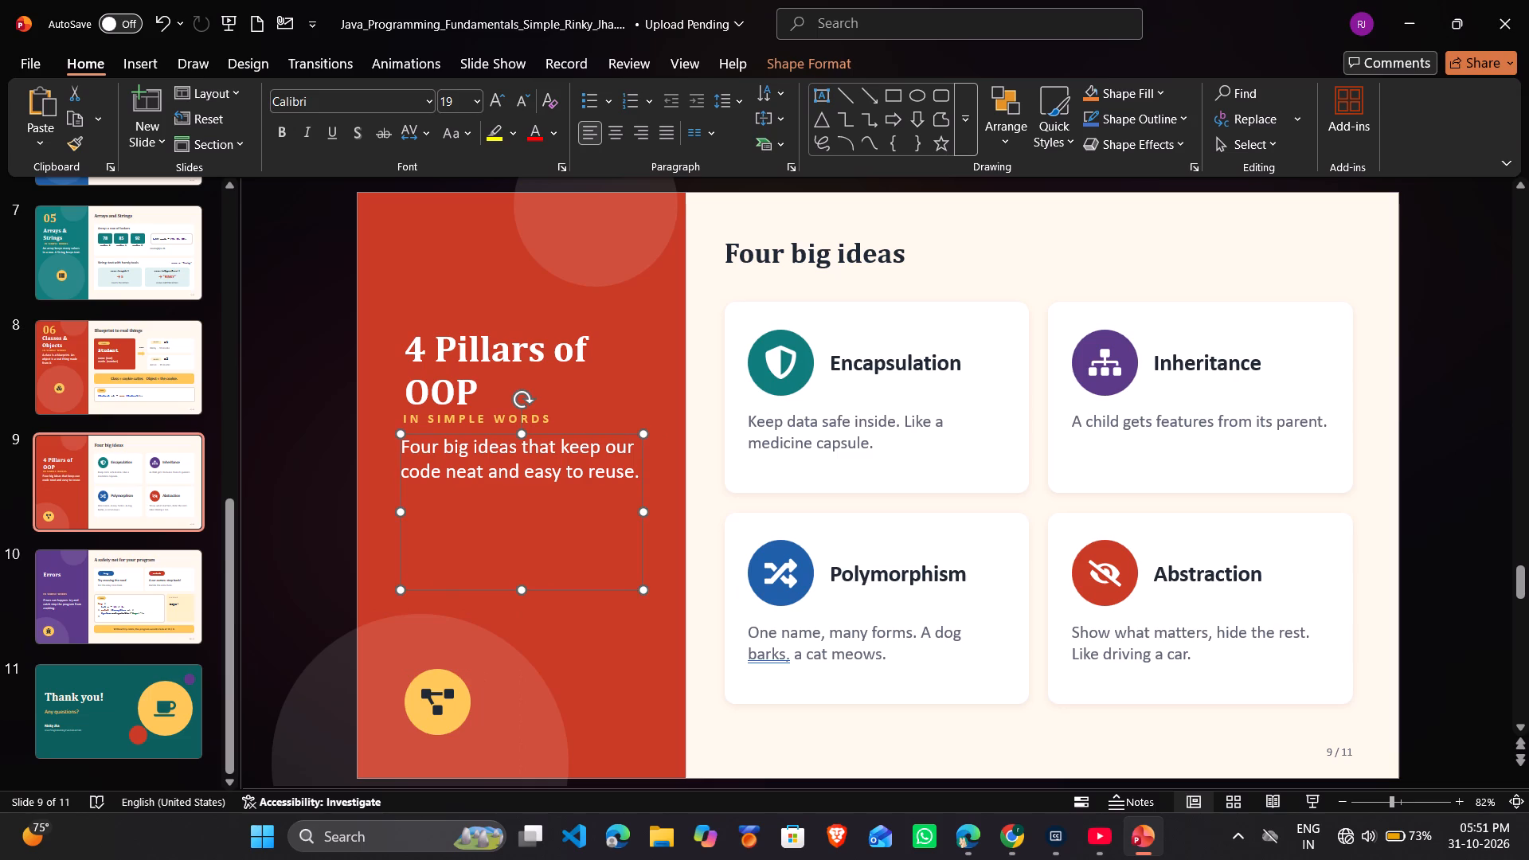
# Move the large translucent circle fully inside the 4 Pillars of OOP side panel, just below the description text.
pyautogui.click(518, 696)
pyautogui.moveTo(518, 696); pyautogui.dragTo(602, 576)
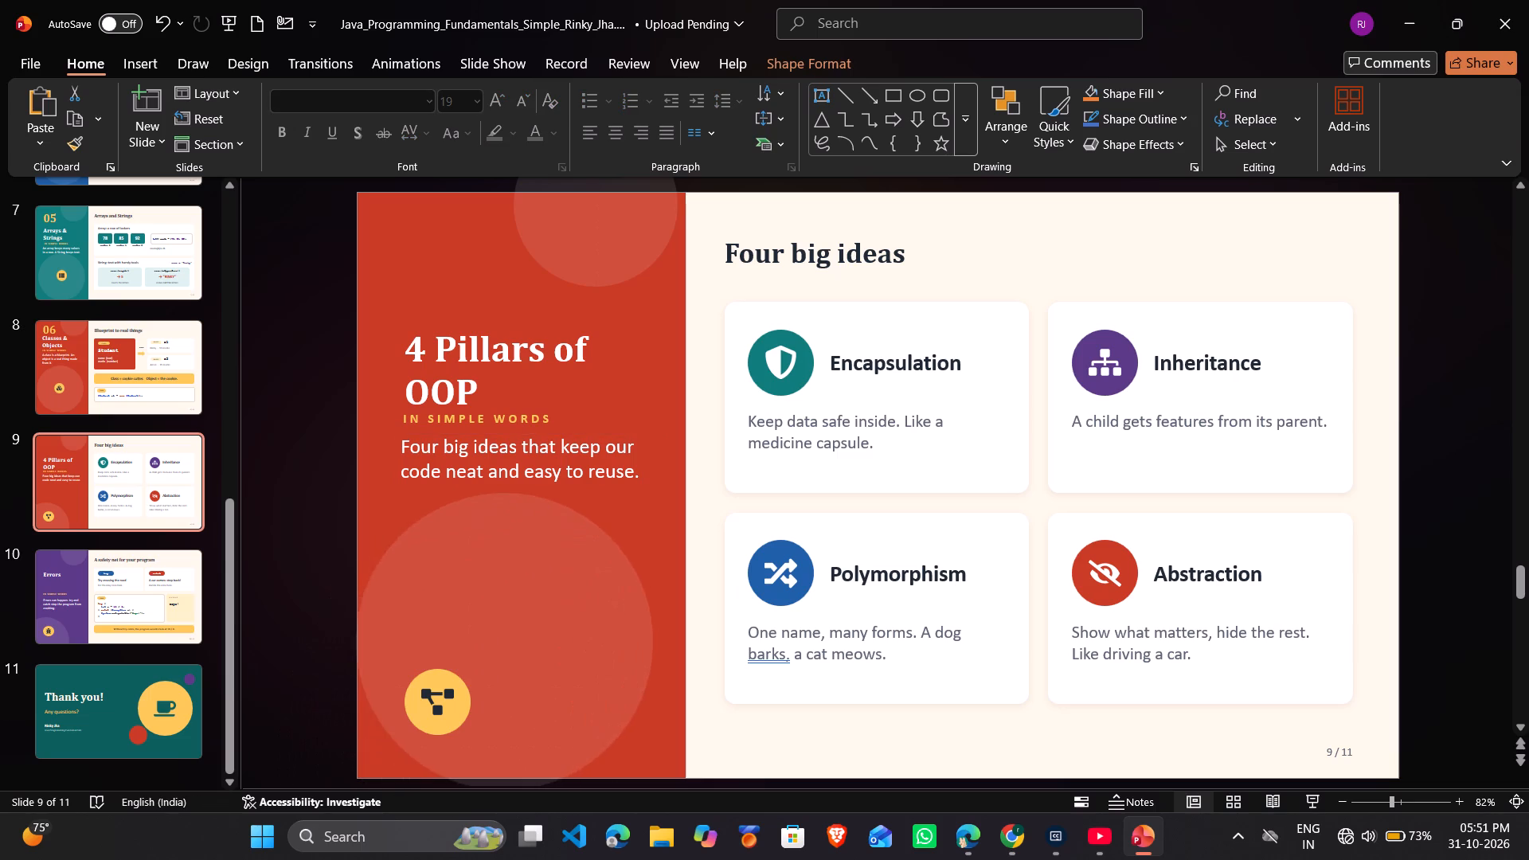
pyautogui.moveTo(602, 576); pyautogui.dragTo(615, 561)
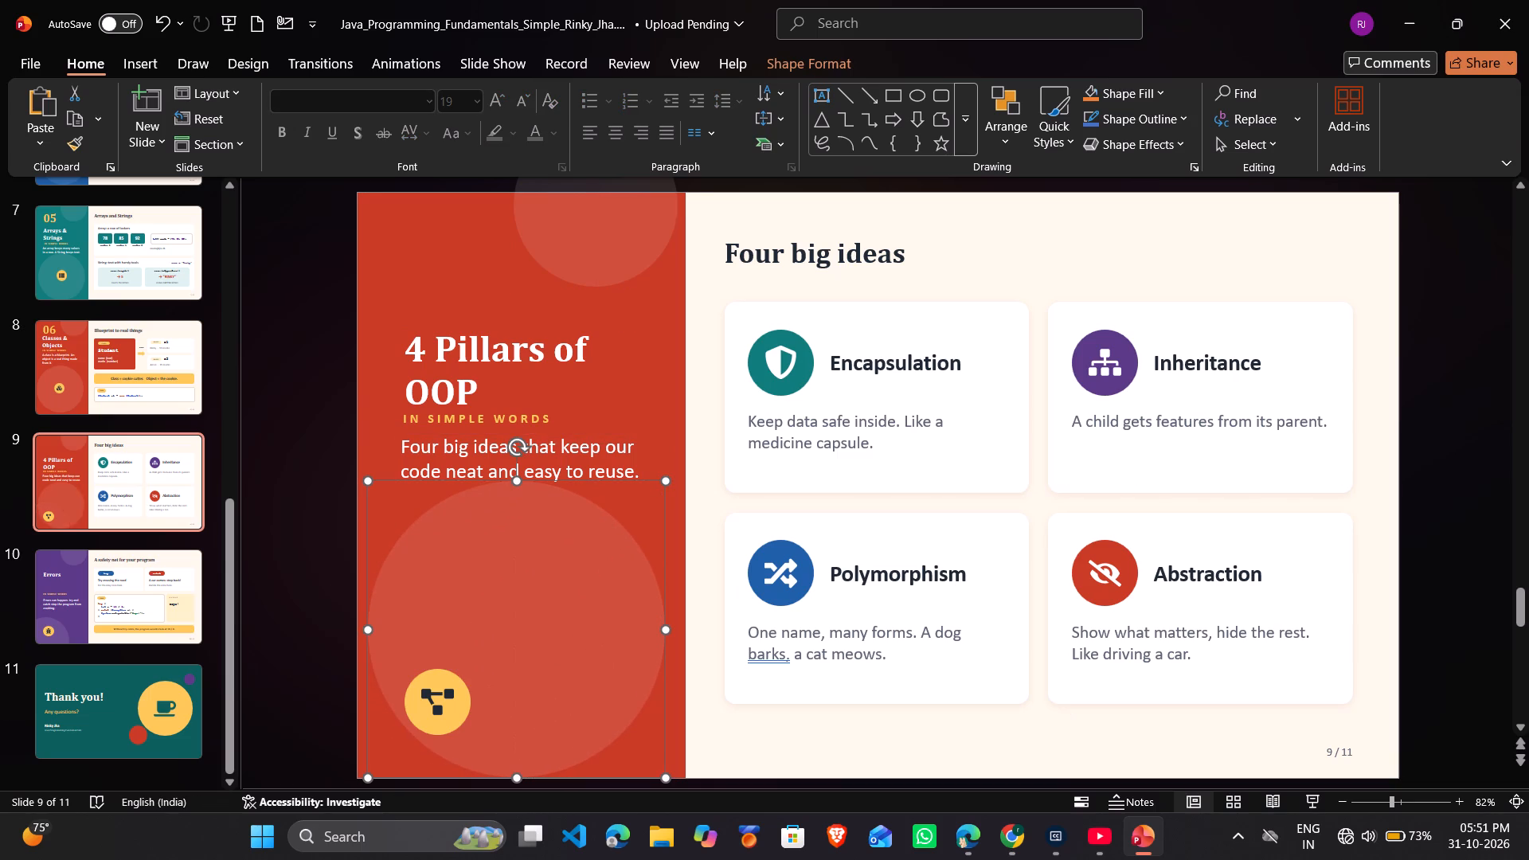
# Move the yellow circle to the middle of the large translucent circle and place the connected-squares diagram icon centred on it.
pyautogui.click(467, 710)
pyautogui.moveTo(467, 710); pyautogui.dragTo(506, 639)
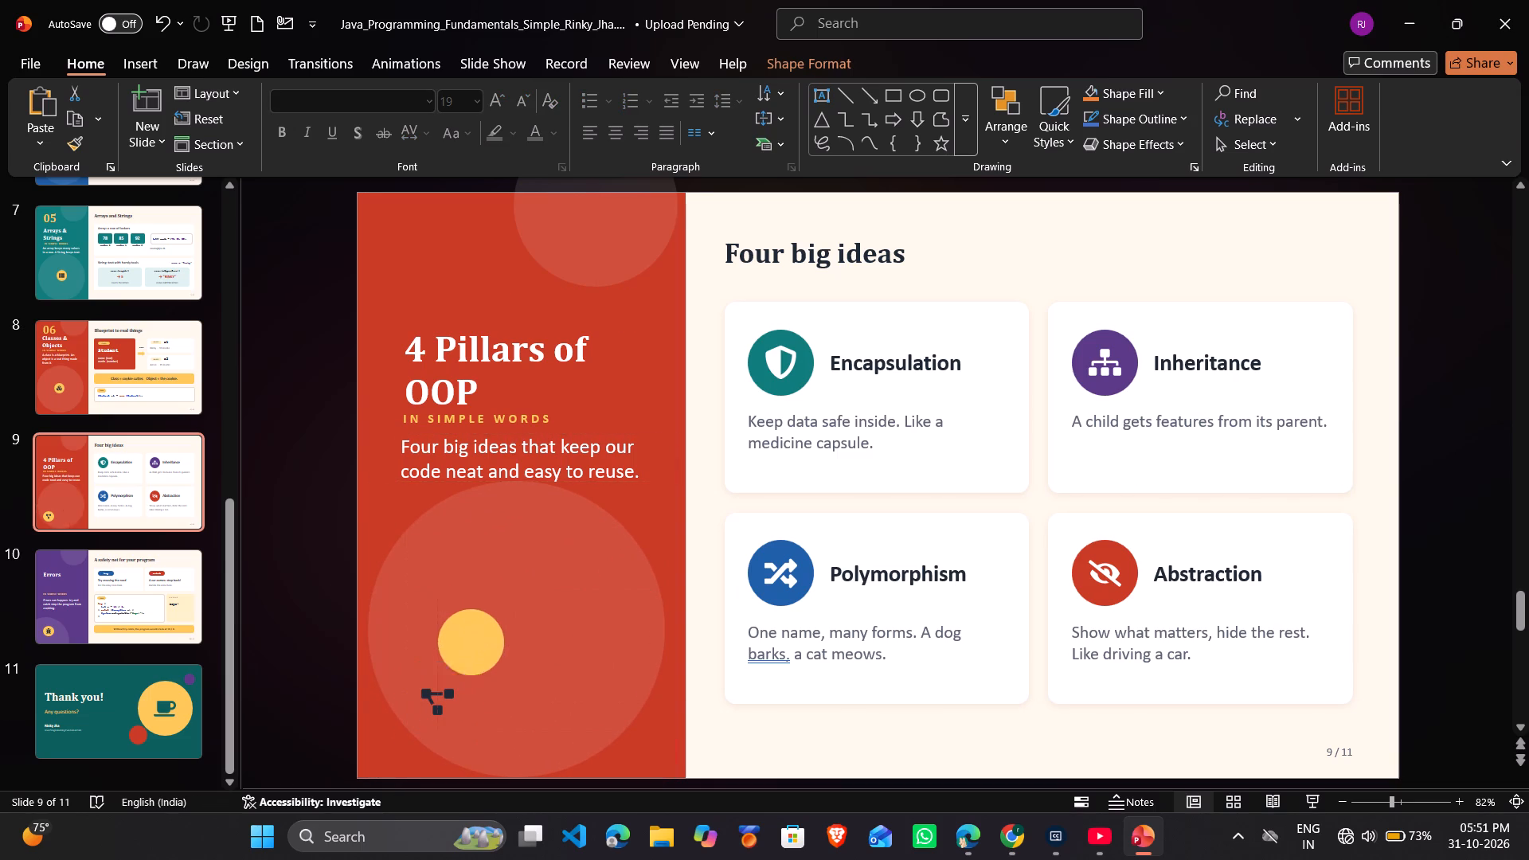
pyautogui.moveTo(506, 639); pyautogui.dragTo(549, 633)
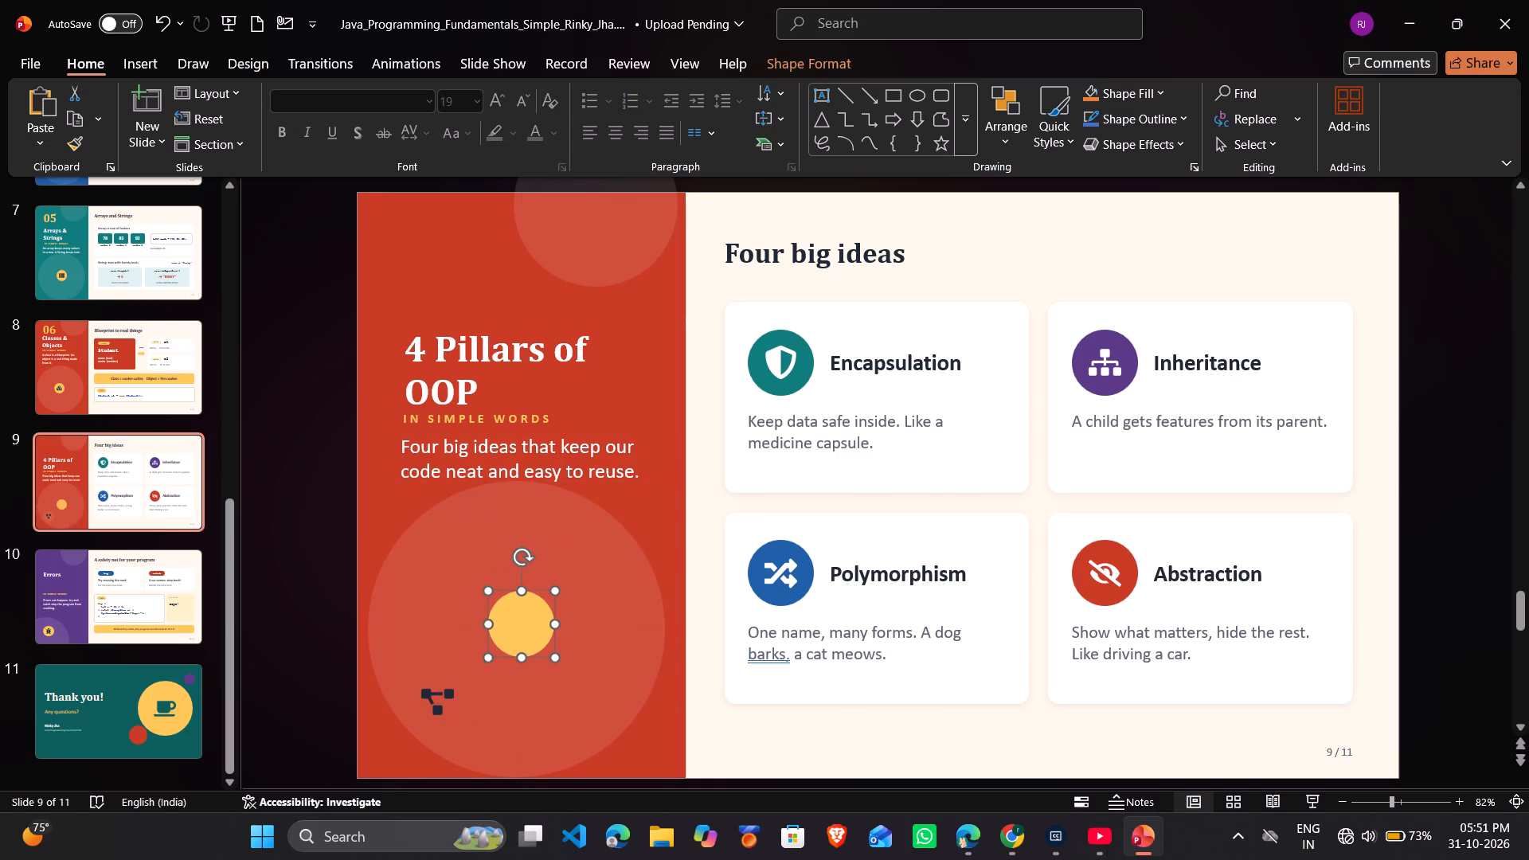
pyautogui.click(450, 705)
pyautogui.click(450, 705)
pyautogui.moveTo(450, 705); pyautogui.dragTo(480, 675)
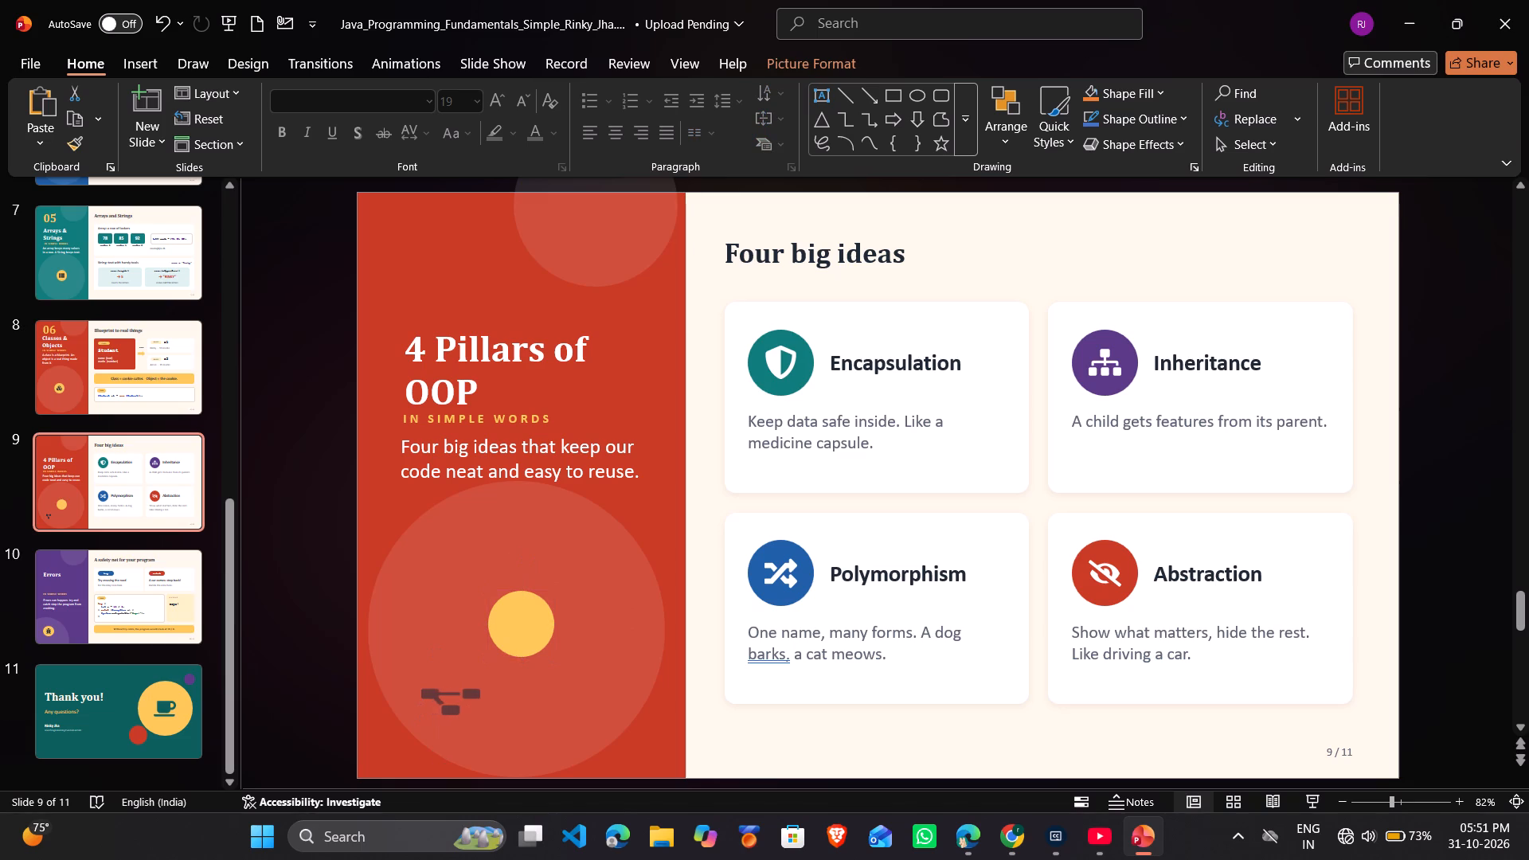
pyautogui.moveTo(480, 675); pyautogui.dragTo(453, 697)
pyautogui.moveTo(444, 697); pyautogui.dragTo(514, 635)
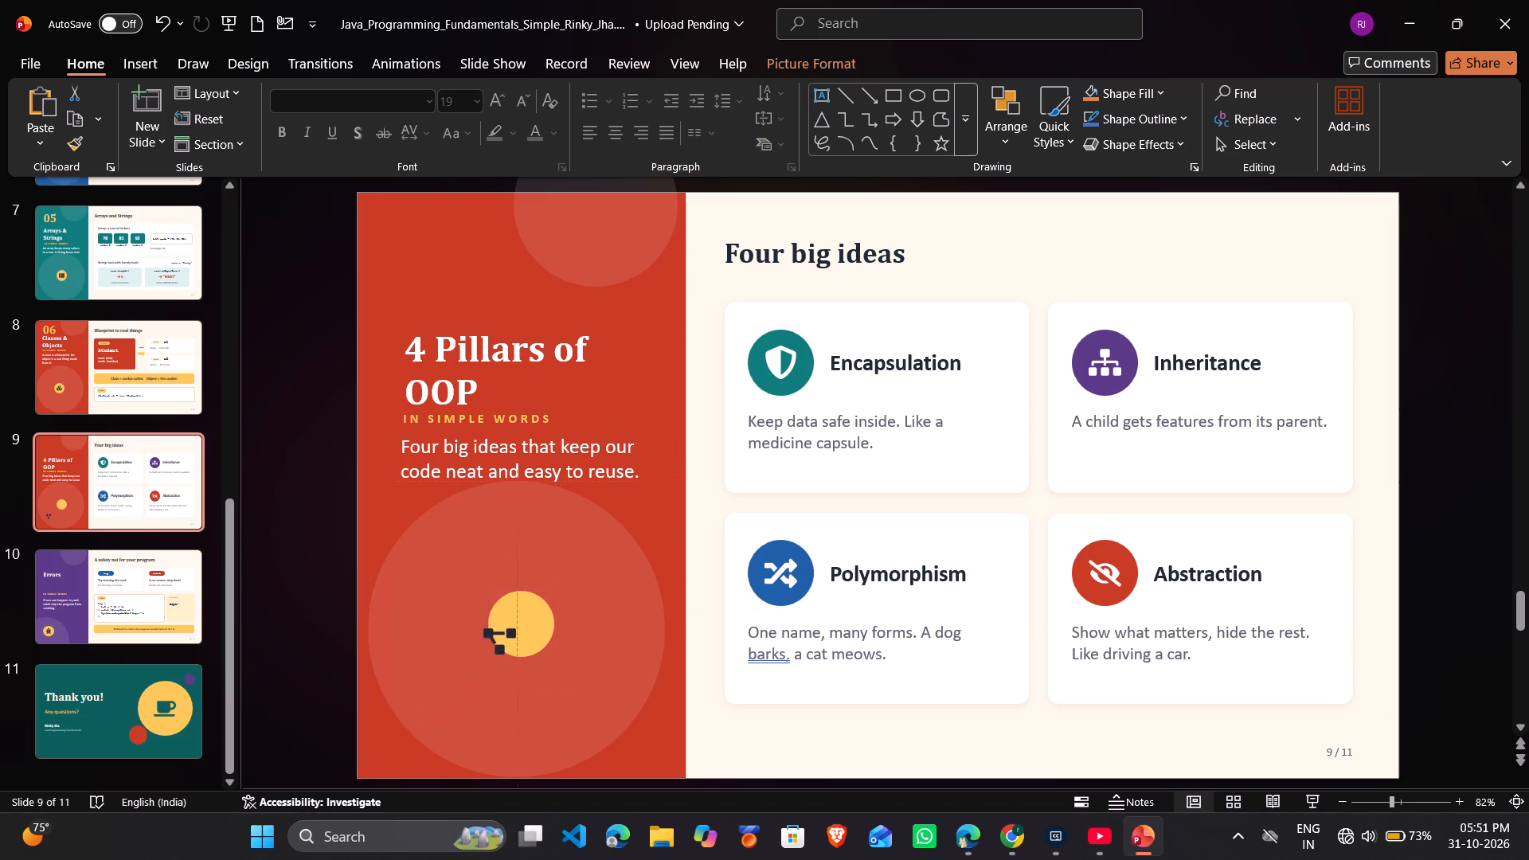
pyautogui.moveTo(514, 635); pyautogui.dragTo(527, 622)
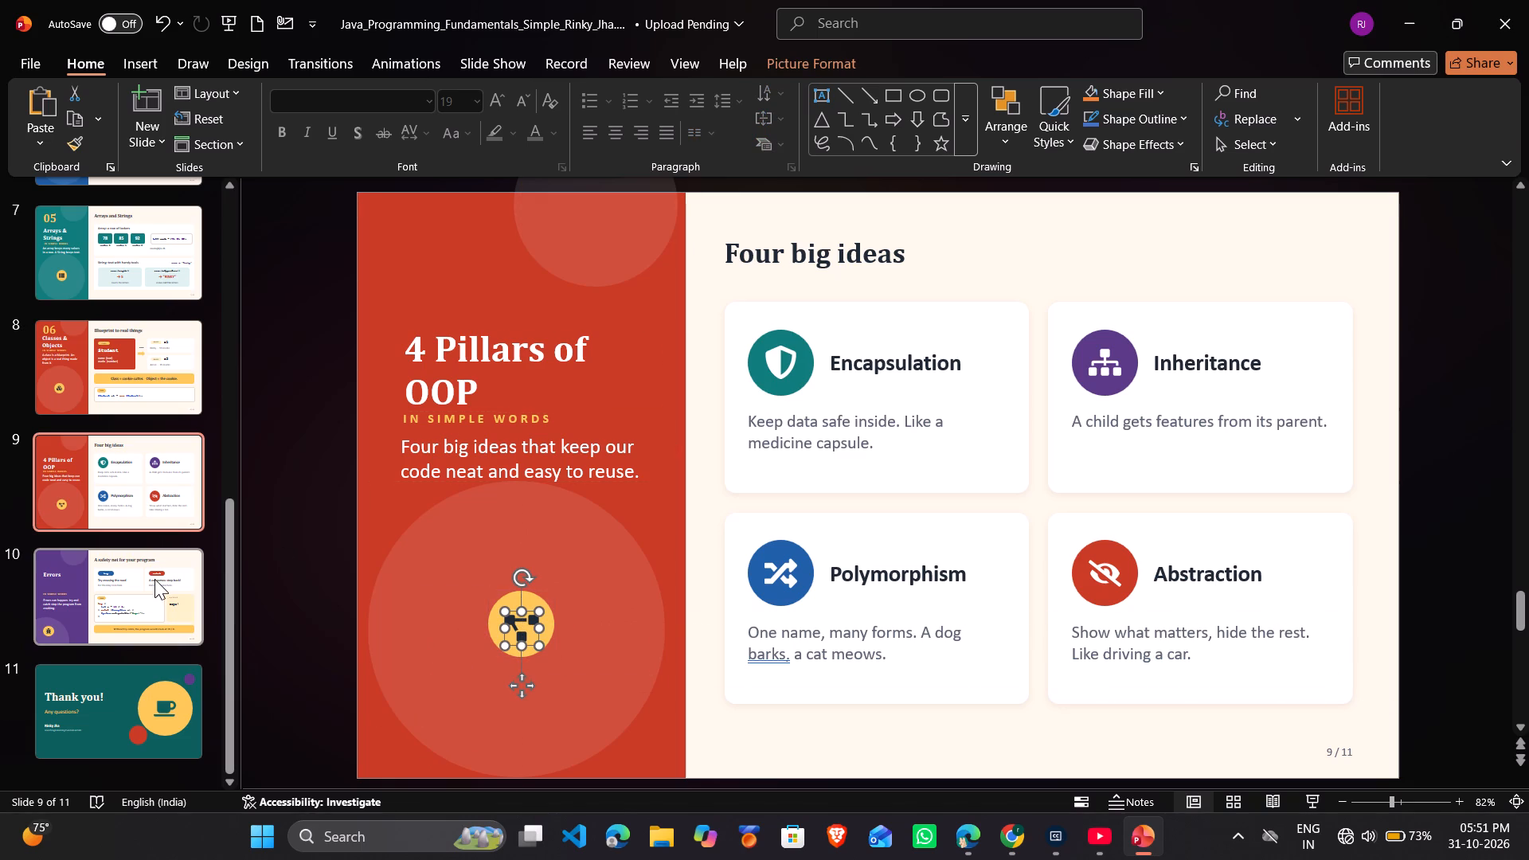
# On the Errors slide, move the IN SIMPLE WORDS label up beneath the title and the description directly beneath it.
pyautogui.click(154, 579)
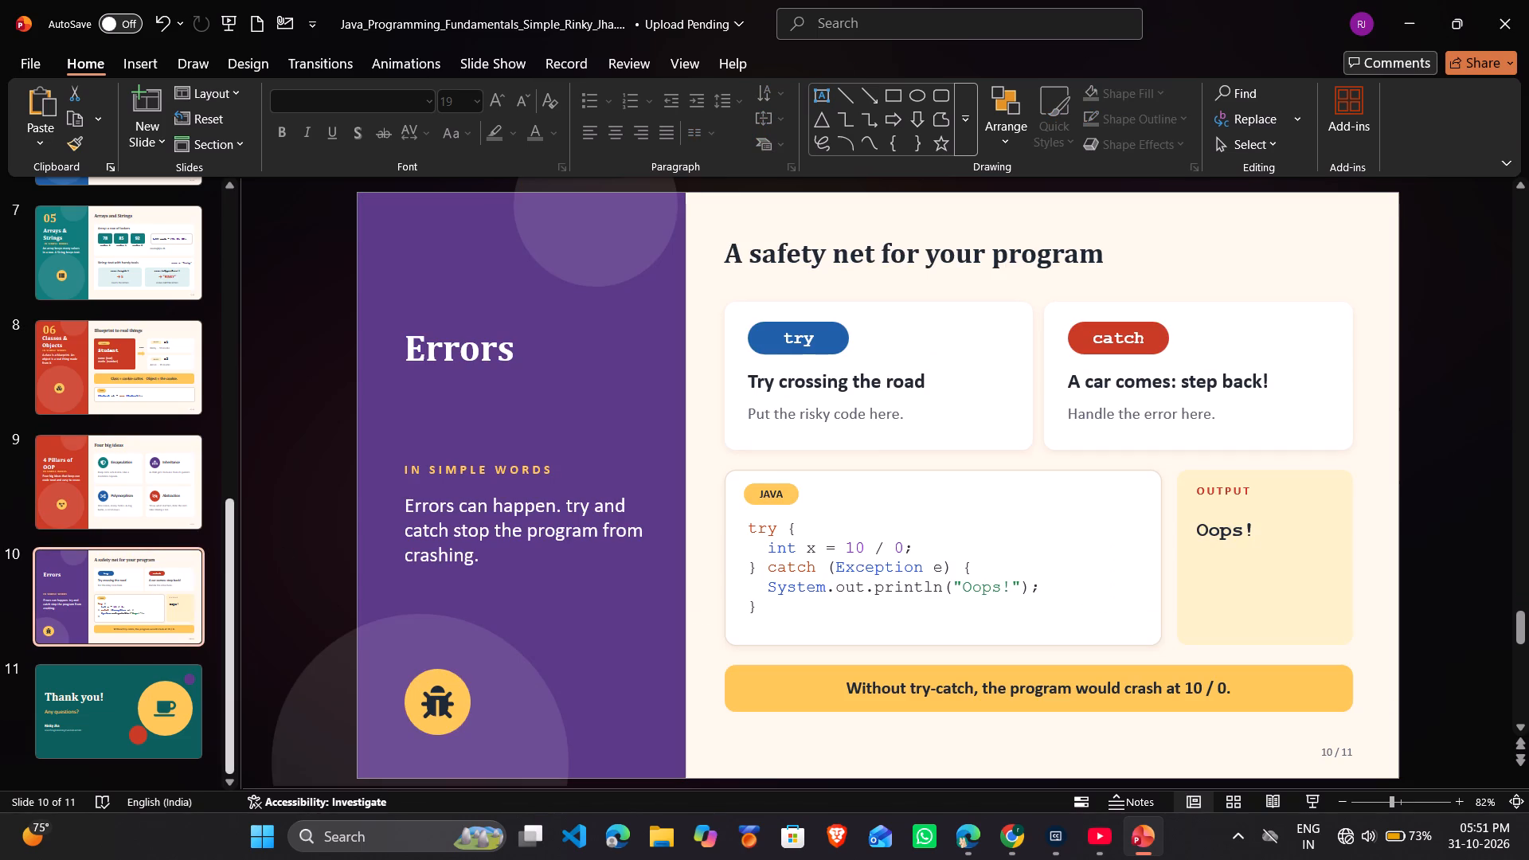
pyautogui.click(493, 465)
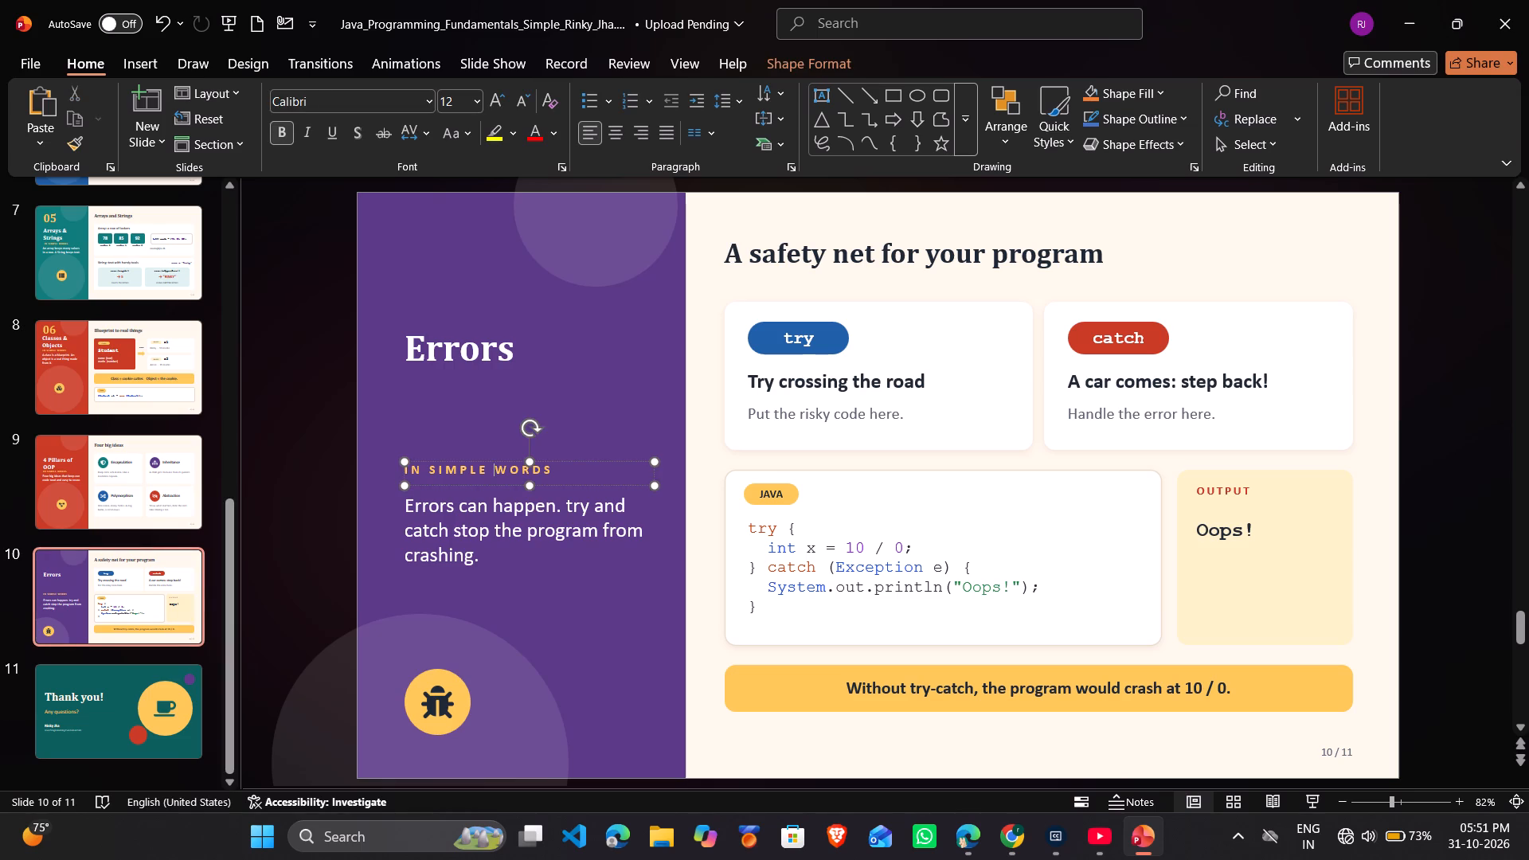
pyautogui.moveTo(616, 471); pyautogui.dragTo(614, 380)
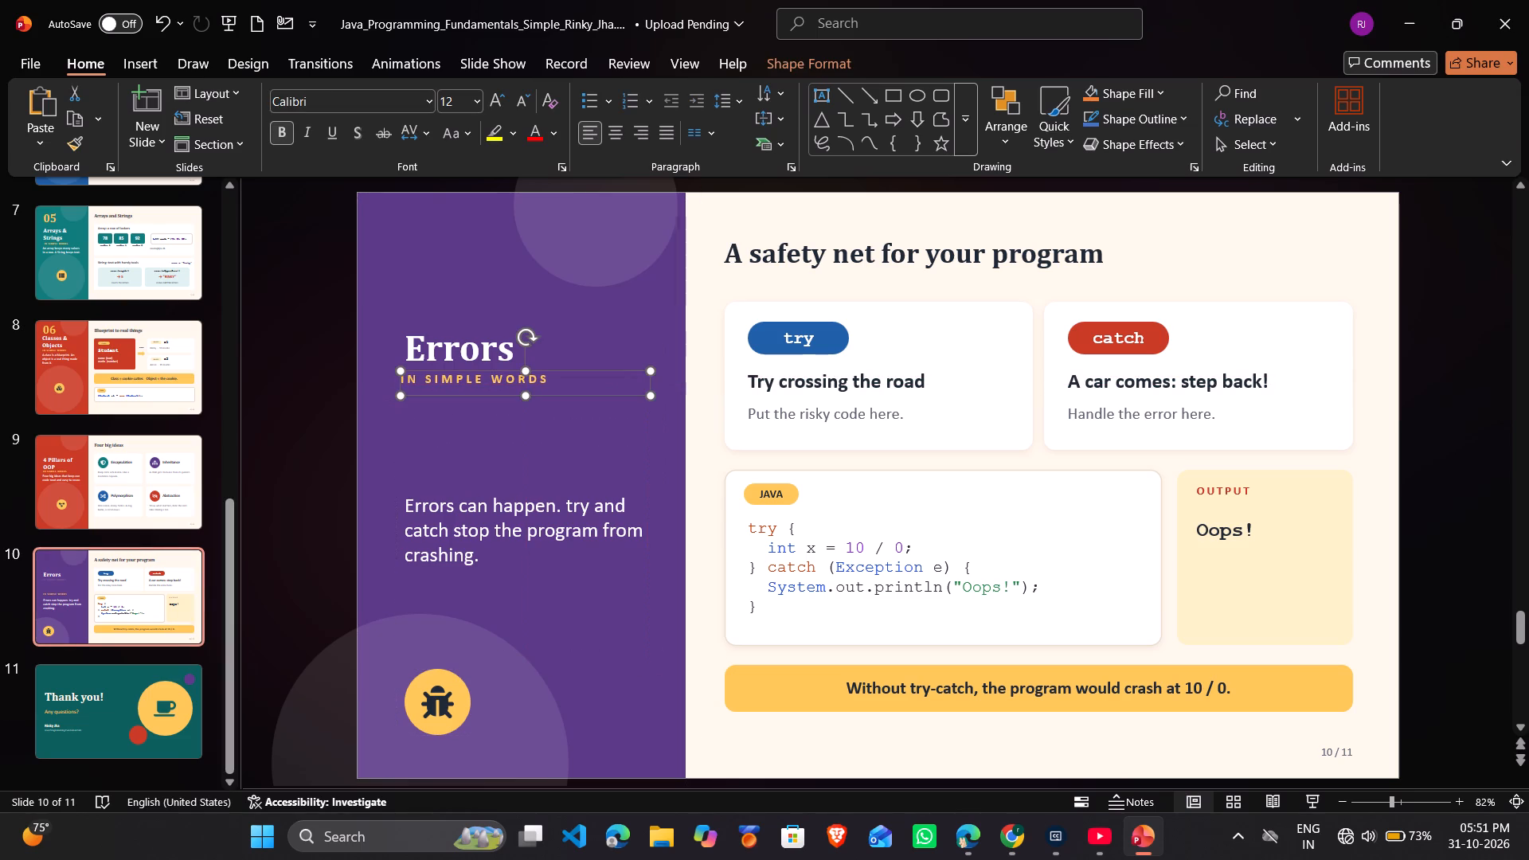
pyautogui.click(523, 525)
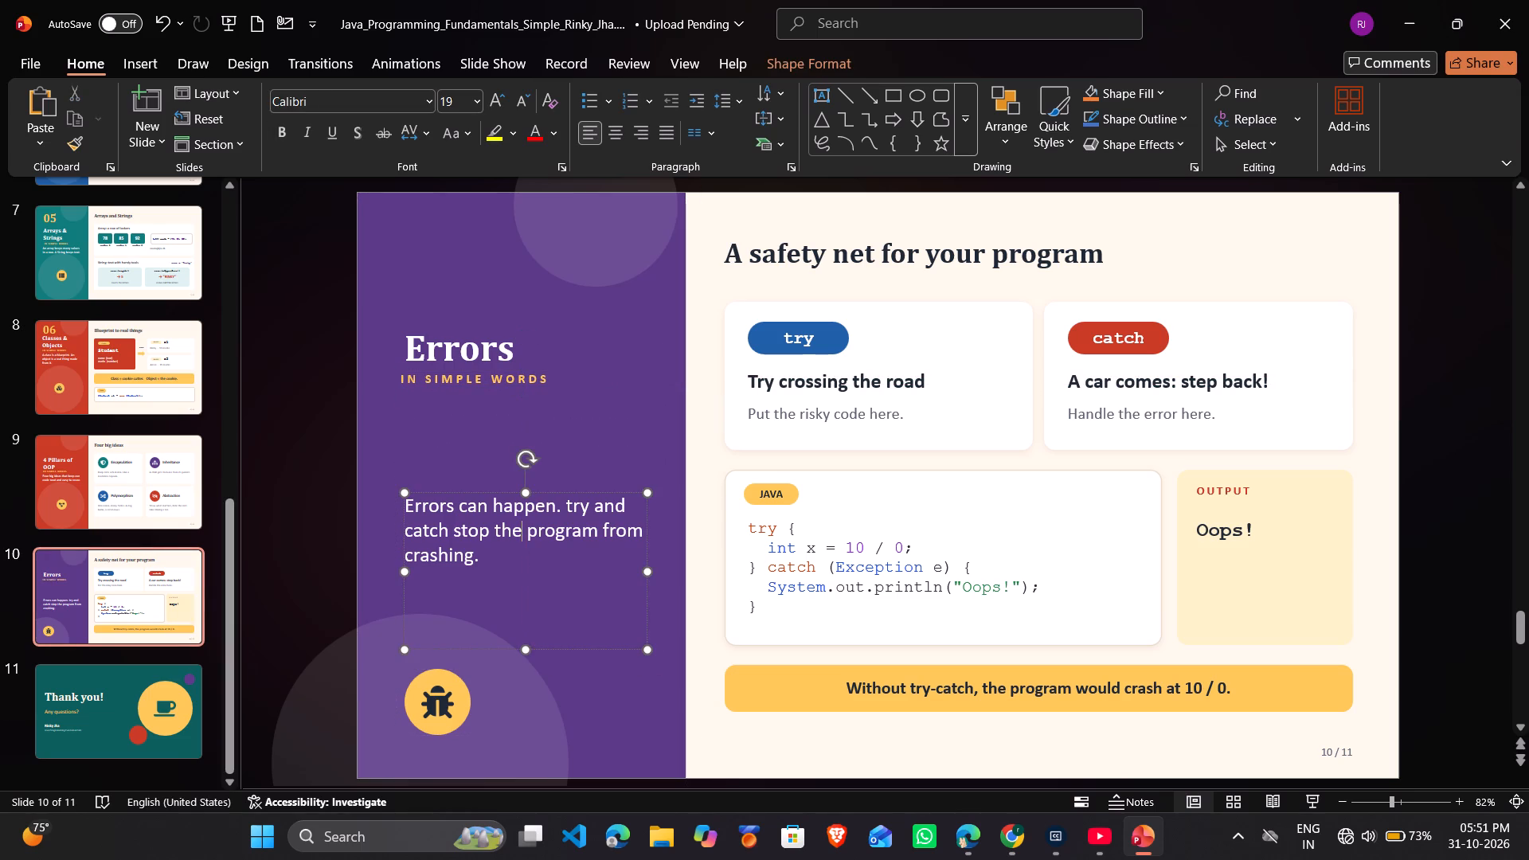
pyautogui.moveTo(538, 574); pyautogui.dragTo(530, 481)
# Move the large translucent circle fully inside the Errors side panel, just below the description text.
pyautogui.click(493, 663)
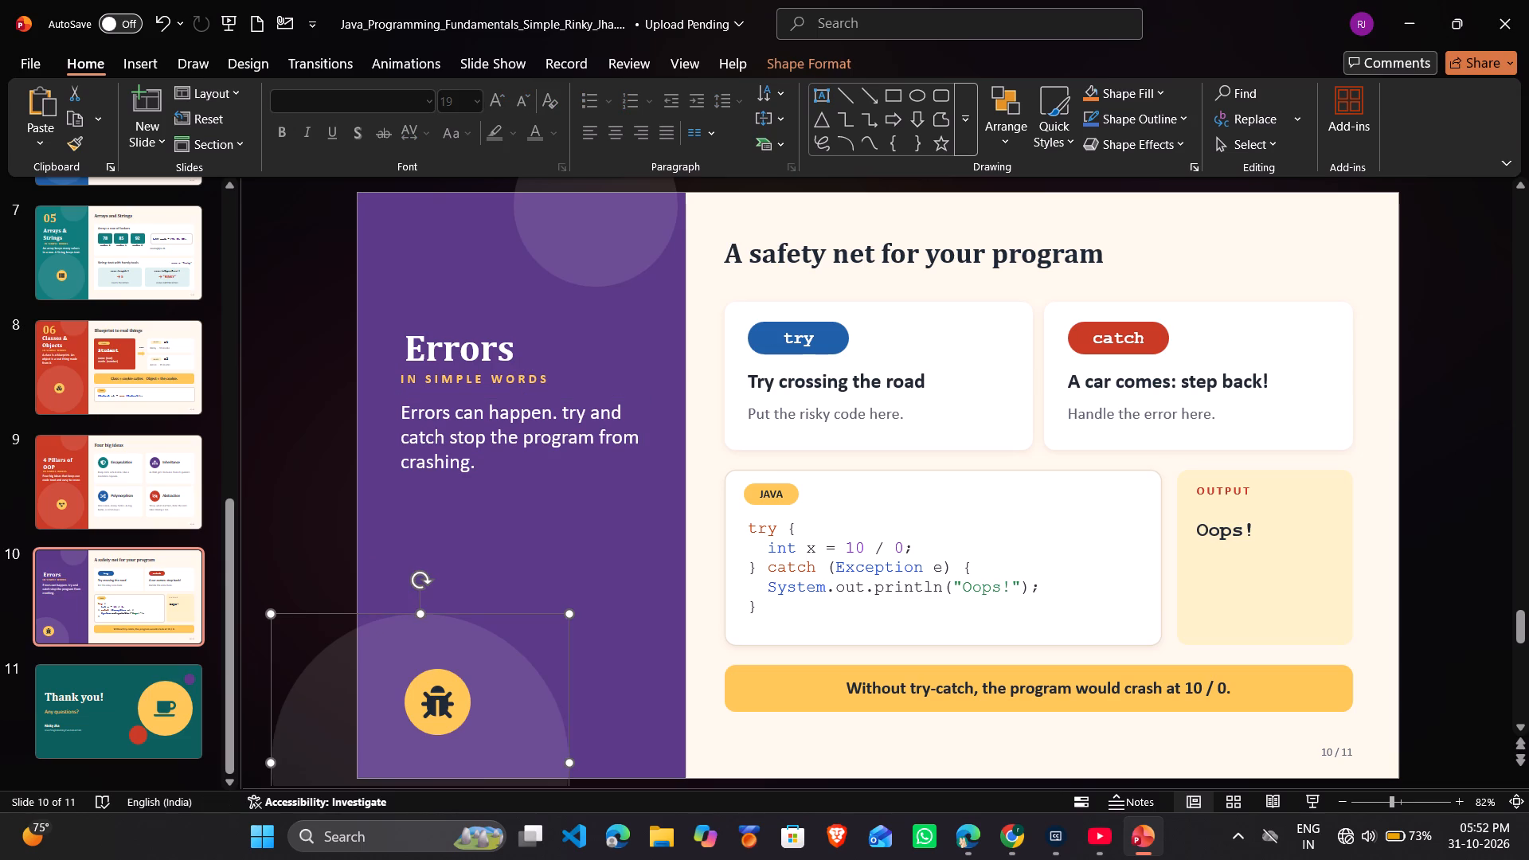
pyautogui.moveTo(493, 663); pyautogui.dragTo(583, 527)
# Move the yellow circle to the middle of the large translucent circle and place the bug icon centred on it.
pyautogui.click(459, 687)
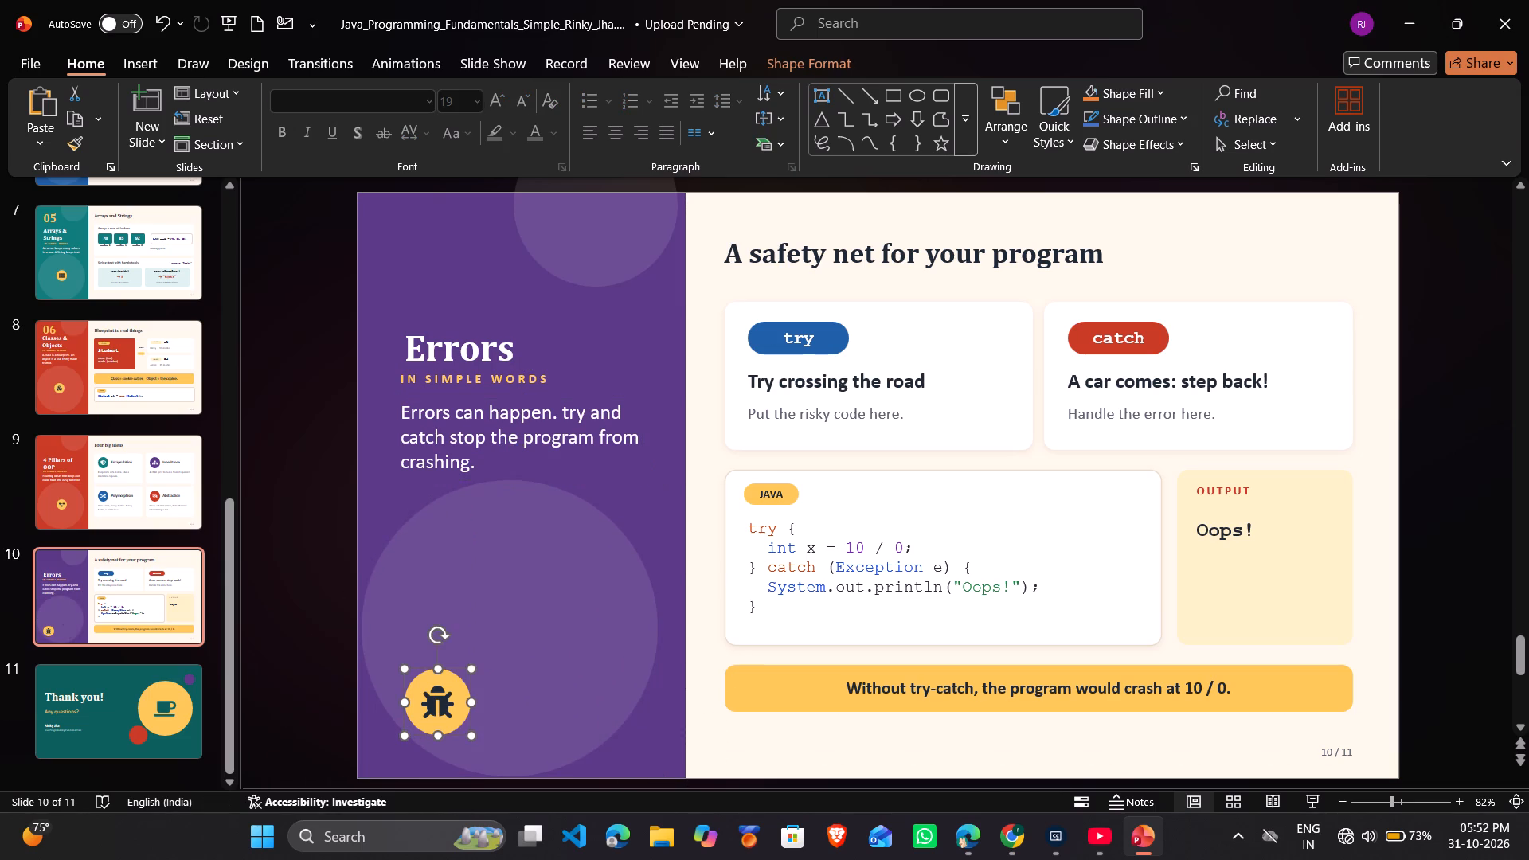
pyautogui.moveTo(459, 687); pyautogui.dragTo(530, 595)
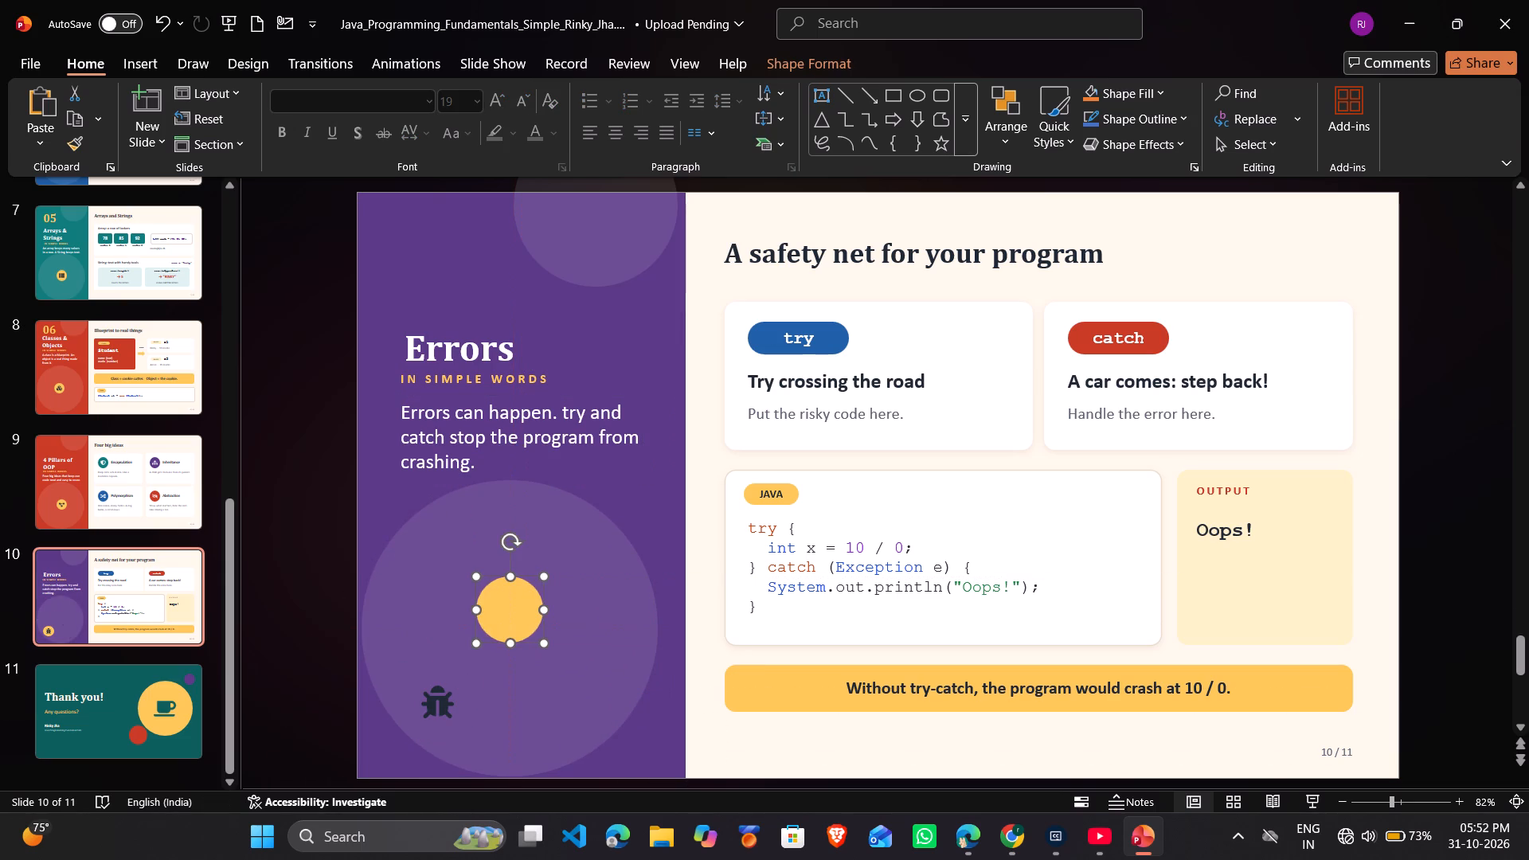
pyautogui.click(440, 694)
pyautogui.moveTo(440, 694); pyautogui.dragTo(484, 638)
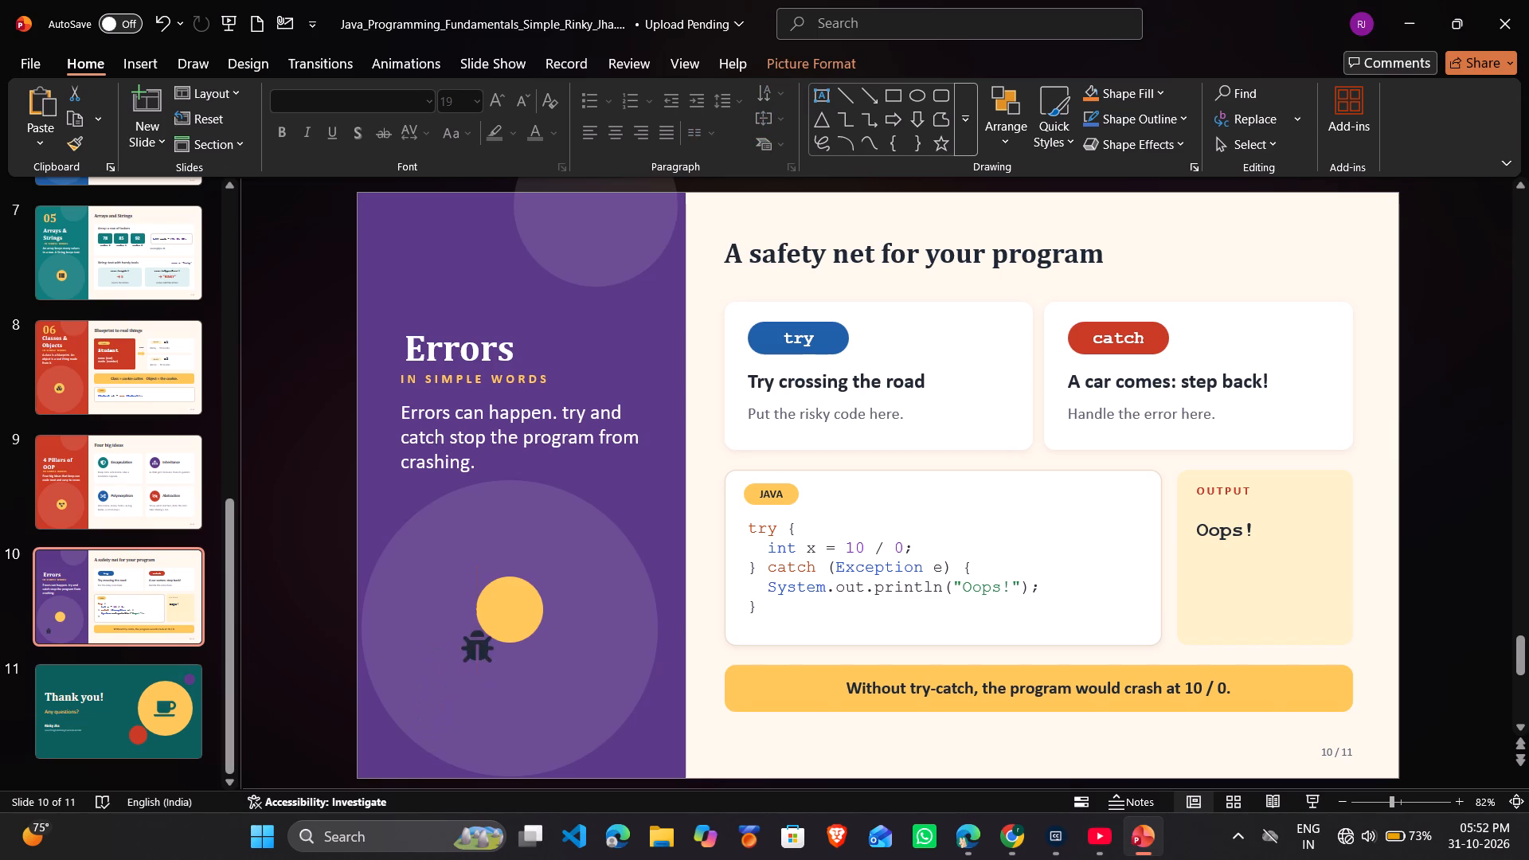
pyautogui.moveTo(484, 638); pyautogui.dragTo(510, 604)
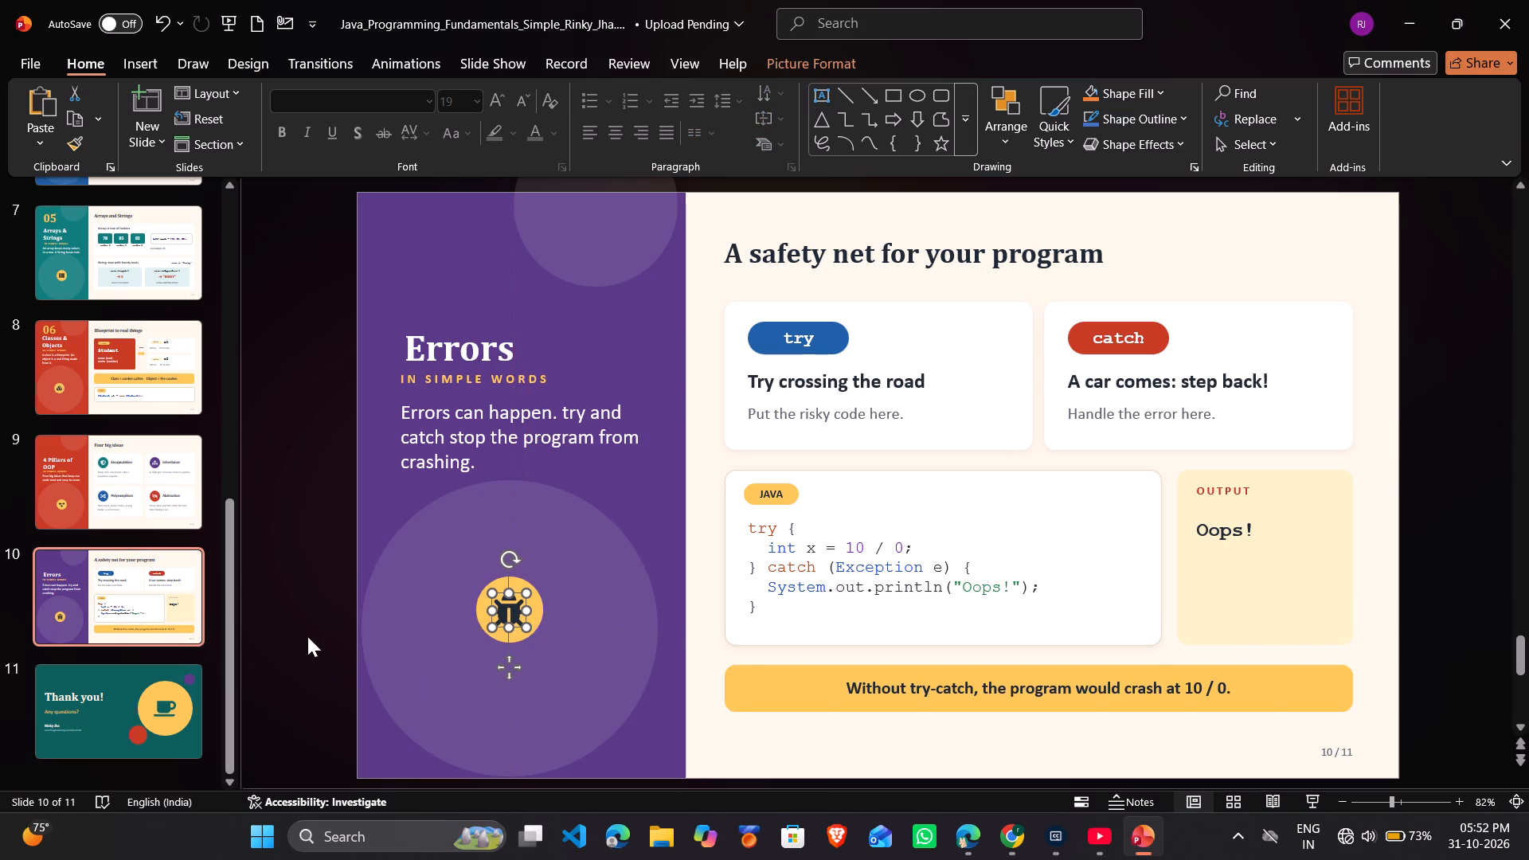
pyautogui.click(319, 629)
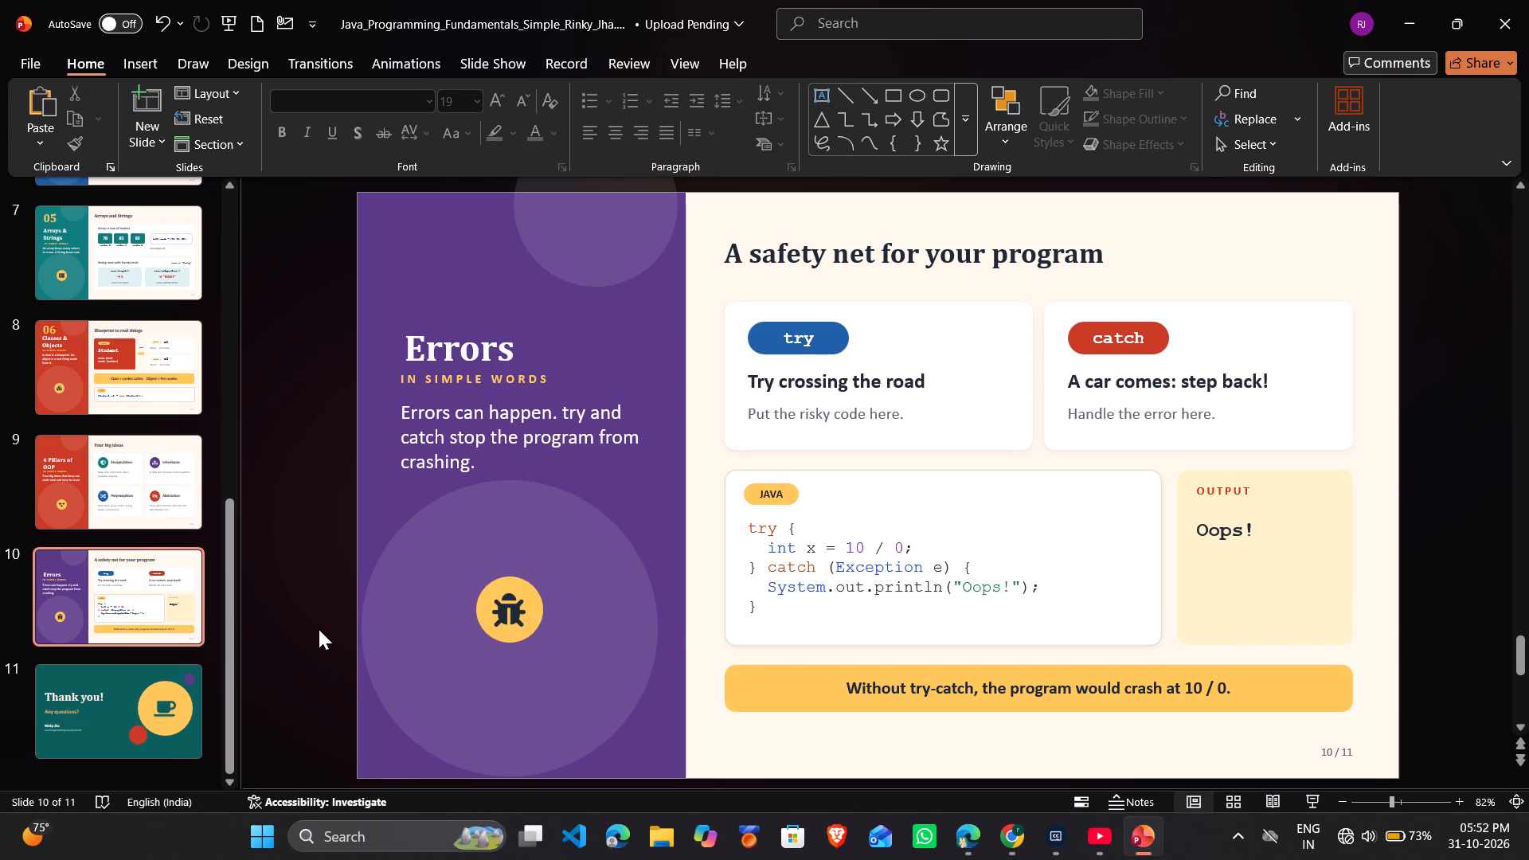
# Copy the section number 06 from the Classes & Objects slide and paste it into the 4 Pillars of OOP side panel.
pyautogui.click(113, 373)
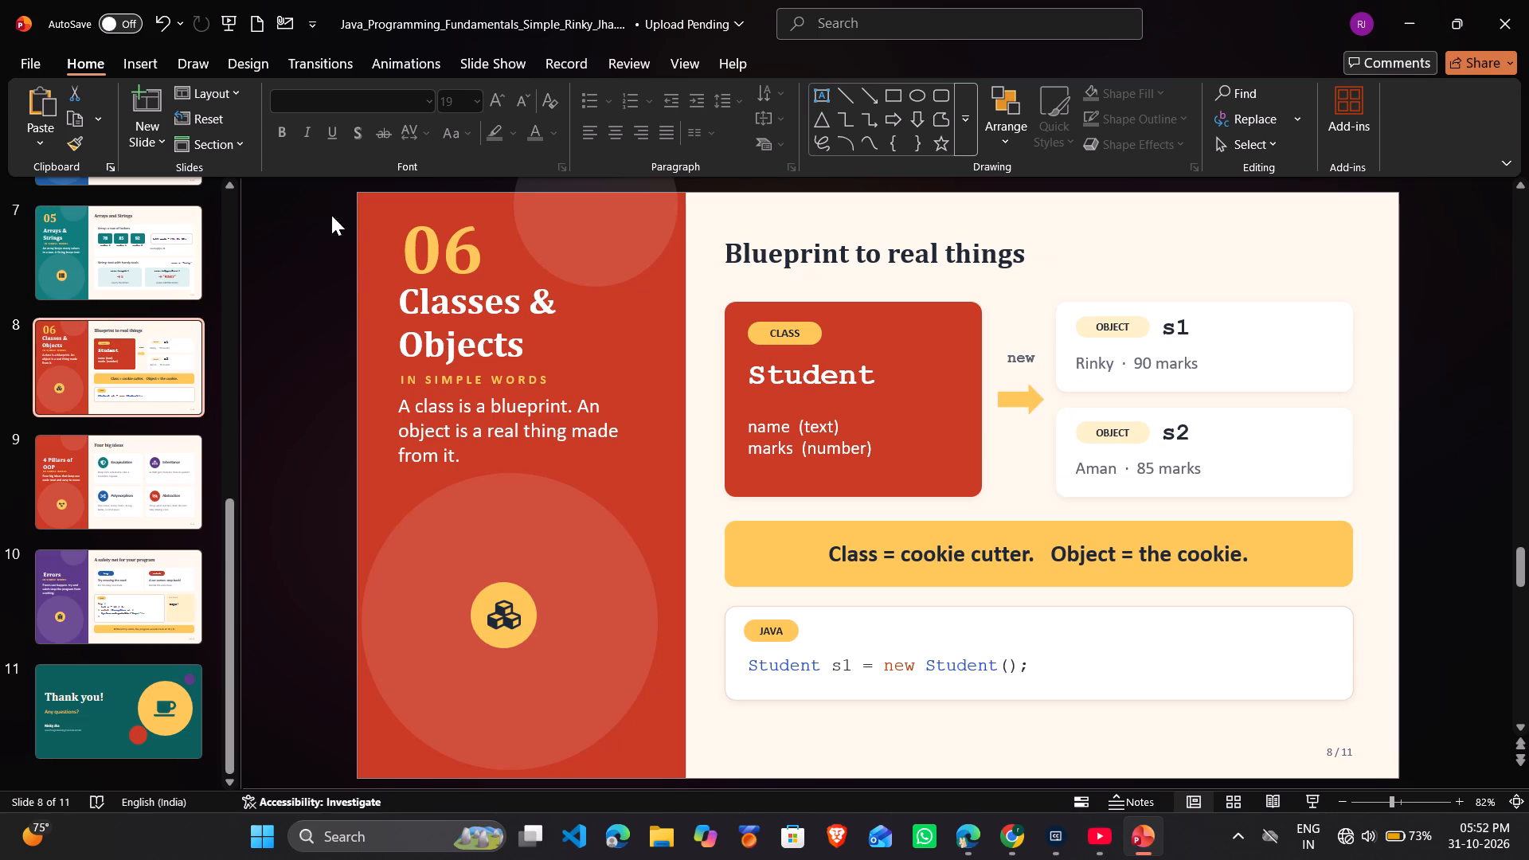
pyautogui.click(399, 233)
pyautogui.moveTo(399, 233); pyautogui.dragTo(453, 249)
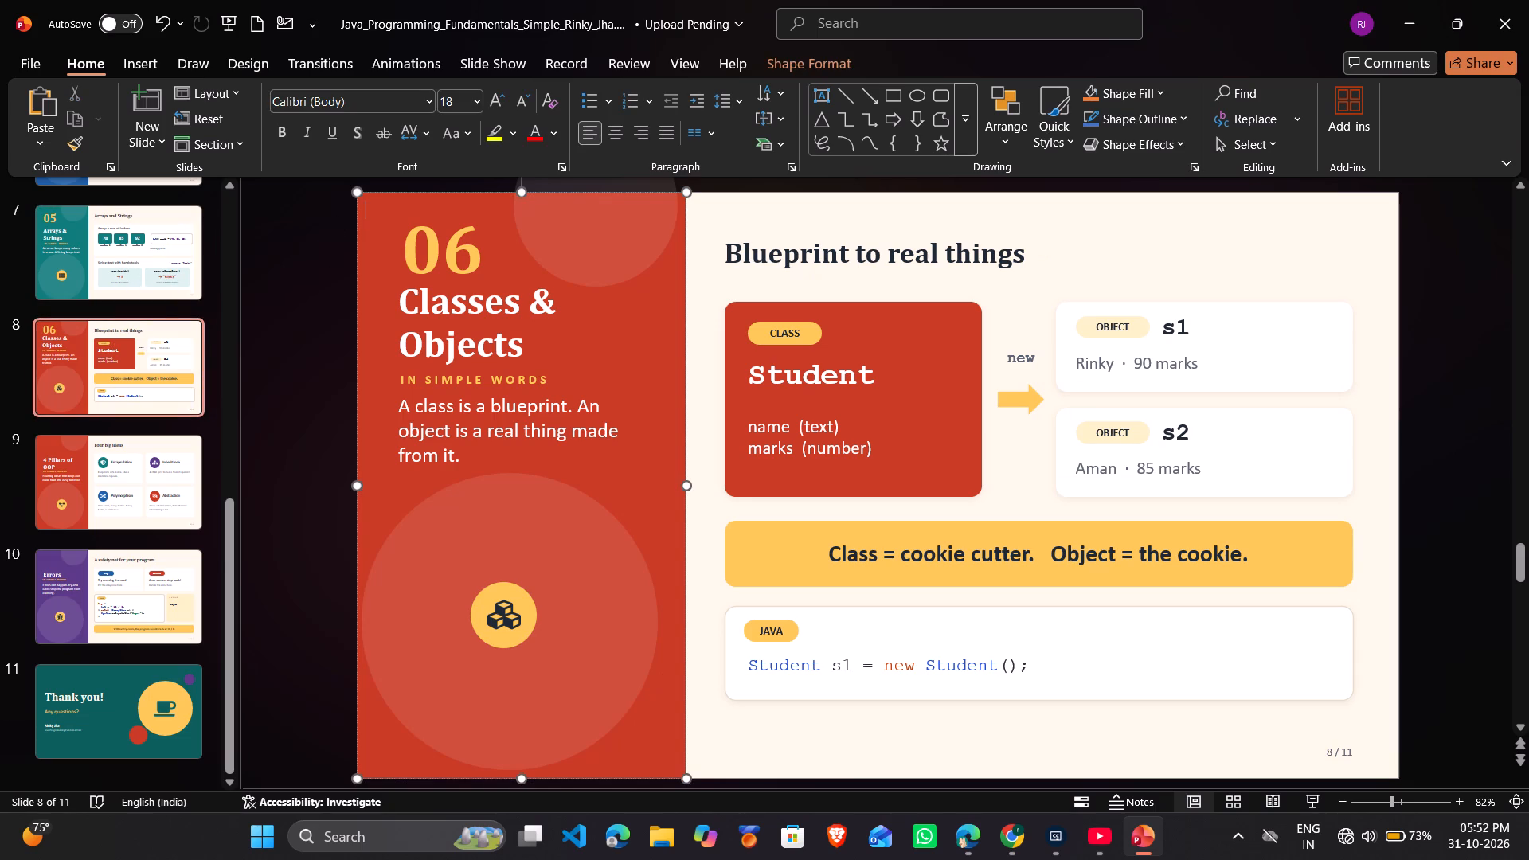
pyautogui.moveTo(453, 249); pyautogui.dragTo(454, 249)
pyautogui.click(423, 238)
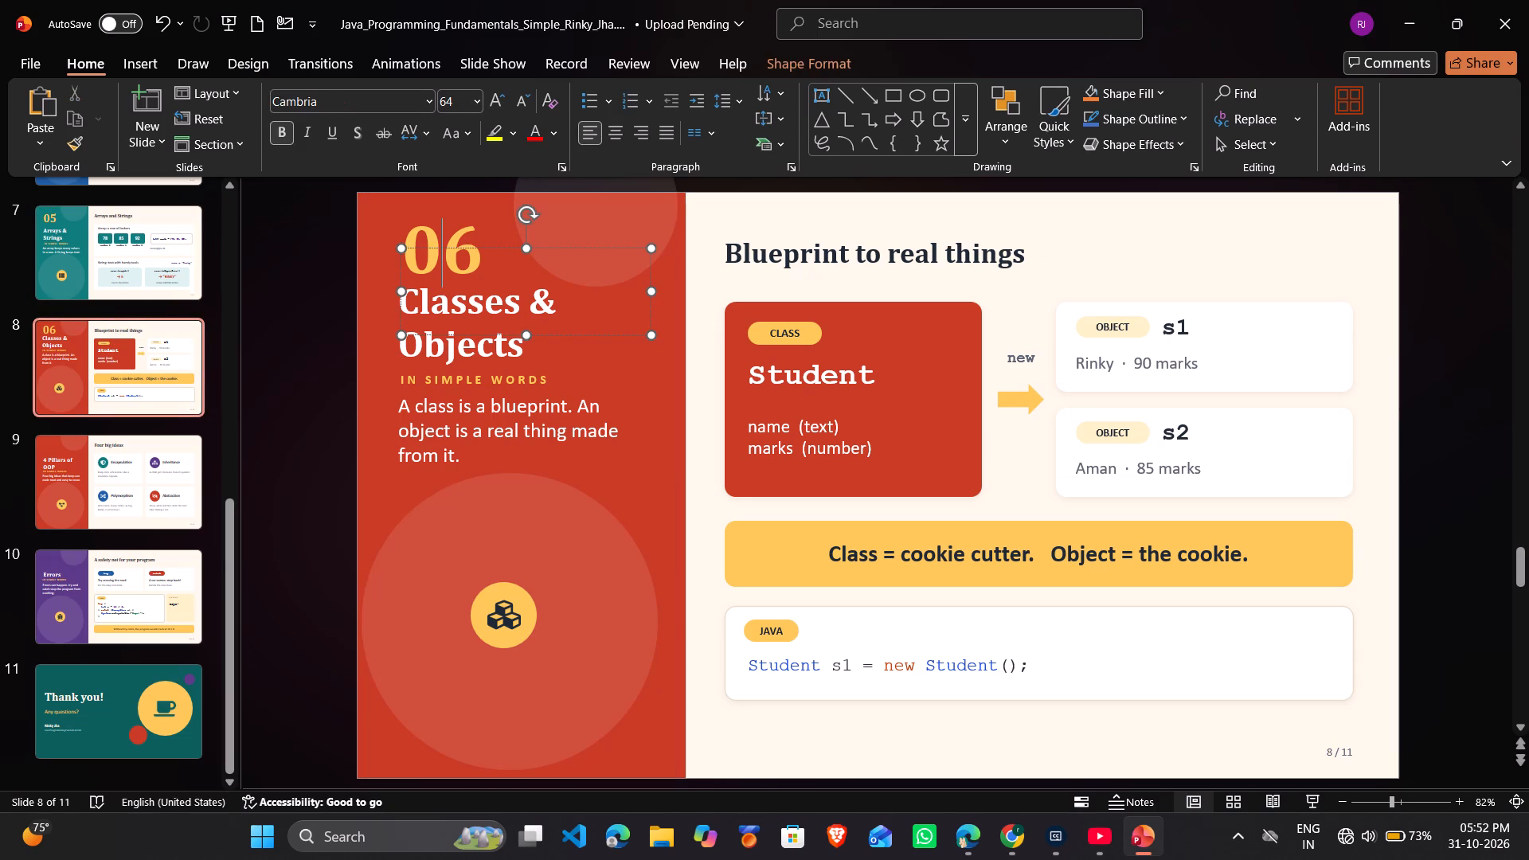
pyautogui.click(473, 235)
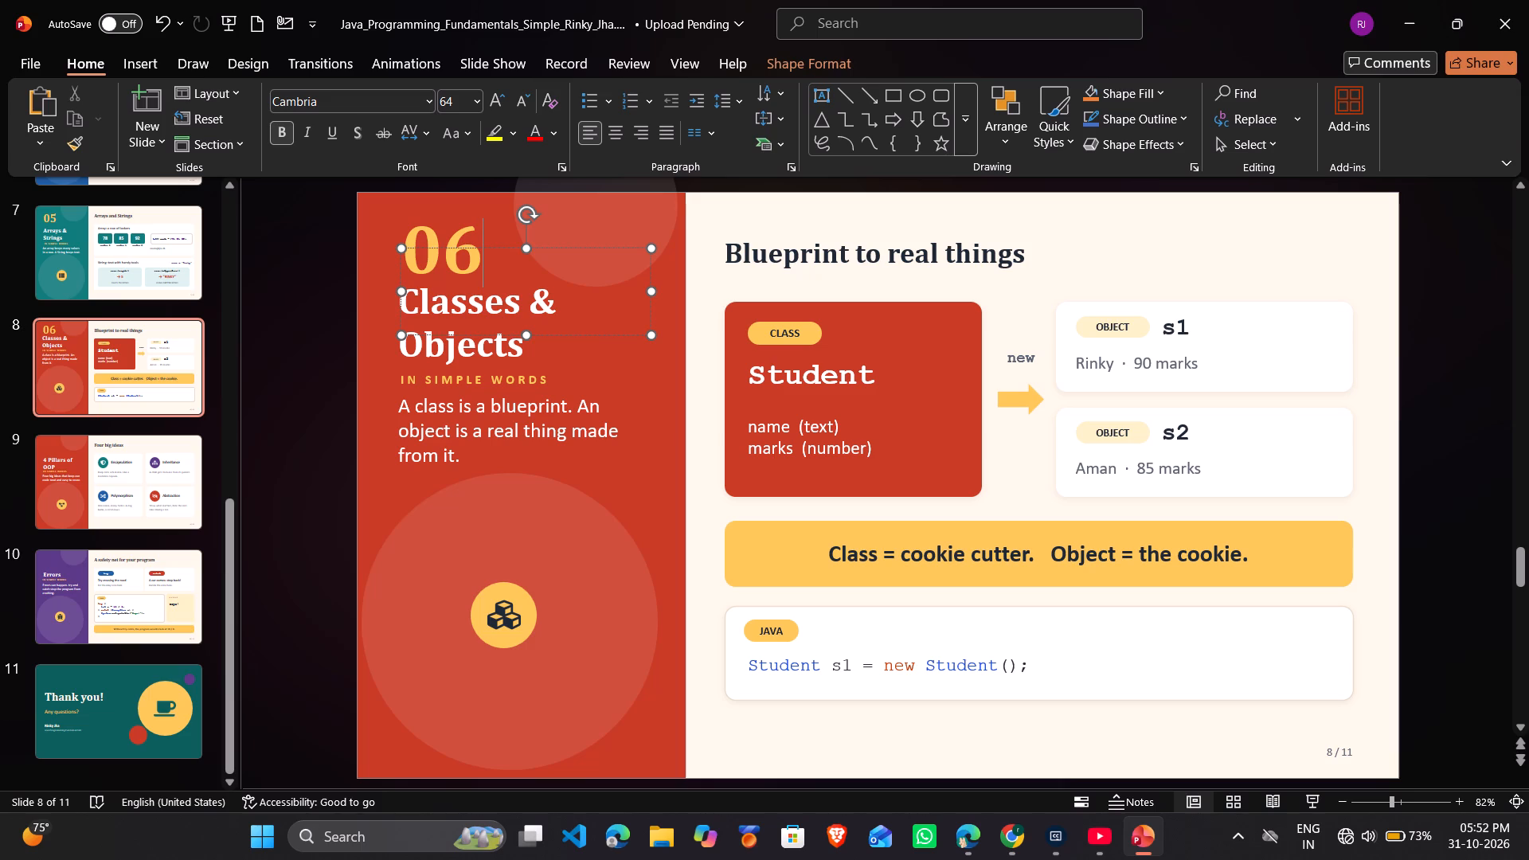
pyautogui.moveTo(413, 242); pyautogui.dragTo(451, 241)
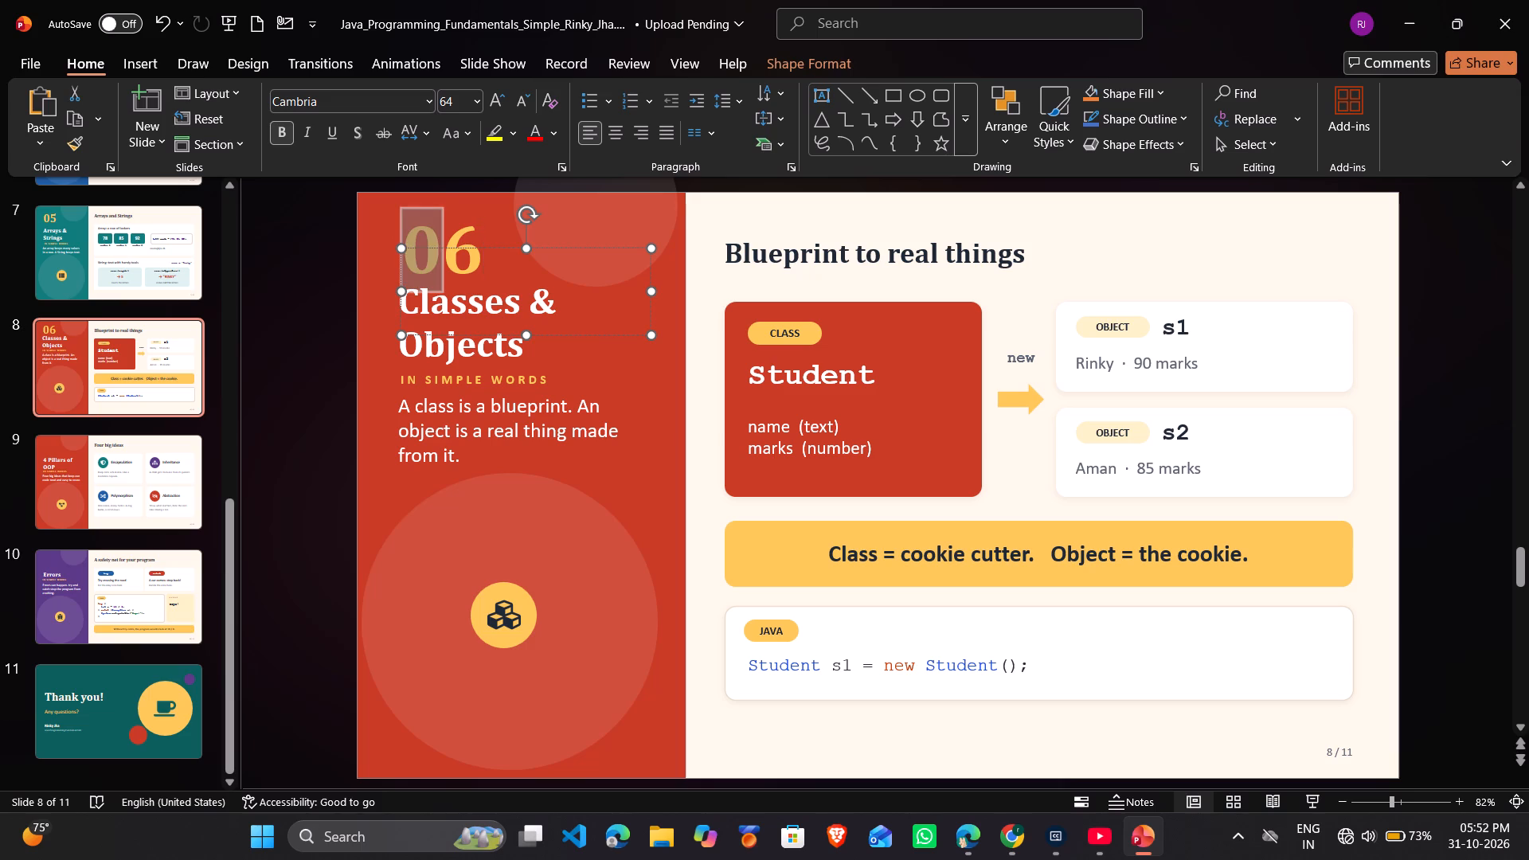
pyautogui.moveTo(451, 241); pyautogui.dragTo(480, 240)
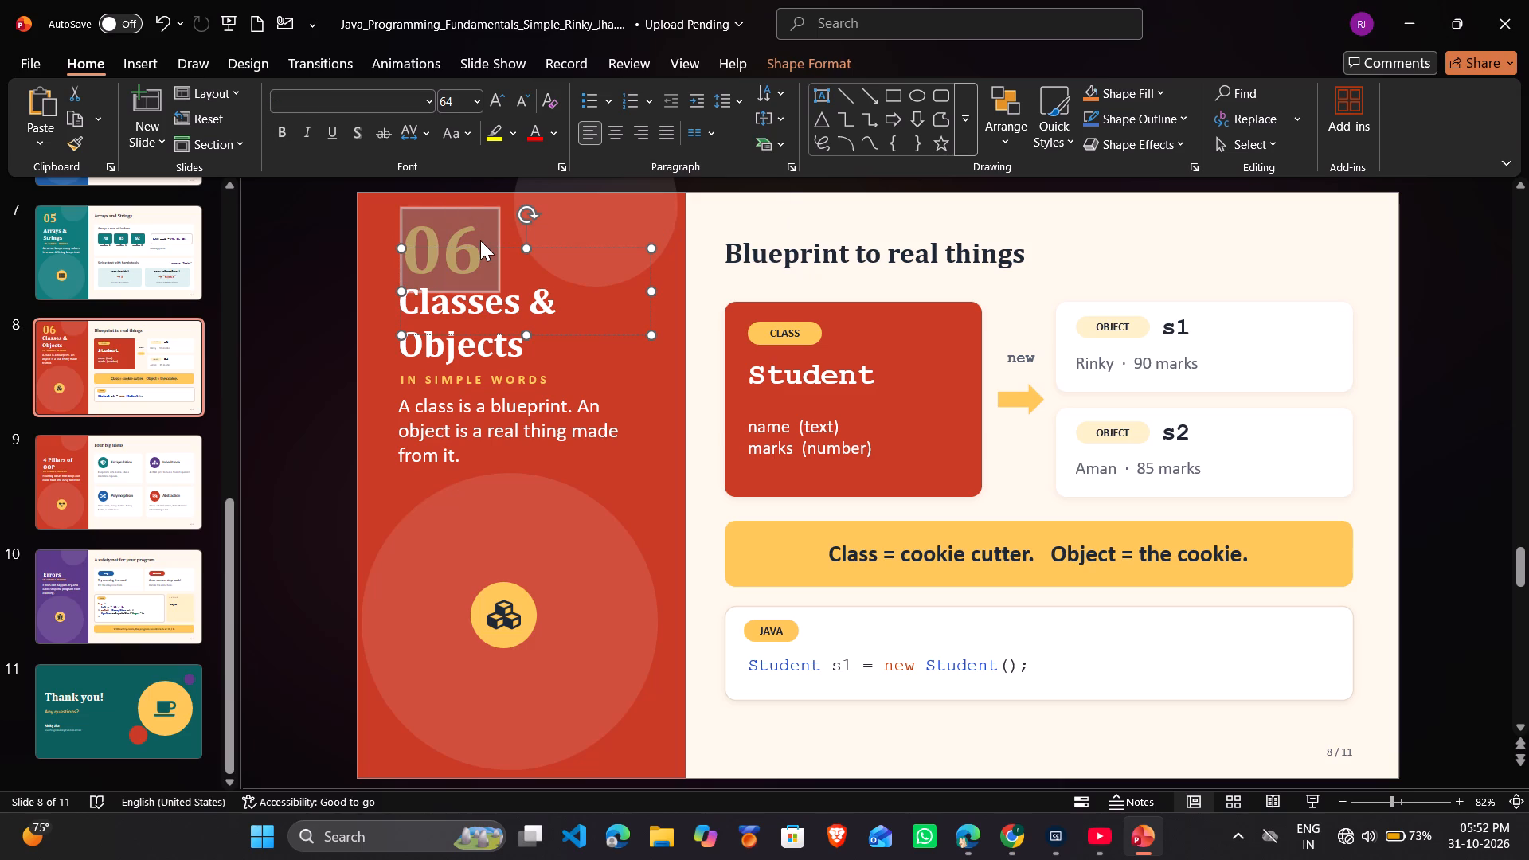
pyautogui.hotkey('ctrl', 'c')
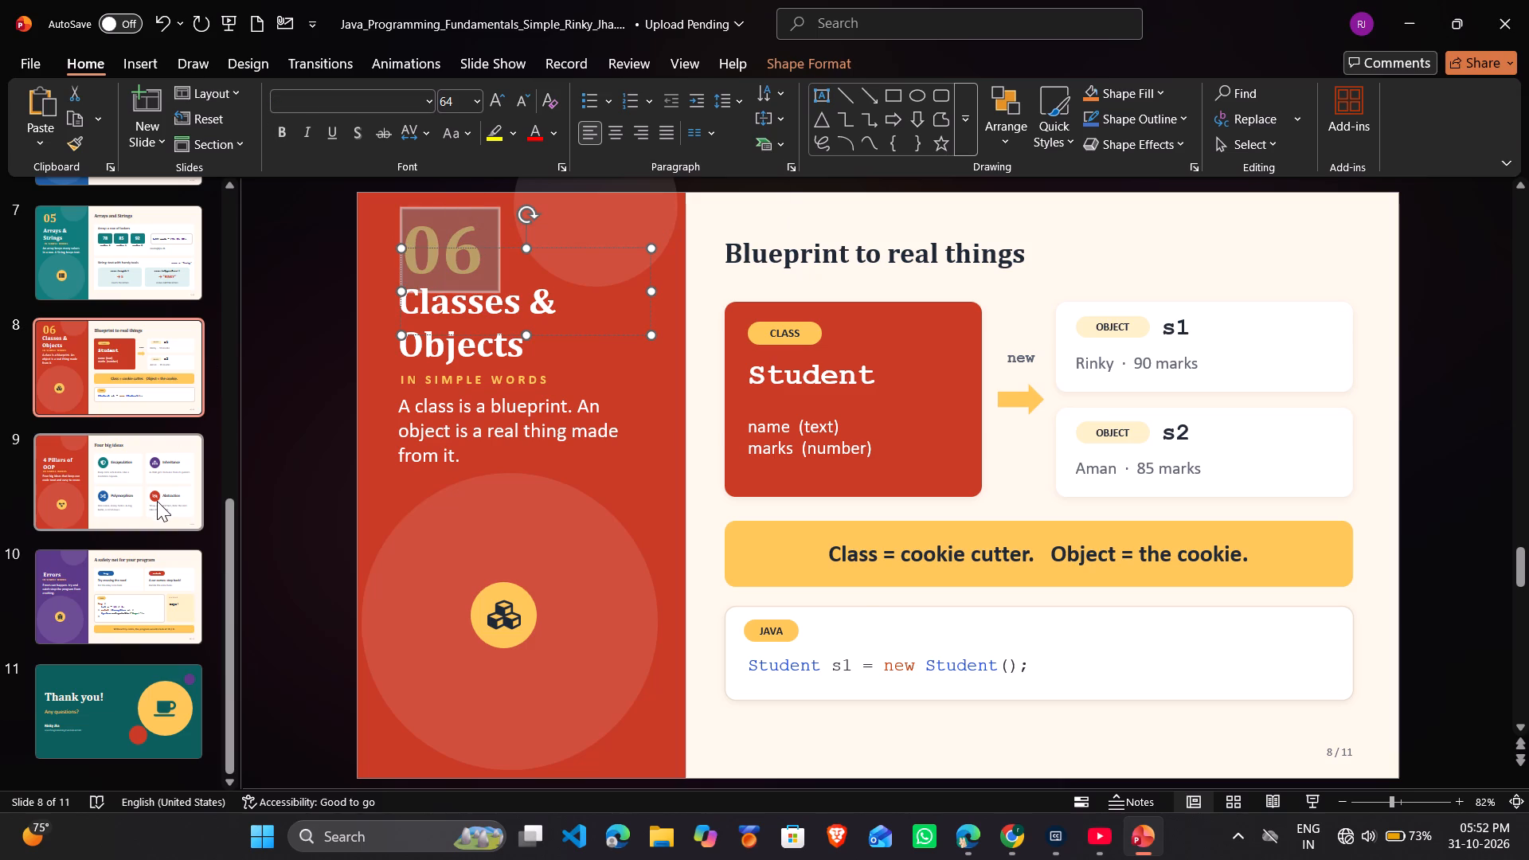
pyautogui.click(157, 501)
pyautogui.click(436, 276)
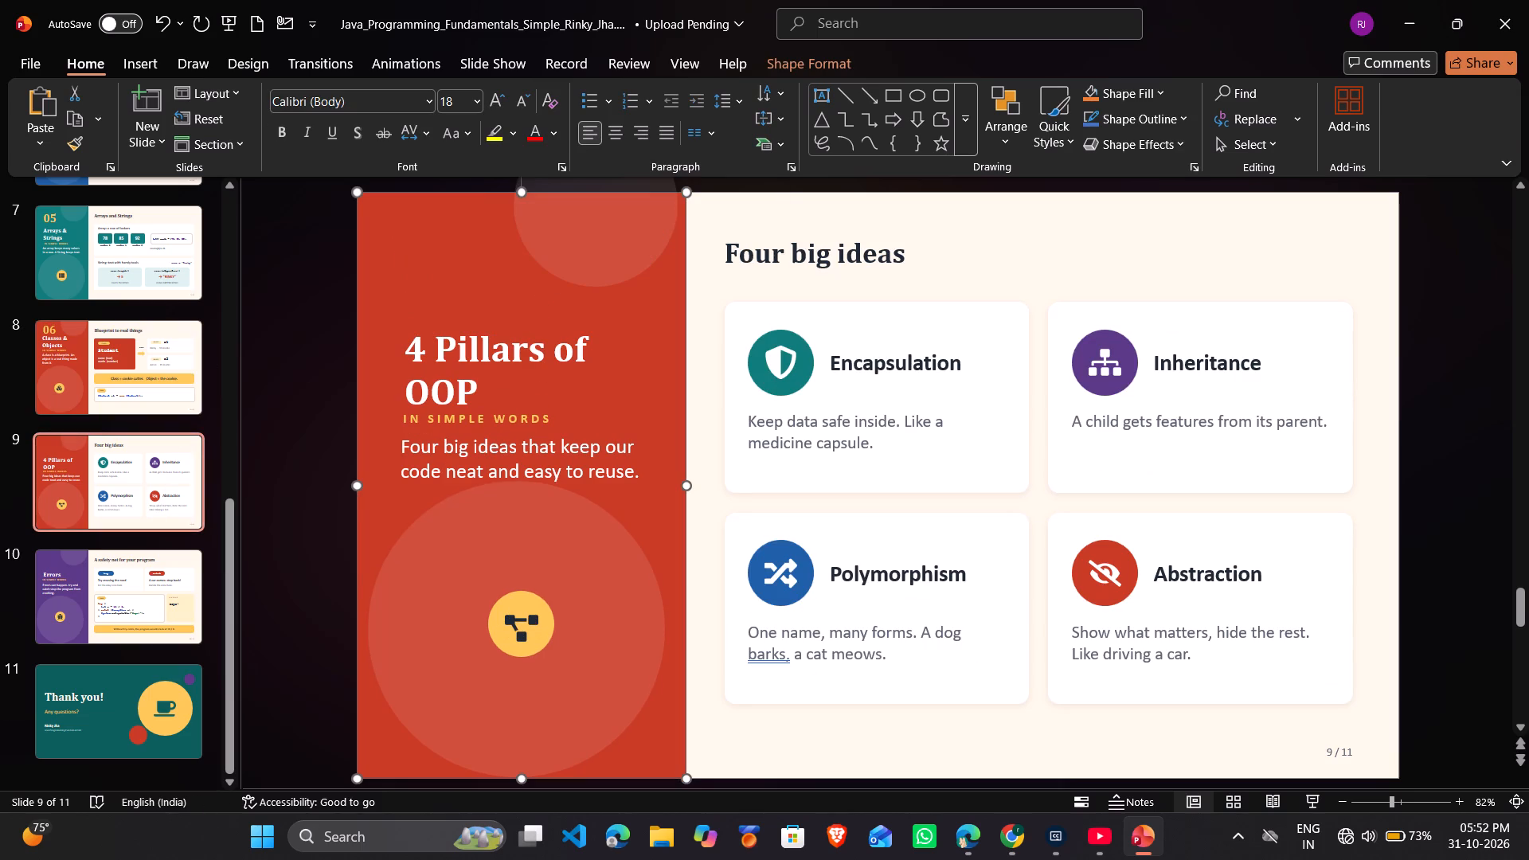
pyautogui.hotkey('ctrl', 'v')
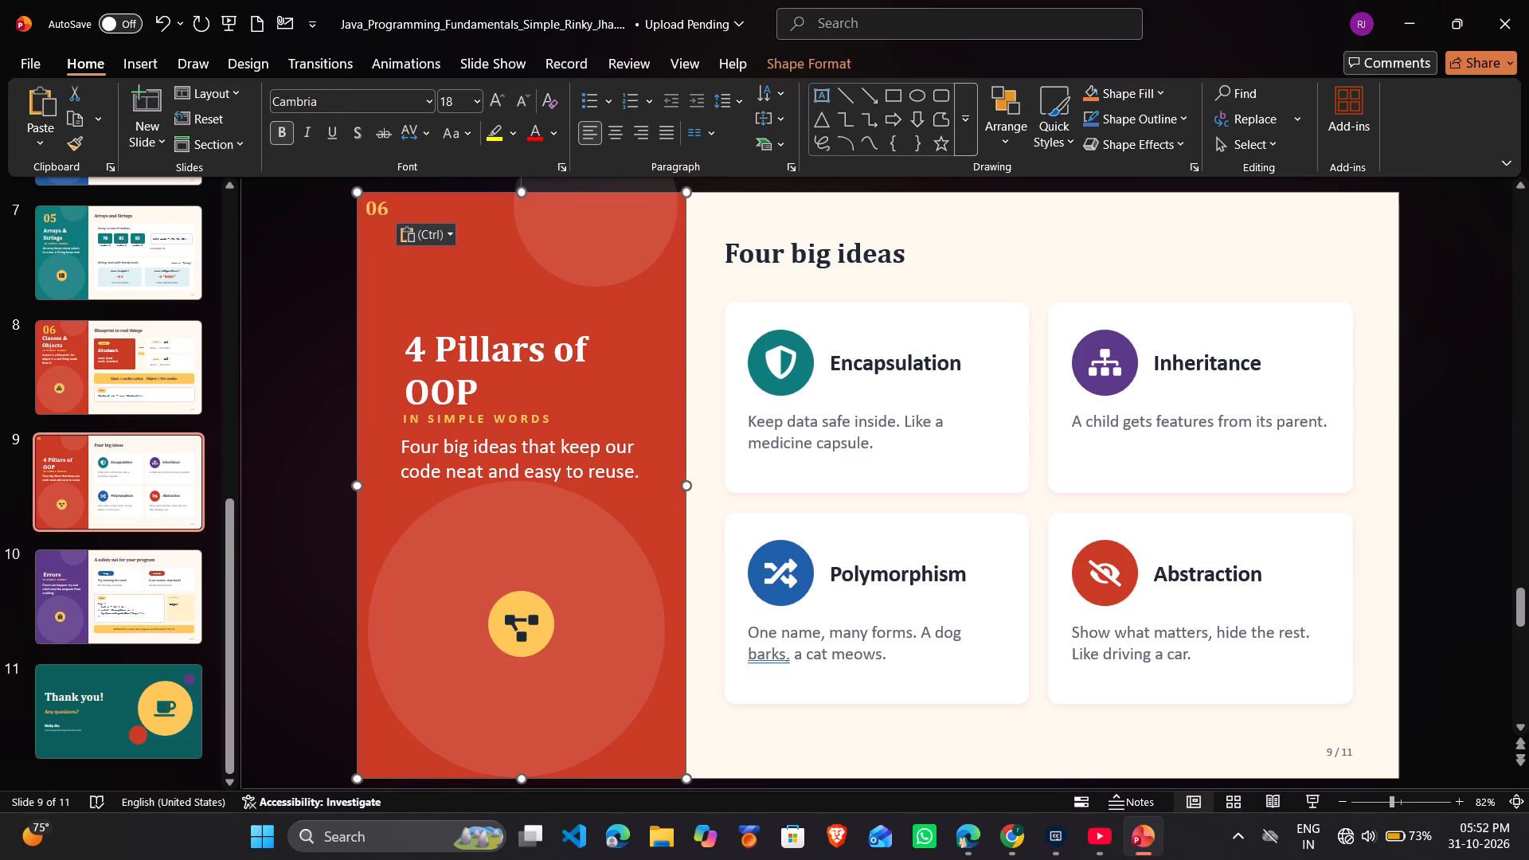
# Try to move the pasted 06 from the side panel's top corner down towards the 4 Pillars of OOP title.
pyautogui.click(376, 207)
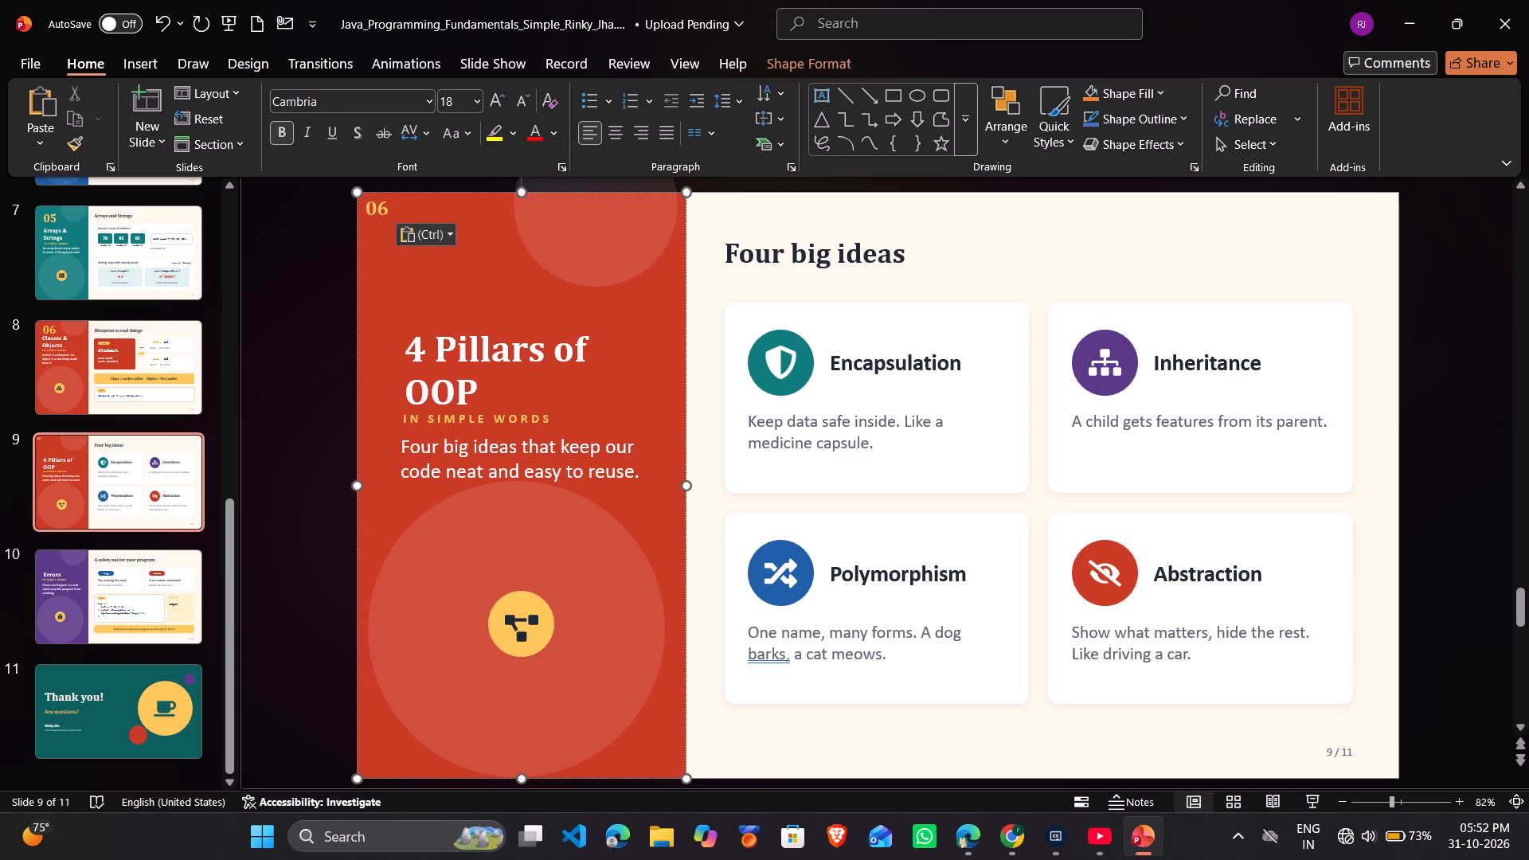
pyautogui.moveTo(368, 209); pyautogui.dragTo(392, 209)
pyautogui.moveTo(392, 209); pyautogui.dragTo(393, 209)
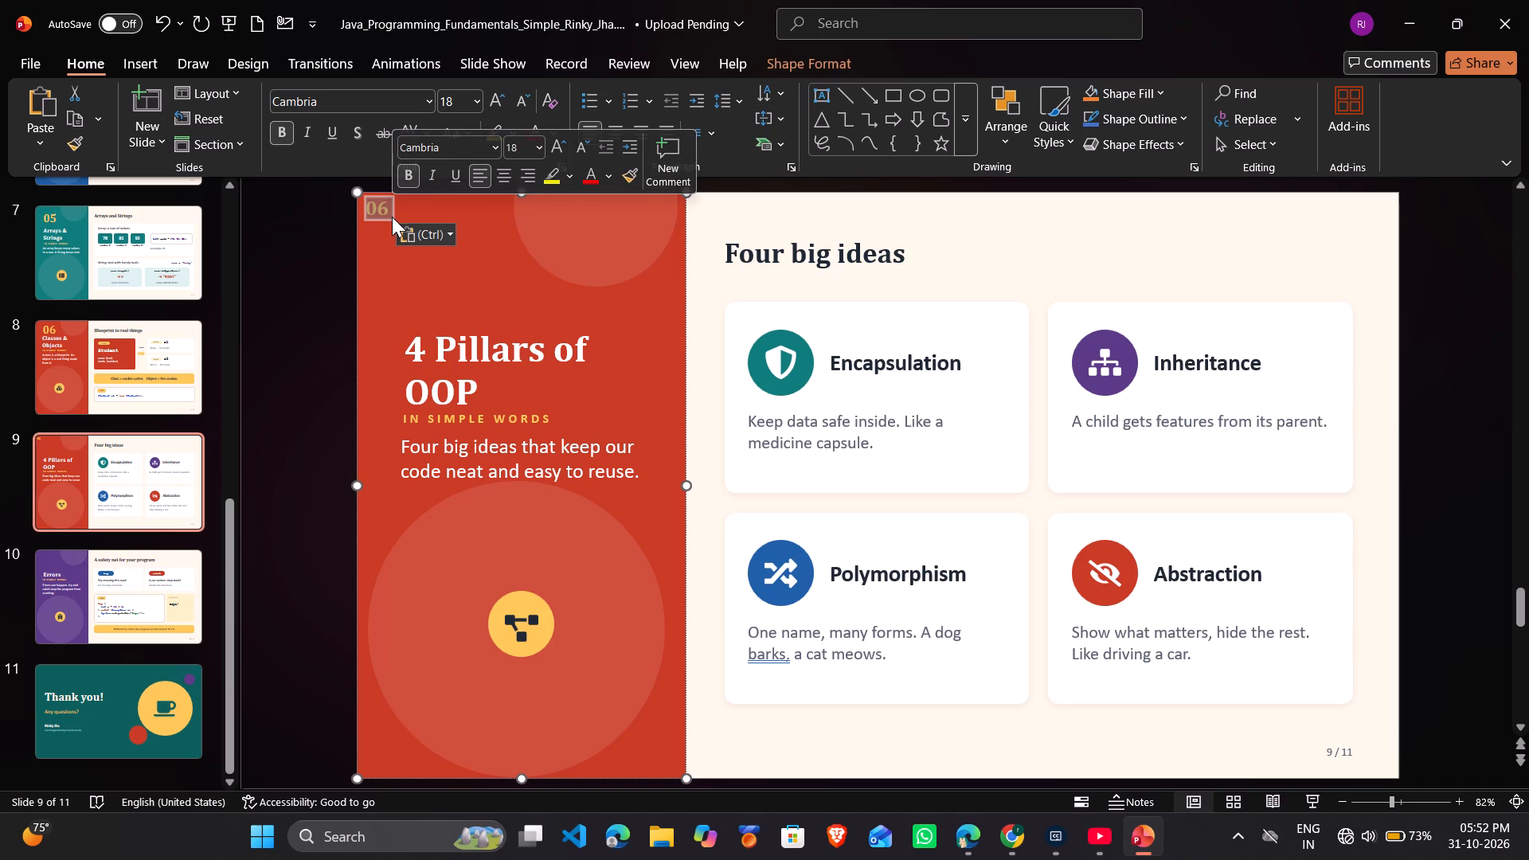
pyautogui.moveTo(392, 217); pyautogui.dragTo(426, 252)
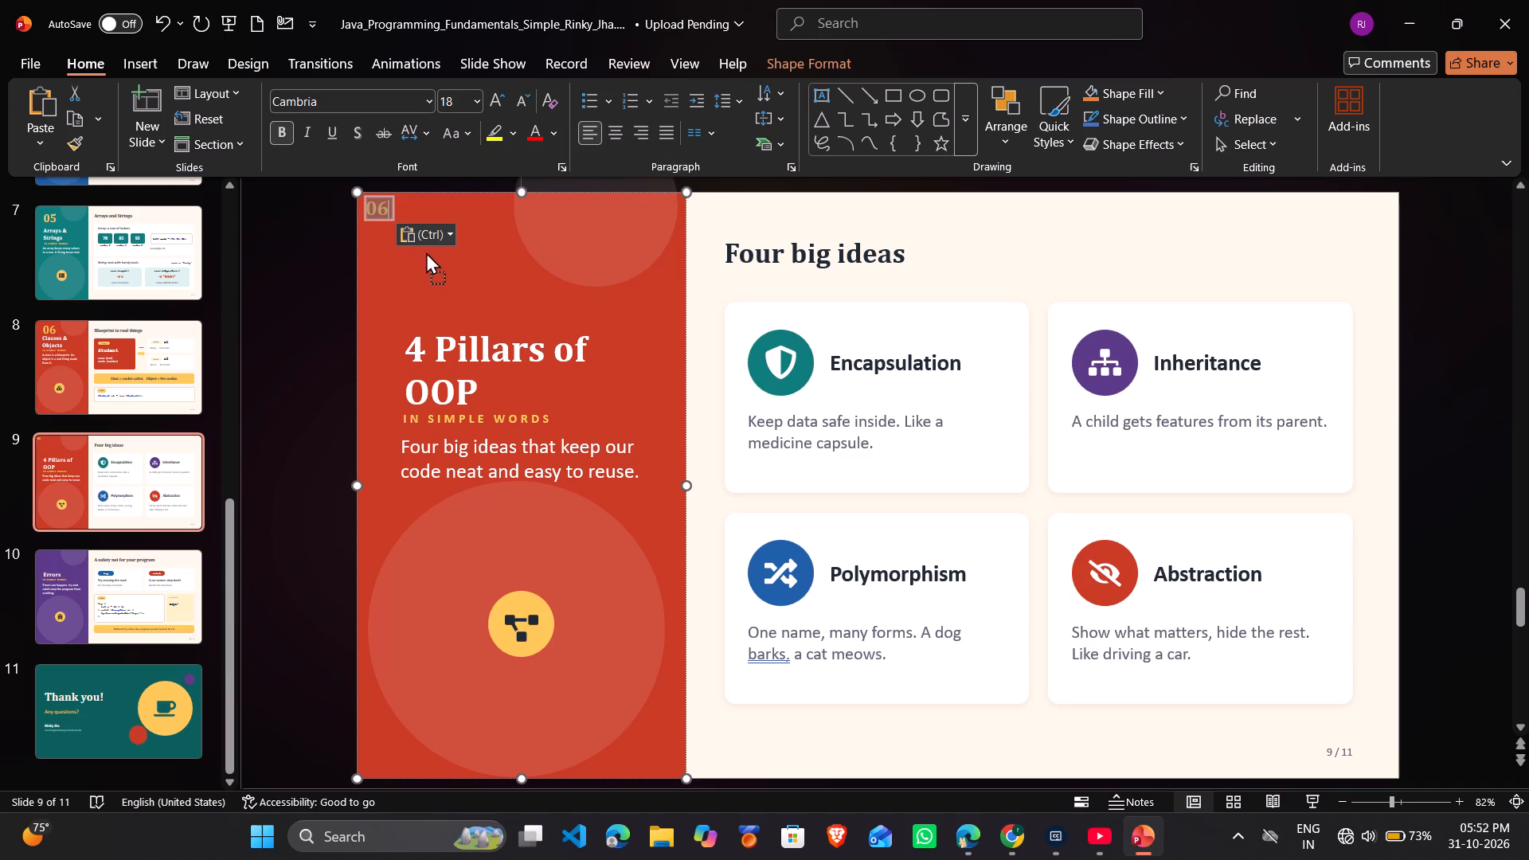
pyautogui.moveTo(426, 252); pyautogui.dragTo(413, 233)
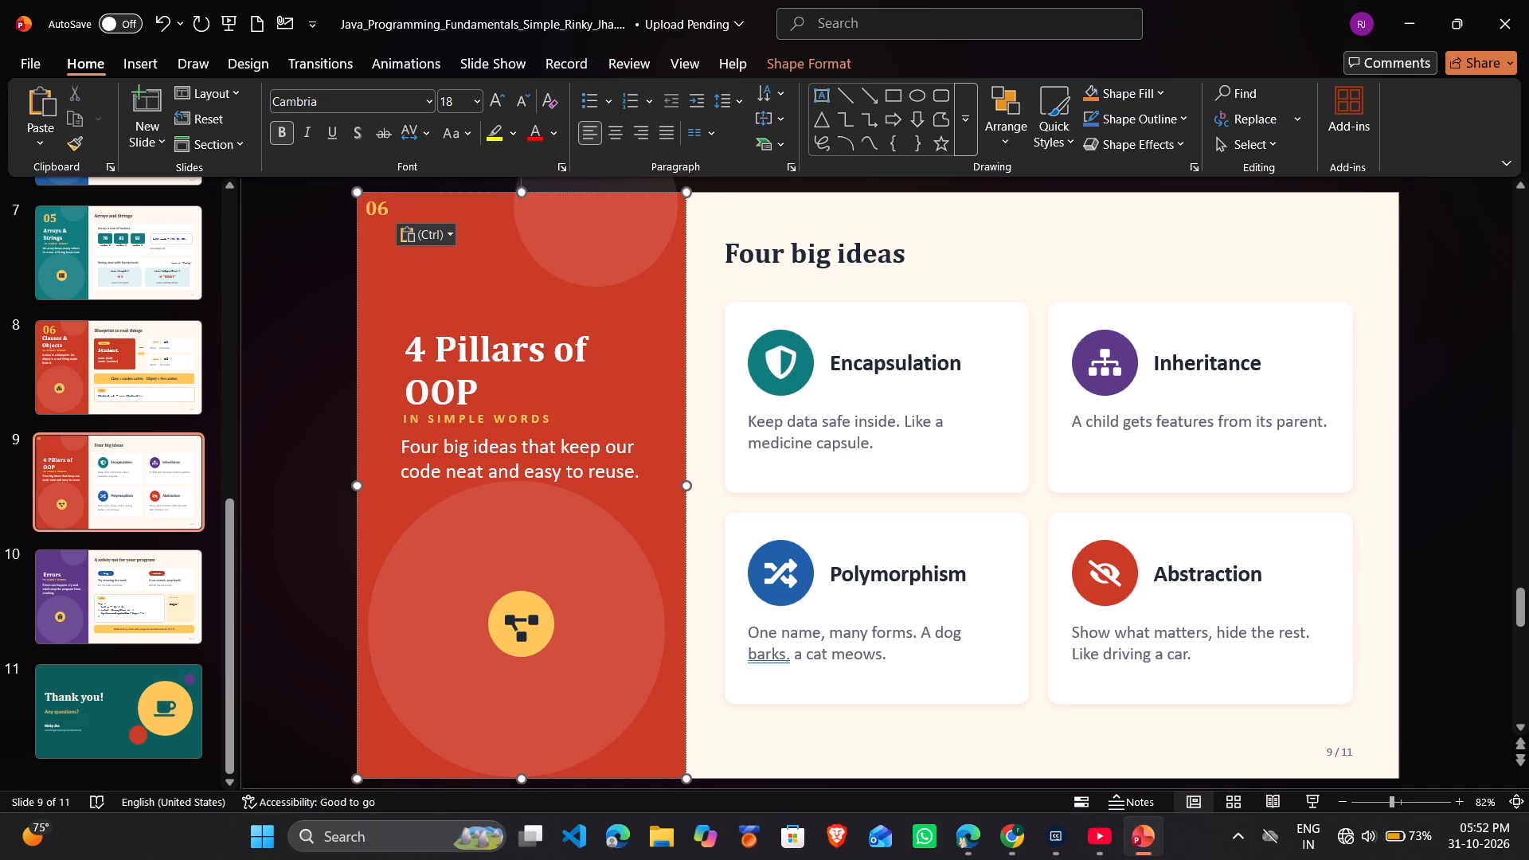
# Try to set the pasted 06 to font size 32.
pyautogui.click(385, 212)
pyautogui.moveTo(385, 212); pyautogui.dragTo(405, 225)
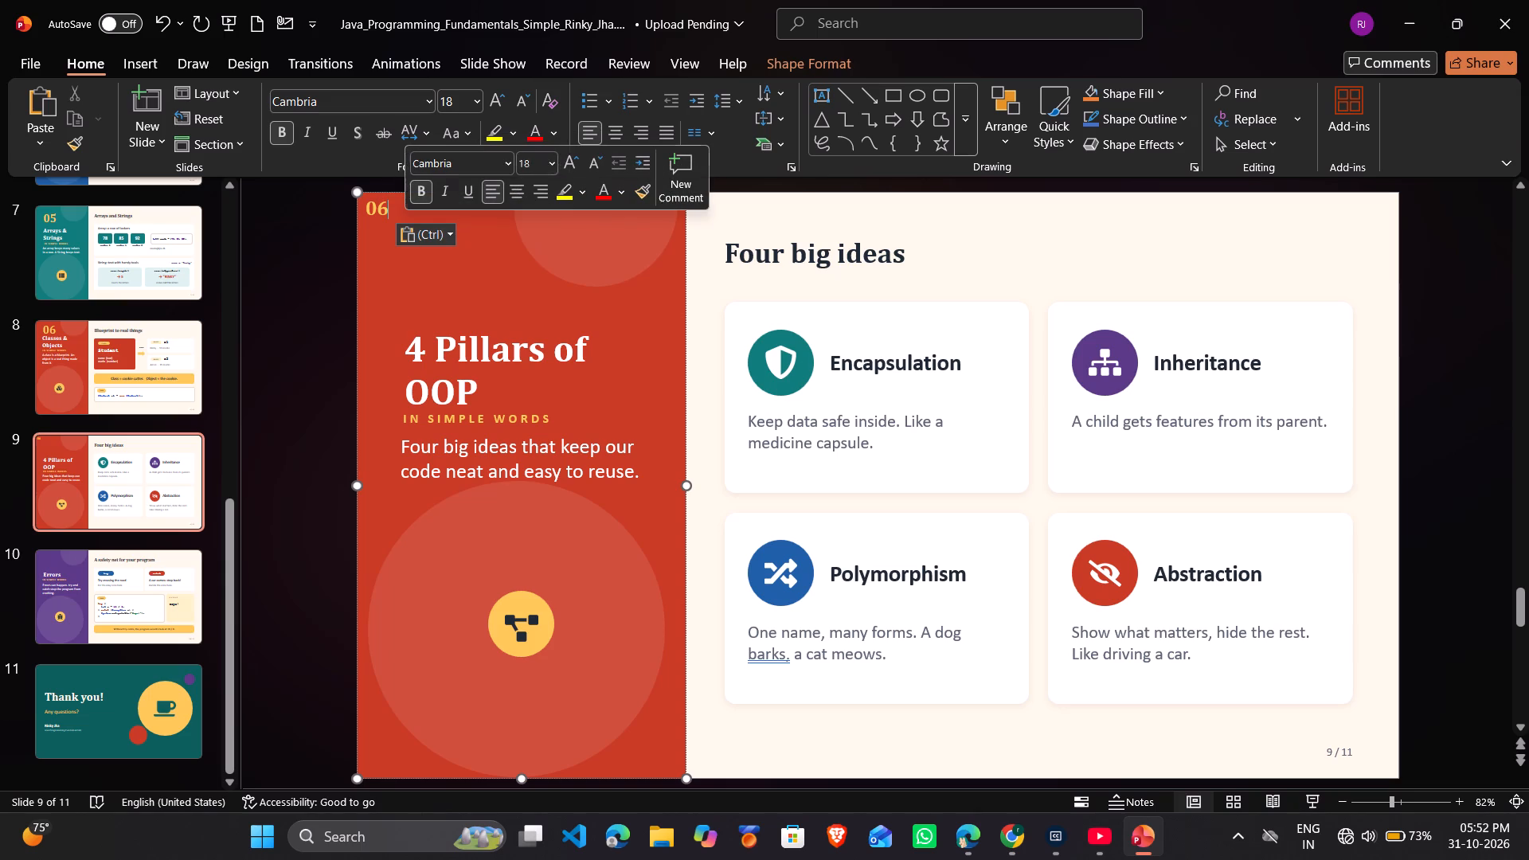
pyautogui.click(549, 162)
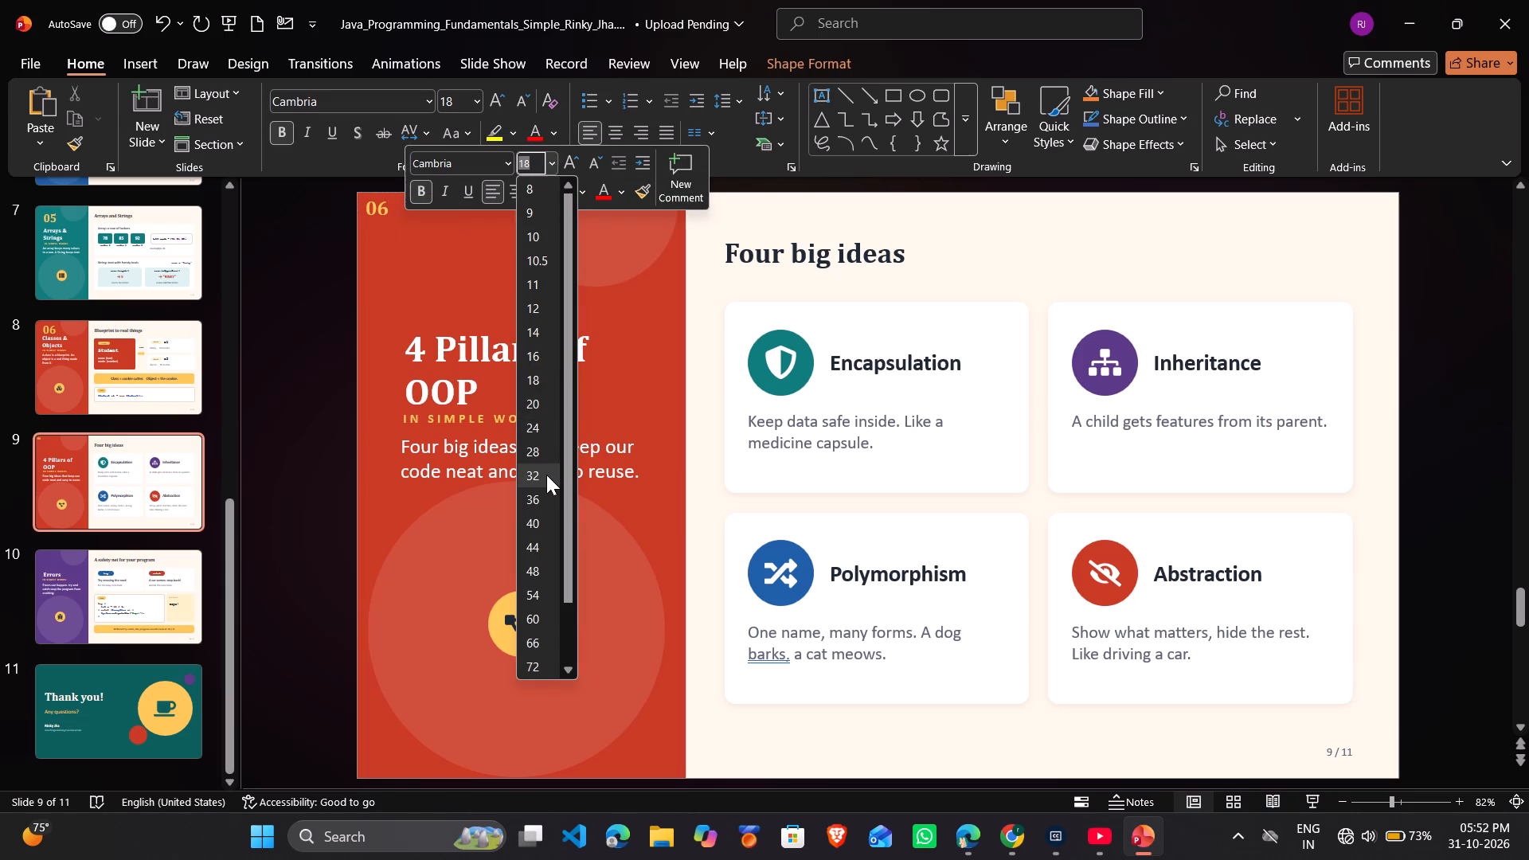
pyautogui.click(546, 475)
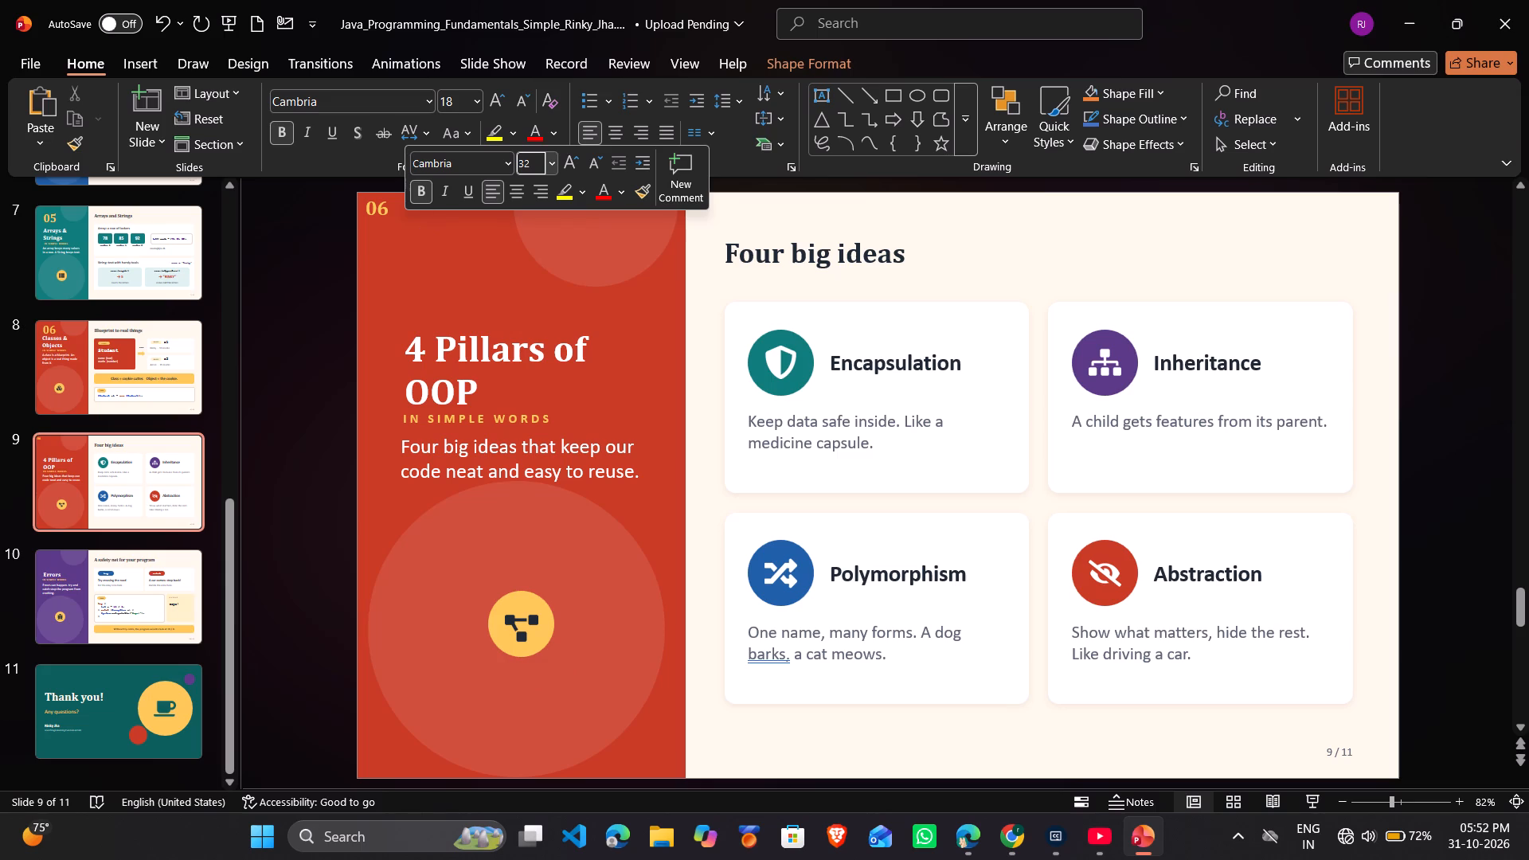
# Set the font size of the pasted 06 on the 4 Pillars of OOP slide to 44.
pyautogui.click(374, 209)
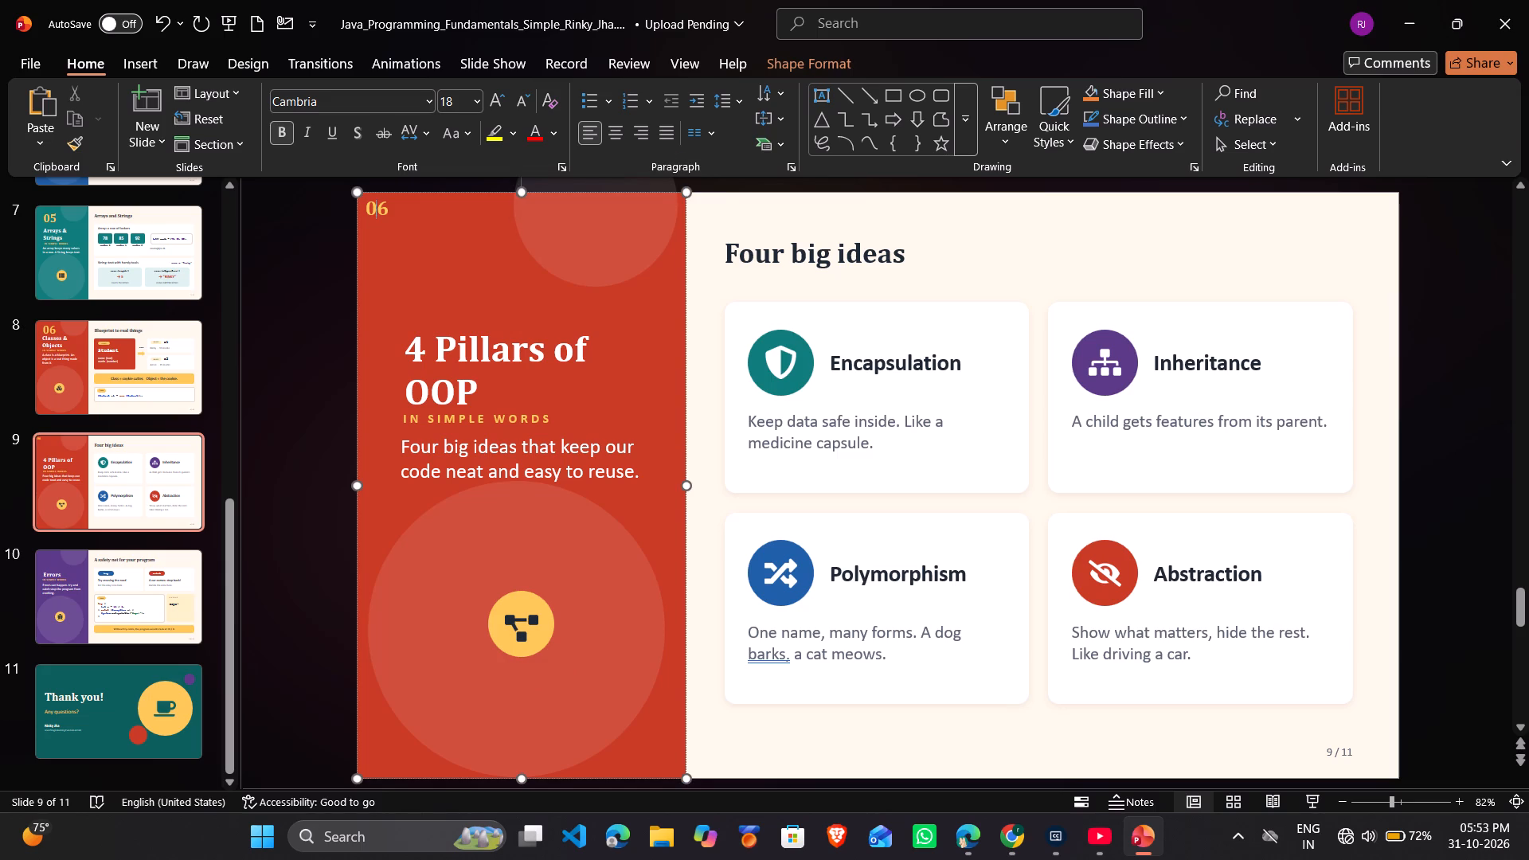
pyautogui.click(364, 203)
pyautogui.moveTo(369, 203); pyautogui.dragTo(396, 209)
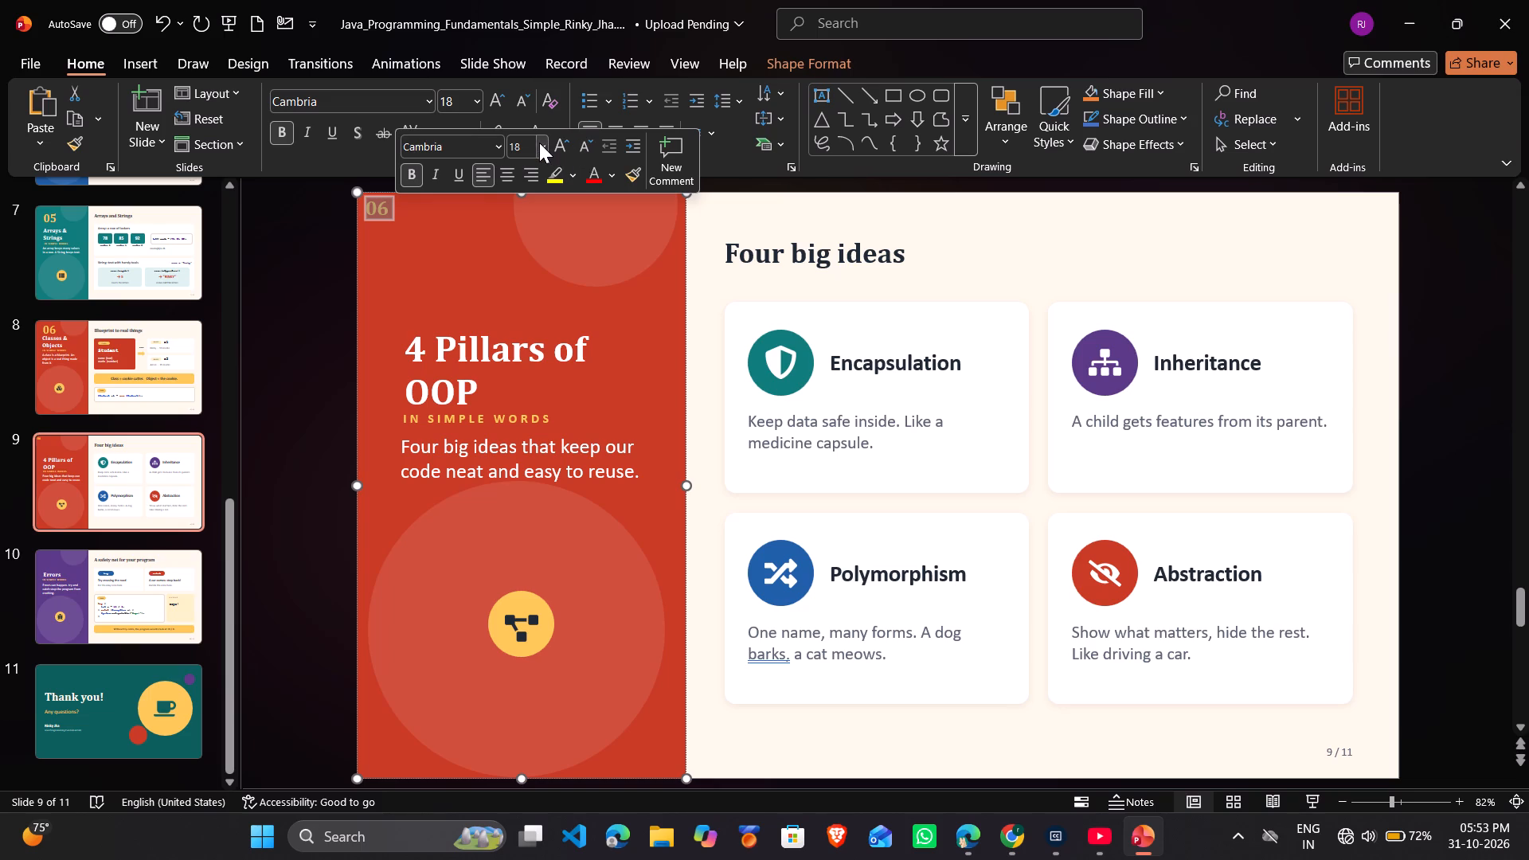
pyautogui.click(538, 143)
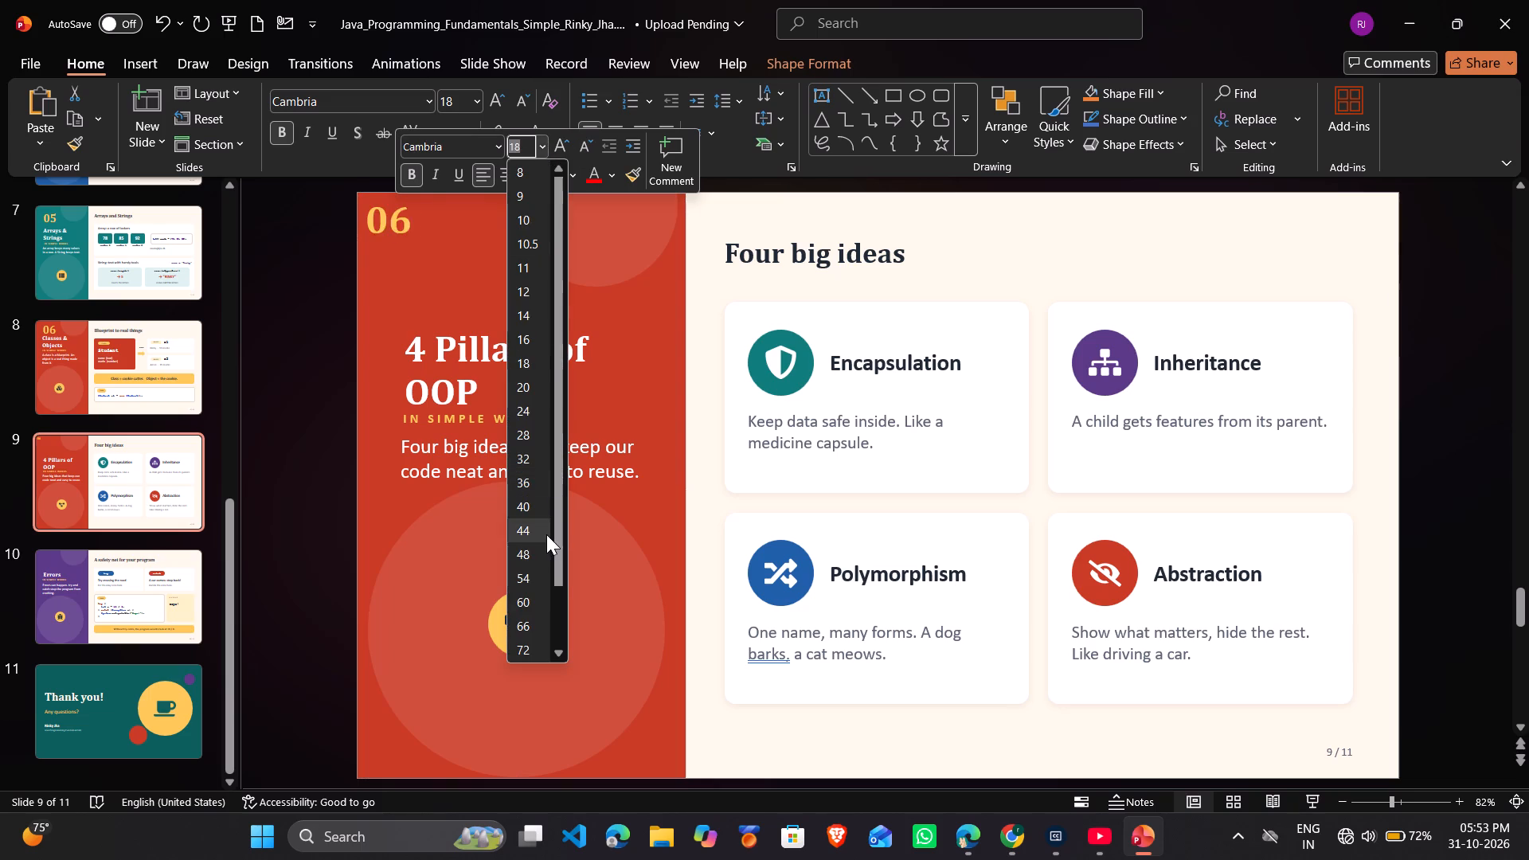
pyautogui.click(546, 531)
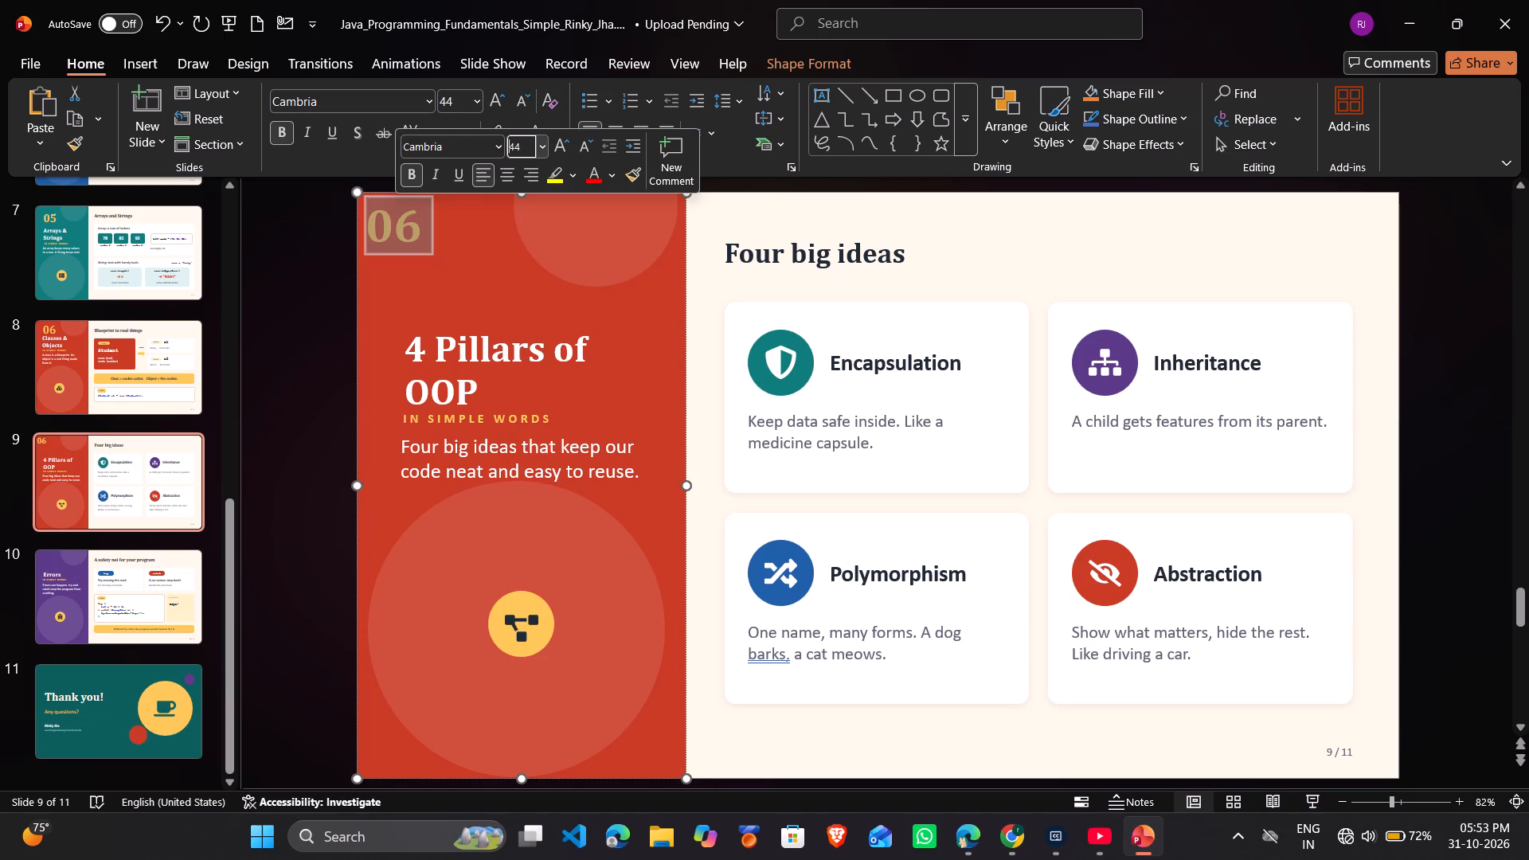
# Set the font size of the pasted 06 on the 4 Pillars of OOP slide to 66.
pyautogui.click(433, 255)
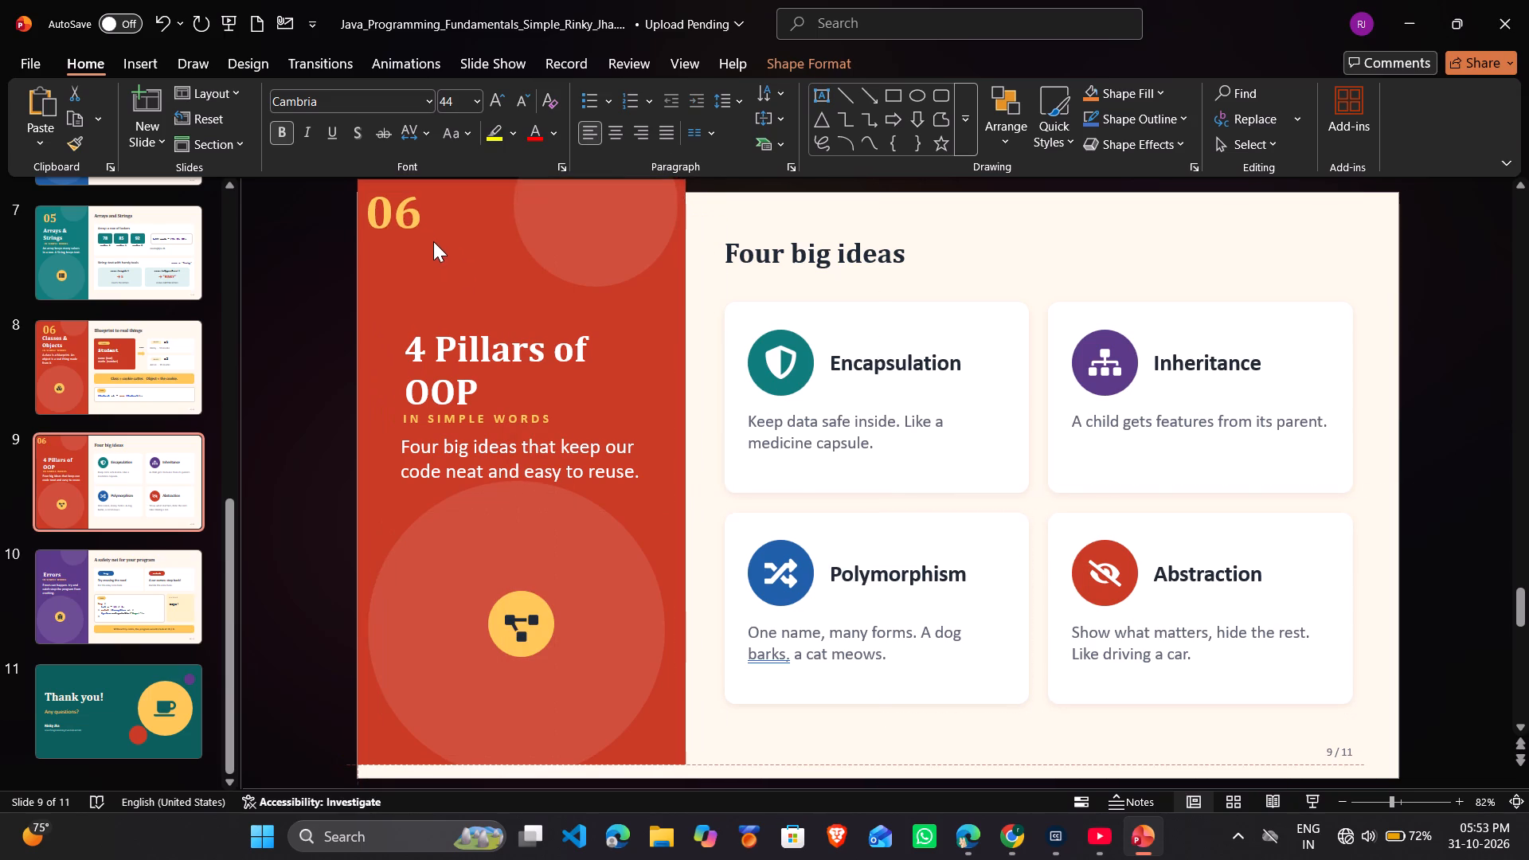
pyautogui.click(397, 218)
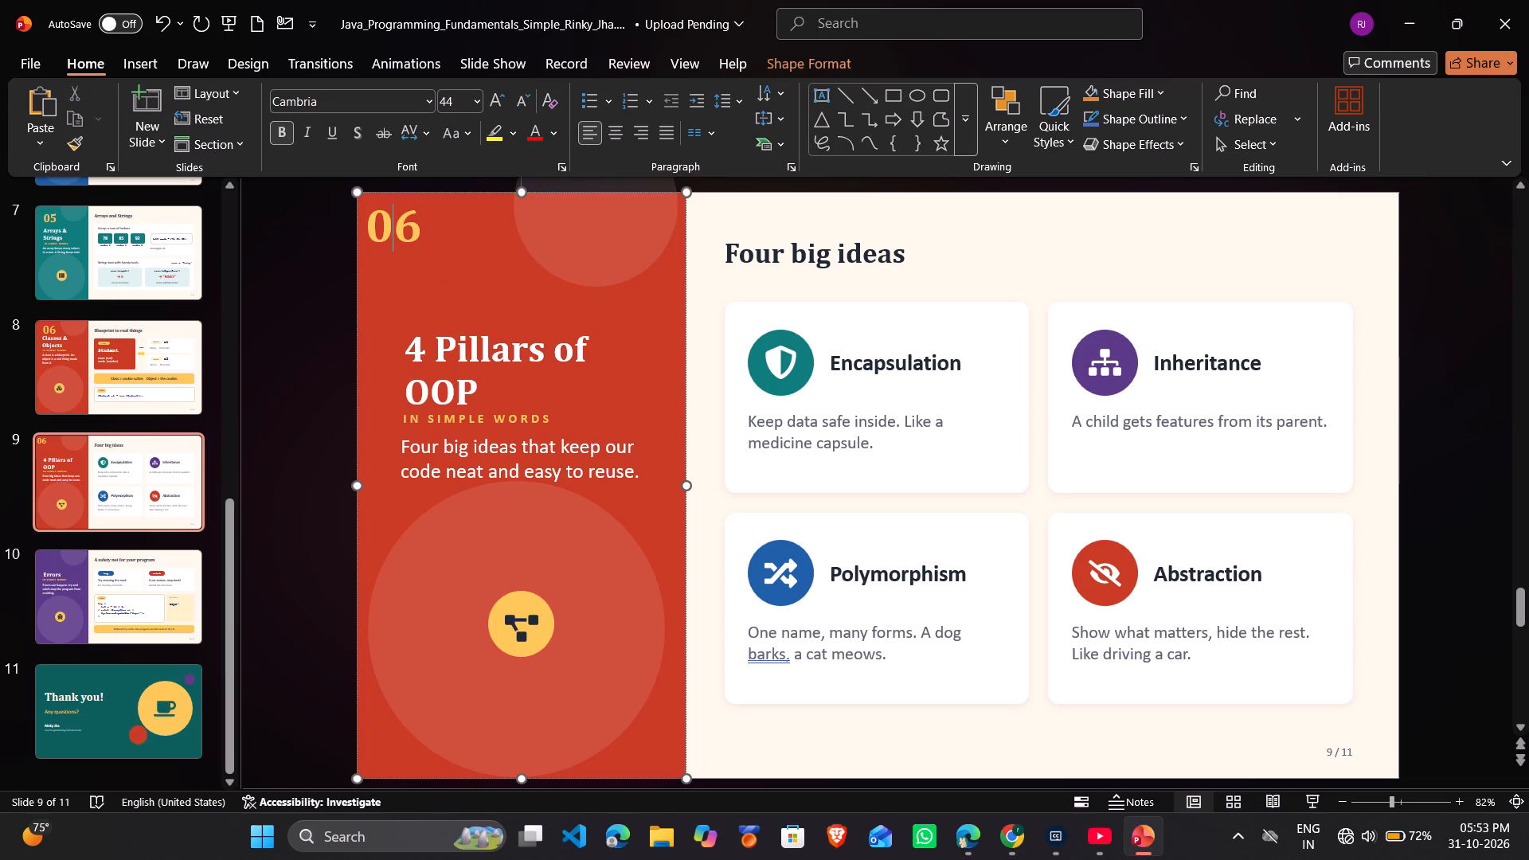
pyautogui.click(368, 218)
pyautogui.moveTo(368, 218); pyautogui.dragTo(393, 226)
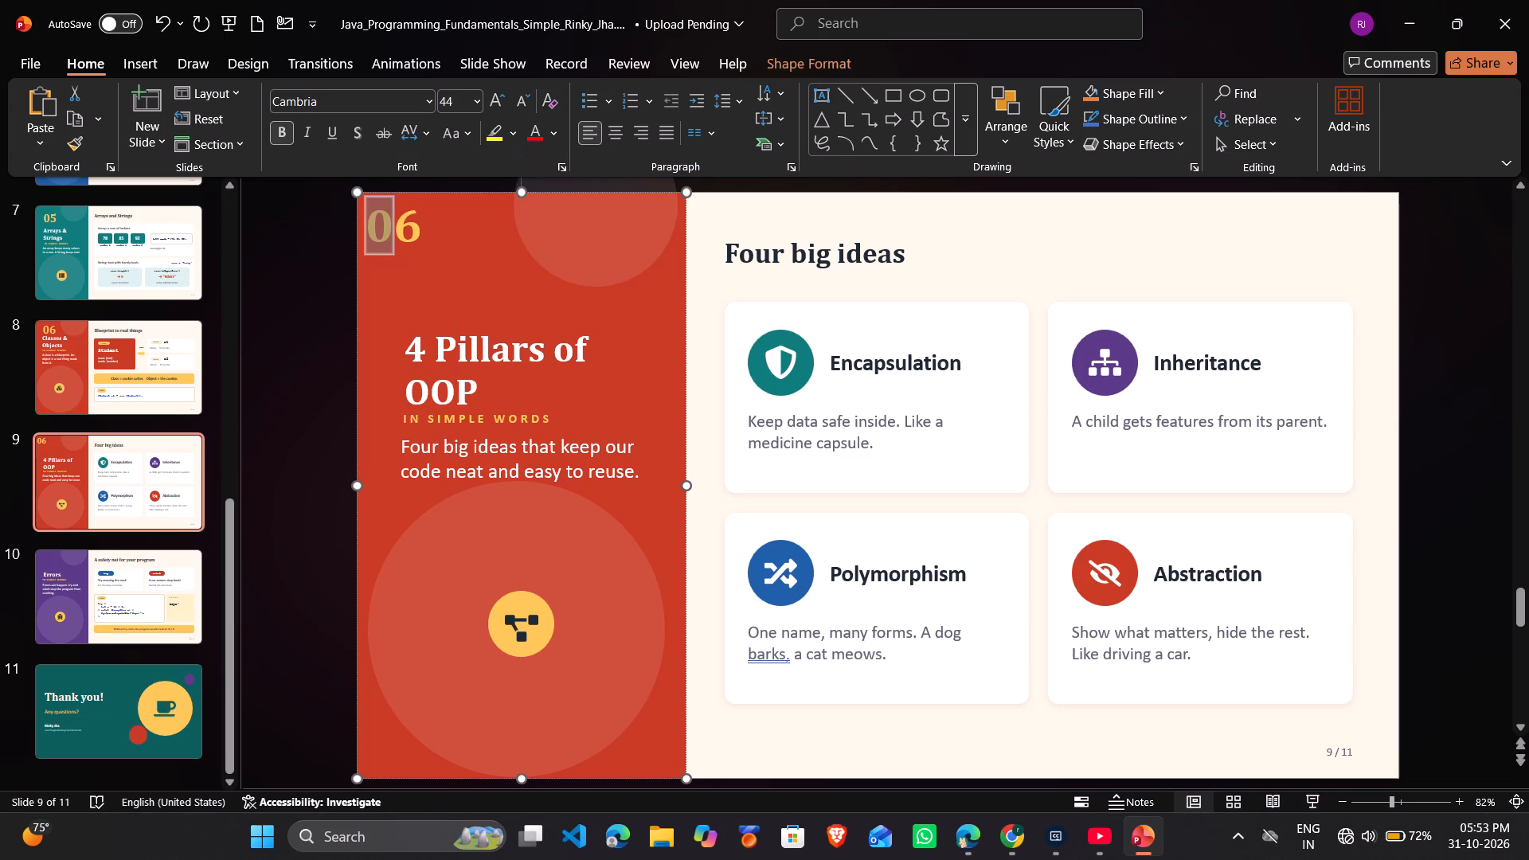
pyautogui.click(422, 241)
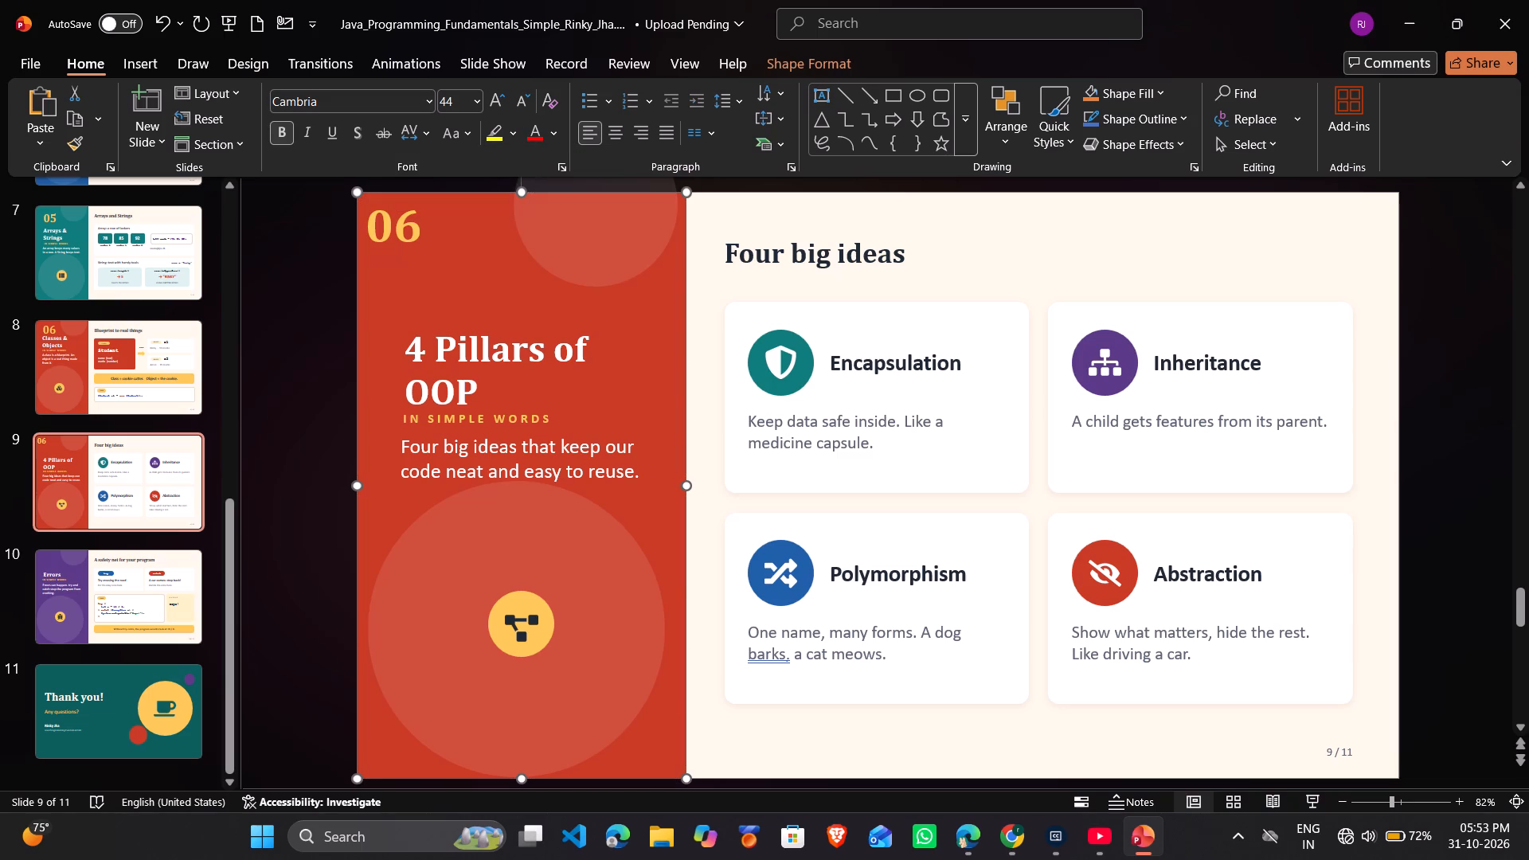
pyautogui.click(369, 230)
pyautogui.moveTo(369, 230); pyautogui.dragTo(414, 232)
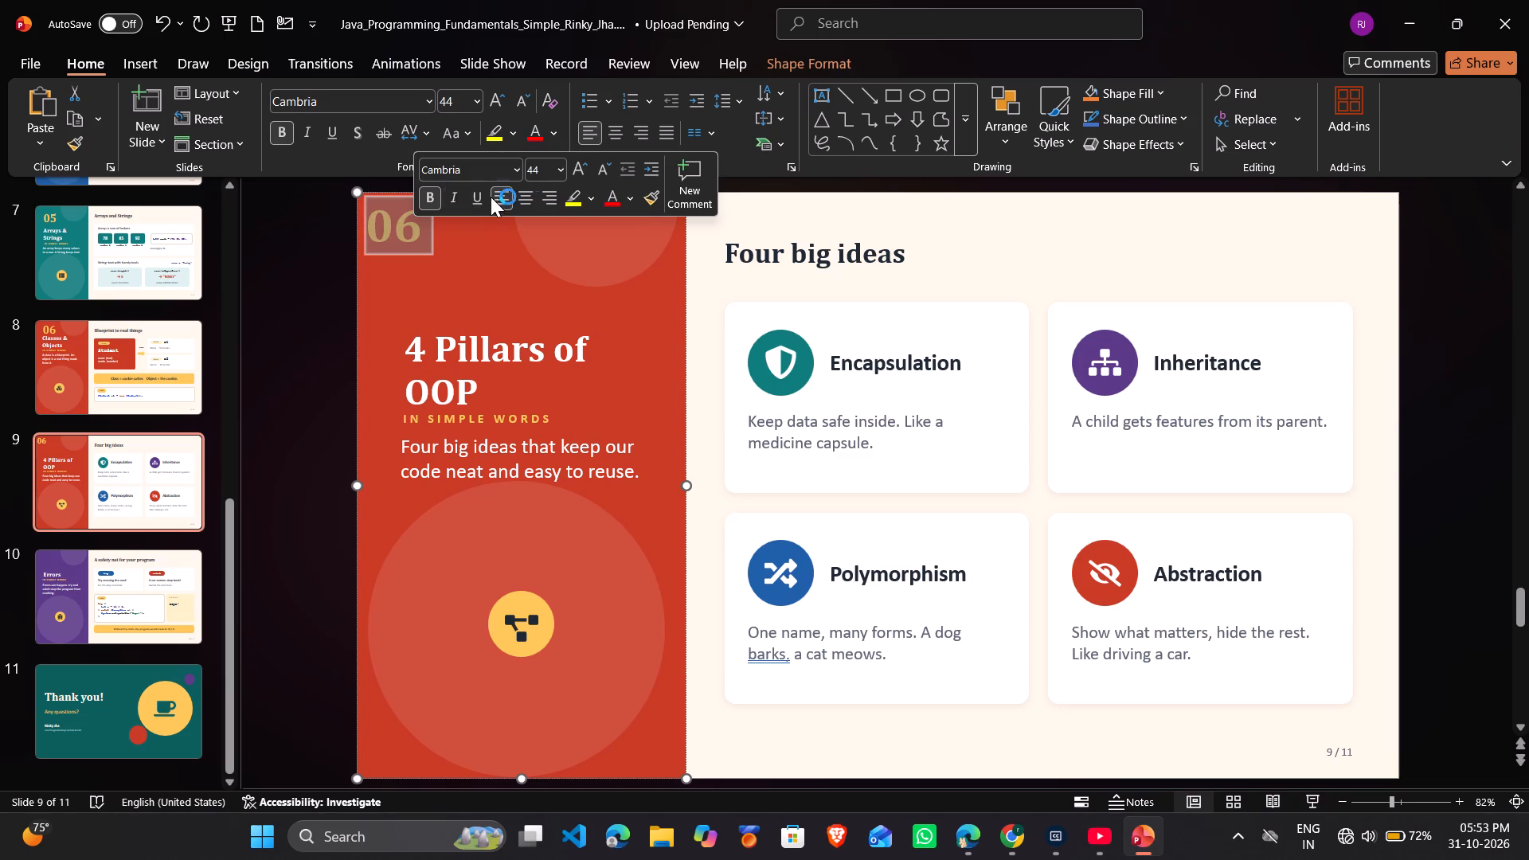
pyautogui.click(563, 170)
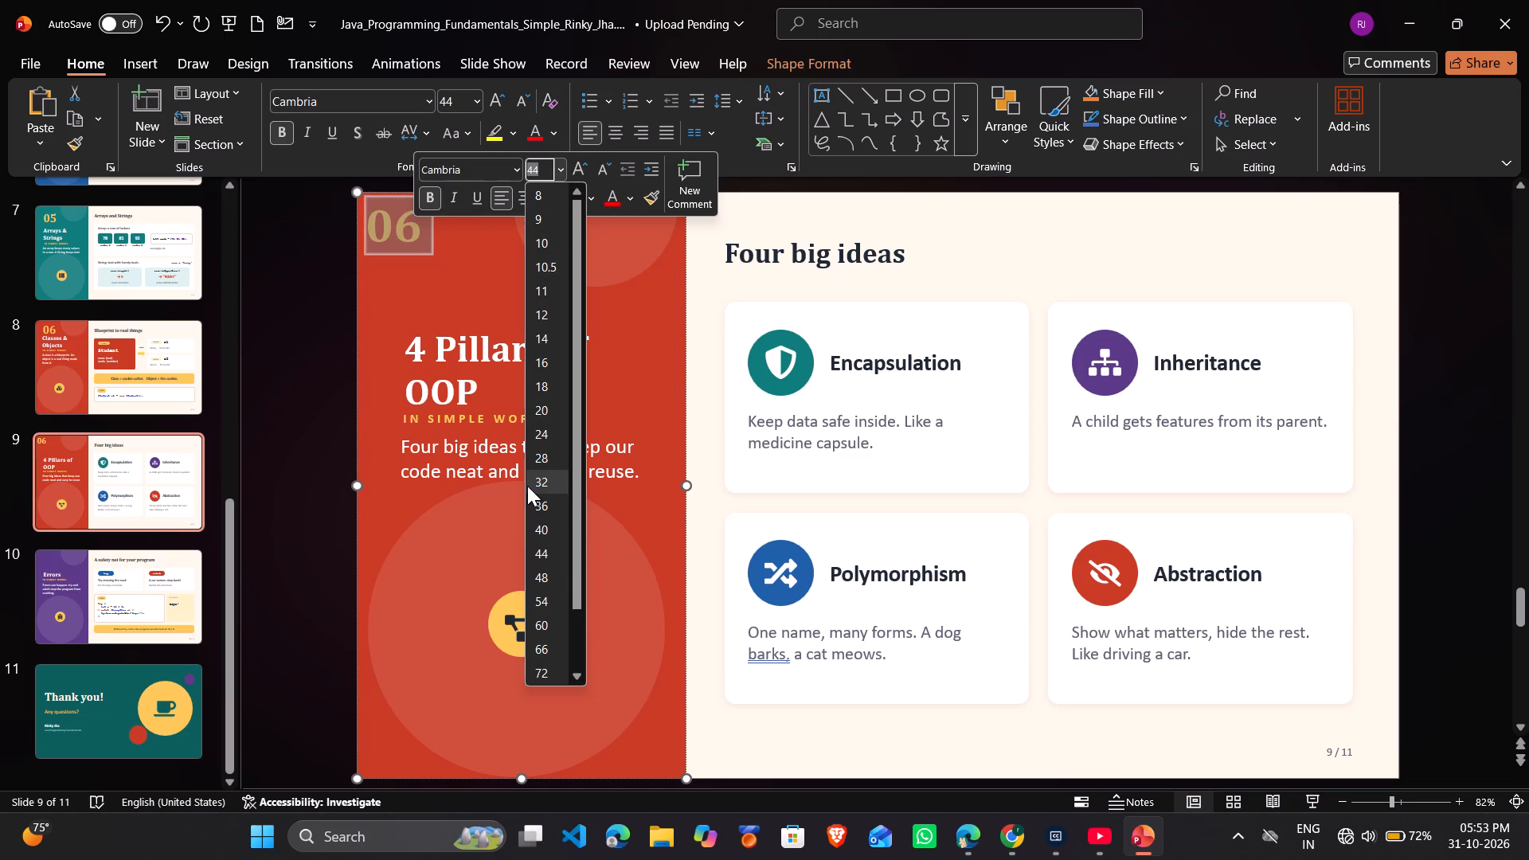
pyautogui.click(549, 649)
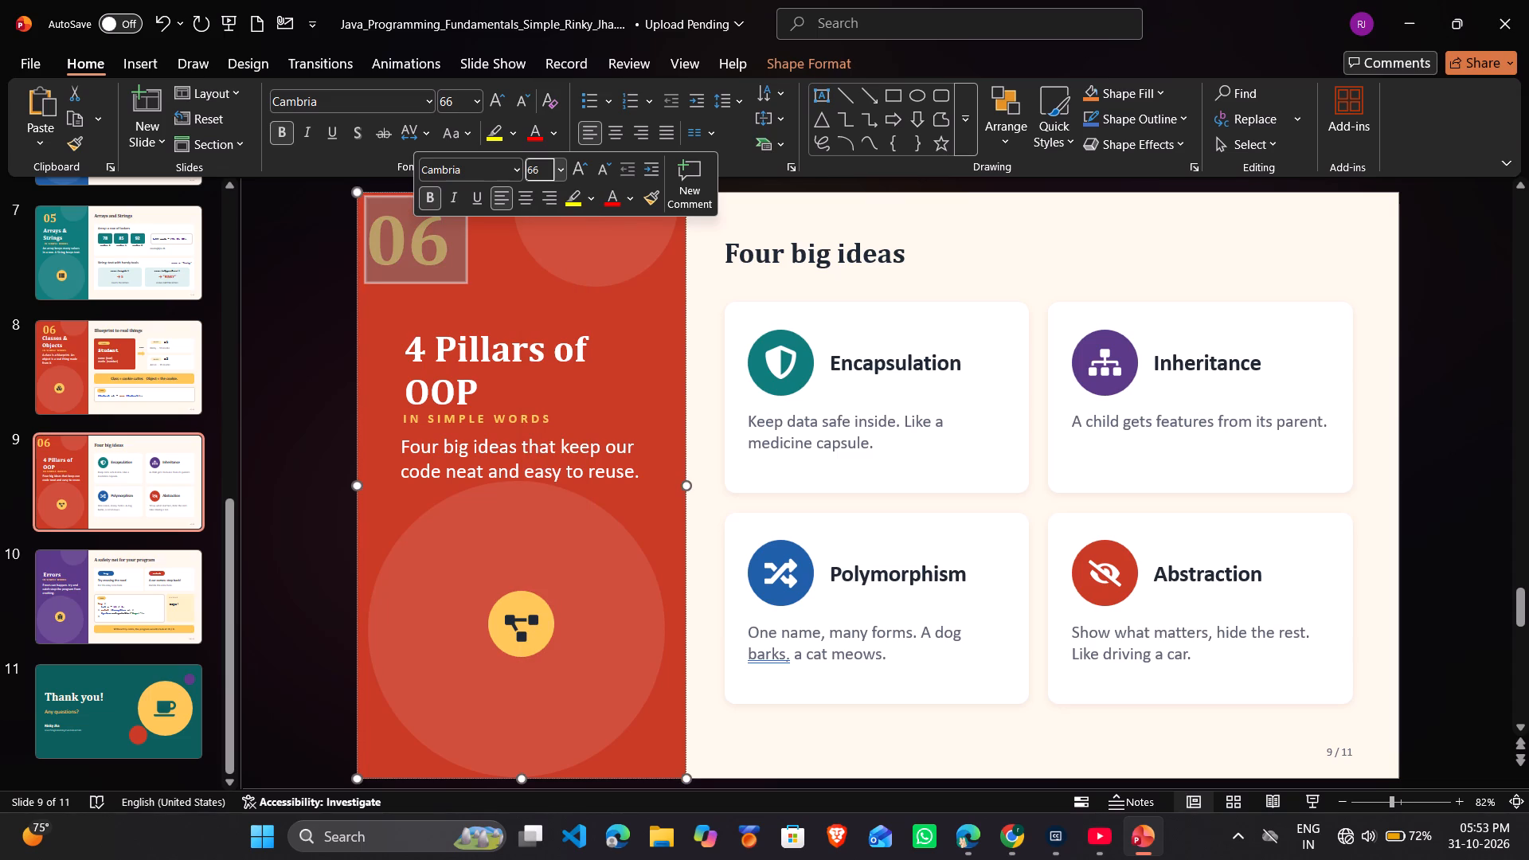
pyautogui.click(440, 261)
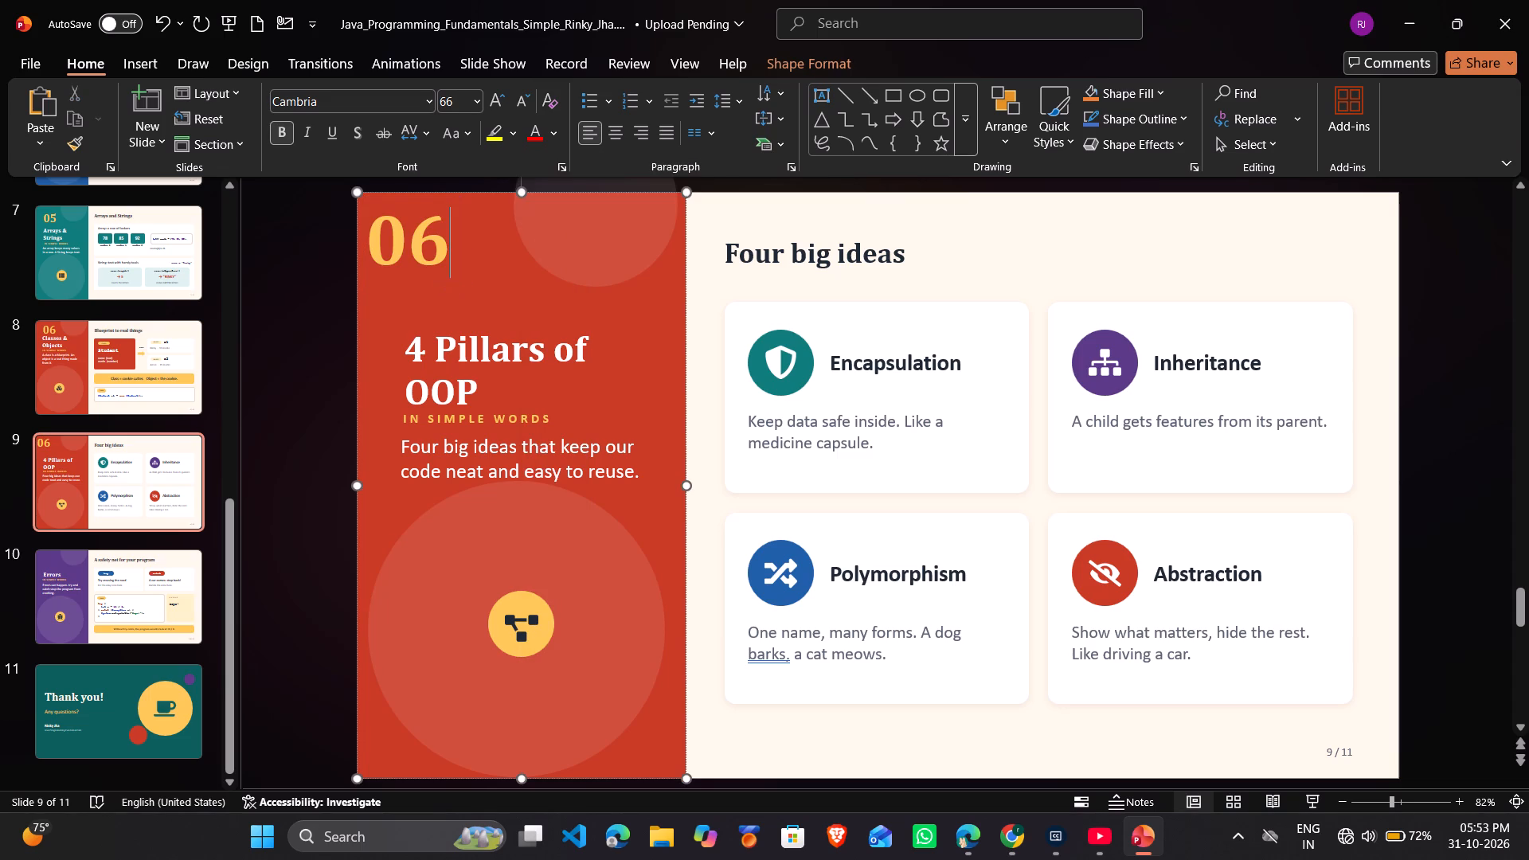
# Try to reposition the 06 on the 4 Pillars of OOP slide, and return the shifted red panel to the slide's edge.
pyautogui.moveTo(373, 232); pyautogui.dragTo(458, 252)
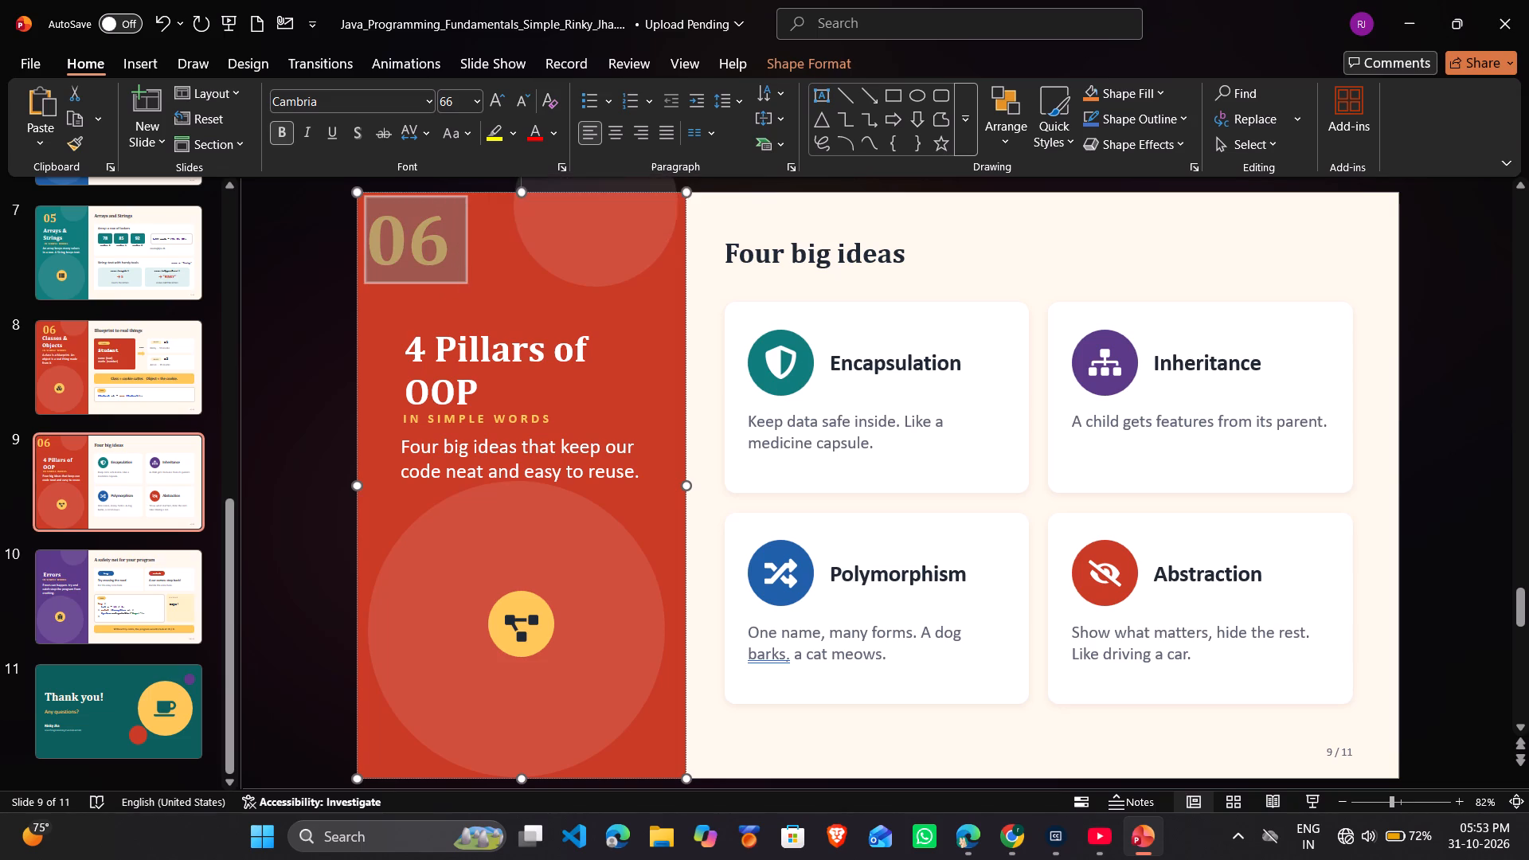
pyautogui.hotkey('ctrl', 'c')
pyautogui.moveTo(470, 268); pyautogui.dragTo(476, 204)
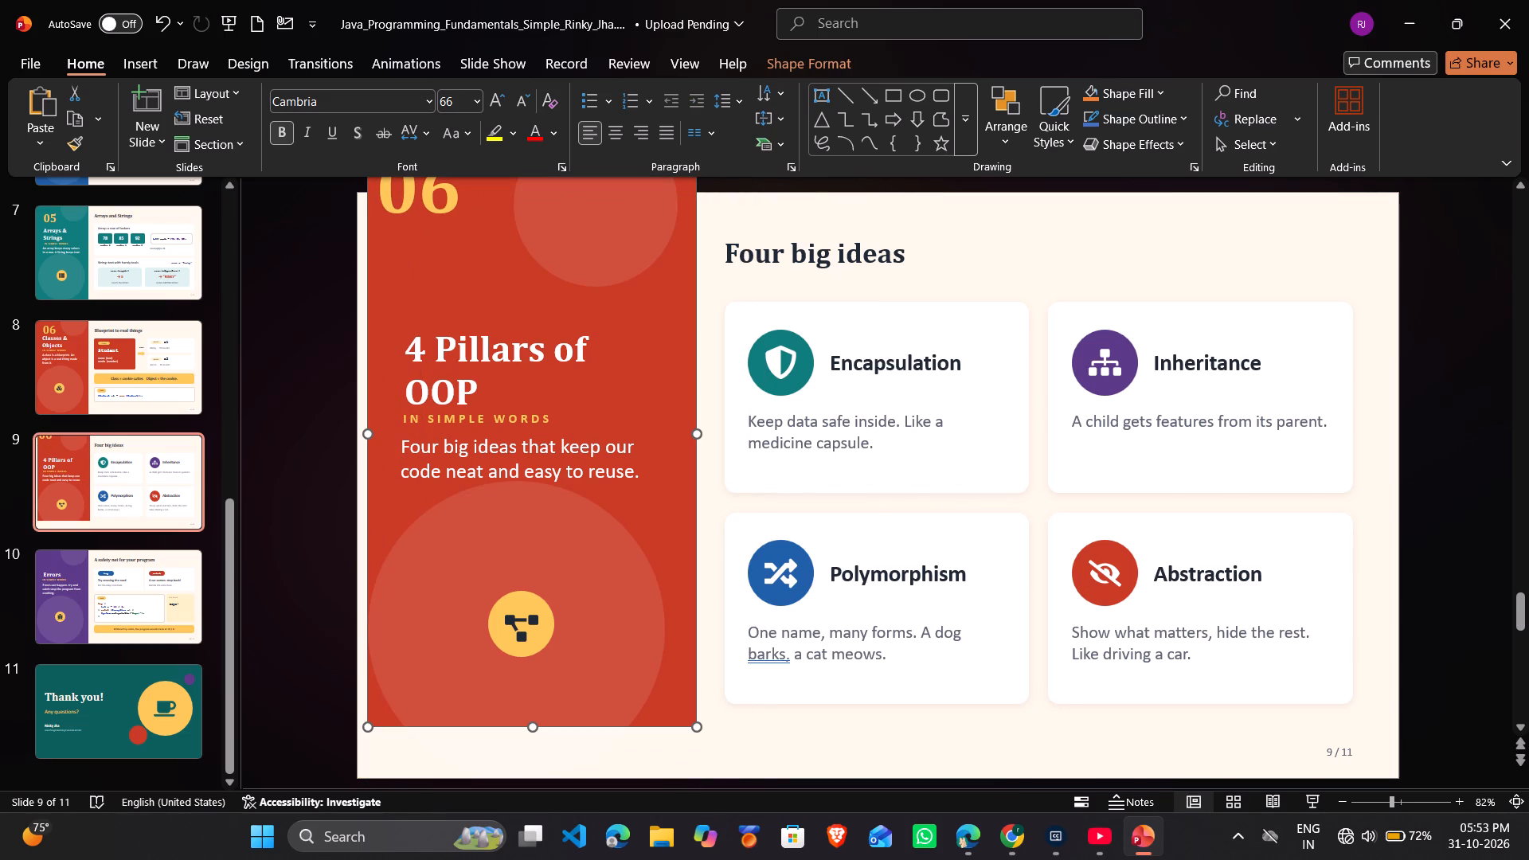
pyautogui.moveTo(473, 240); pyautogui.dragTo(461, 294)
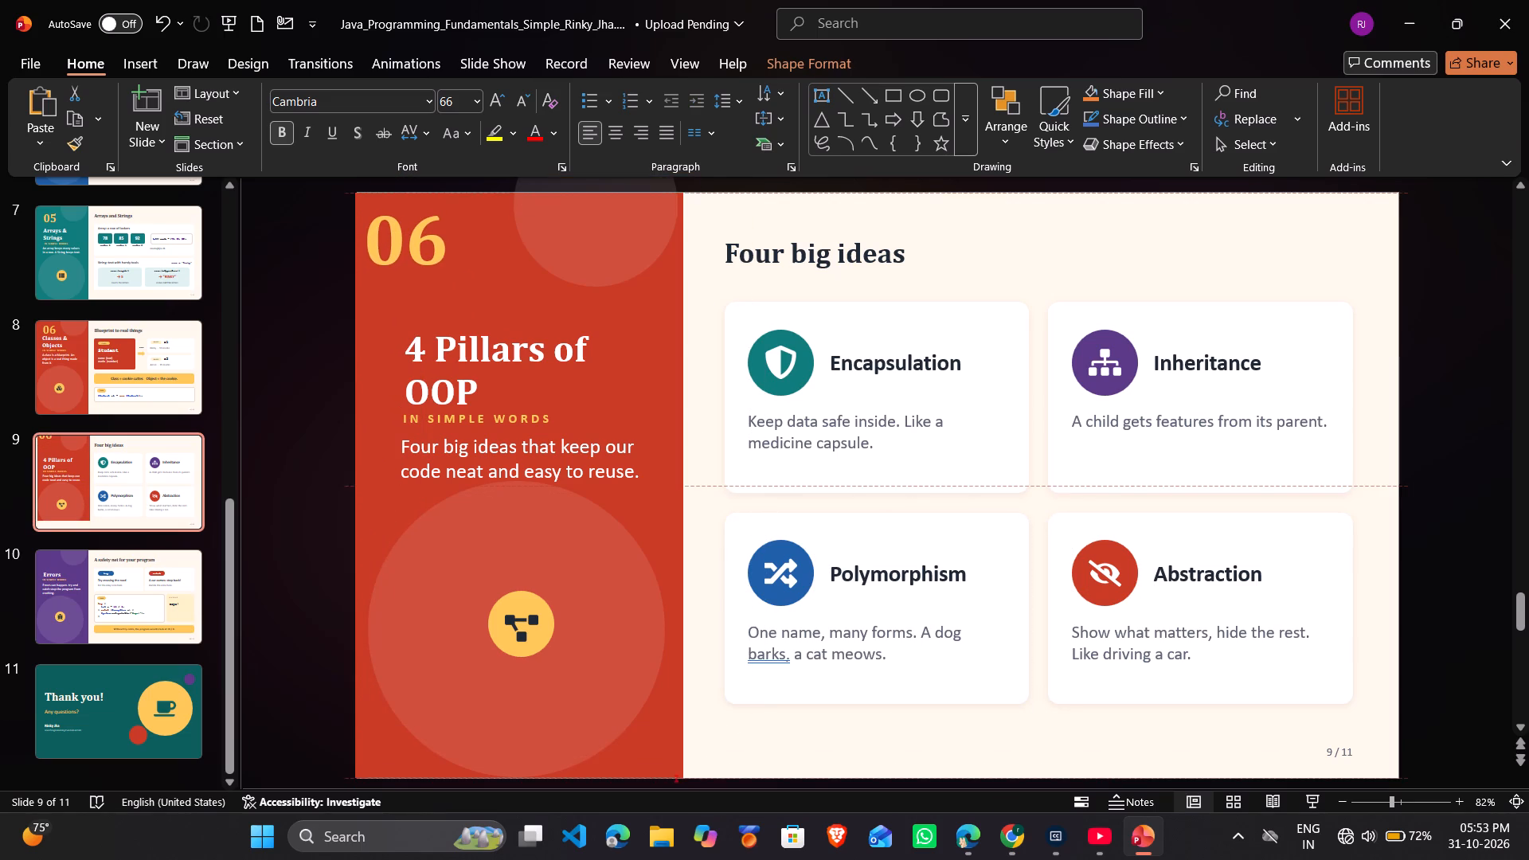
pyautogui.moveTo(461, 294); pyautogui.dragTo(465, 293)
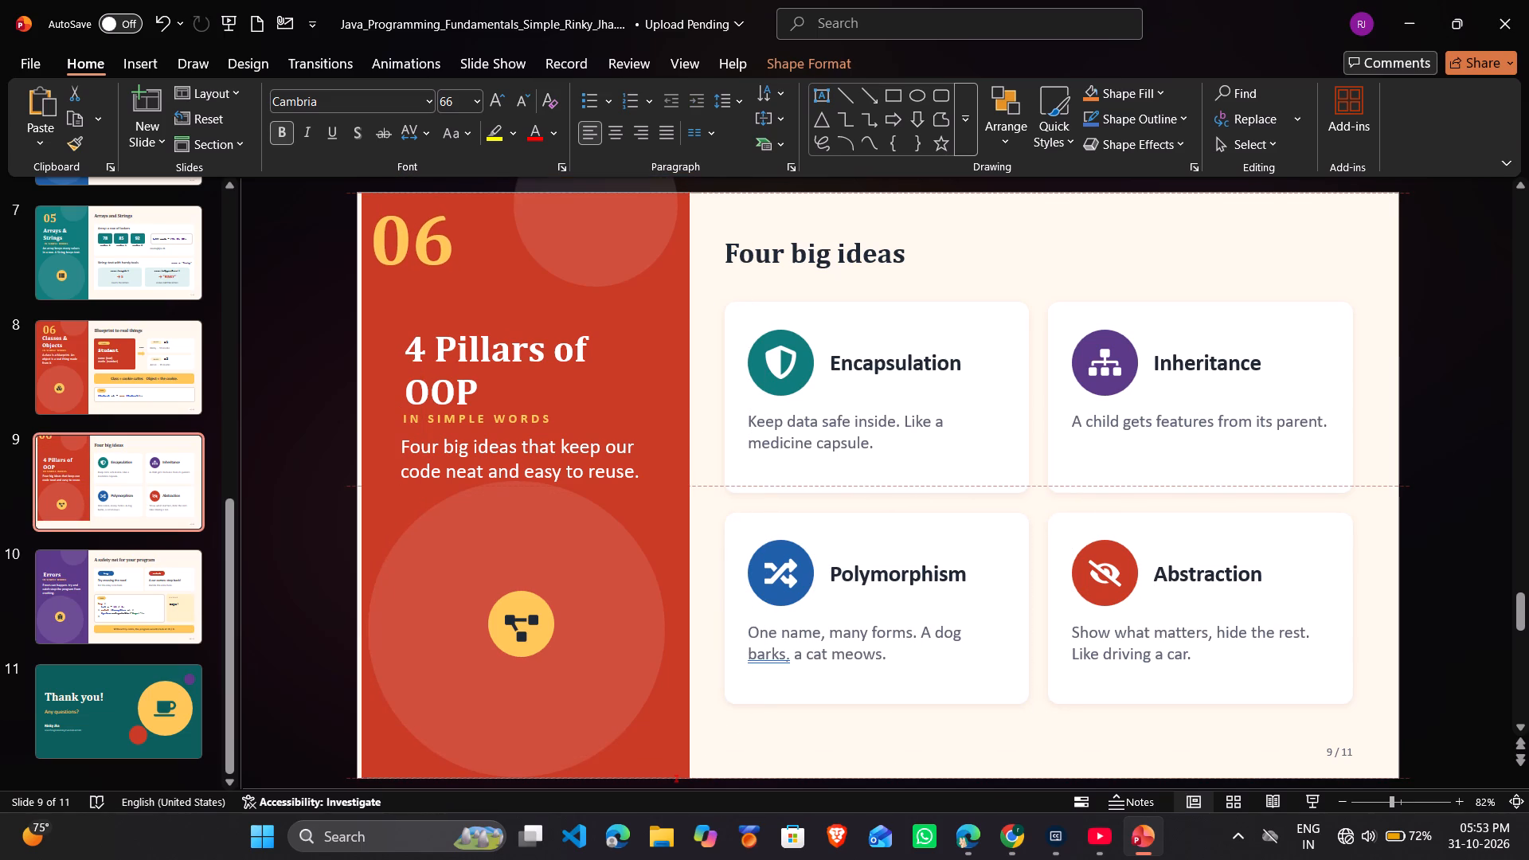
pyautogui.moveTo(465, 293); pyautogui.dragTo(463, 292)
# Change the section number on the 4 Pillars of OOP side panel to 07.
pyautogui.click(426, 259)
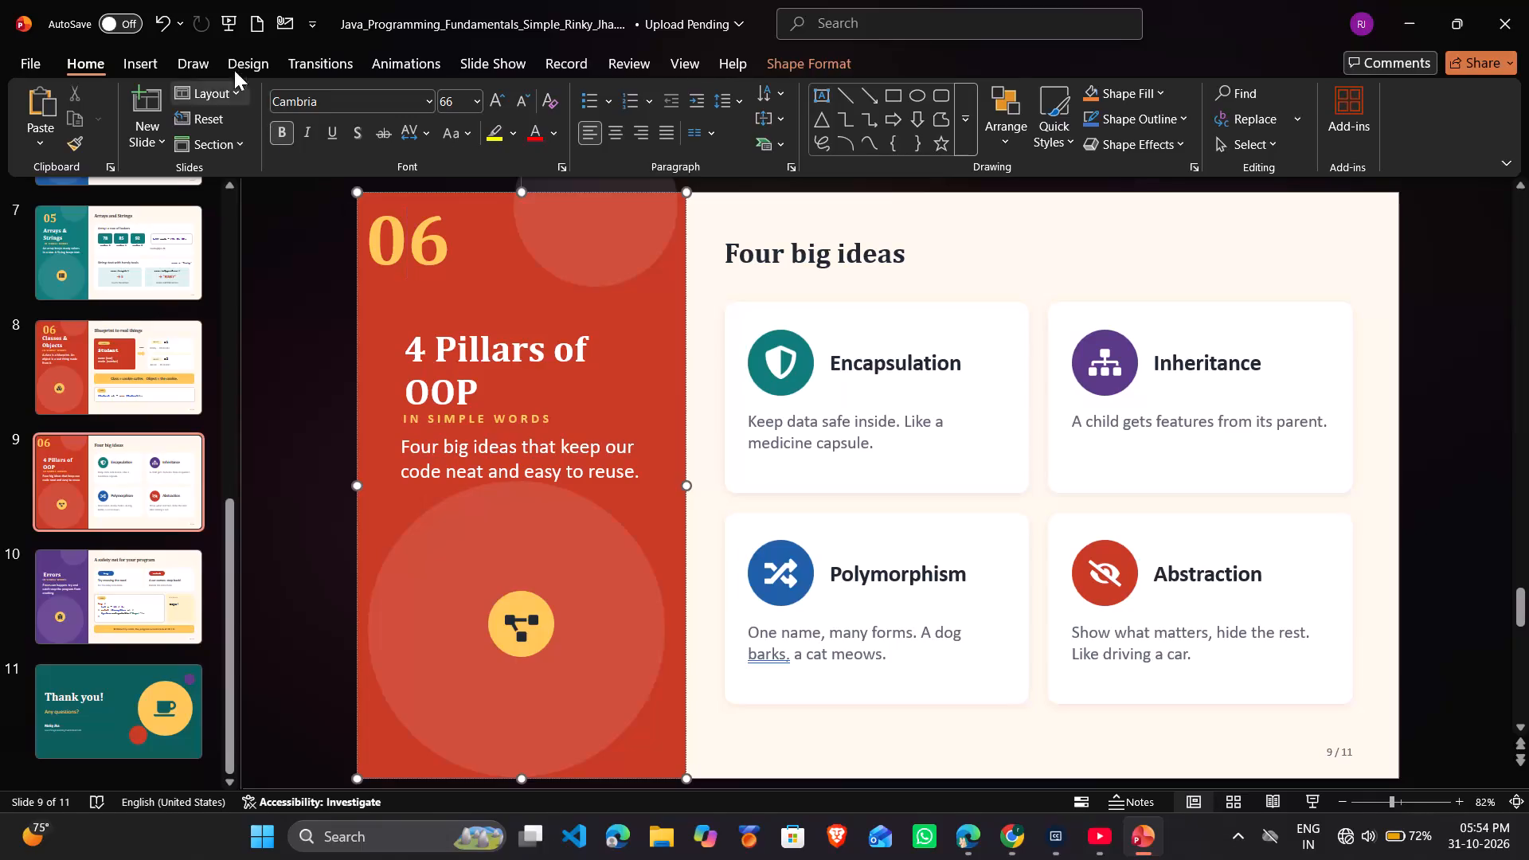
pyautogui.click(442, 232)
pyautogui.press('BackSpace')
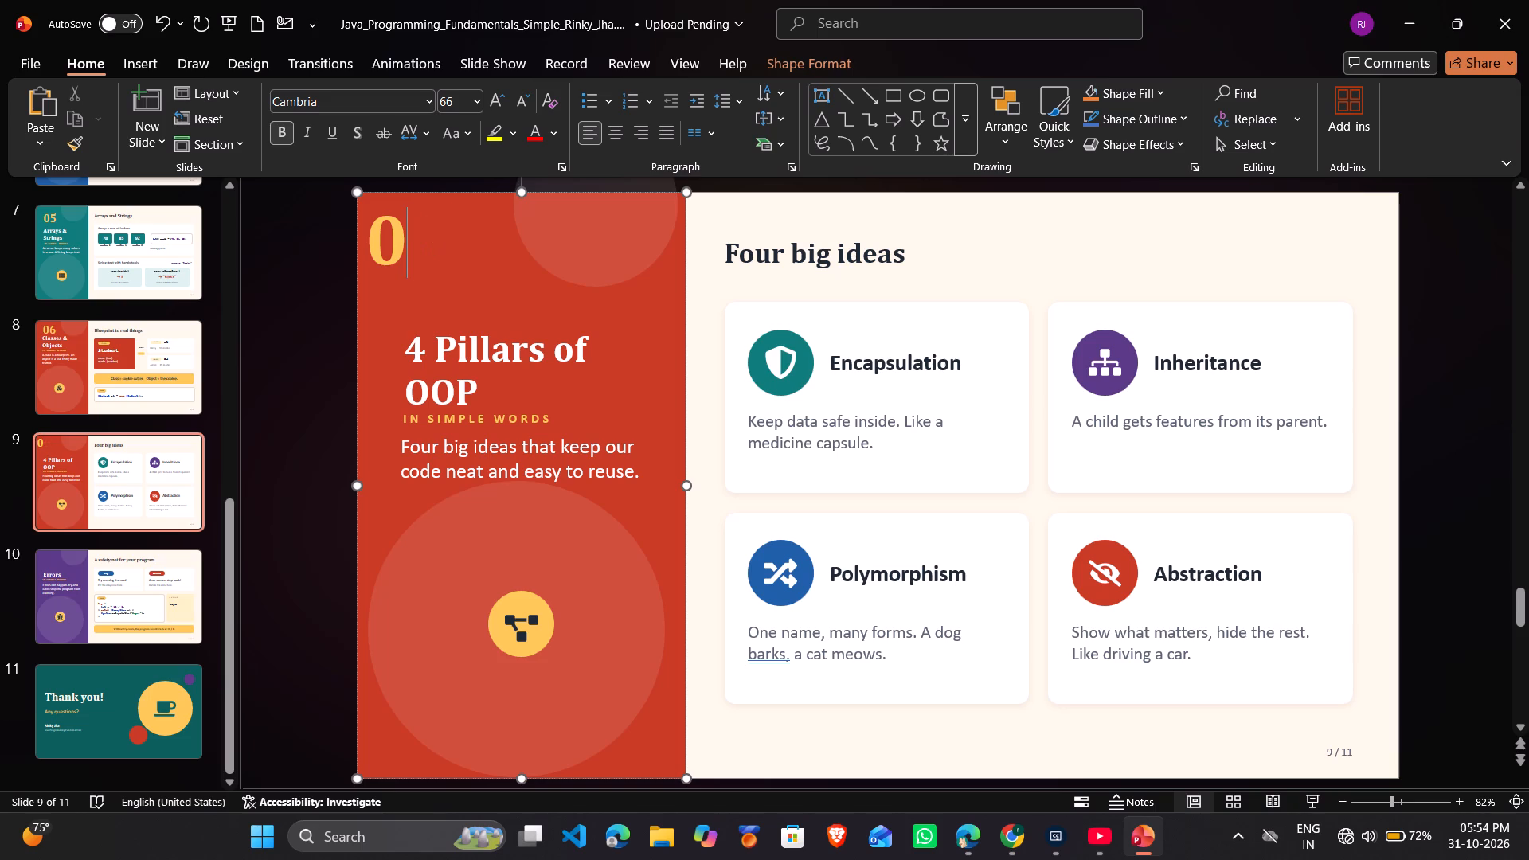
pyautogui.press('8')
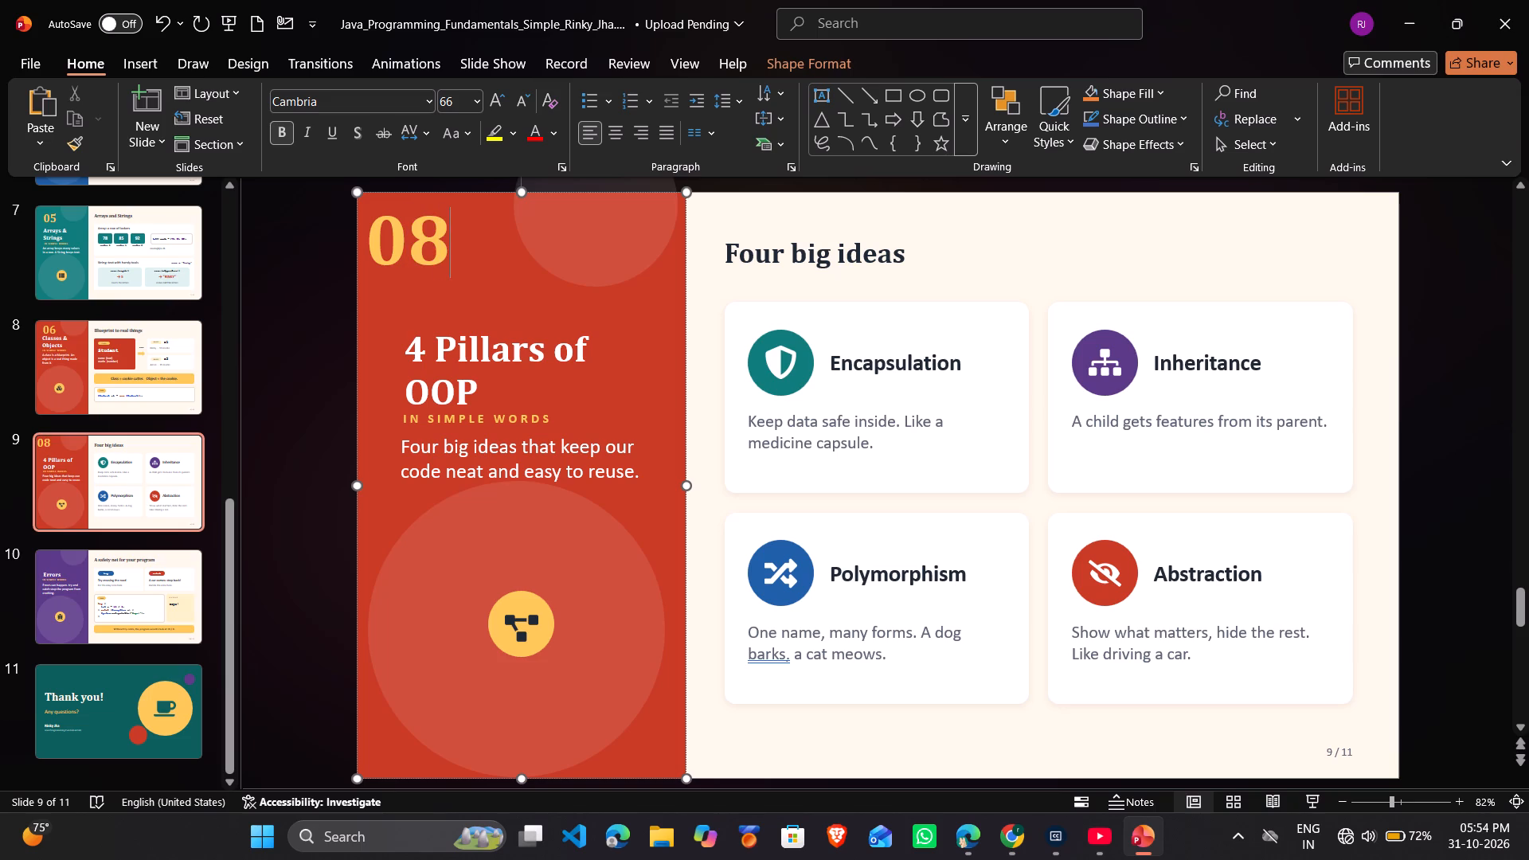
pyautogui.press('BackSpace')
pyautogui.press('7')
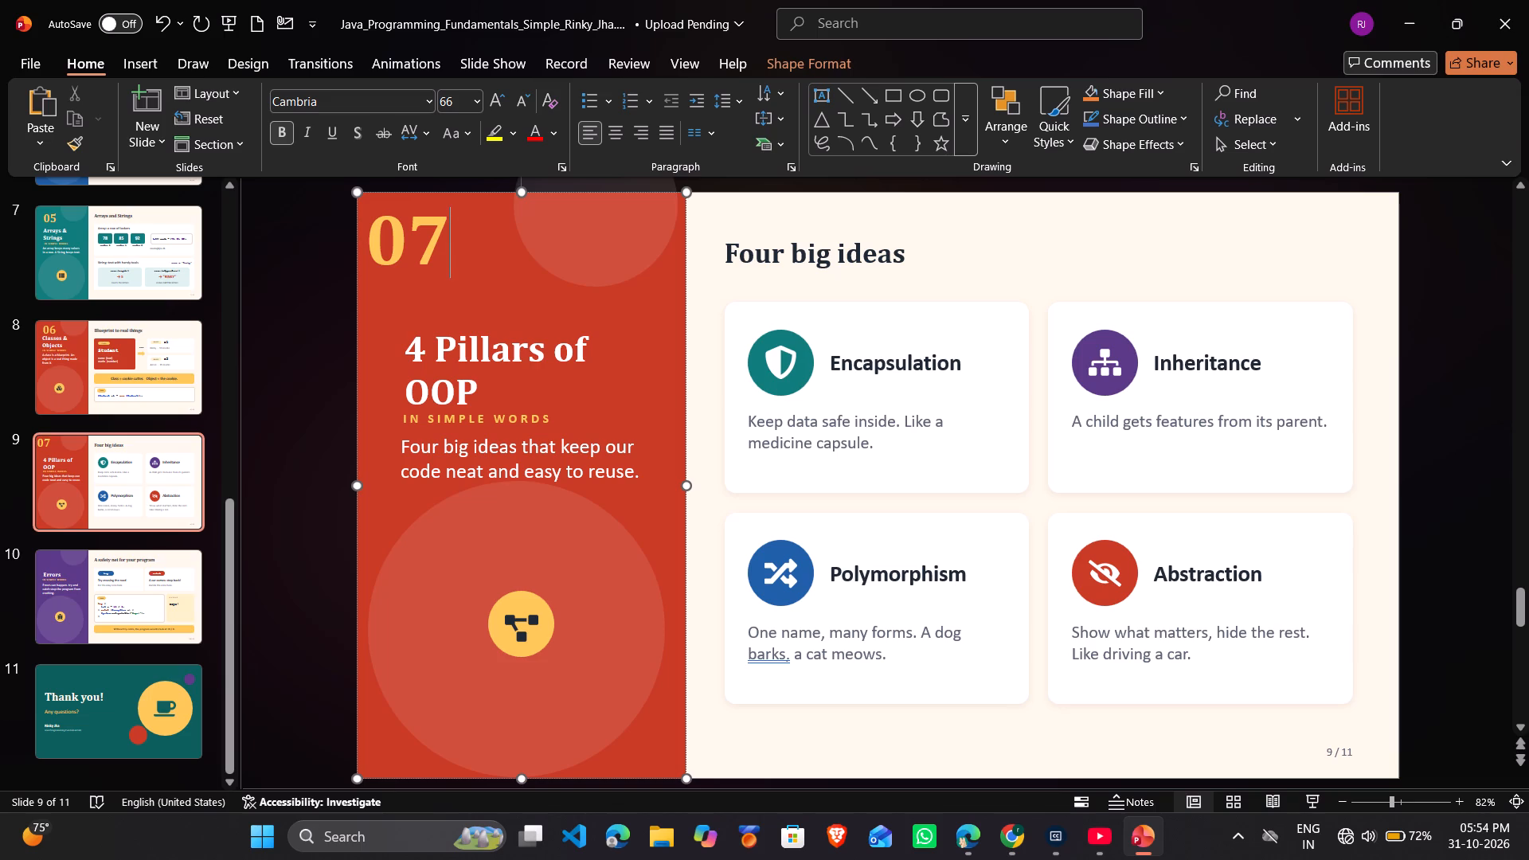
# Copy the section number 07 from the 4 Pillars of OOP side panel.
pyautogui.moveTo(370, 232); pyautogui.dragTo(446, 240)
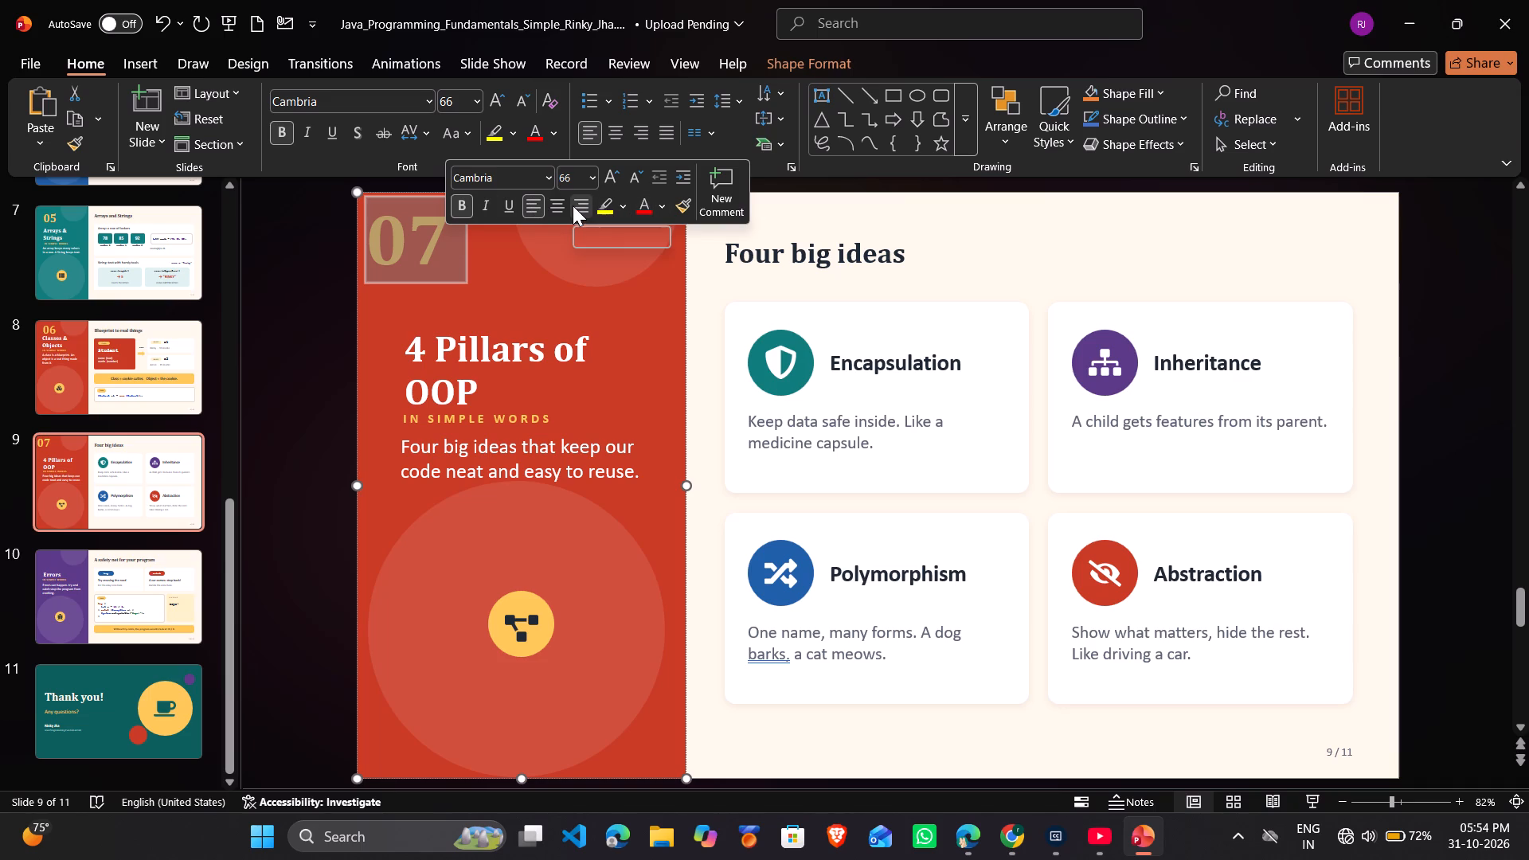
pyautogui.hotkey('ctrl', 'c')
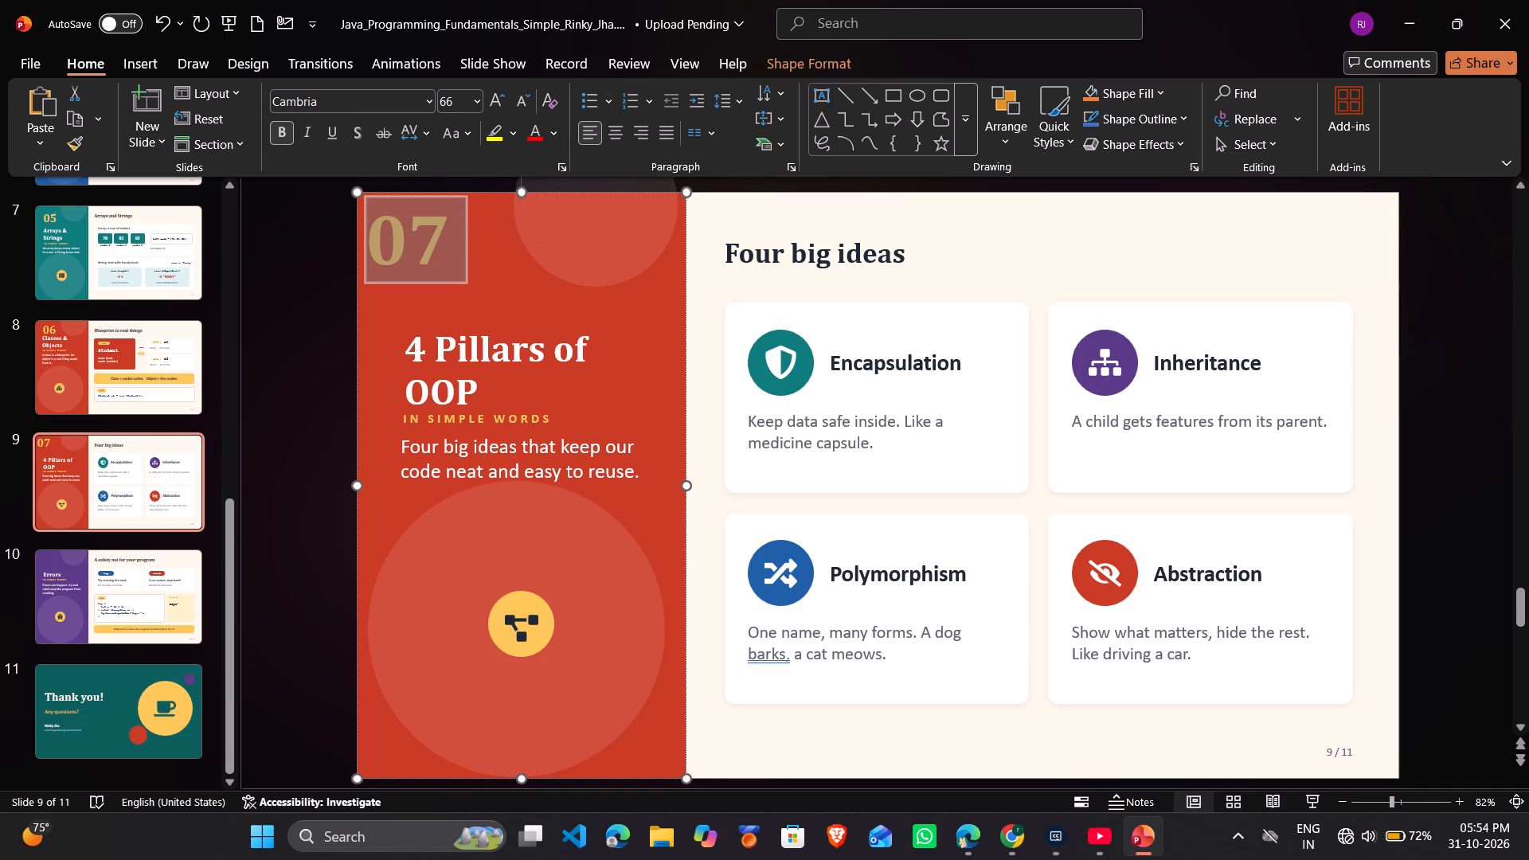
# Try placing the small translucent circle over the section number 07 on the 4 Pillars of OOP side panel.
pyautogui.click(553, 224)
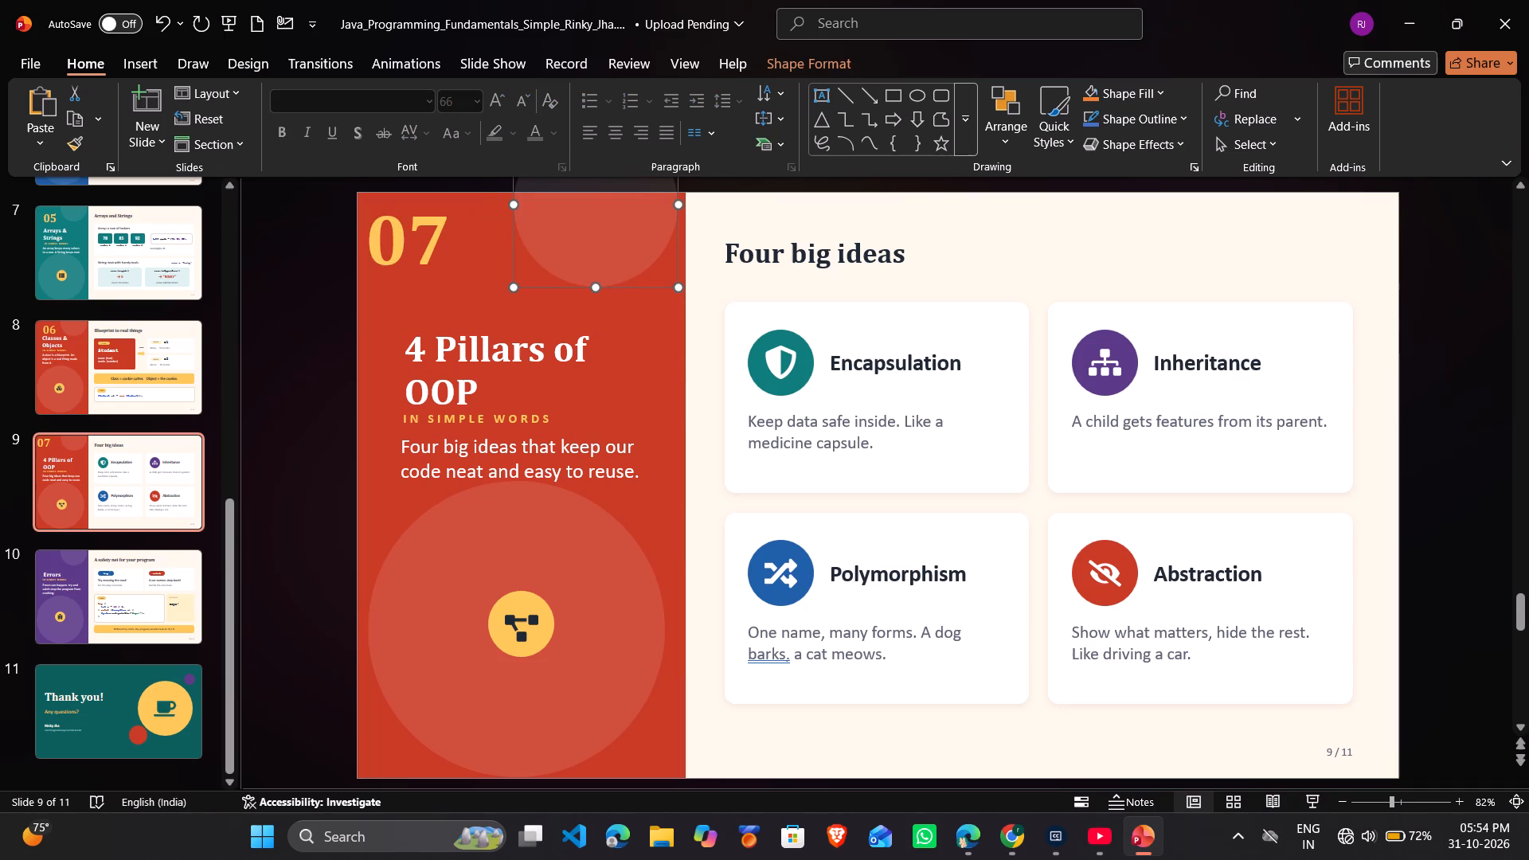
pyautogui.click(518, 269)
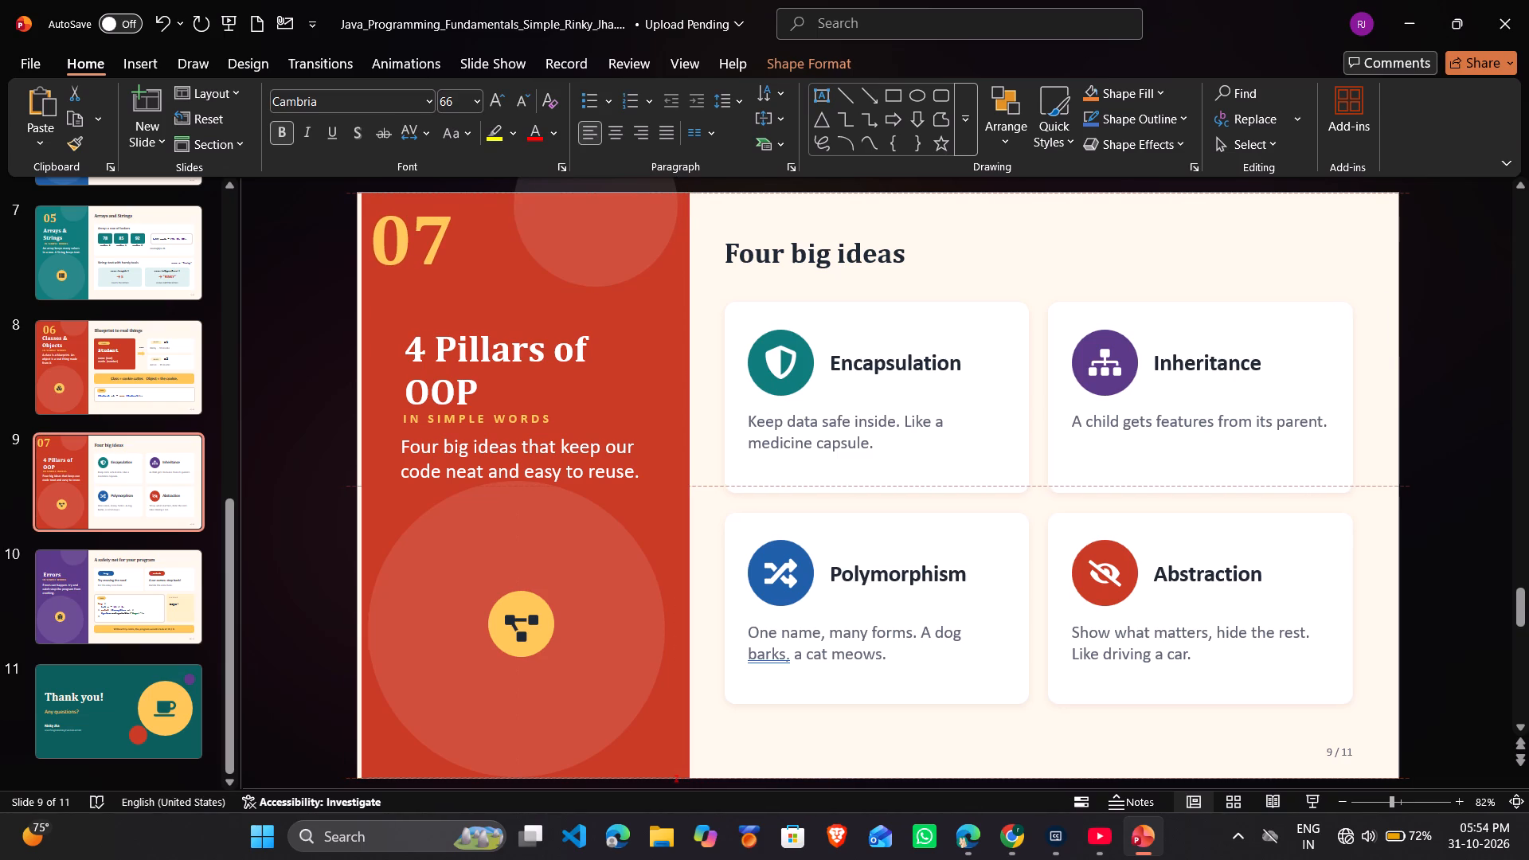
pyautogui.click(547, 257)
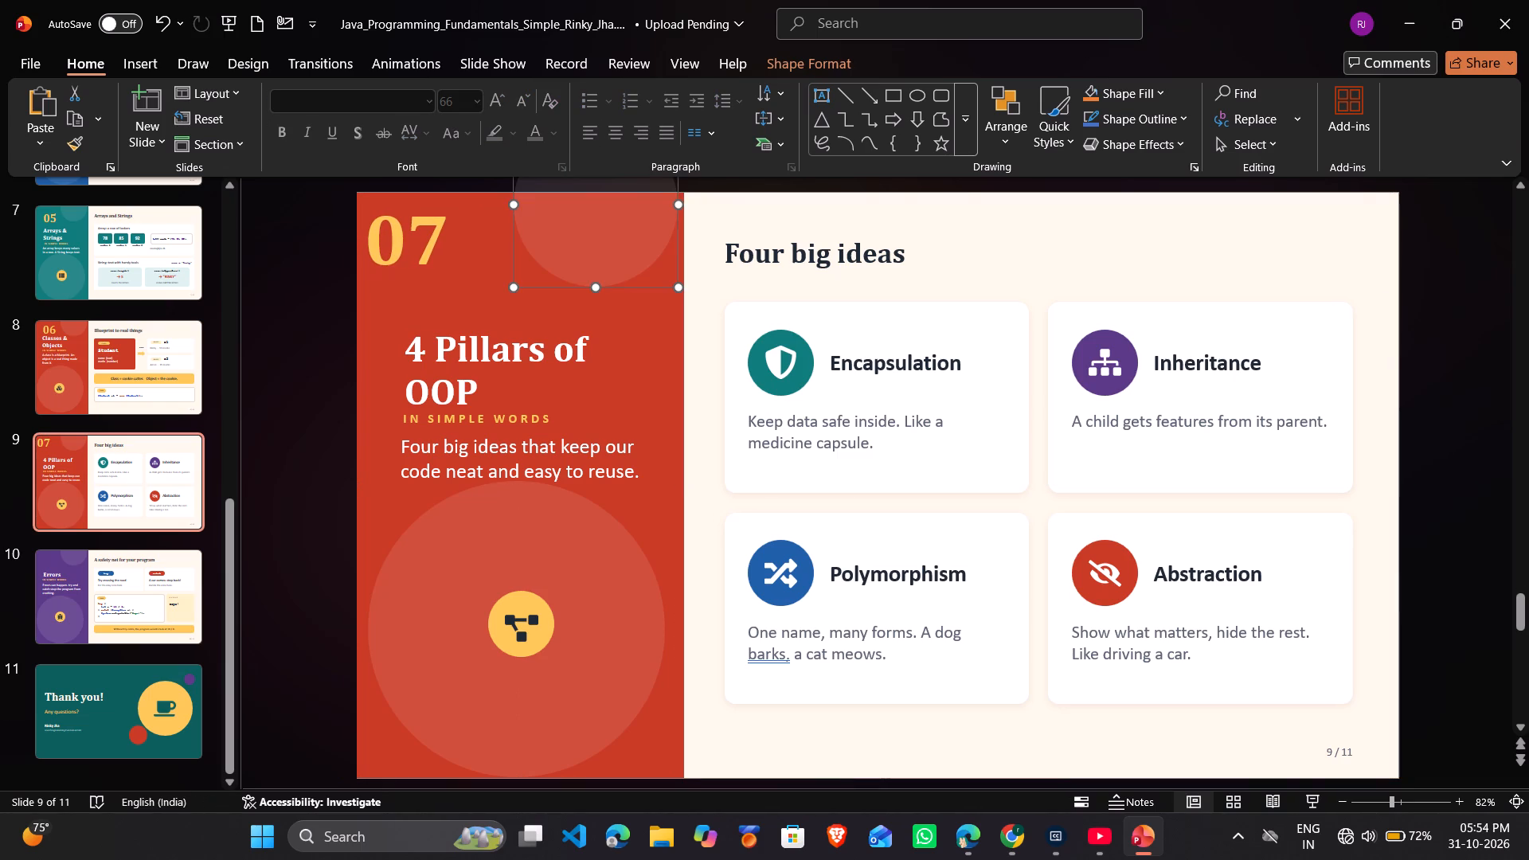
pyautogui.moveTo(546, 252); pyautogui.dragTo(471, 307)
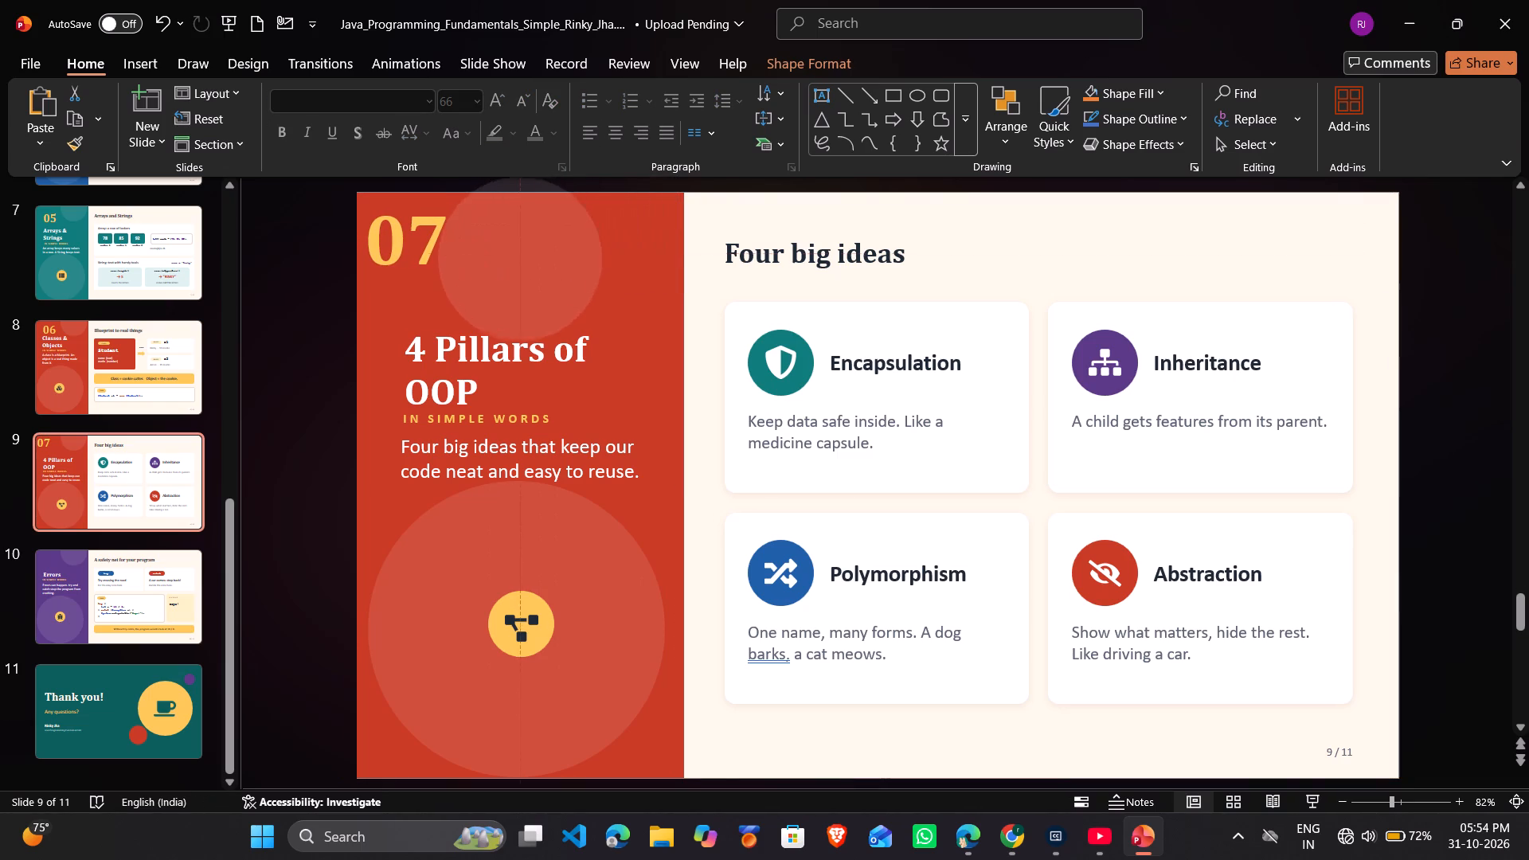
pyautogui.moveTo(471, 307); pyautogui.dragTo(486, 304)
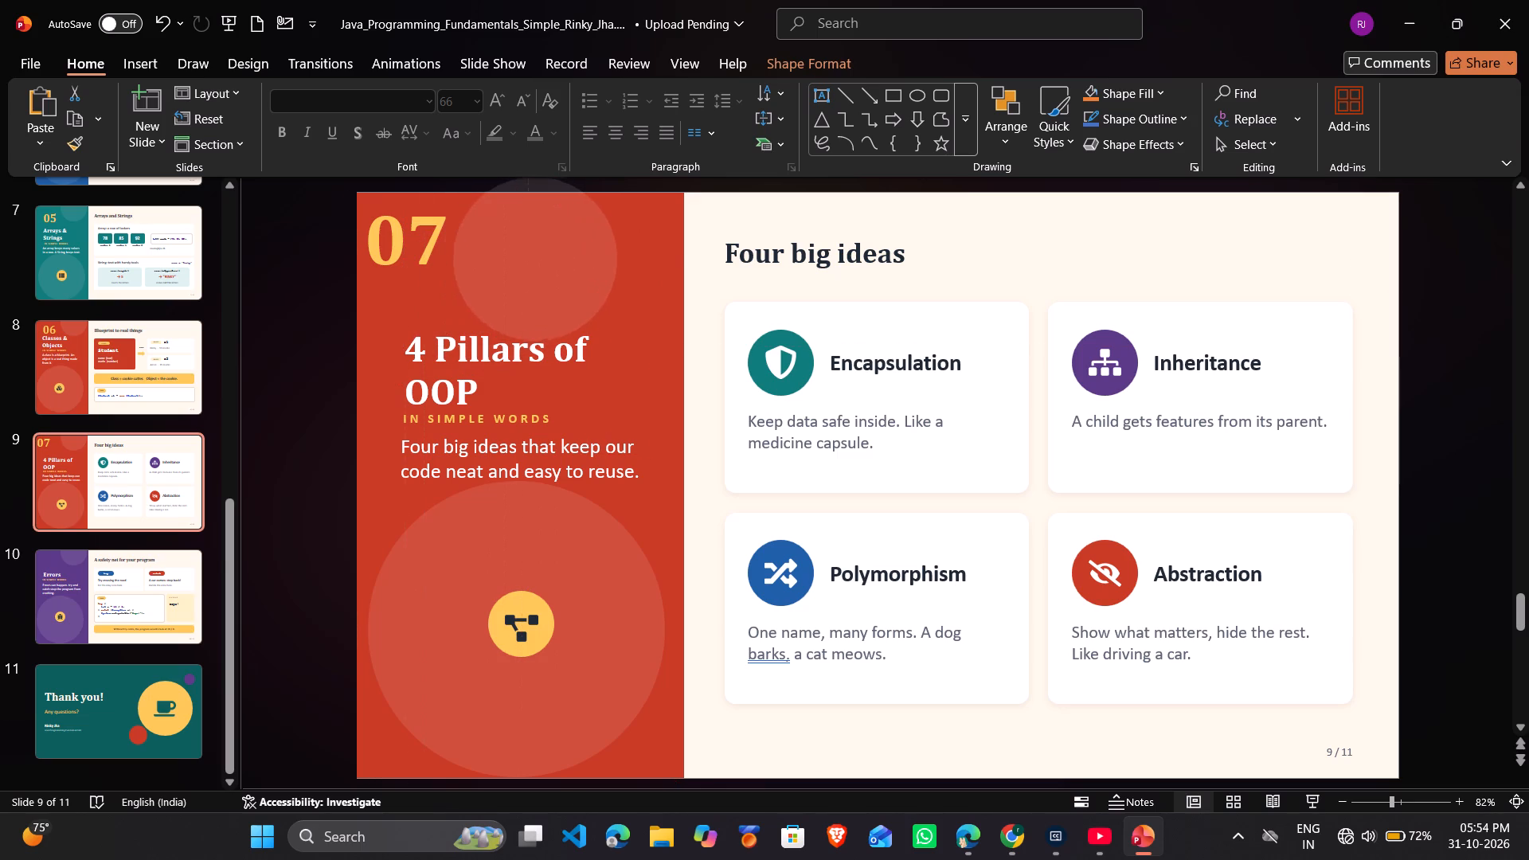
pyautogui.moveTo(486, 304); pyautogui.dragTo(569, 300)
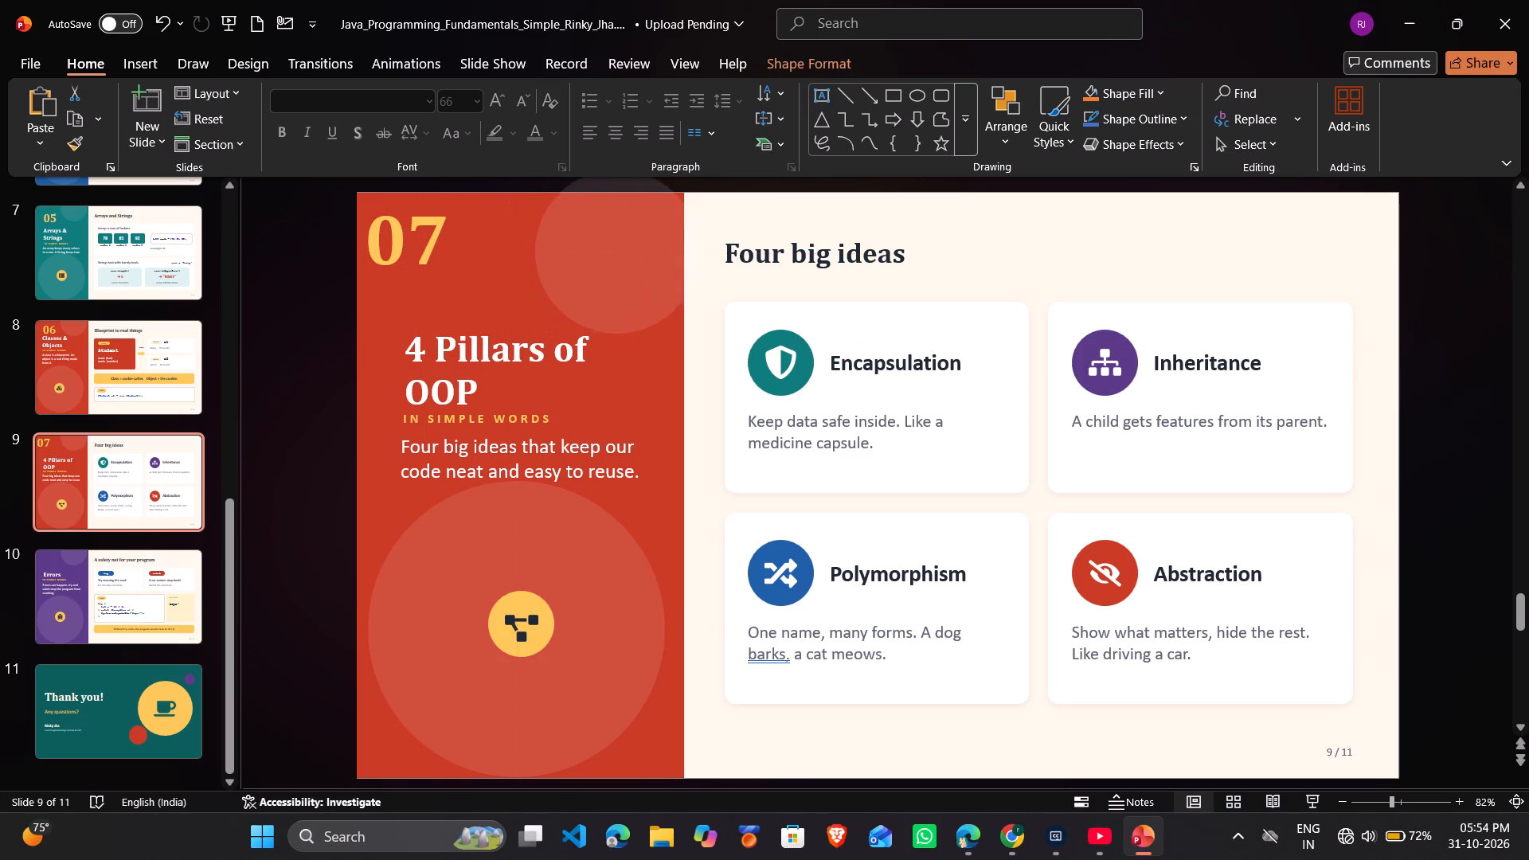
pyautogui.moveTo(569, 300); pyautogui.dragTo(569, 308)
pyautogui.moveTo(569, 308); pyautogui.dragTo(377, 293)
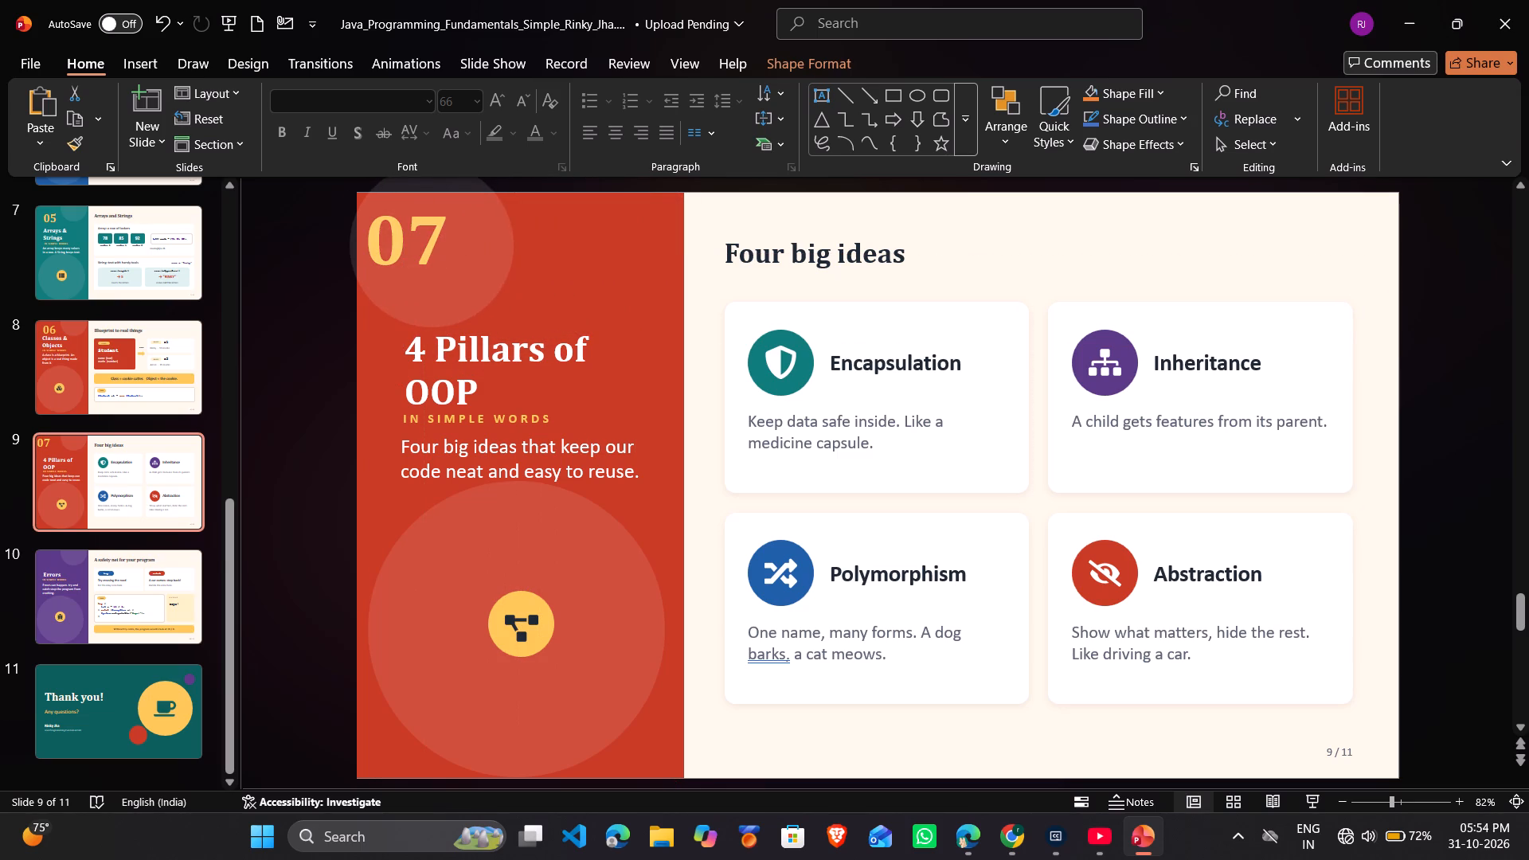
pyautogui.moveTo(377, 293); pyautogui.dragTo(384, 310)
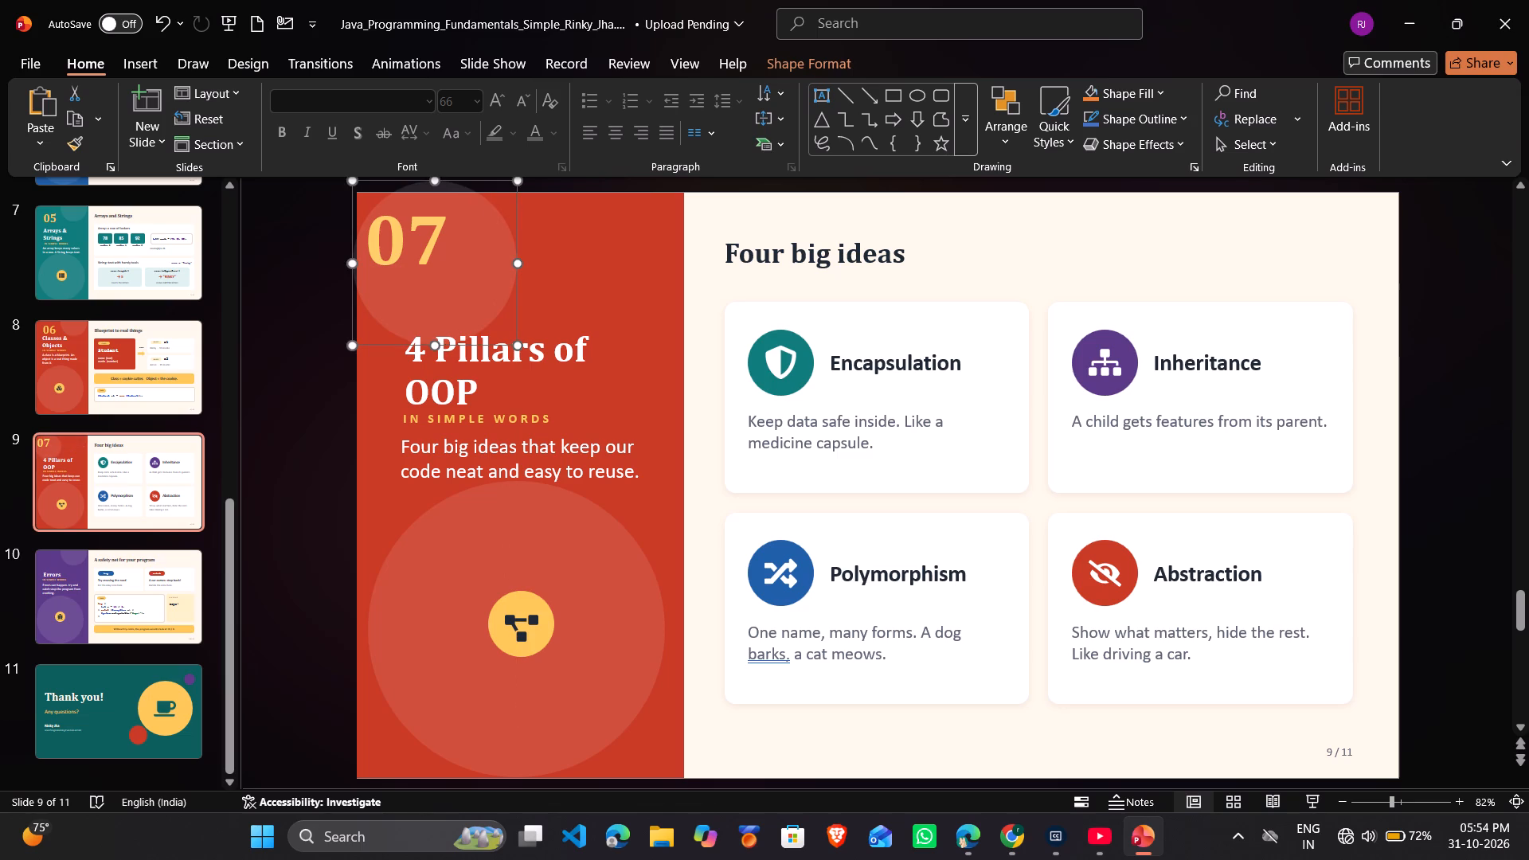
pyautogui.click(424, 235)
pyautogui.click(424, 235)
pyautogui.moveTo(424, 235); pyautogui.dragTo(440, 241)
# Move the small translucent circle to the red side panel's upper right corner, partly above the slide's top edge.
pyautogui.moveTo(496, 279); pyautogui.dragTo(540, 290)
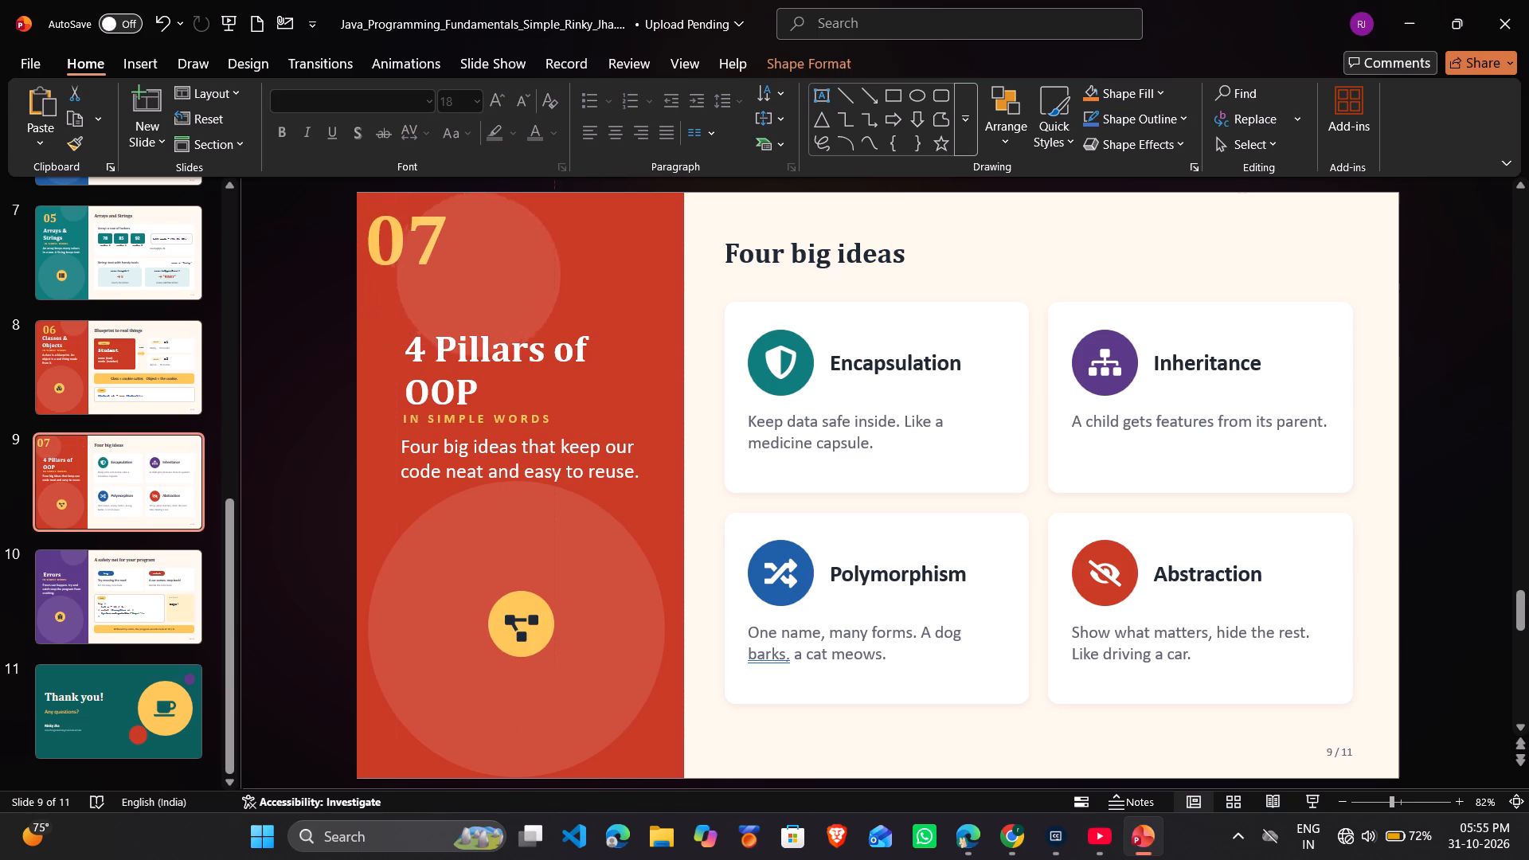
pyautogui.moveTo(540, 290); pyautogui.dragTo(636, 283)
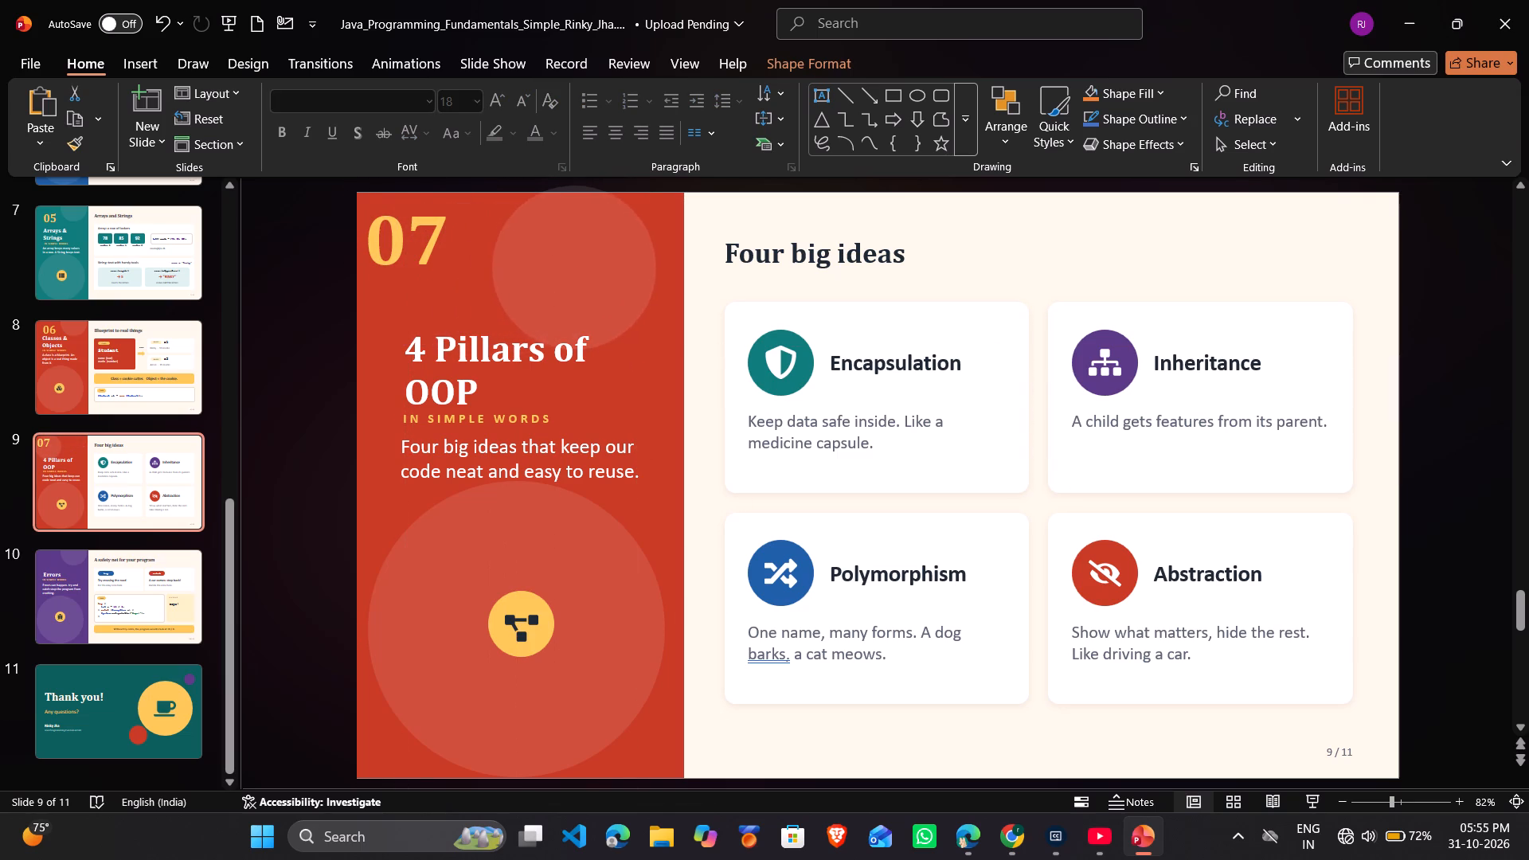
pyautogui.moveTo(636, 283); pyautogui.dragTo(659, 281)
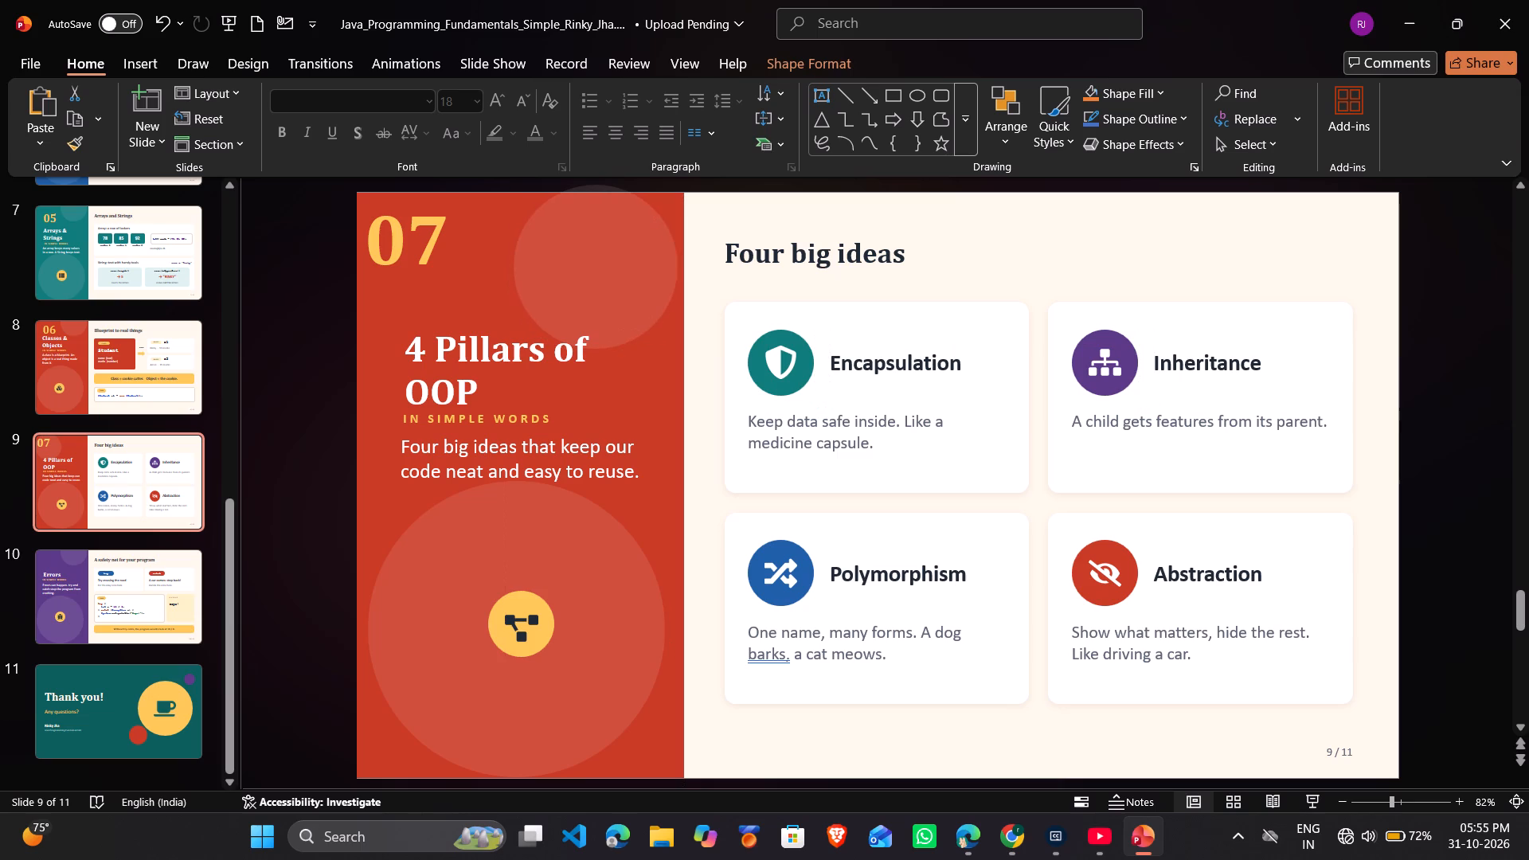
pyautogui.moveTo(659, 281); pyautogui.dragTo(663, 228)
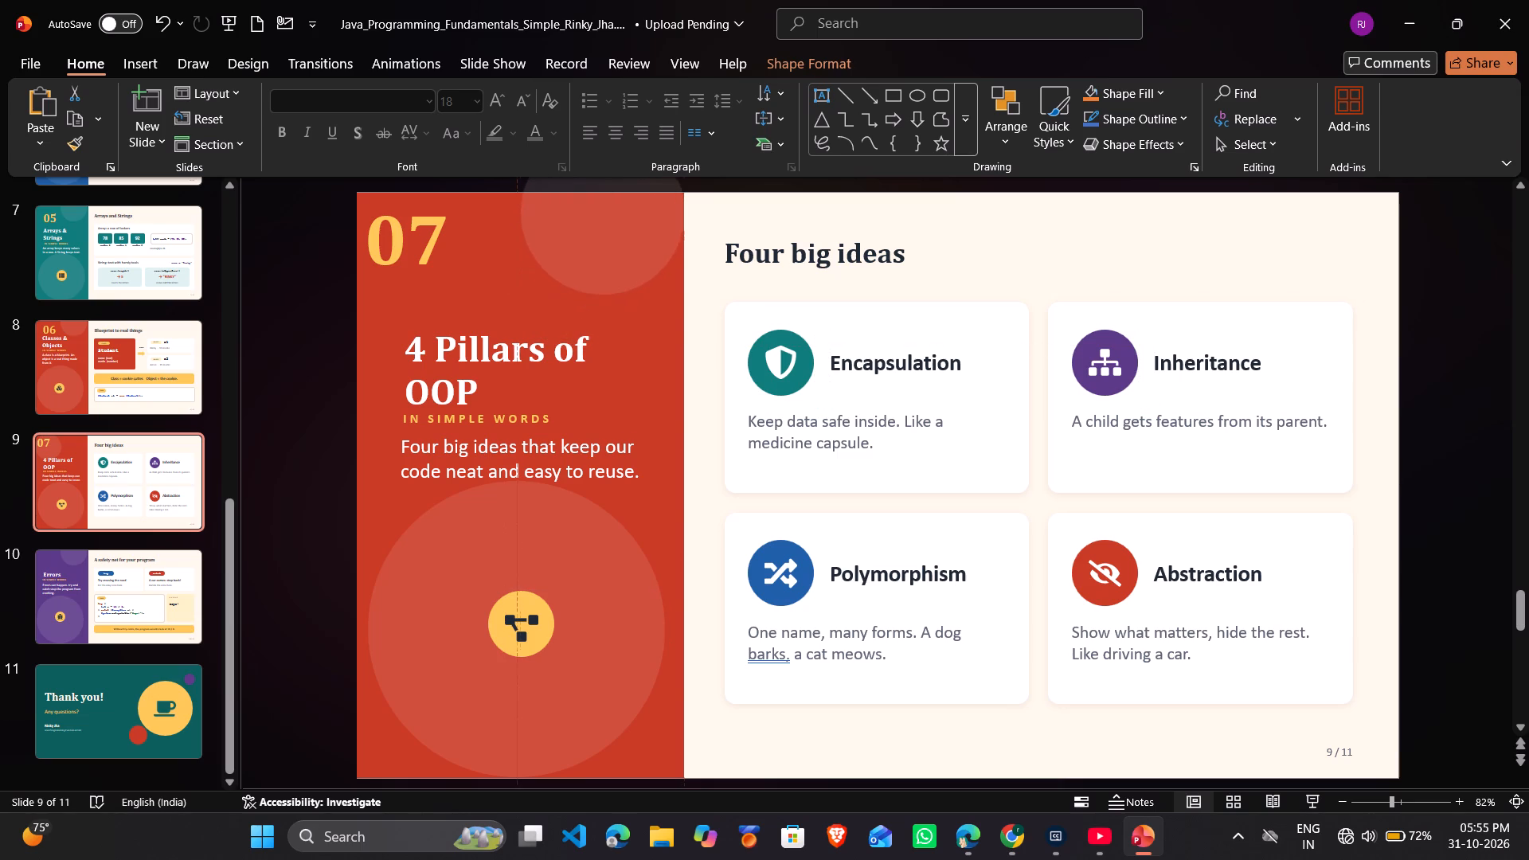
pyautogui.moveTo(663, 228); pyautogui.dragTo(676, 214)
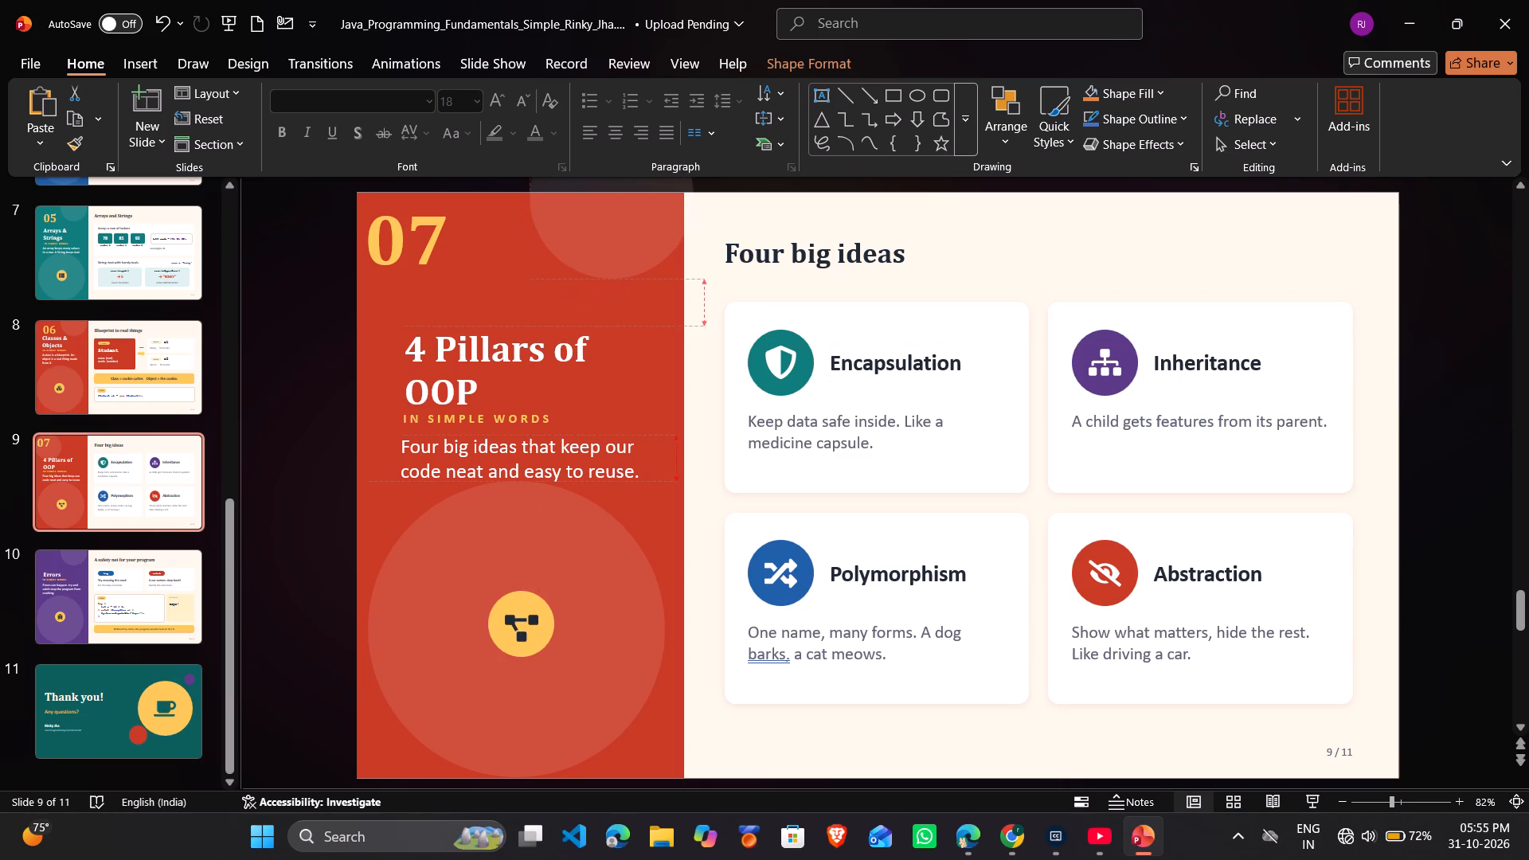
pyautogui.moveTo(676, 214); pyautogui.dragTo(676, 211)
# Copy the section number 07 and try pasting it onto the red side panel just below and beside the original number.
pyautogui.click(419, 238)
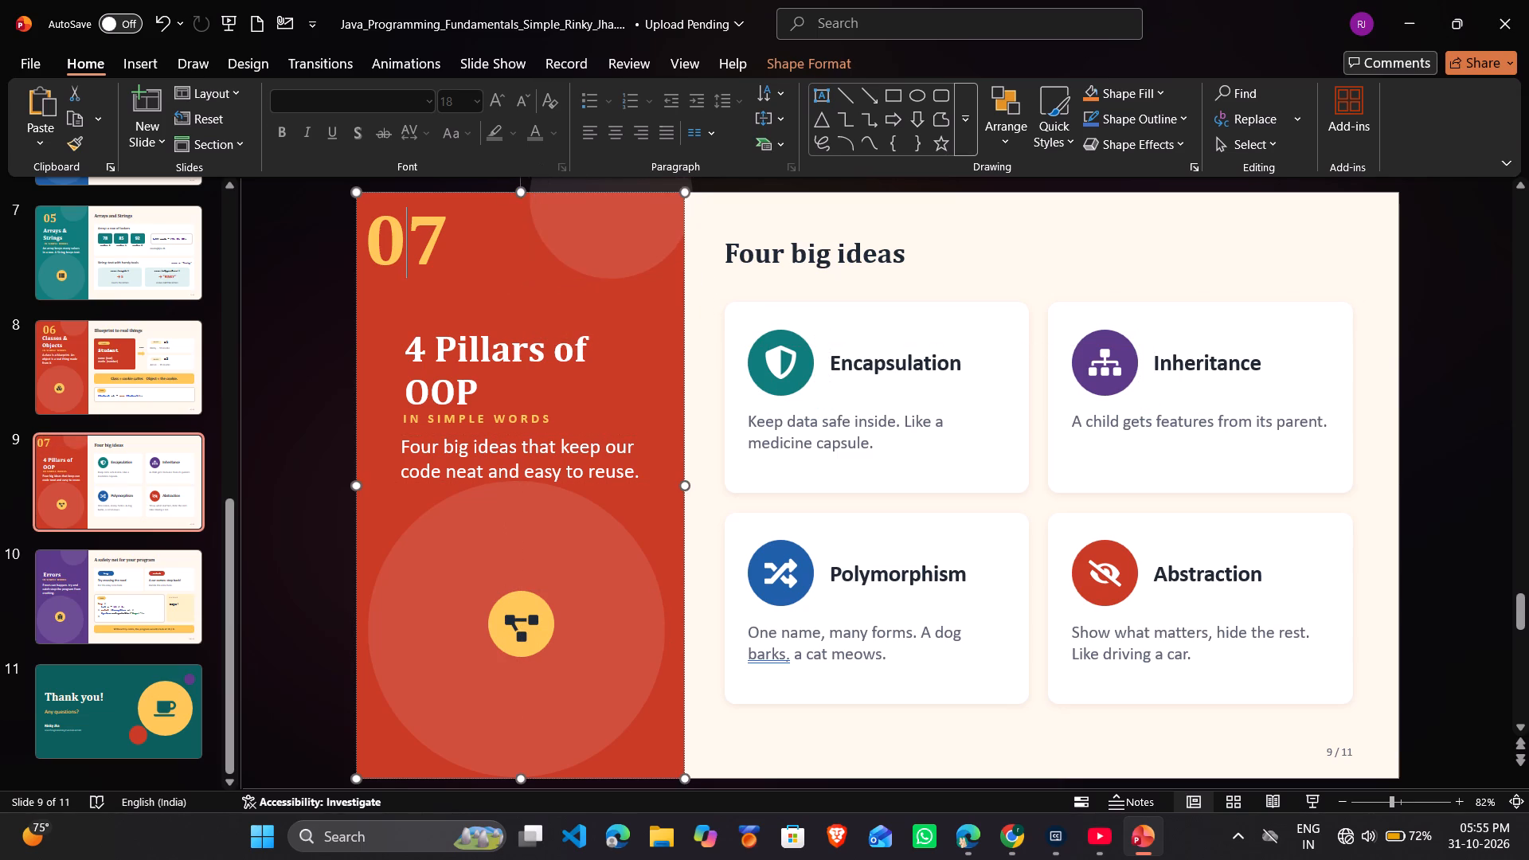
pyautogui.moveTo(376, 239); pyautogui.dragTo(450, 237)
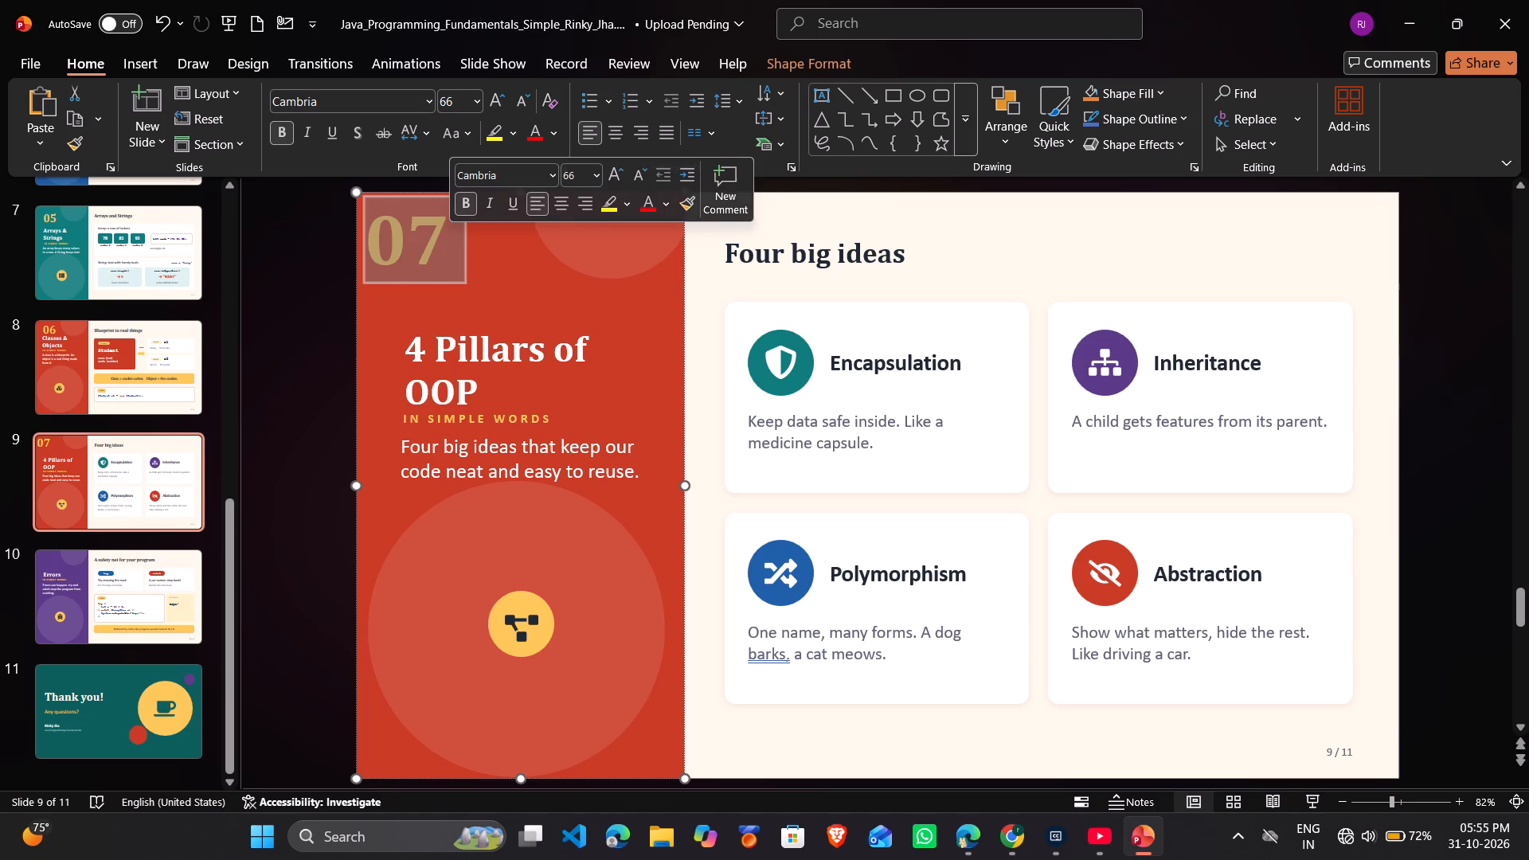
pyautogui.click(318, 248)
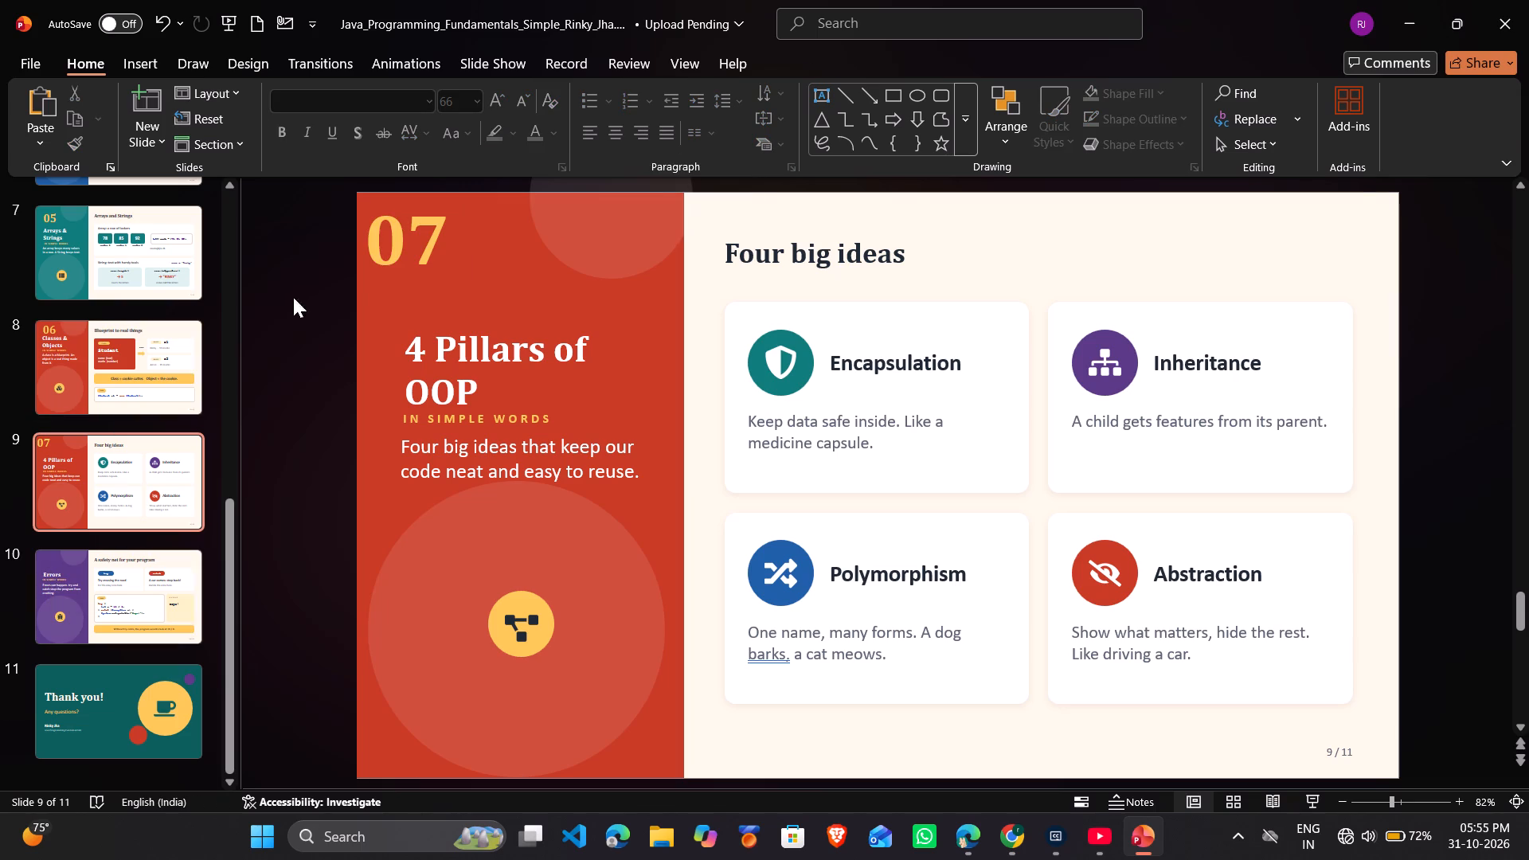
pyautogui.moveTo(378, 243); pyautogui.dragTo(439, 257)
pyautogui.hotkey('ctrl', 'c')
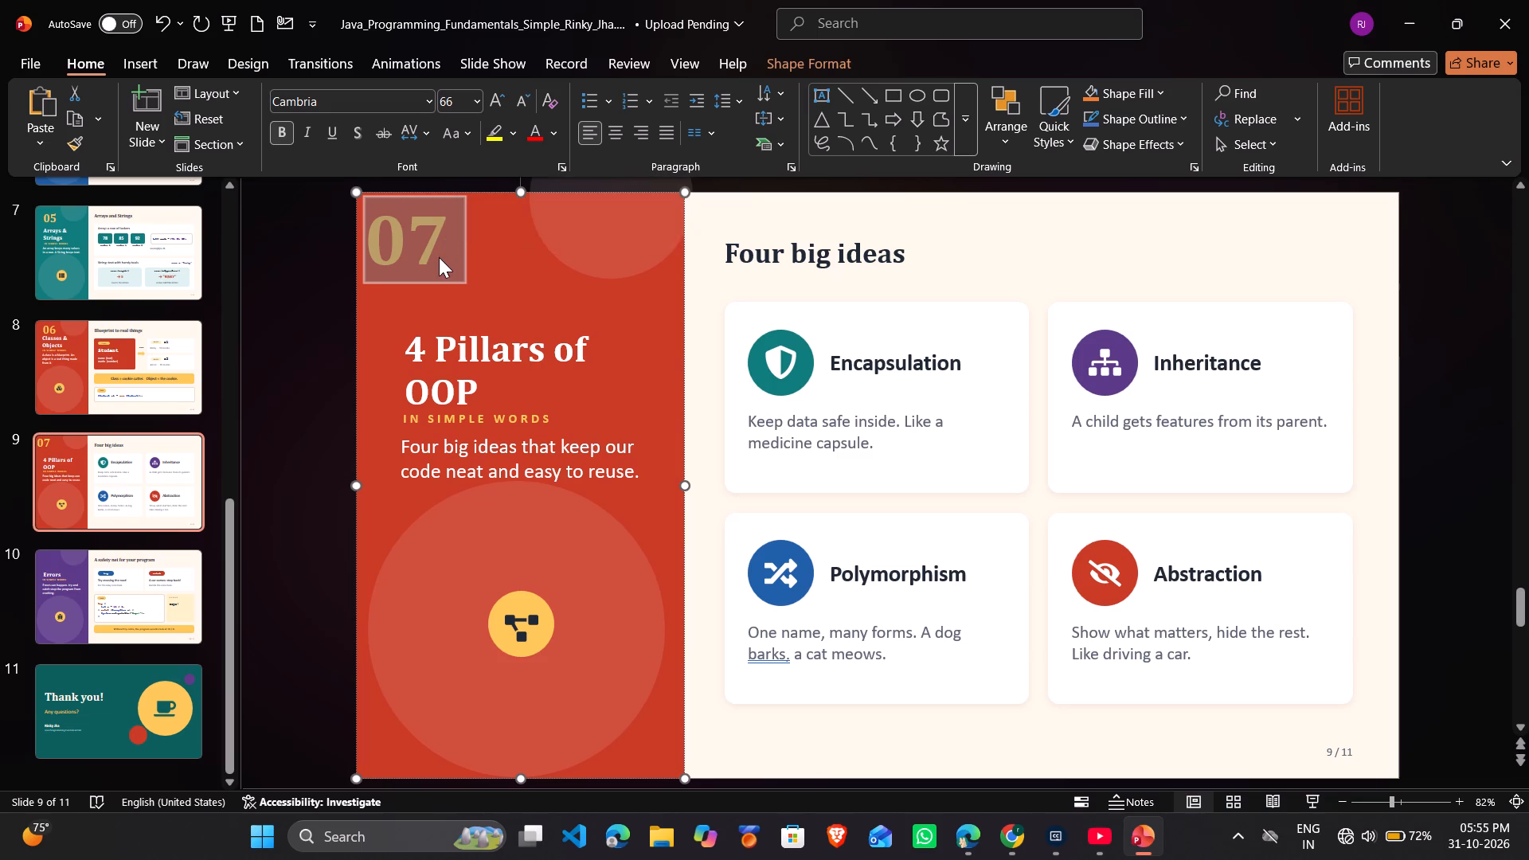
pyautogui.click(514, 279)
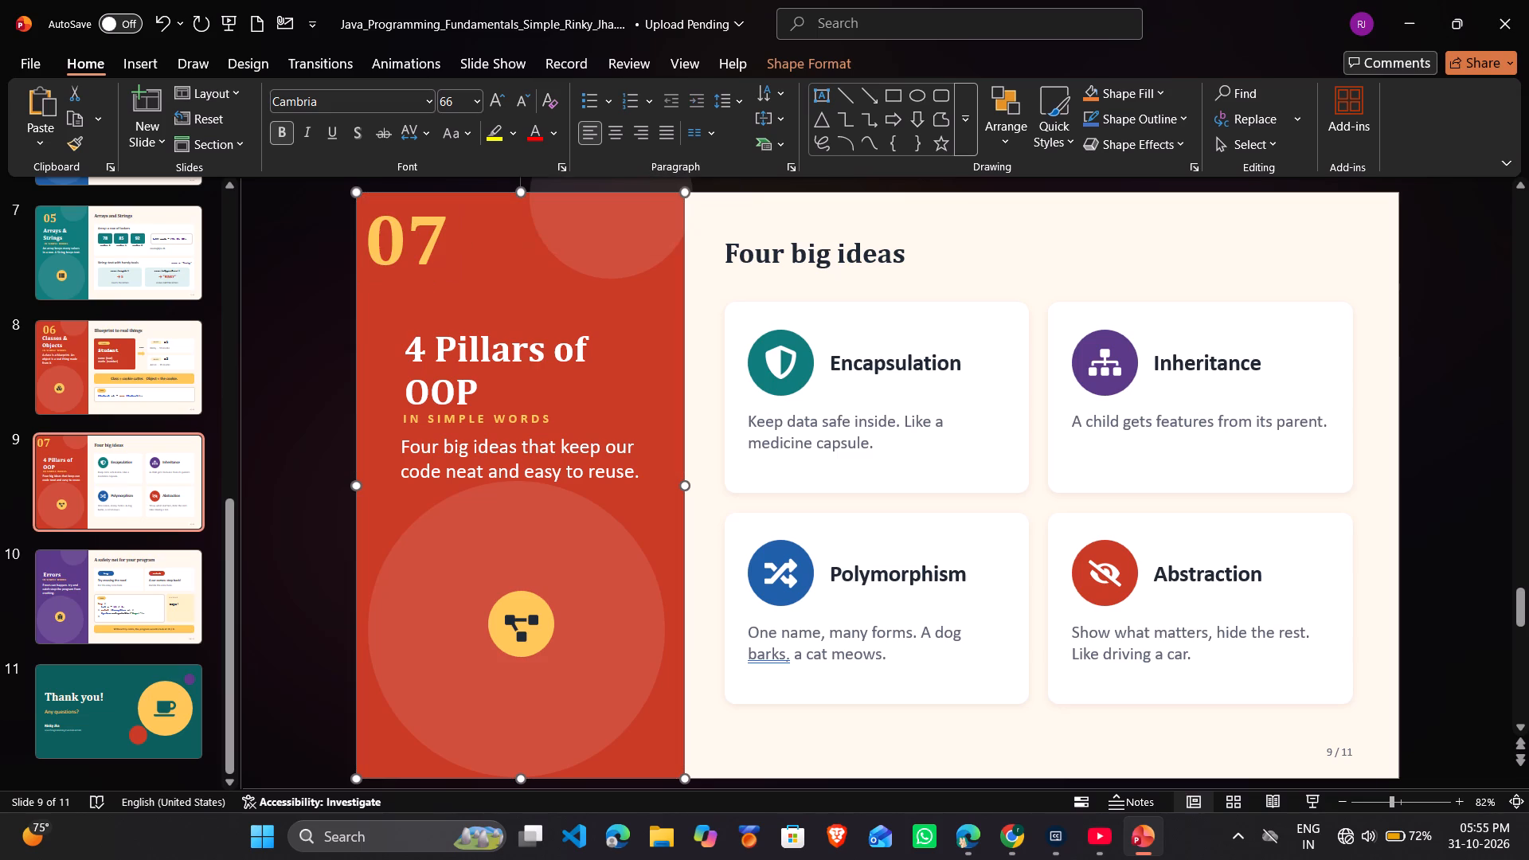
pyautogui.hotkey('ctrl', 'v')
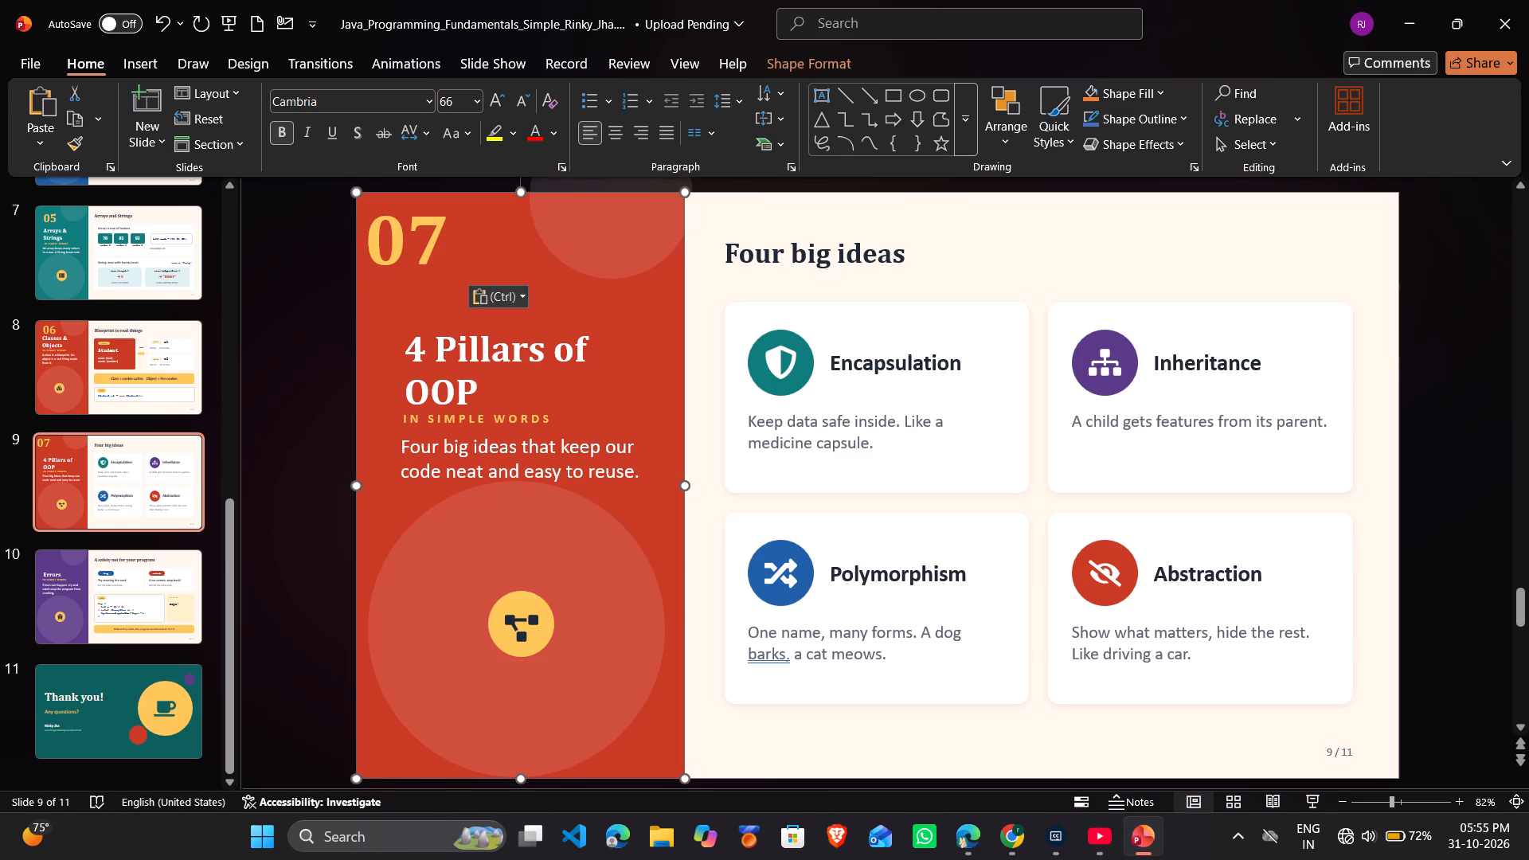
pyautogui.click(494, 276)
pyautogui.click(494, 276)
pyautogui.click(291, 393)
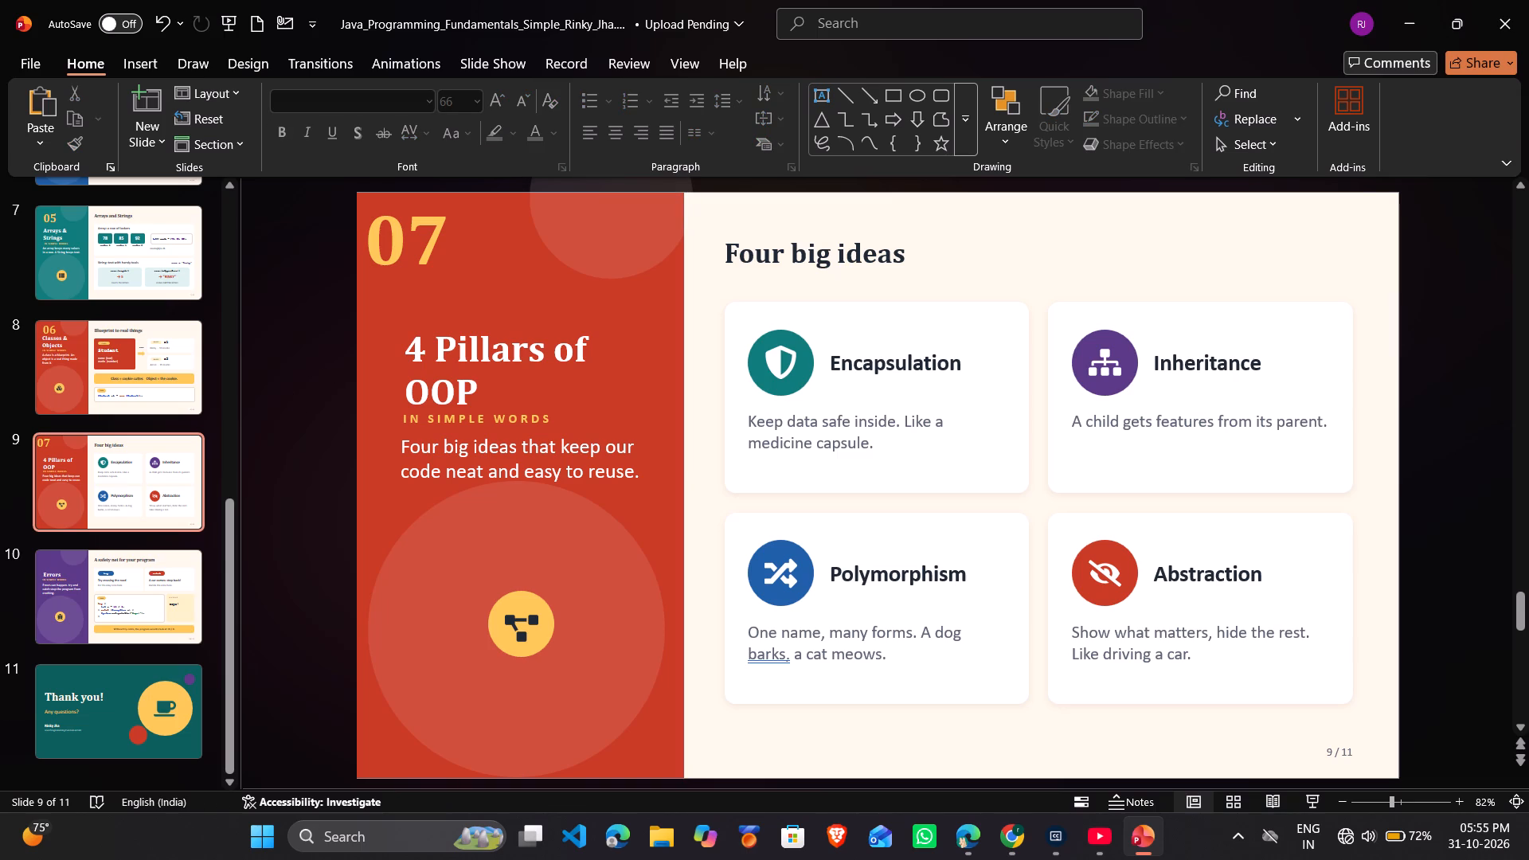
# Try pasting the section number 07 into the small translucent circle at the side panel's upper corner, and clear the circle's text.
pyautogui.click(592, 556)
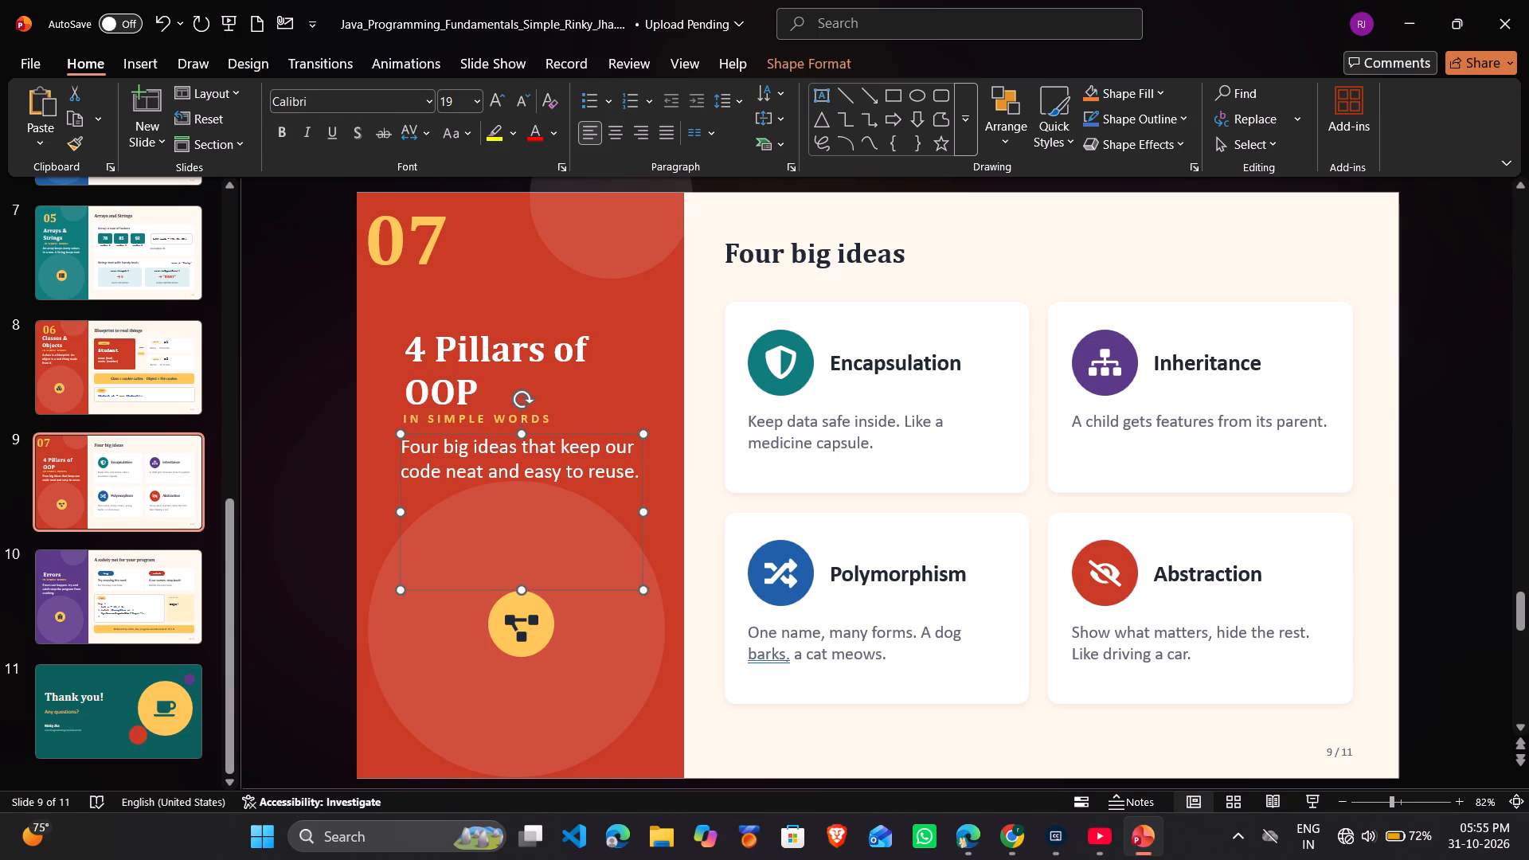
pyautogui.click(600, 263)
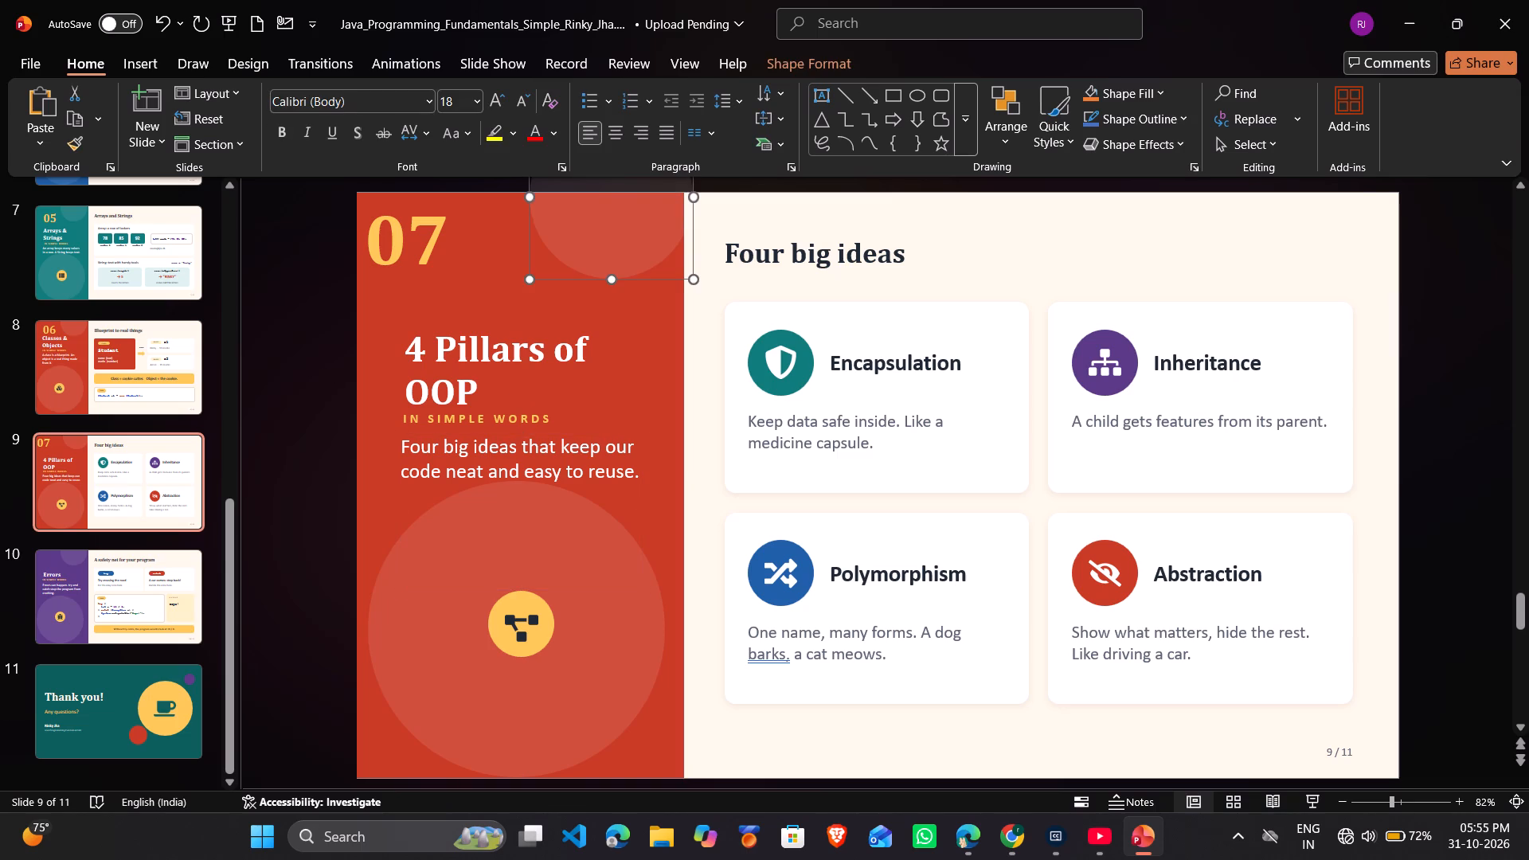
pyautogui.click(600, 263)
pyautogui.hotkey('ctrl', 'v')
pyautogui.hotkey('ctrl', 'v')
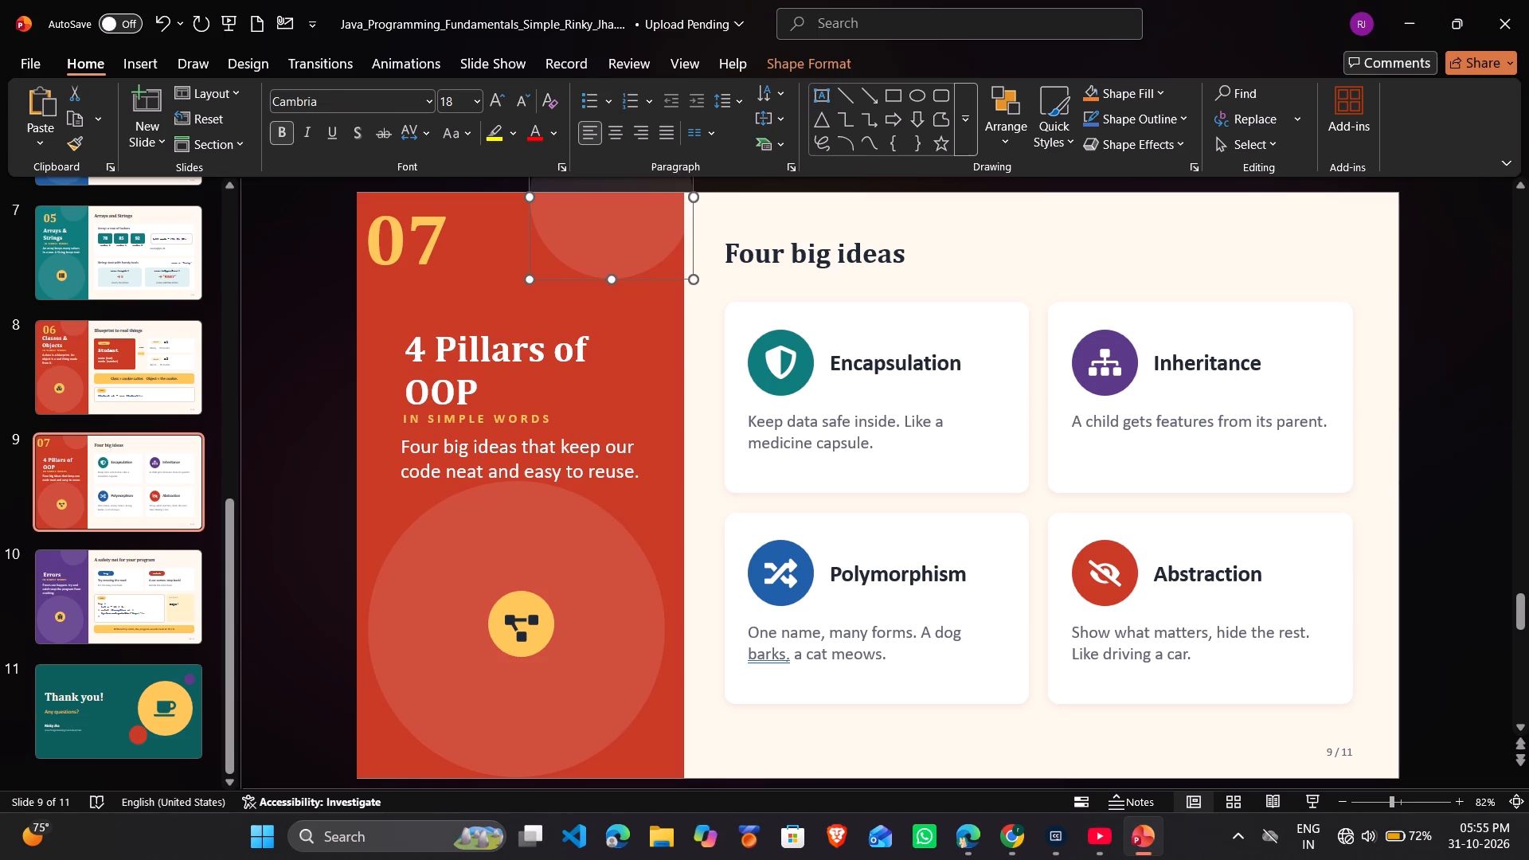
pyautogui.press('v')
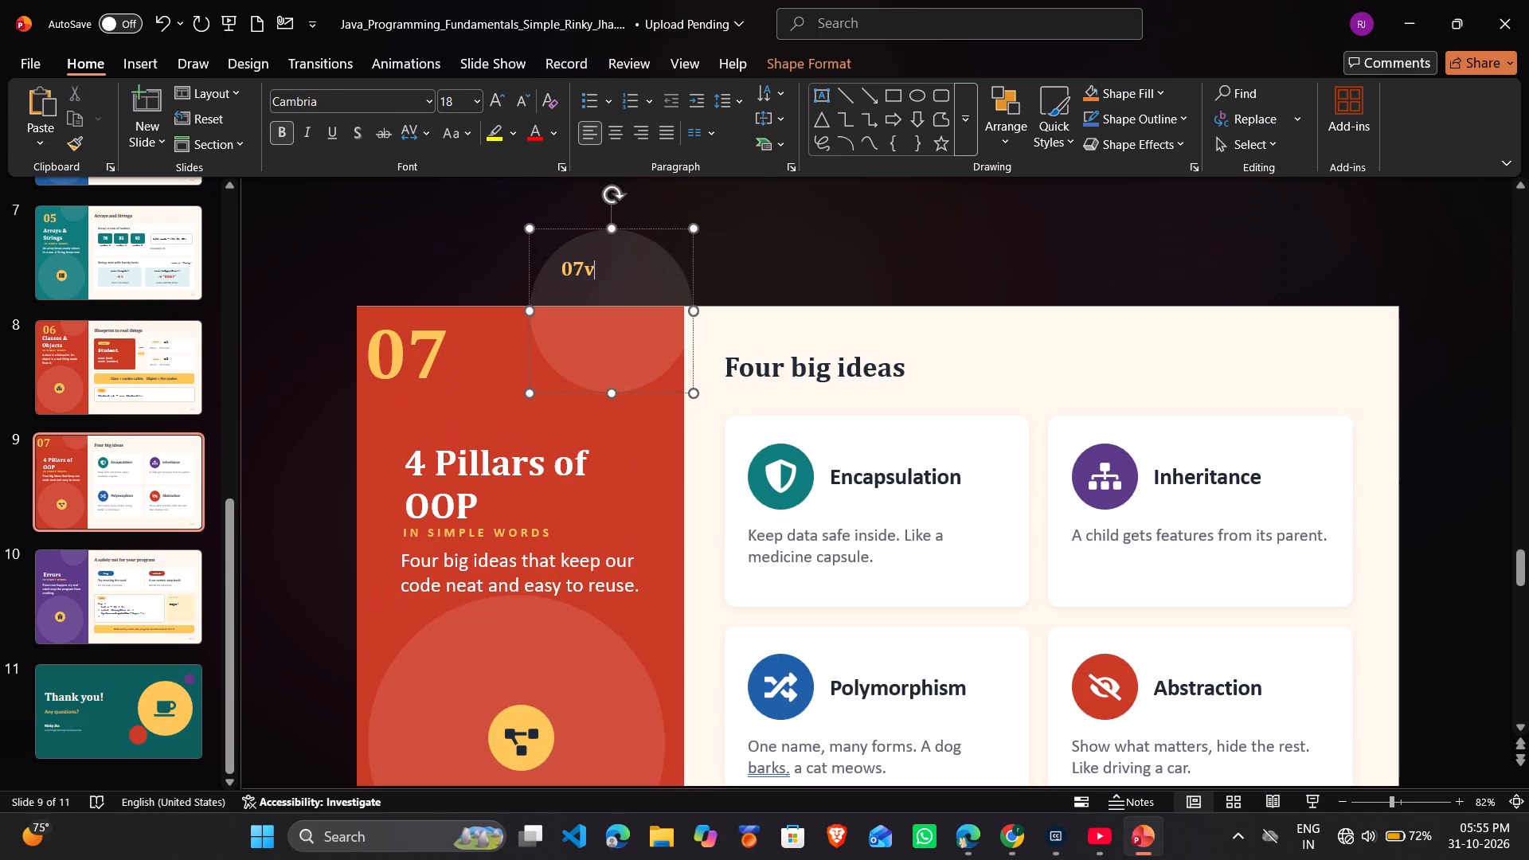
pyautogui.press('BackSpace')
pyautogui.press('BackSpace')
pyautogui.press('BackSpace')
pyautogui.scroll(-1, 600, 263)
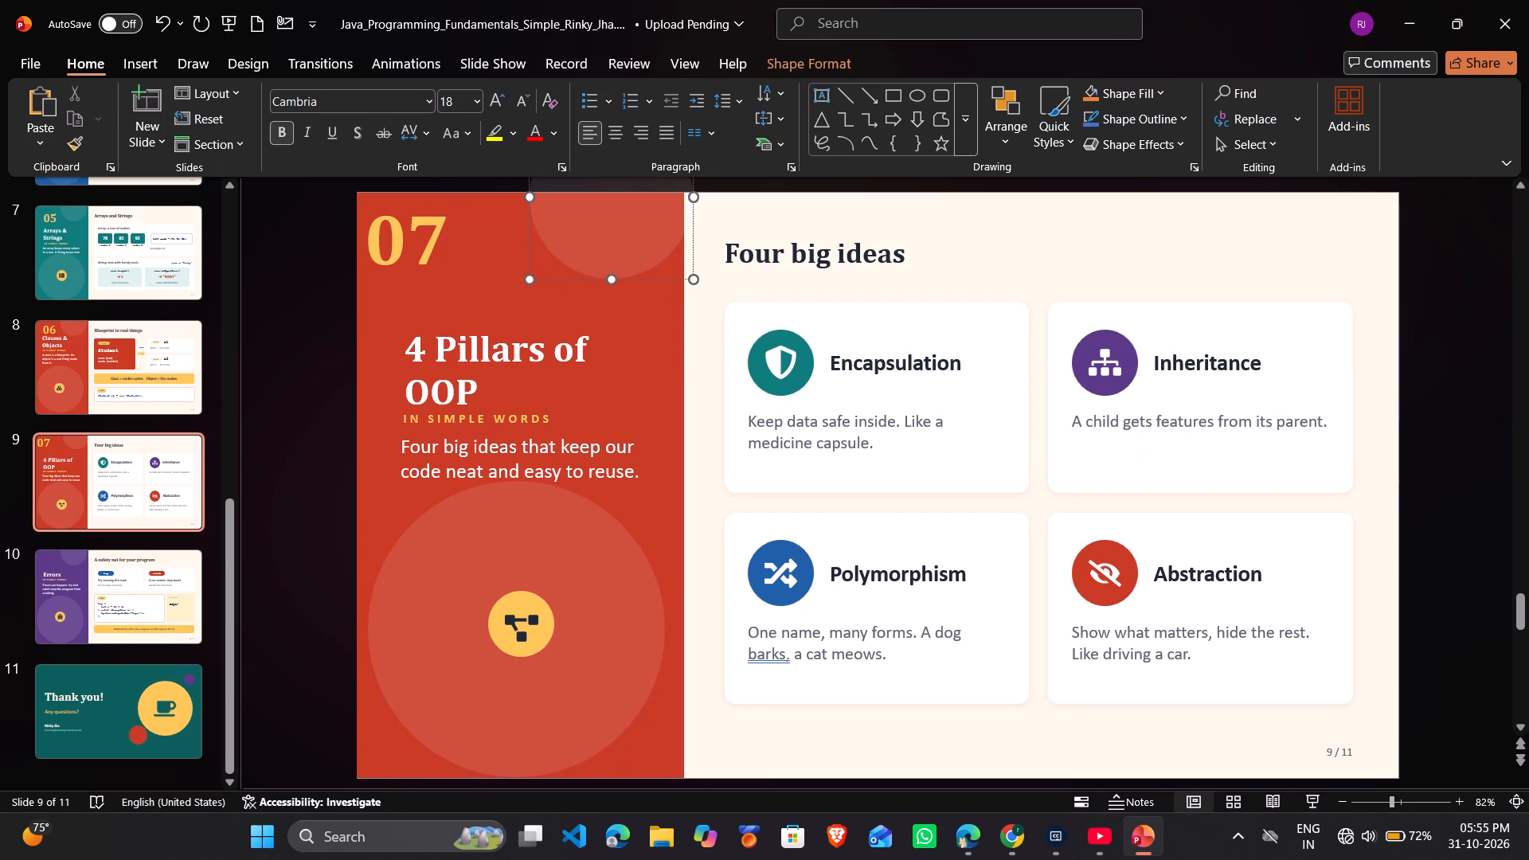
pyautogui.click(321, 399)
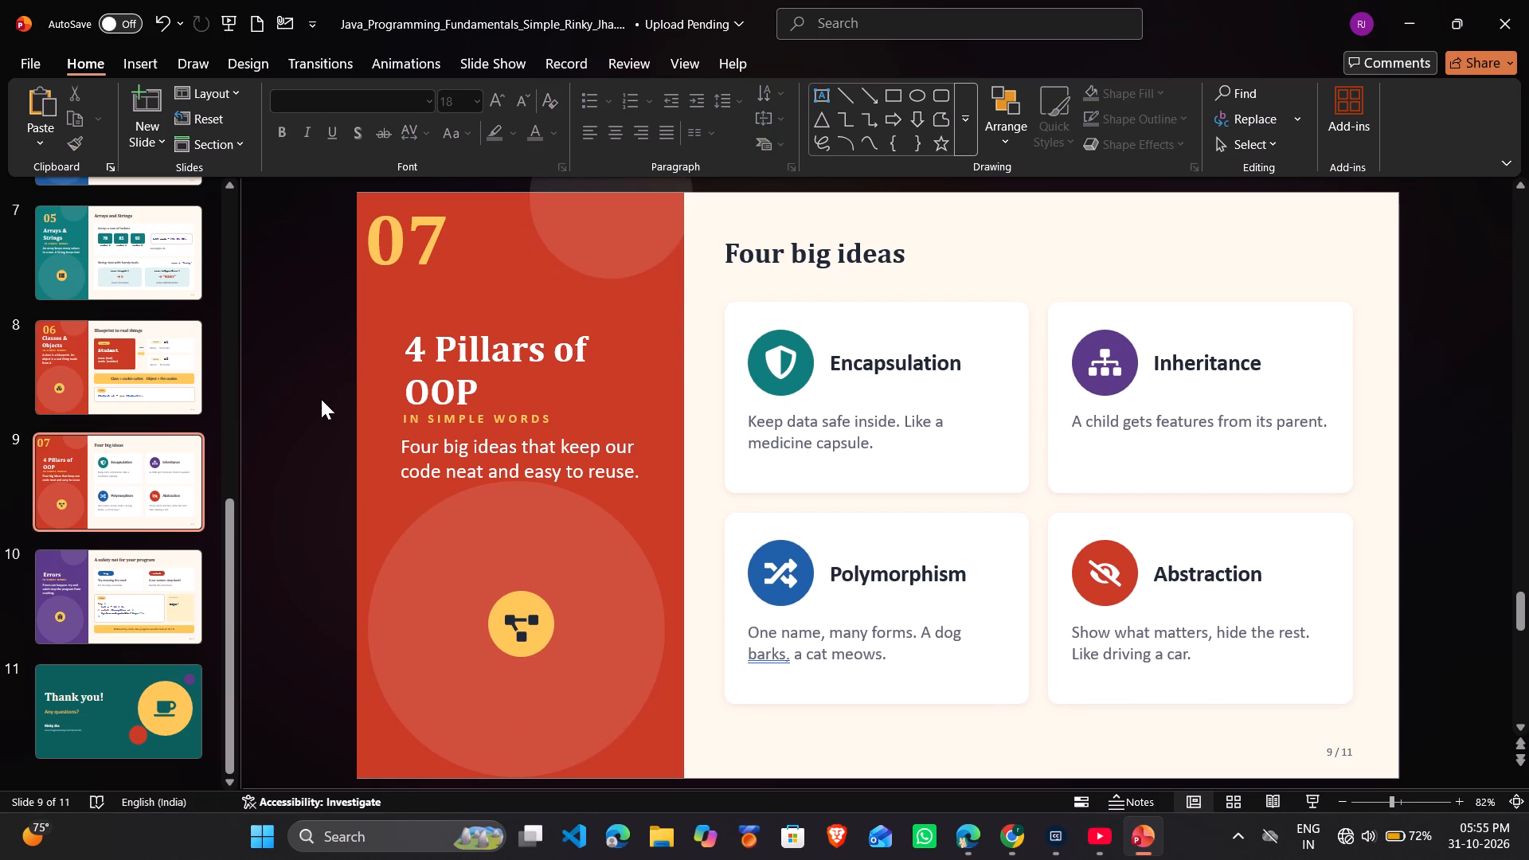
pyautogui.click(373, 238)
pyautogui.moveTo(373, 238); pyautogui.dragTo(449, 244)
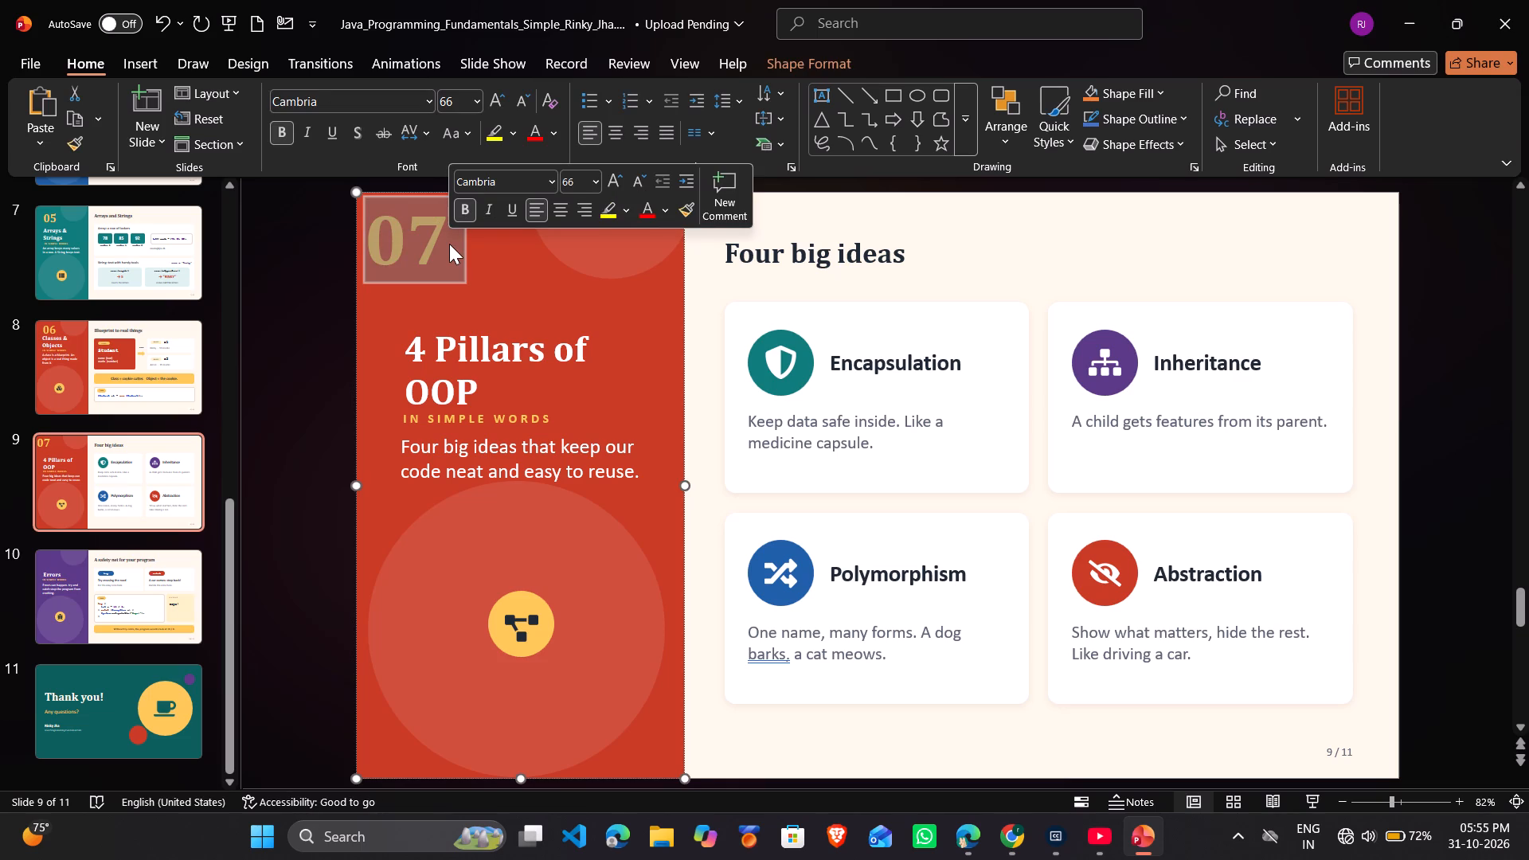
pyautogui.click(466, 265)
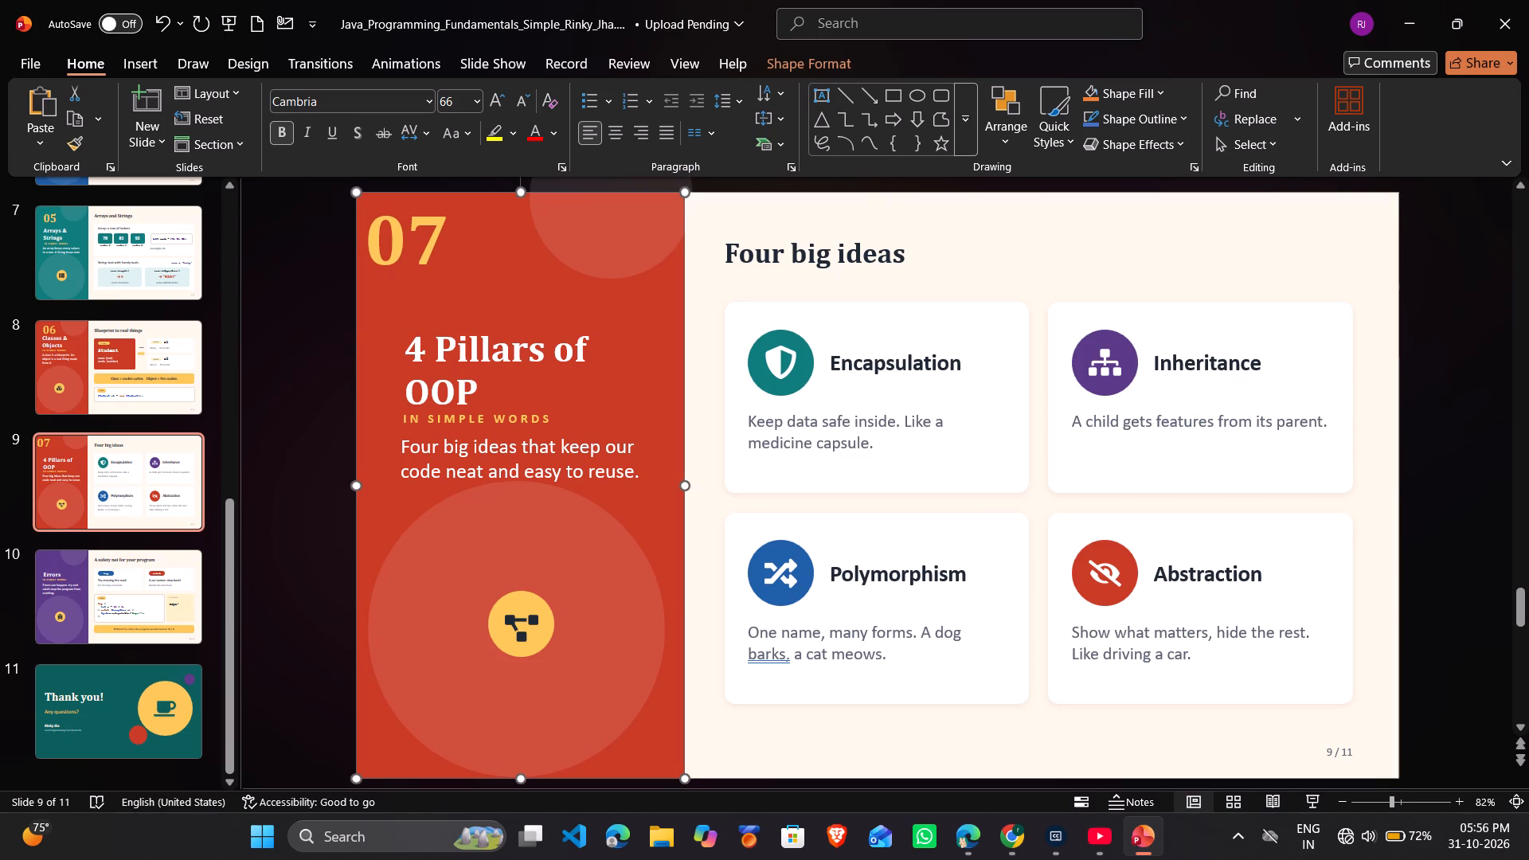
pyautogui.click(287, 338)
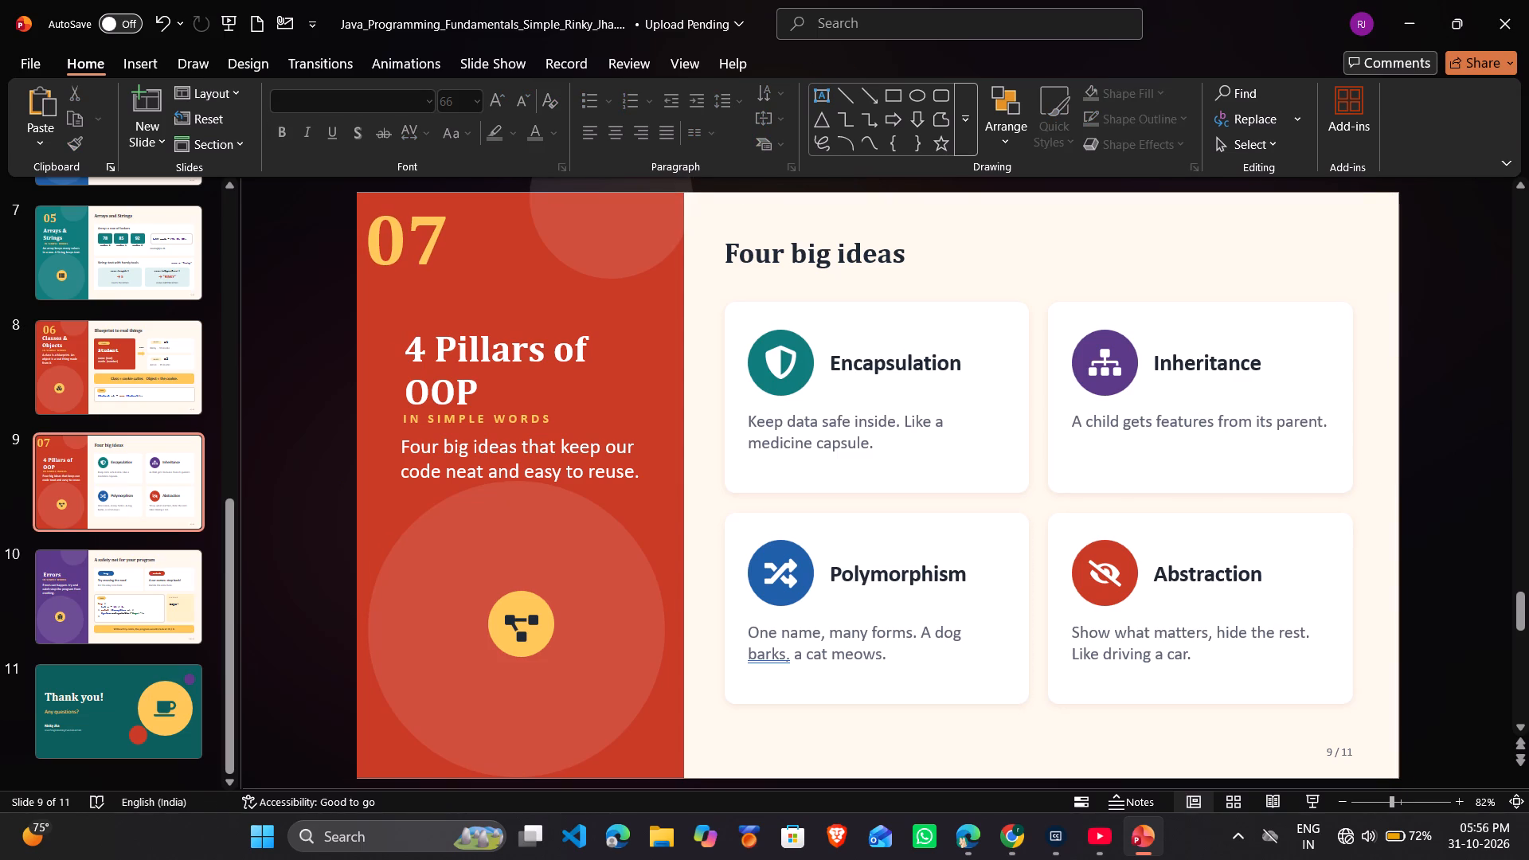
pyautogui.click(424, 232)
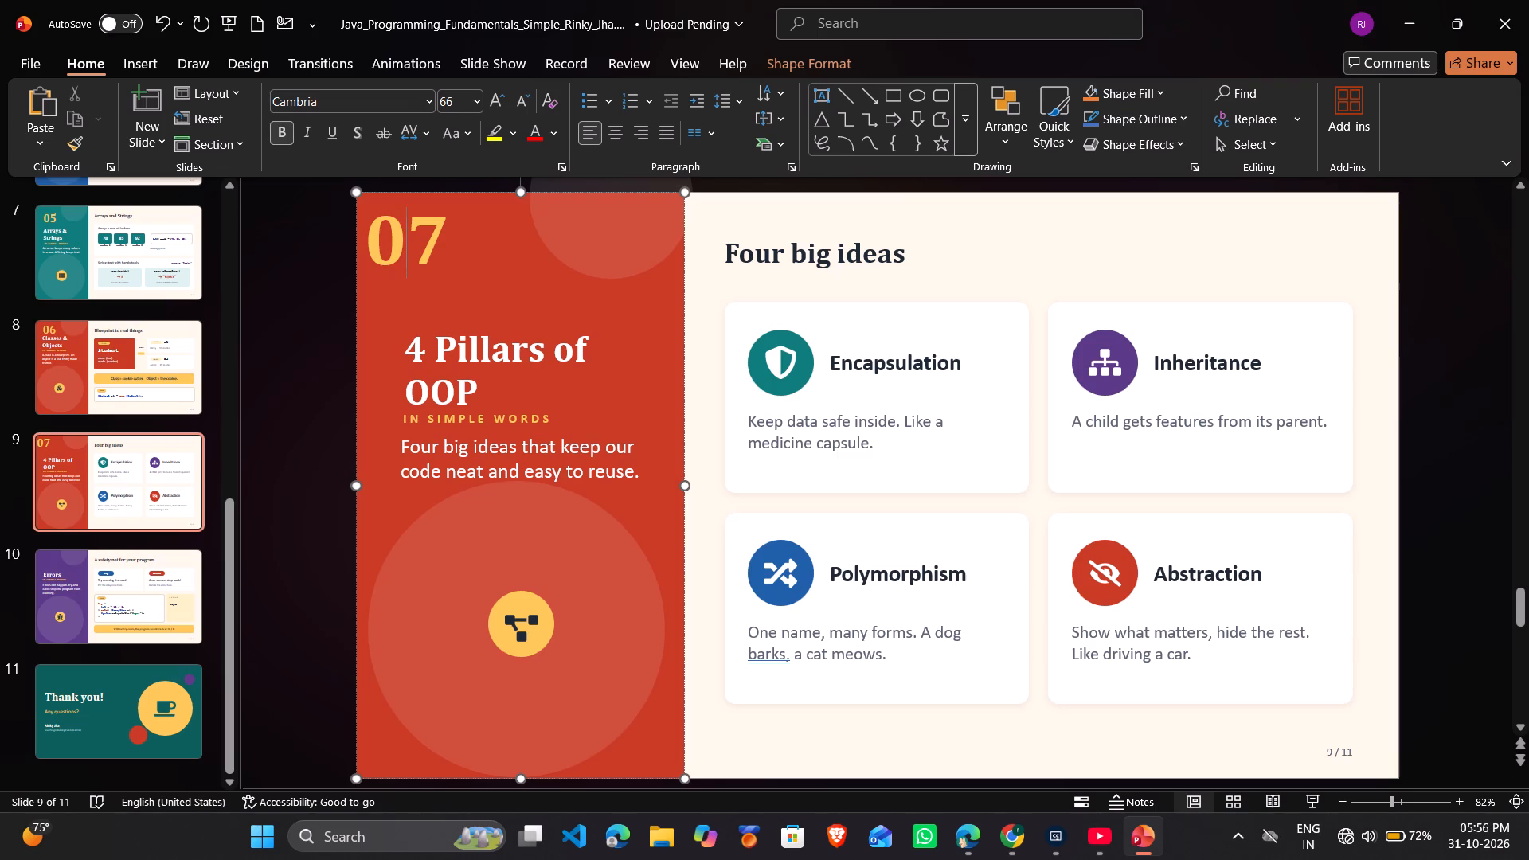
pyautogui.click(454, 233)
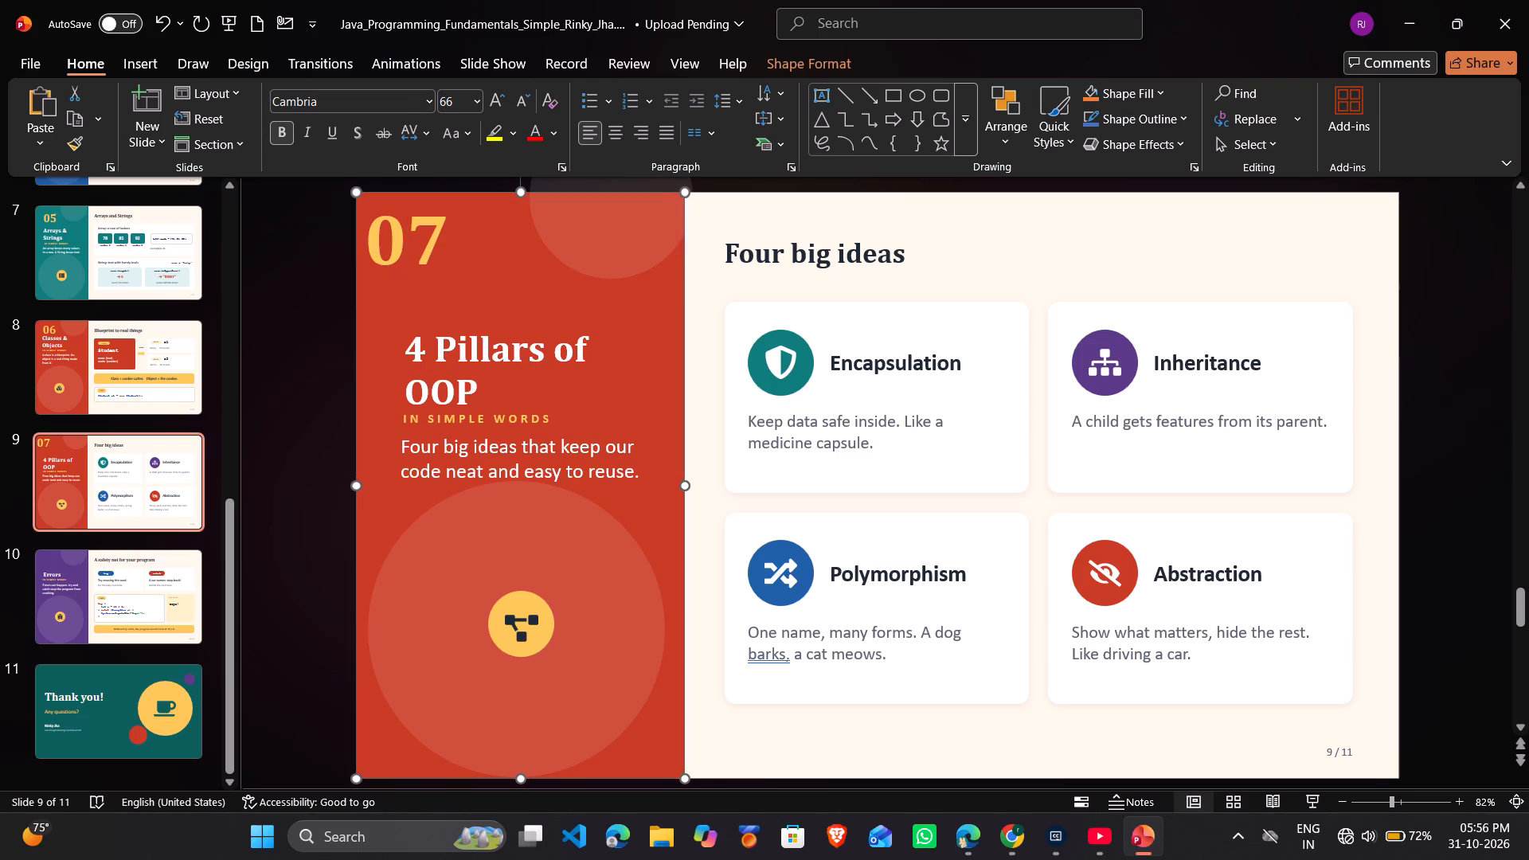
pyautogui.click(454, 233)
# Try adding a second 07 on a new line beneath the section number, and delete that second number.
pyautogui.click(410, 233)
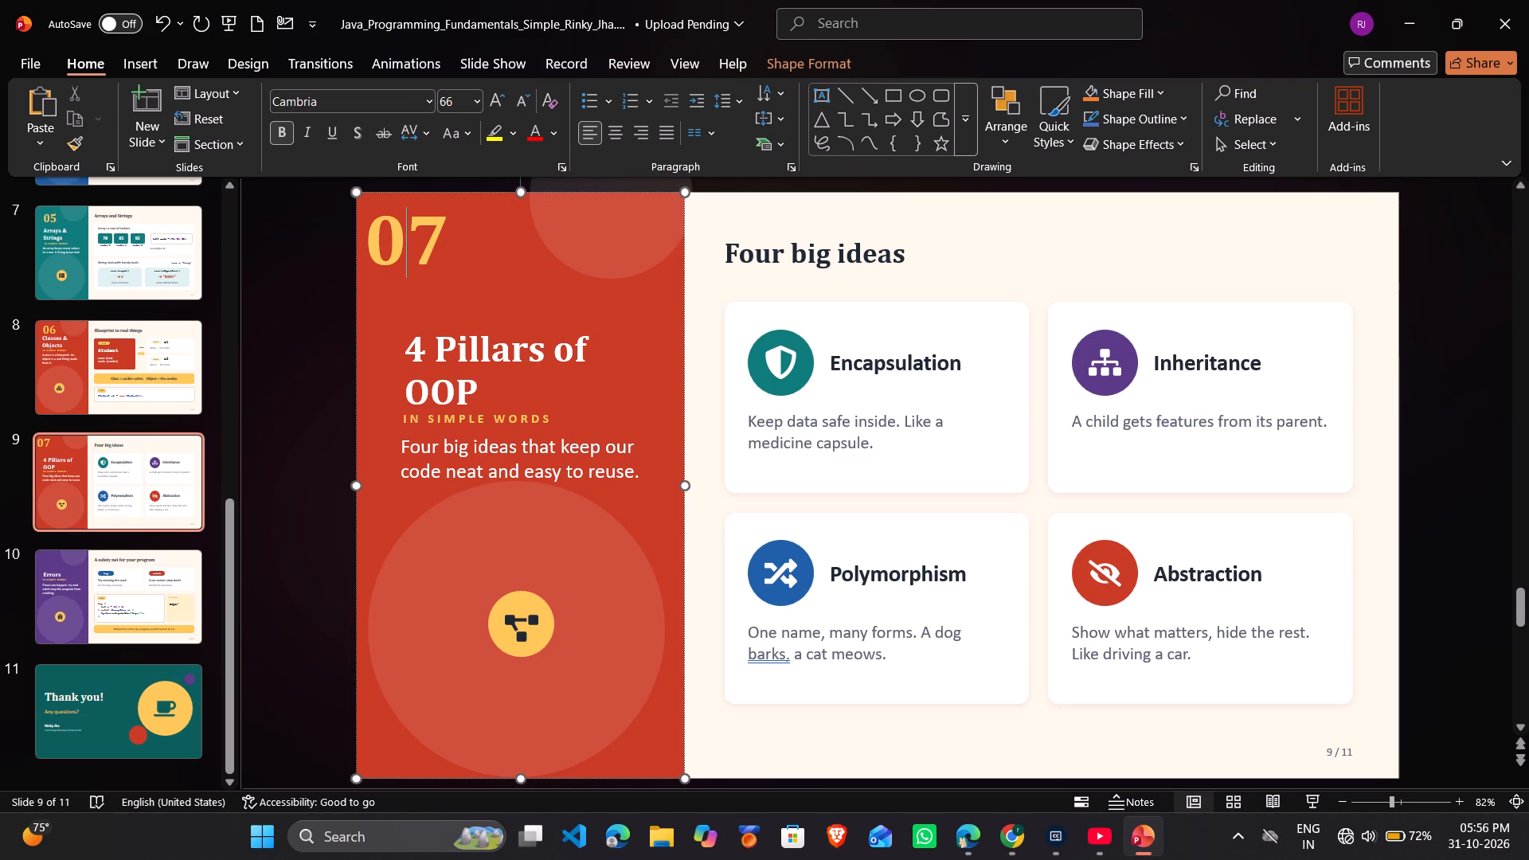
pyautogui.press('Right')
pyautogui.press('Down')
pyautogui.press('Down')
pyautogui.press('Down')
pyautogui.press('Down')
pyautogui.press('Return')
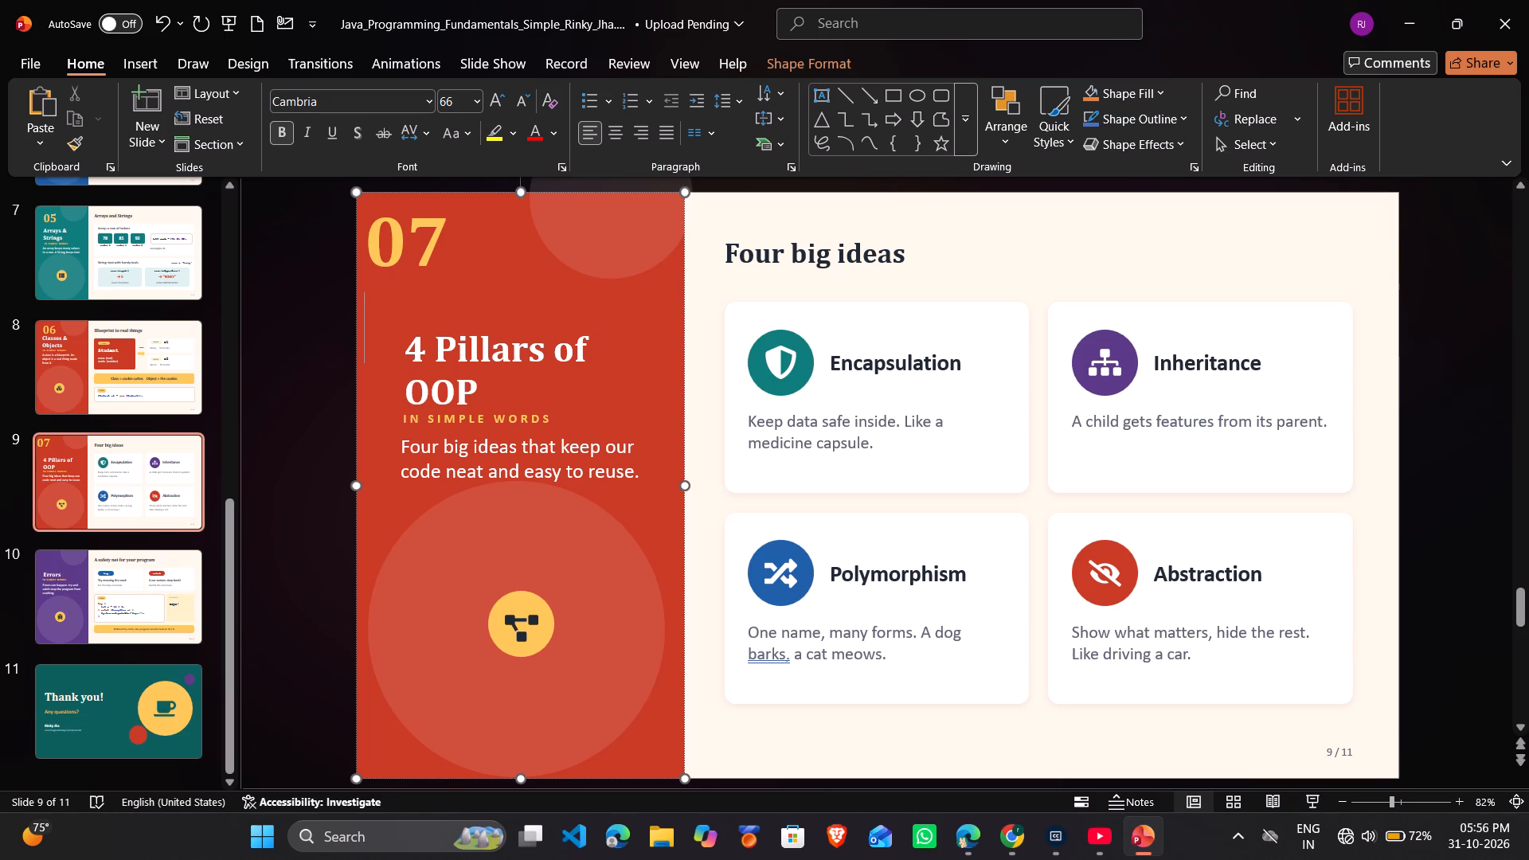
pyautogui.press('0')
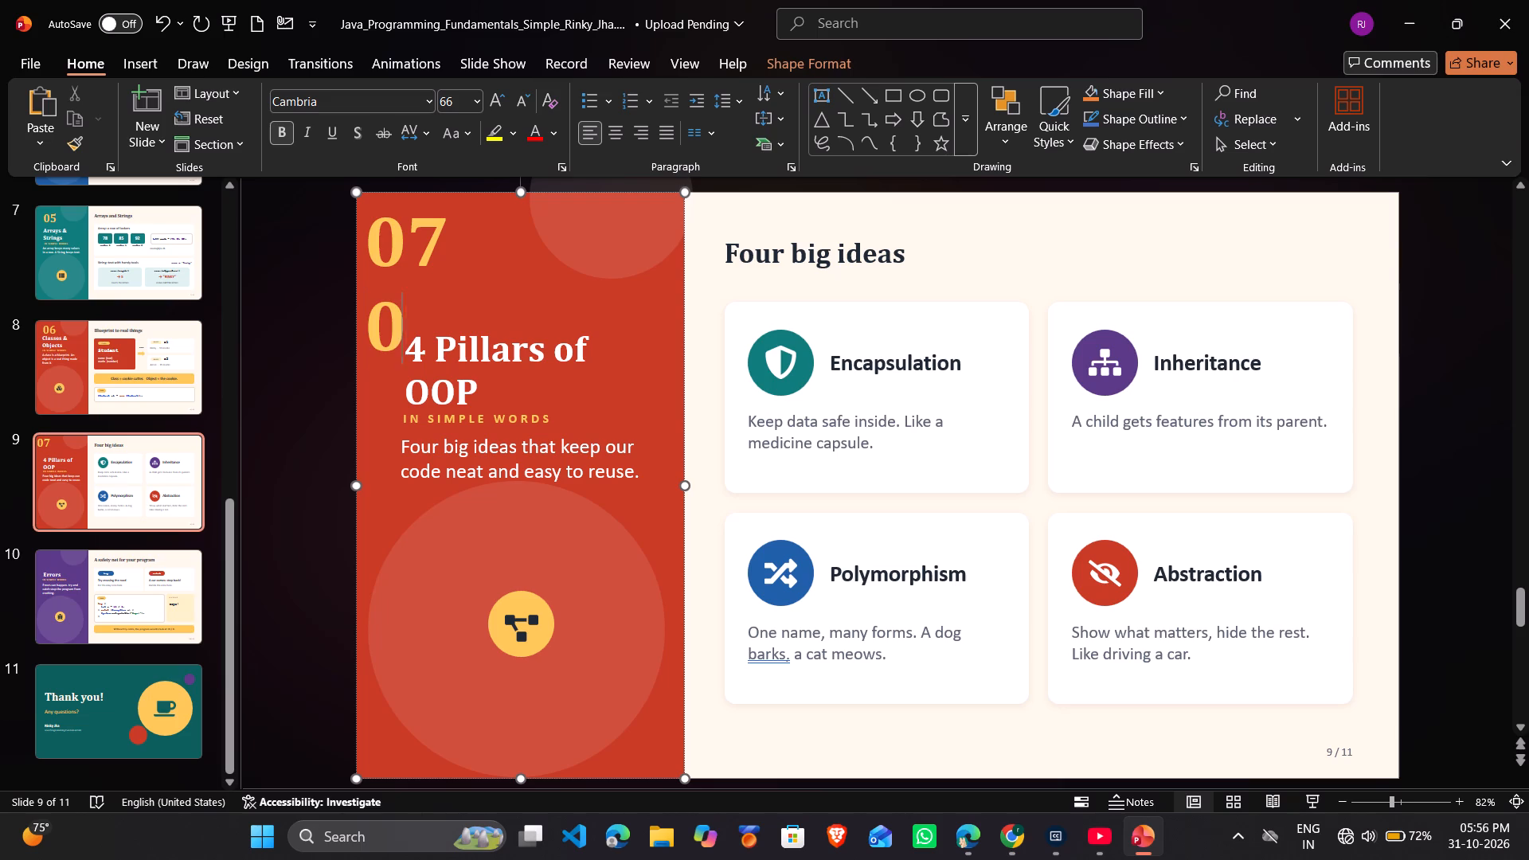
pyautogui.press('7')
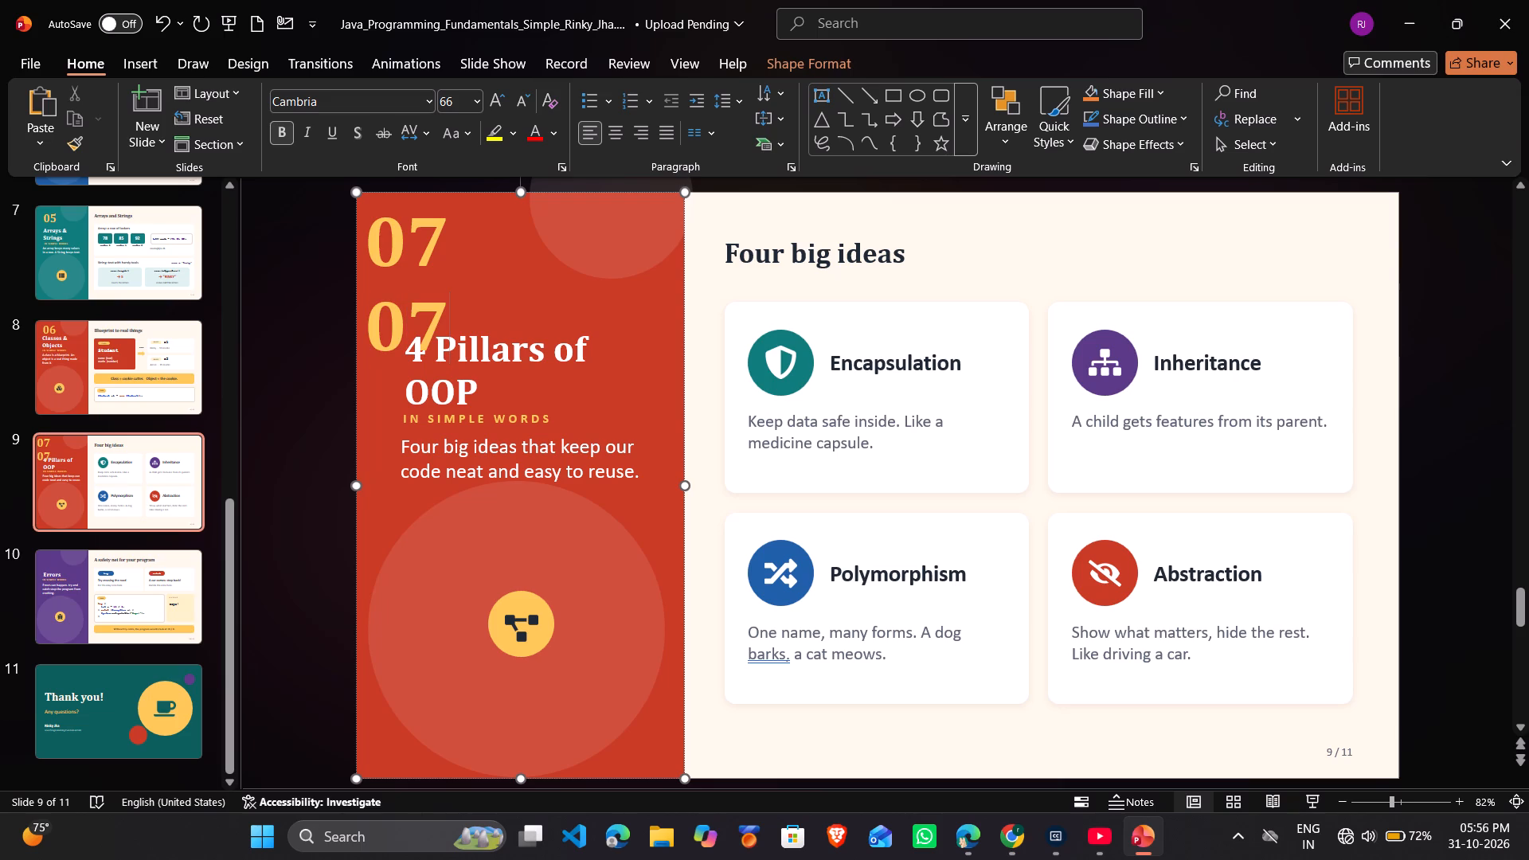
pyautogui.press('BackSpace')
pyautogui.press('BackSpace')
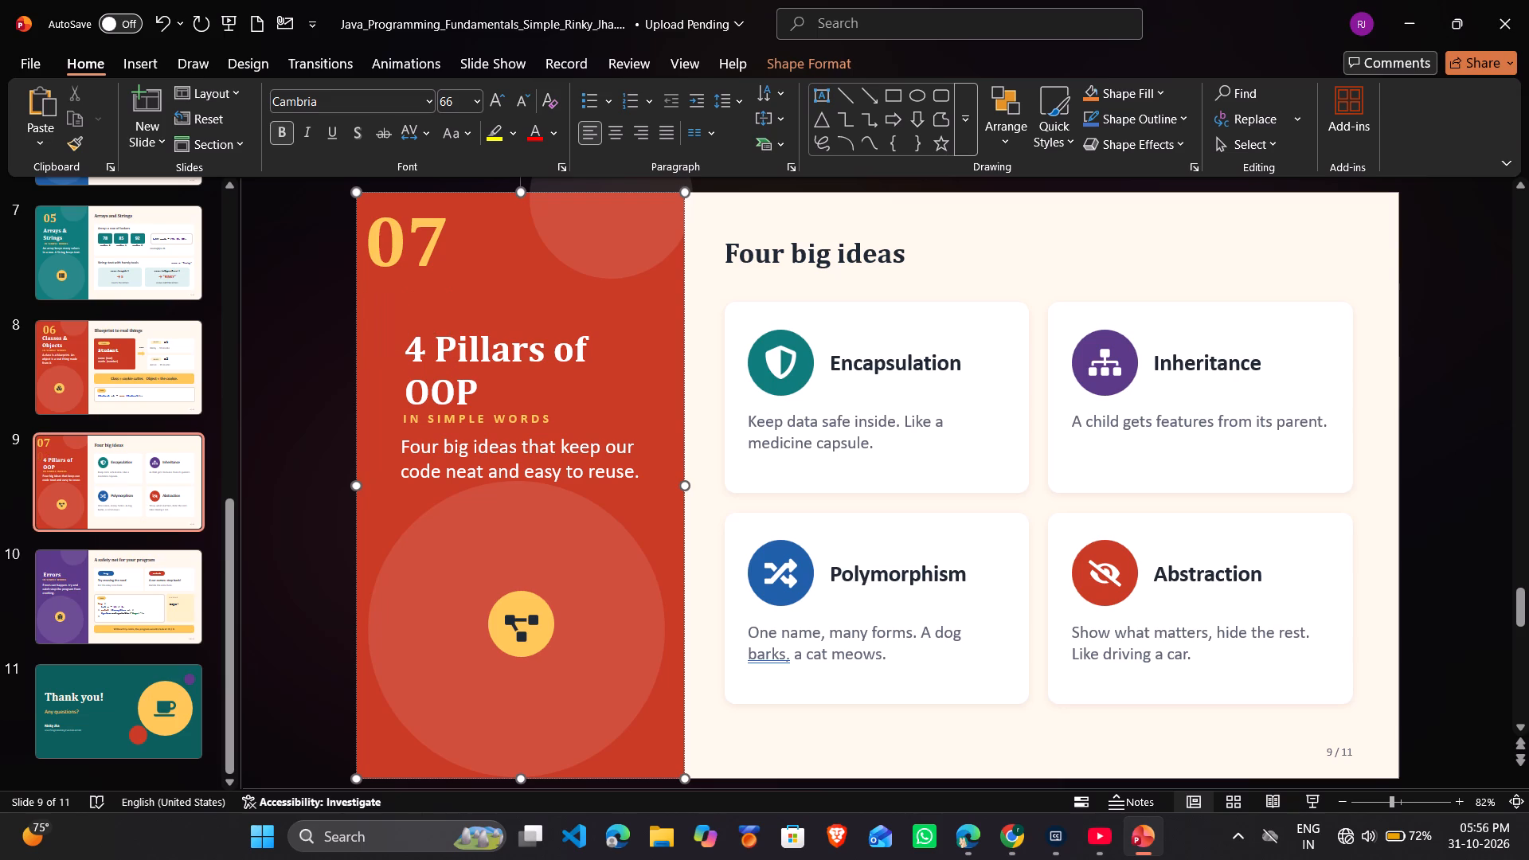
# Clear the side panel's number text and re-enter the section number 07 with an empty line beneath it.
pyautogui.press('BackSpace')
pyautogui.press('BackSpace')
pyautogui.press('BackSpace')
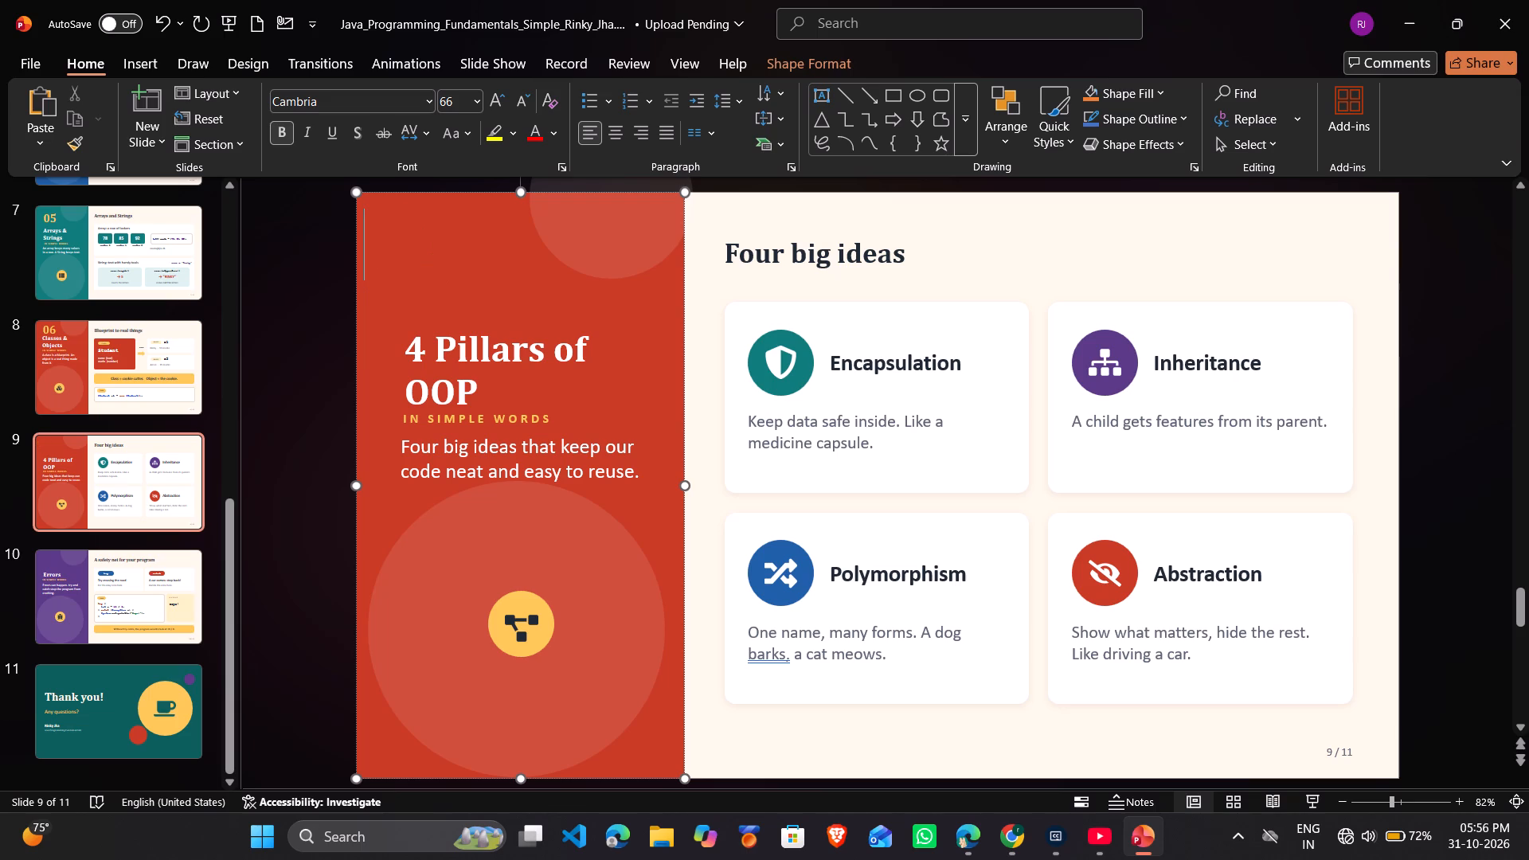
pyautogui.press('Return')
pyautogui.press('Up')
pyautogui.press('0')
pyautogui.press('7')
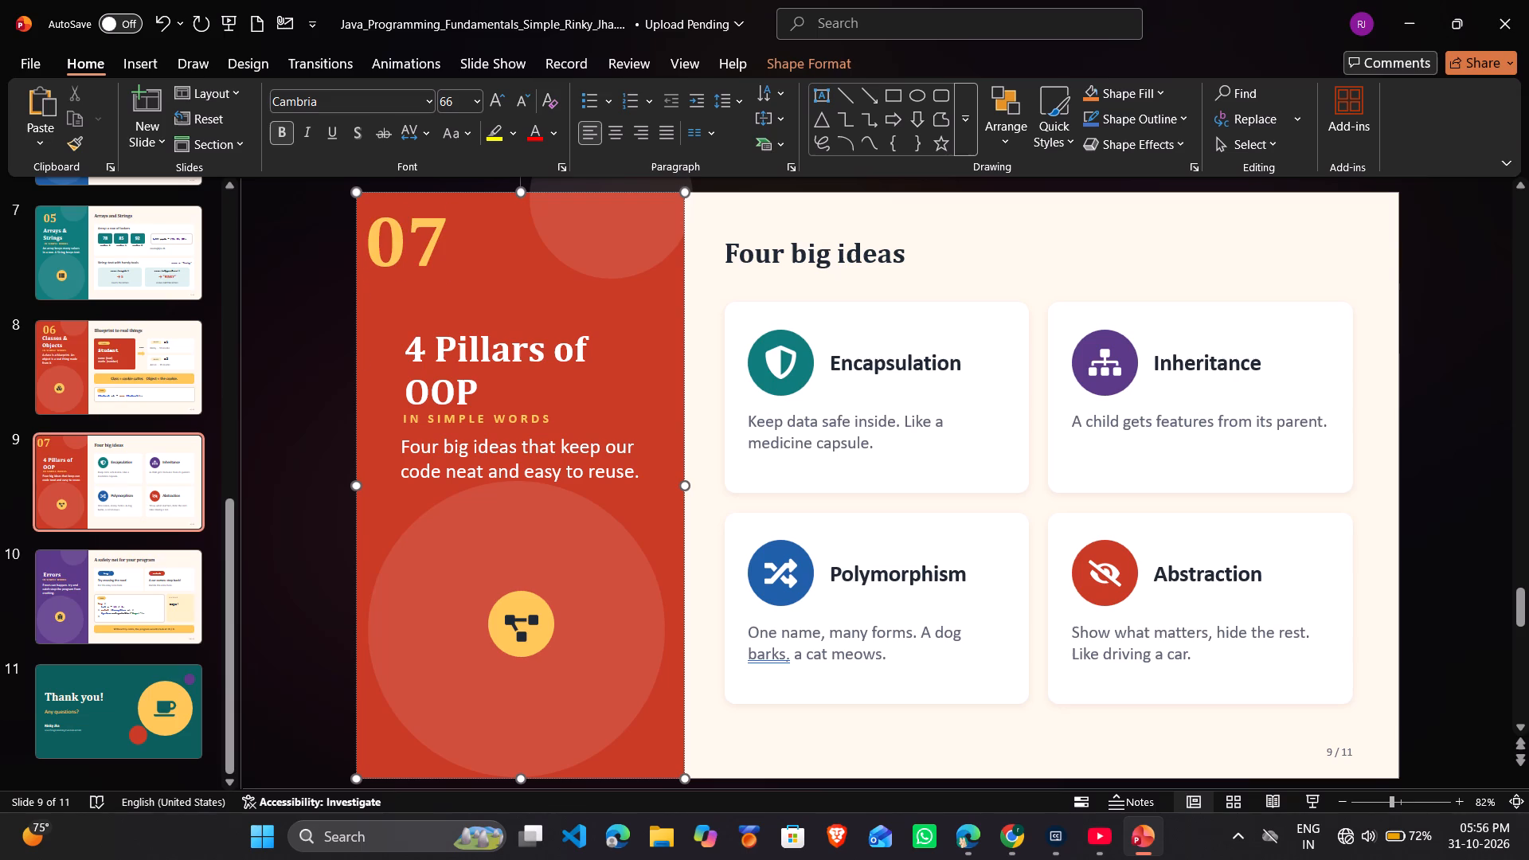
pyautogui.press('Left')
pyautogui.press('Left')
pyautogui.press('Left')
# Indent the section number 07 on the red side panel with two leading spaces, keeping it on the first line.
pyautogui.press('Return')
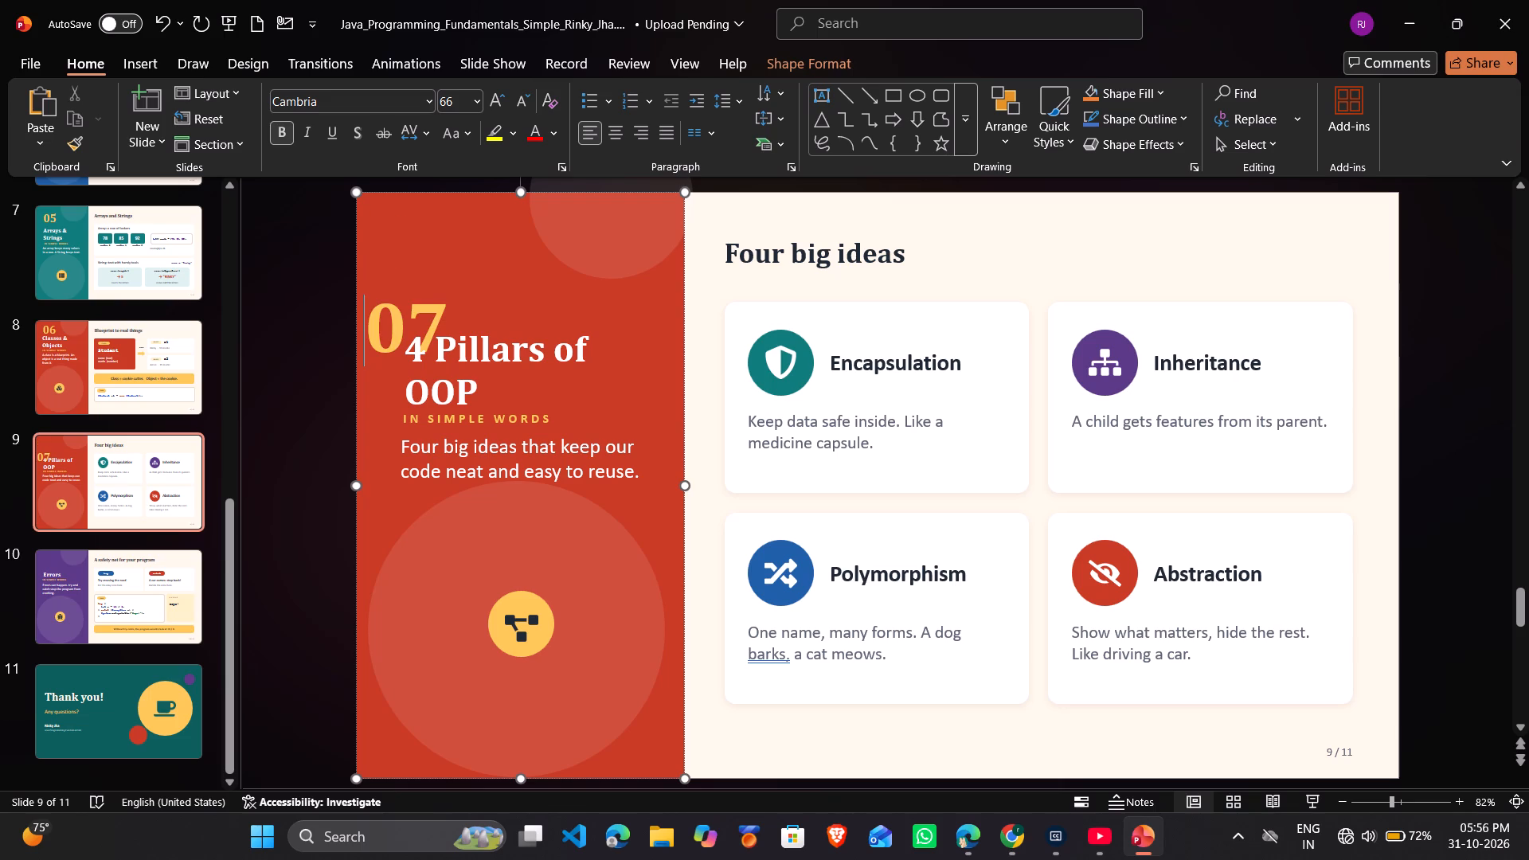
pyautogui.press('BackSpace')
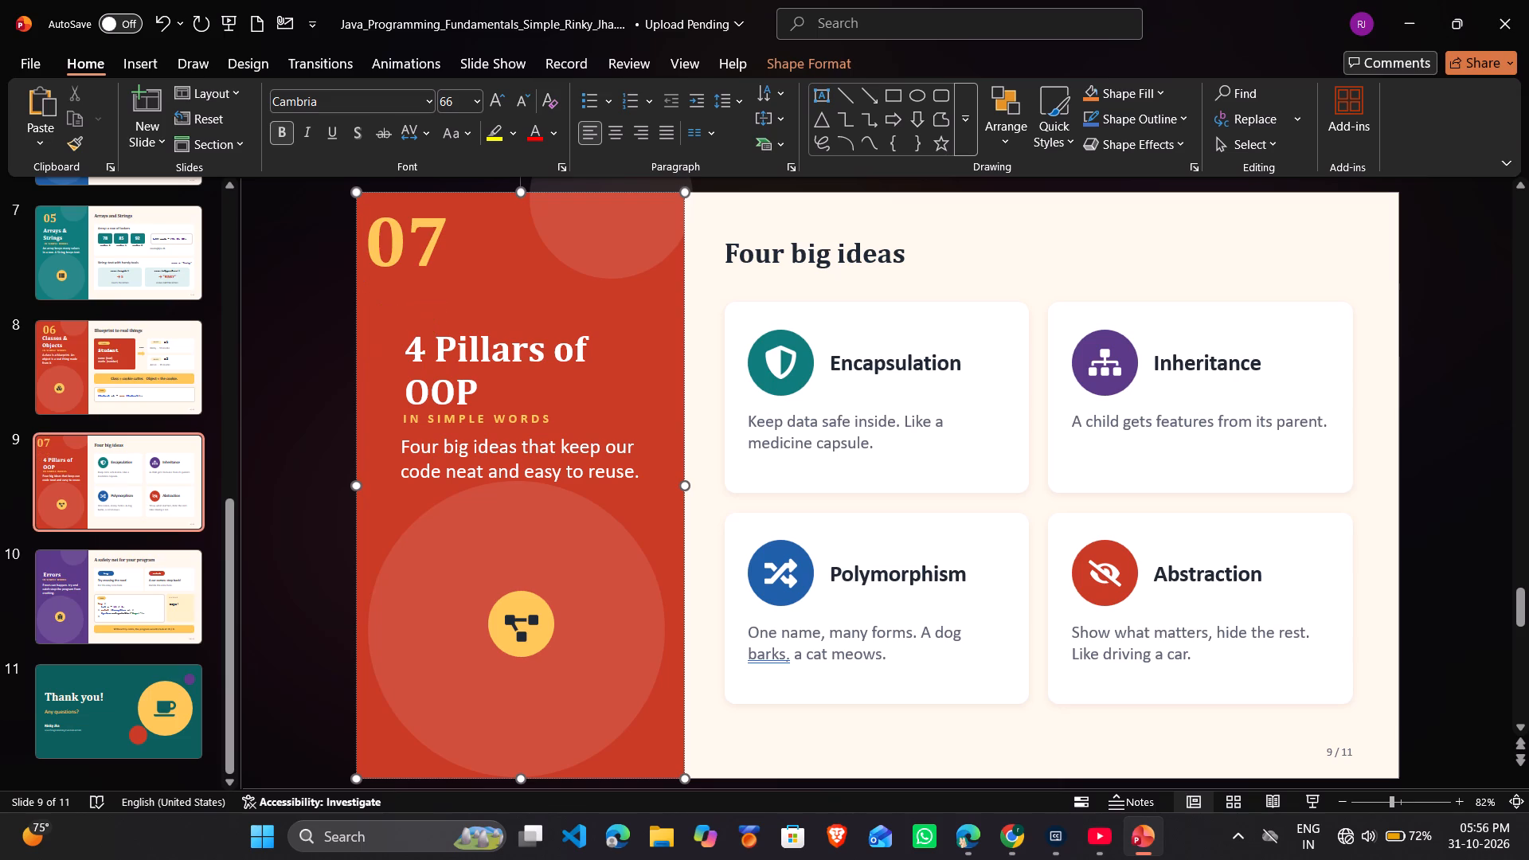
pyautogui.press('Right')
pyautogui.press('Right')
pyautogui.press('Left')
pyautogui.press('Left')
pyautogui.press('space')
pyautogui.press('space')
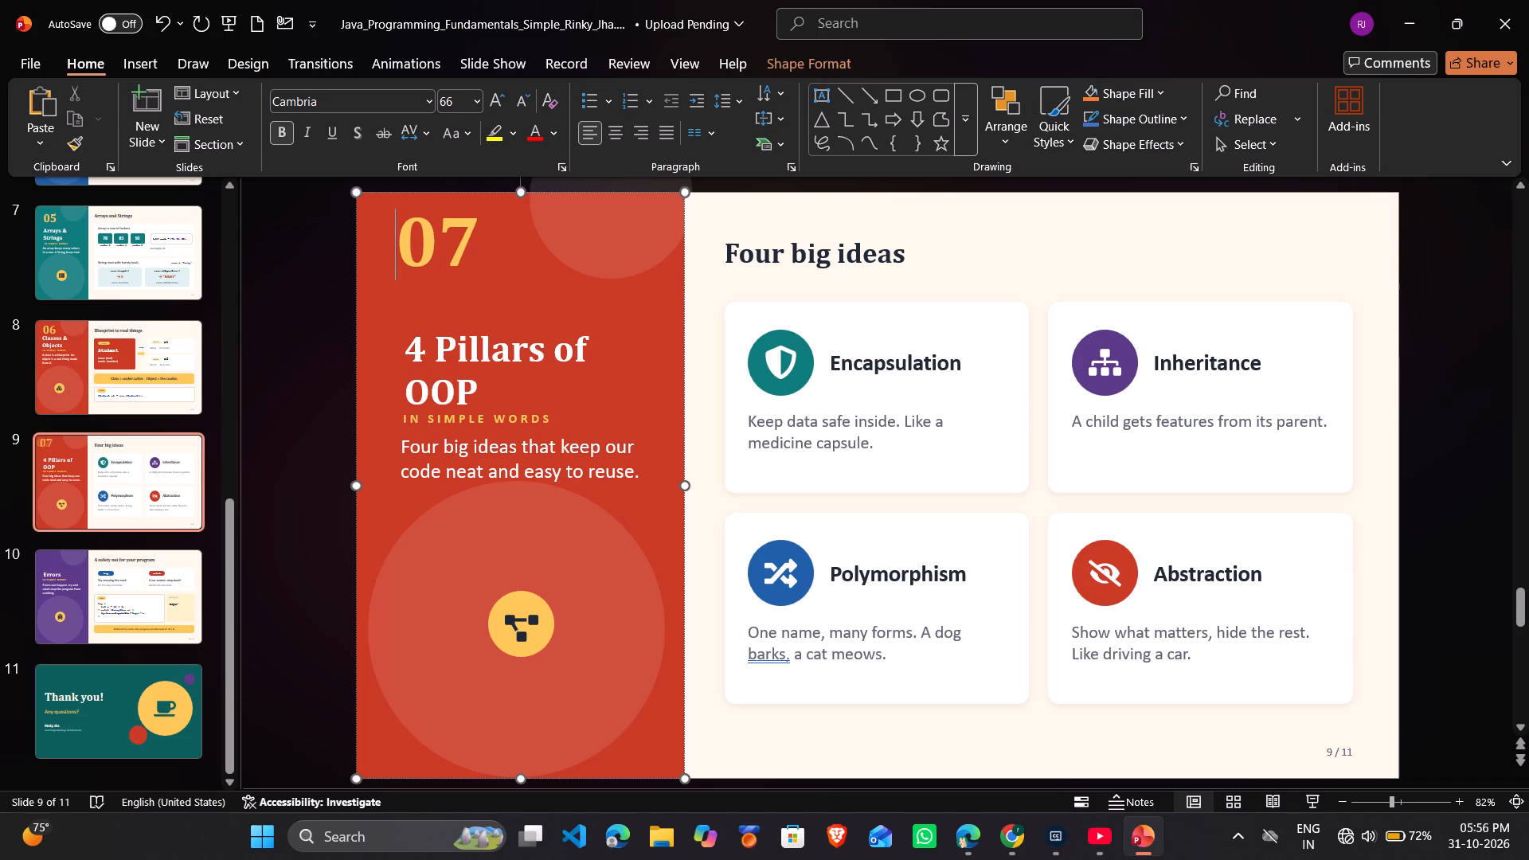
pyautogui.press('space')
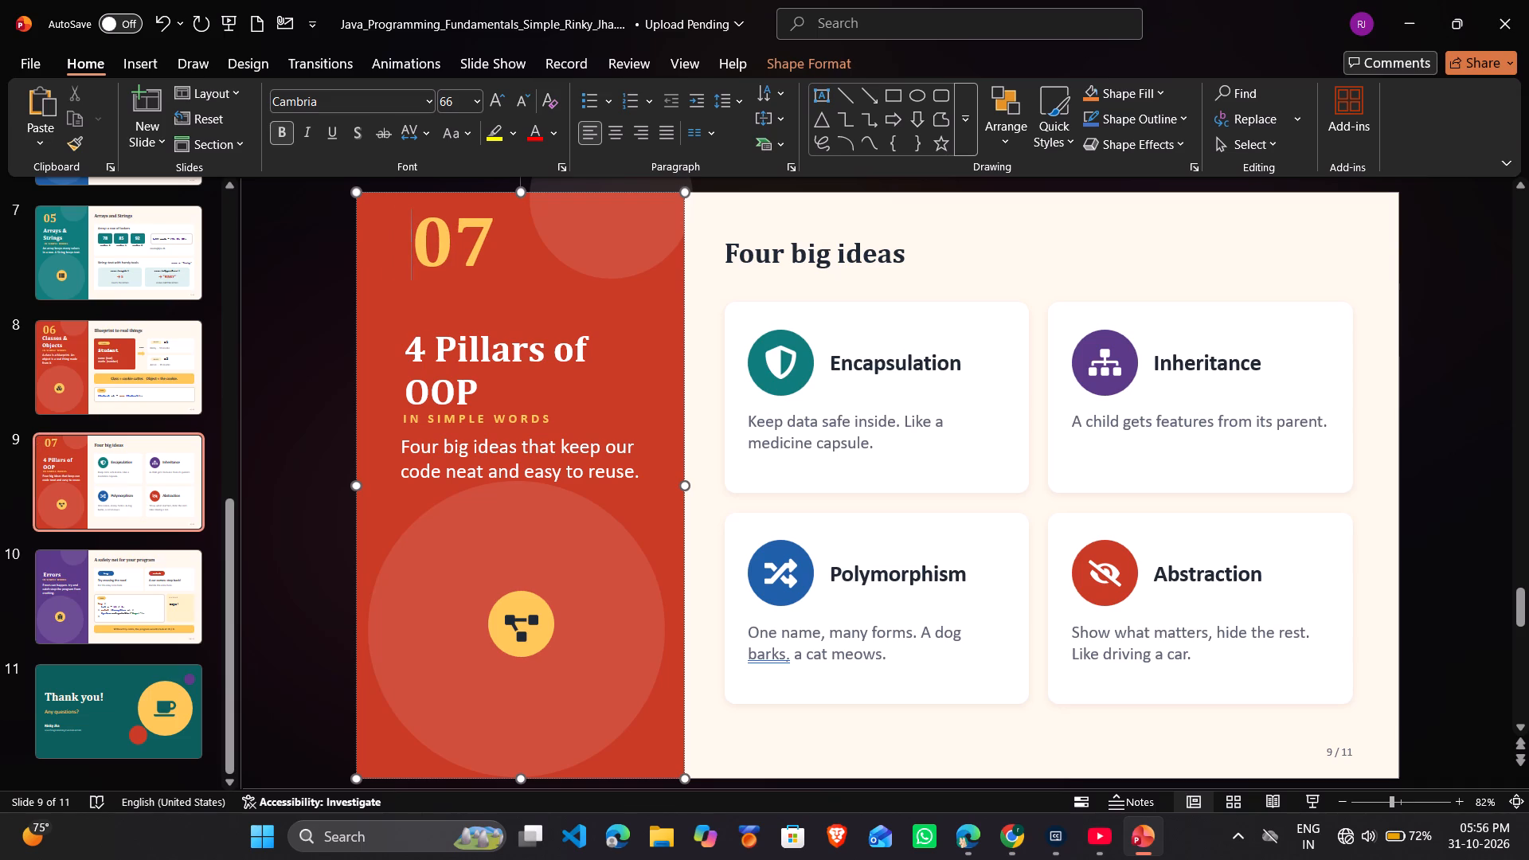
pyautogui.press('BackSpace')
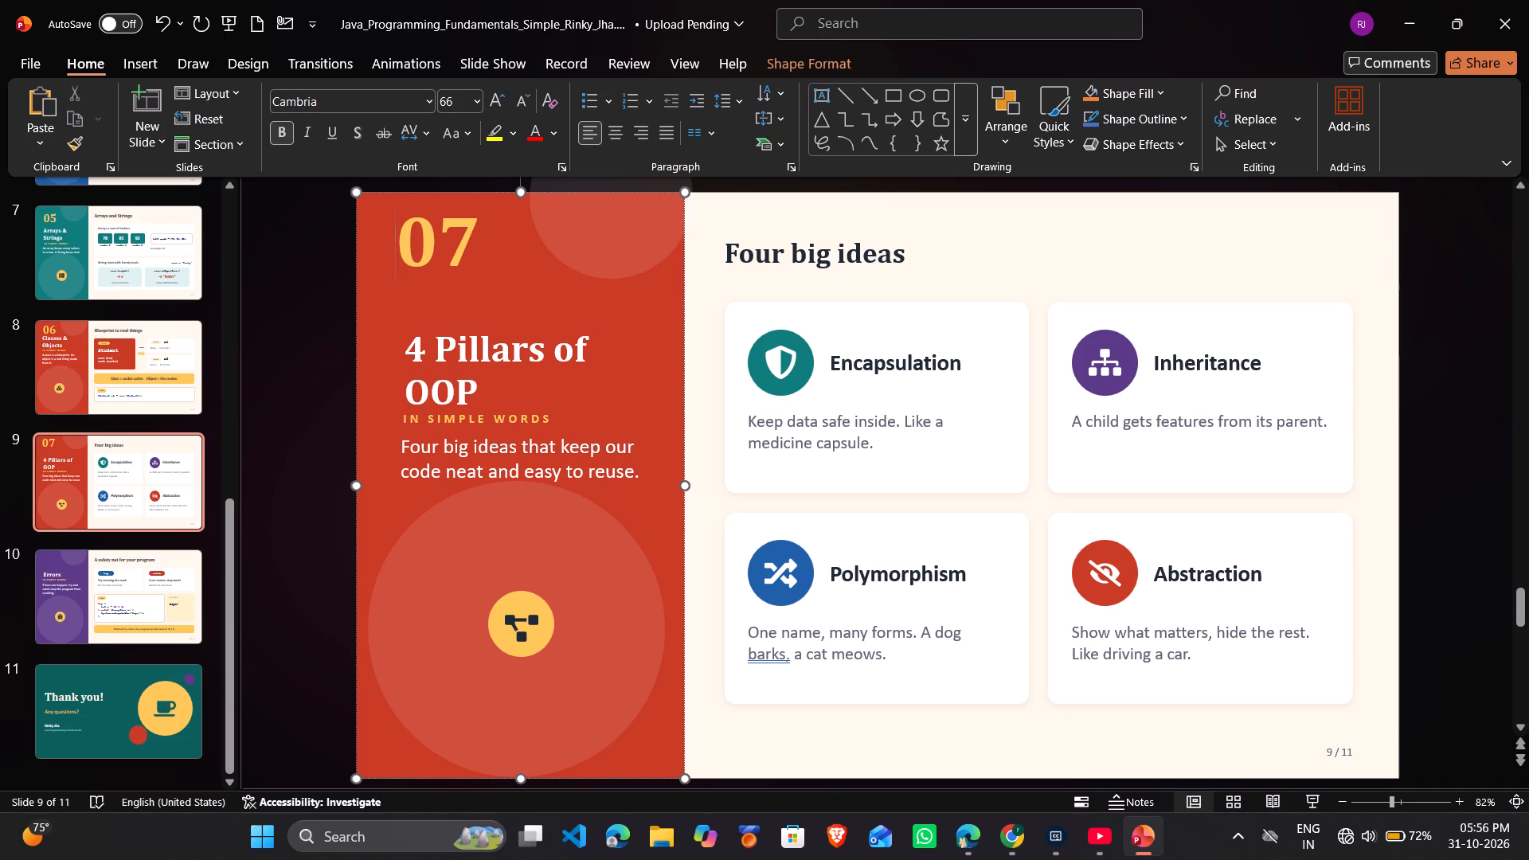
pyautogui.press('Return')
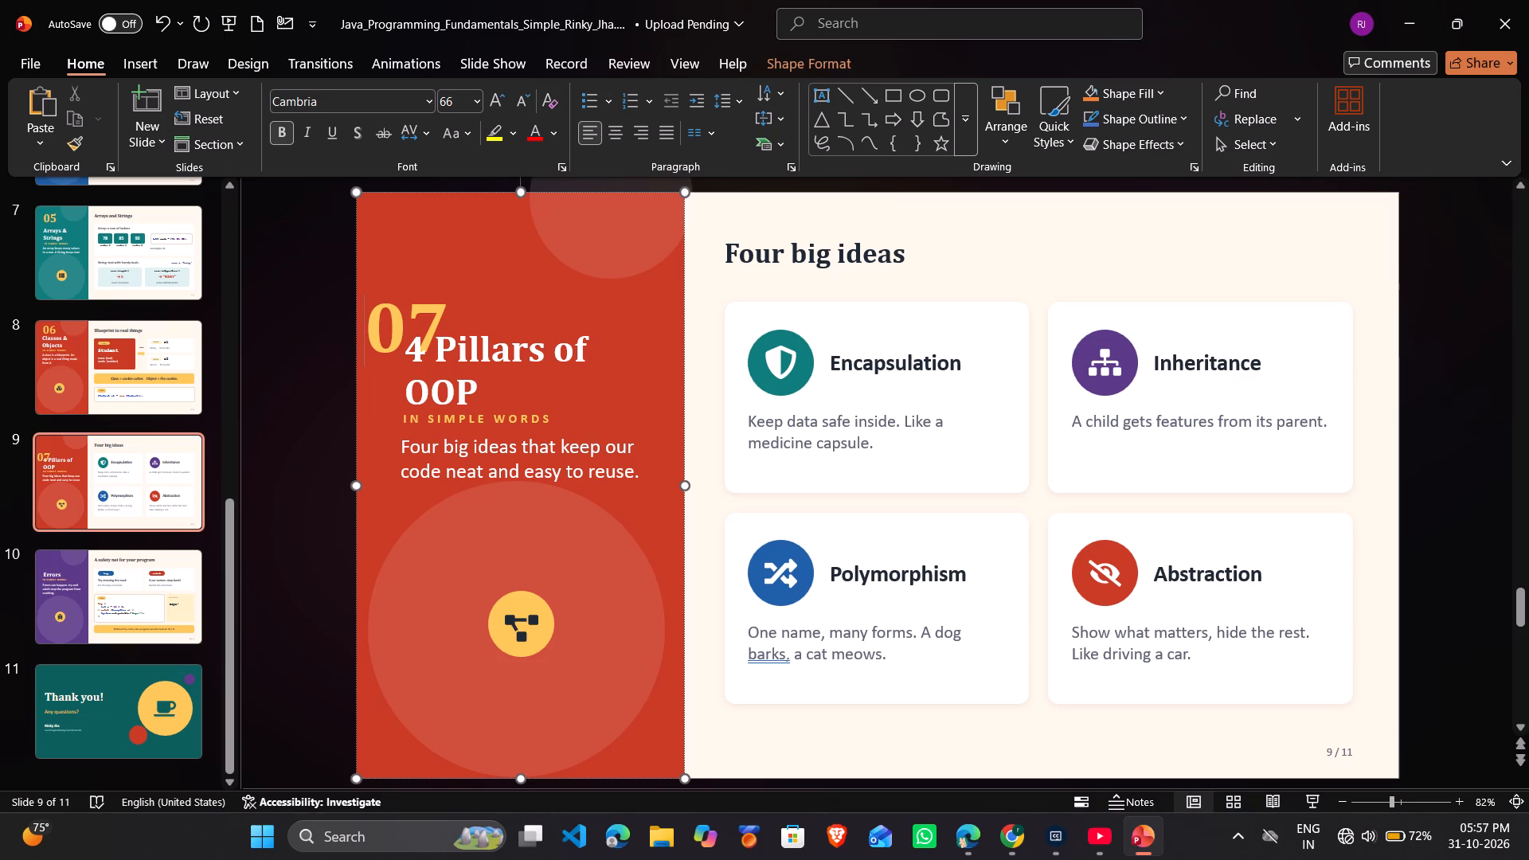
pyautogui.press('BackSpace')
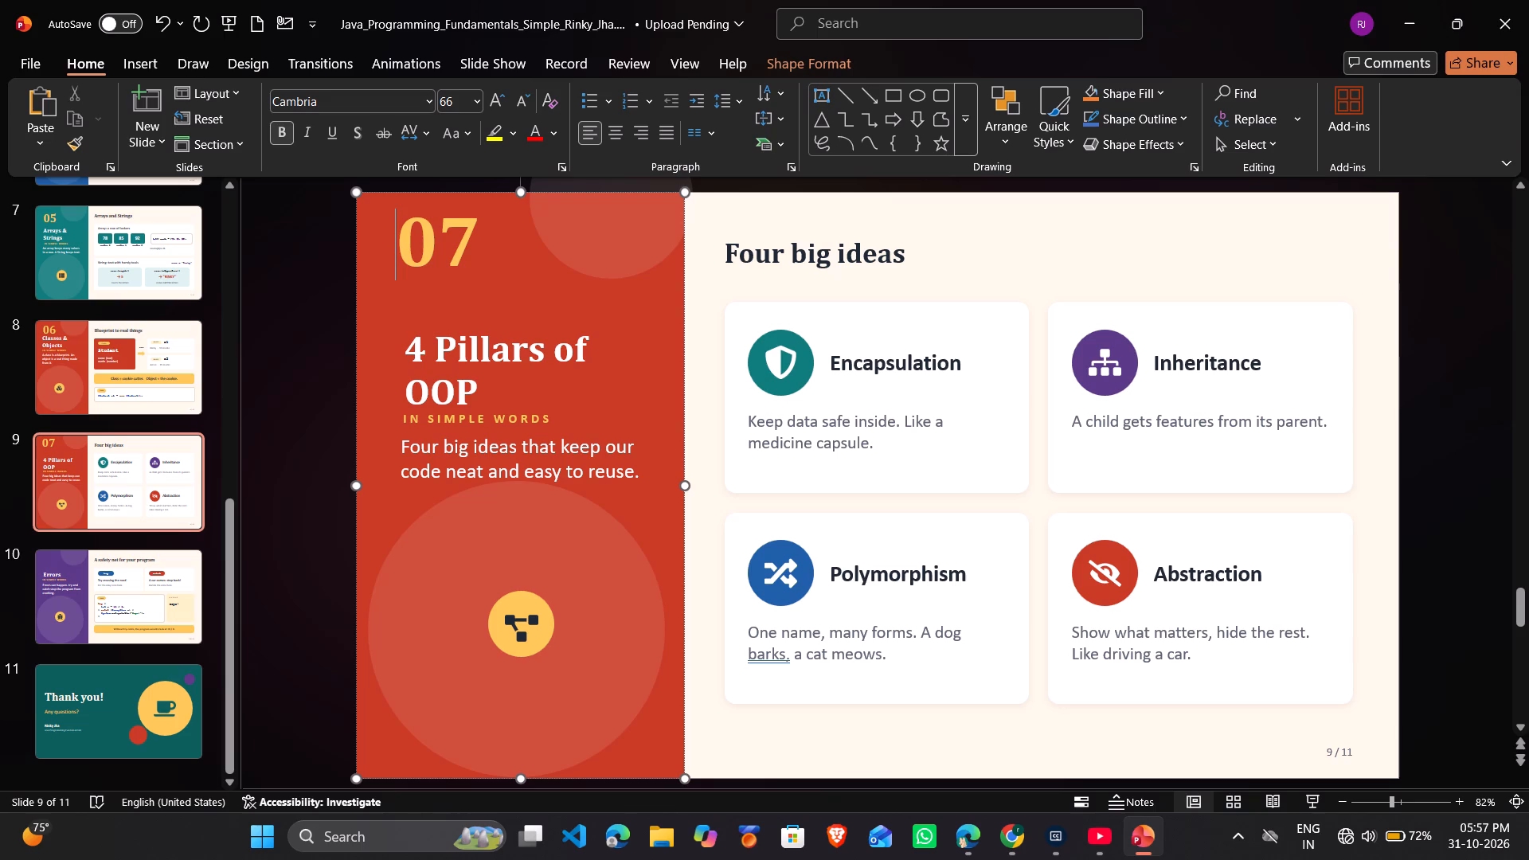
# Move the "4 Pillars of OOP" title up and slightly left, closer beneath the section number 07.
pyautogui.scroll(1, 171, 343)
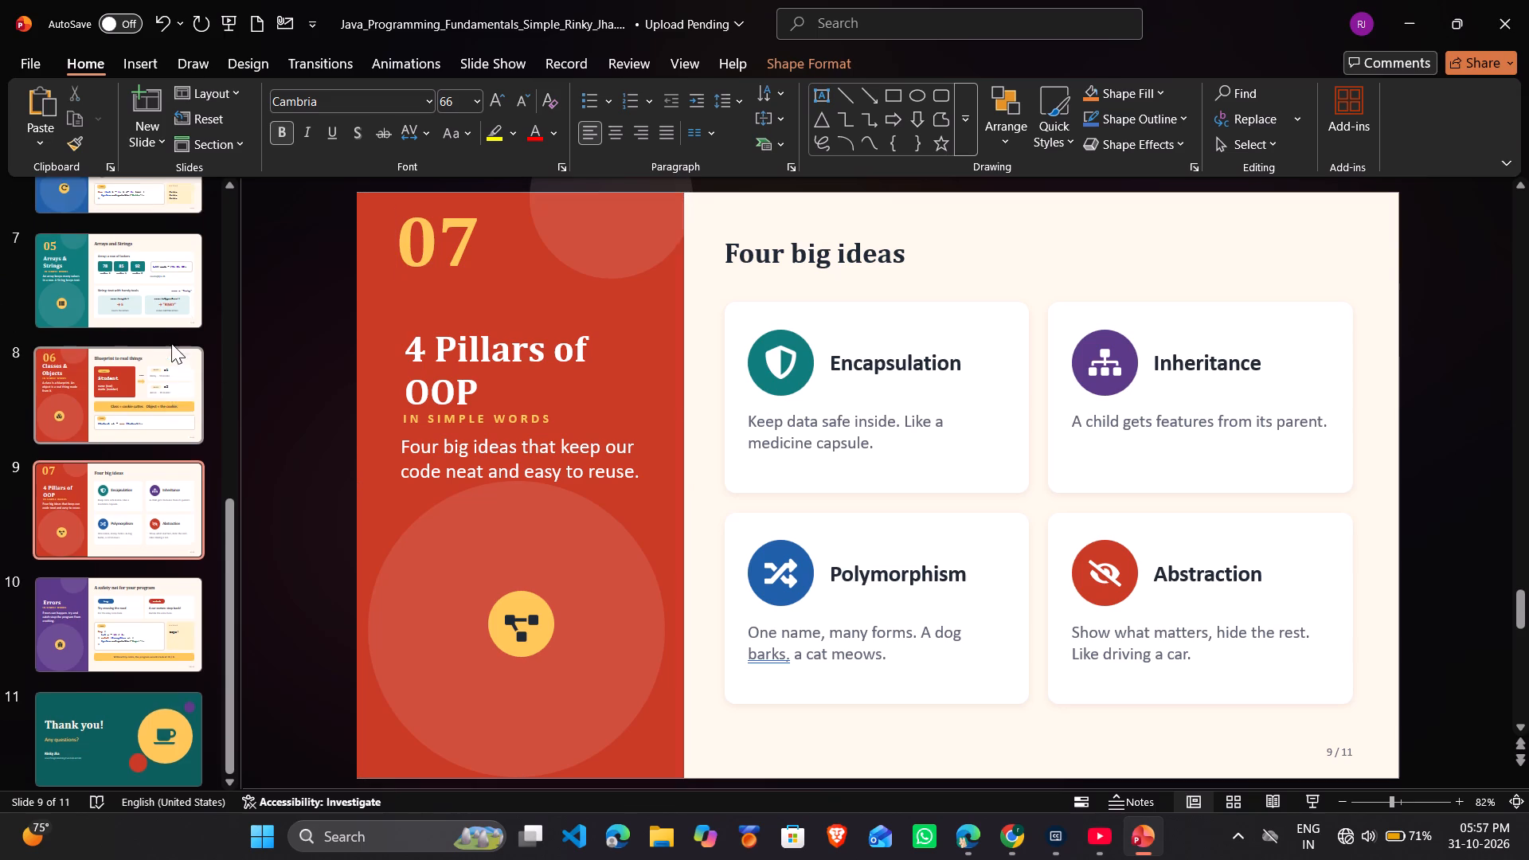
pyautogui.scroll(1, 171, 343)
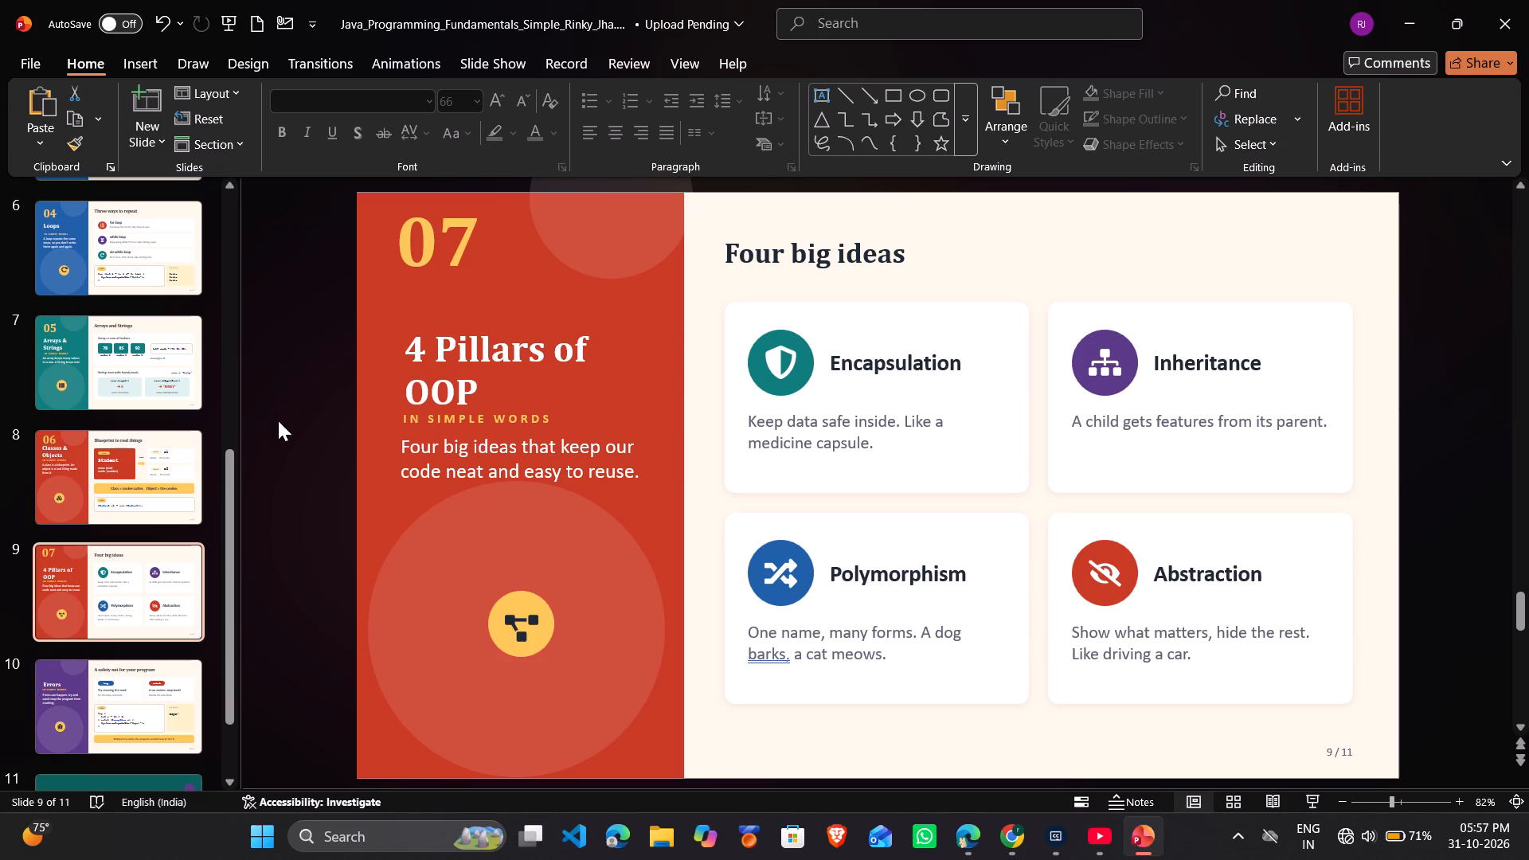
pyautogui.scroll(1, 128, 341)
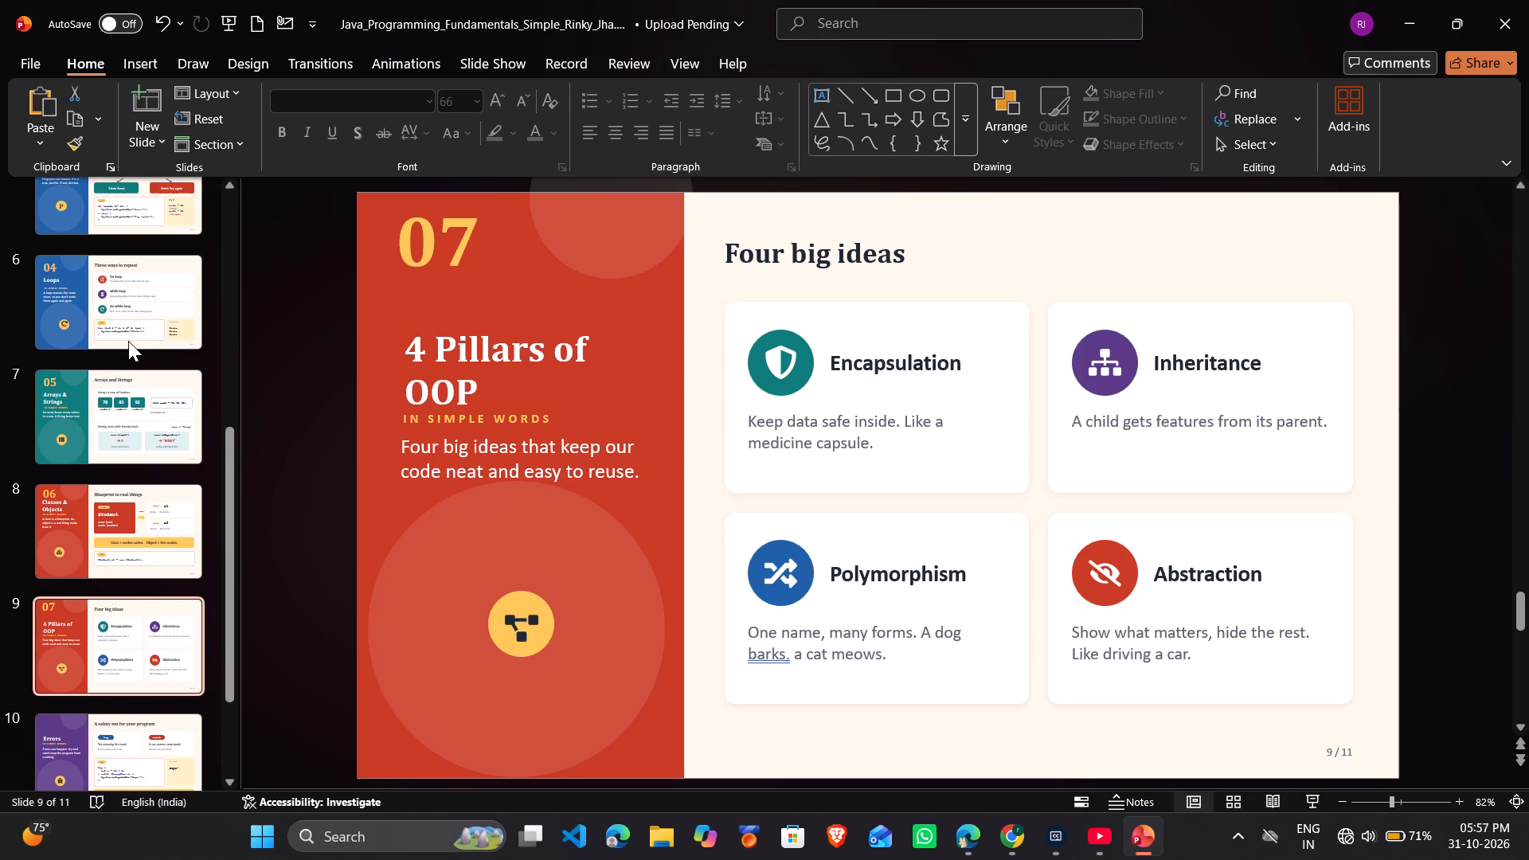
pyautogui.scroll(3, 128, 341)
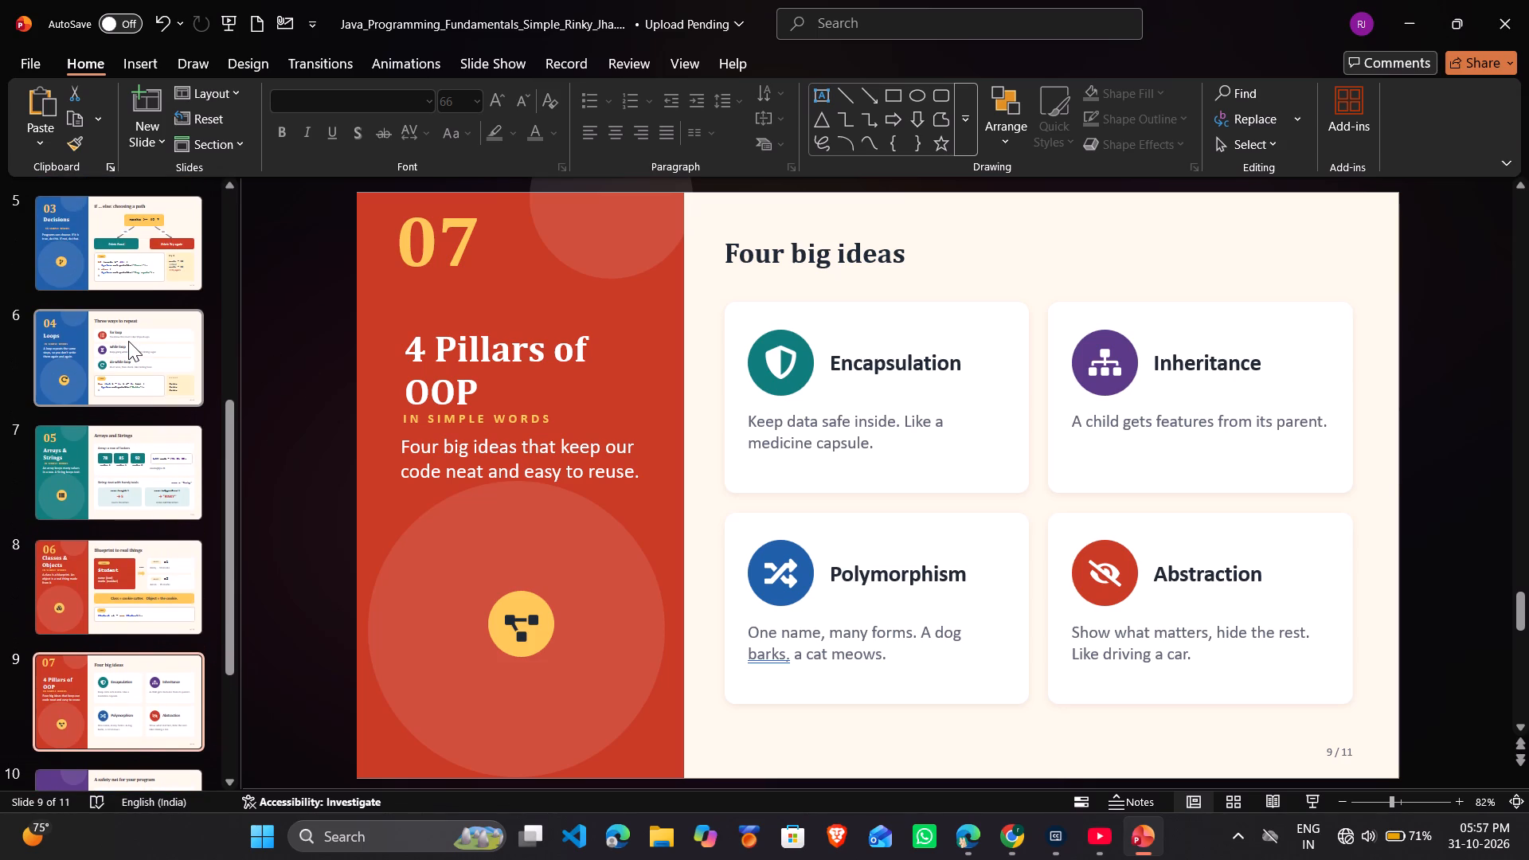
pyautogui.click(415, 338)
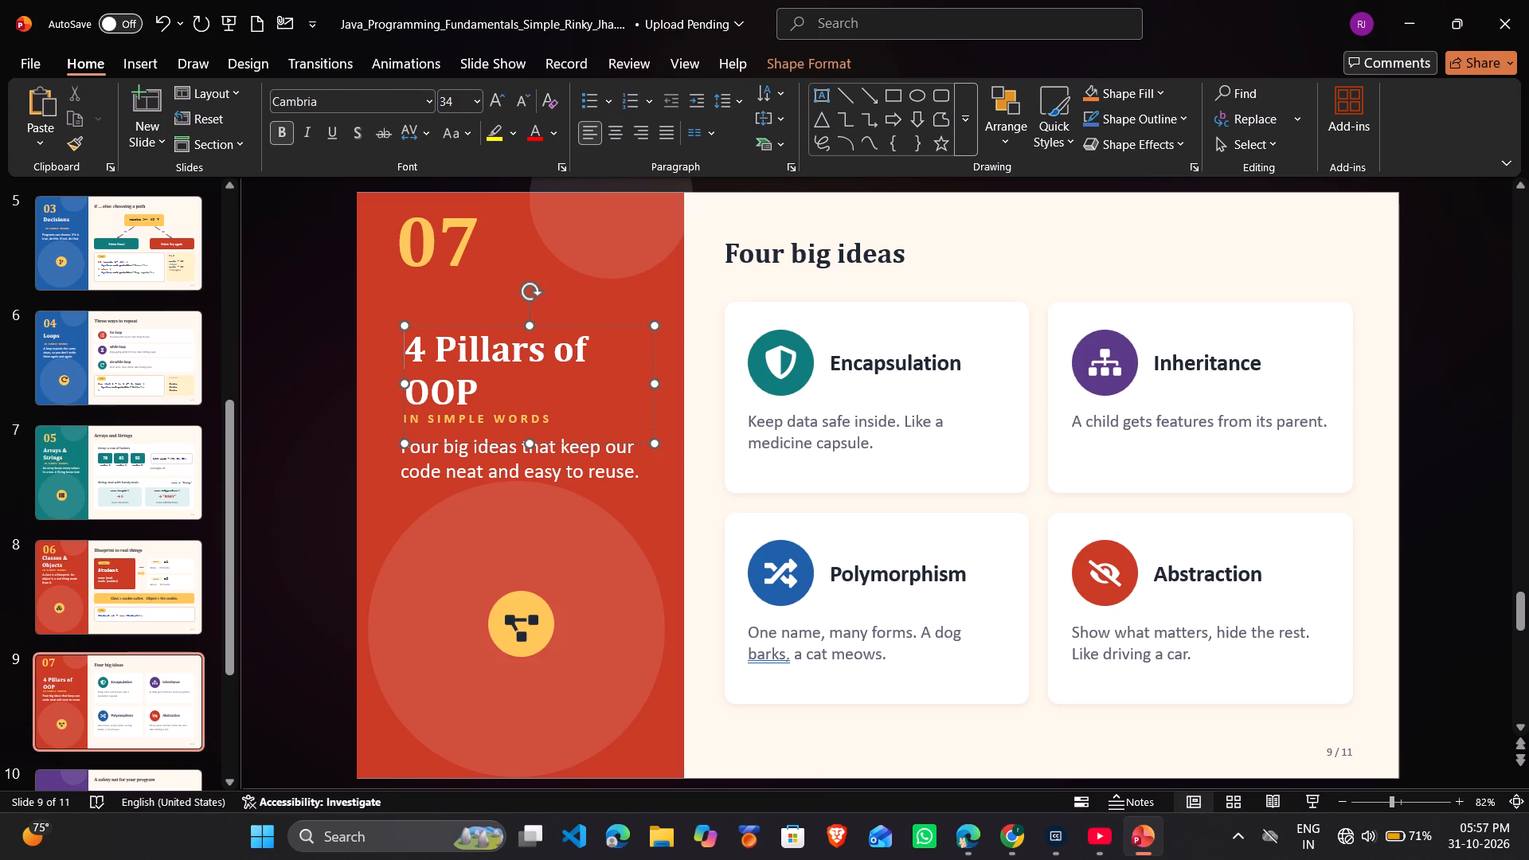
pyautogui.moveTo(486, 324); pyautogui.dragTo(470, 299)
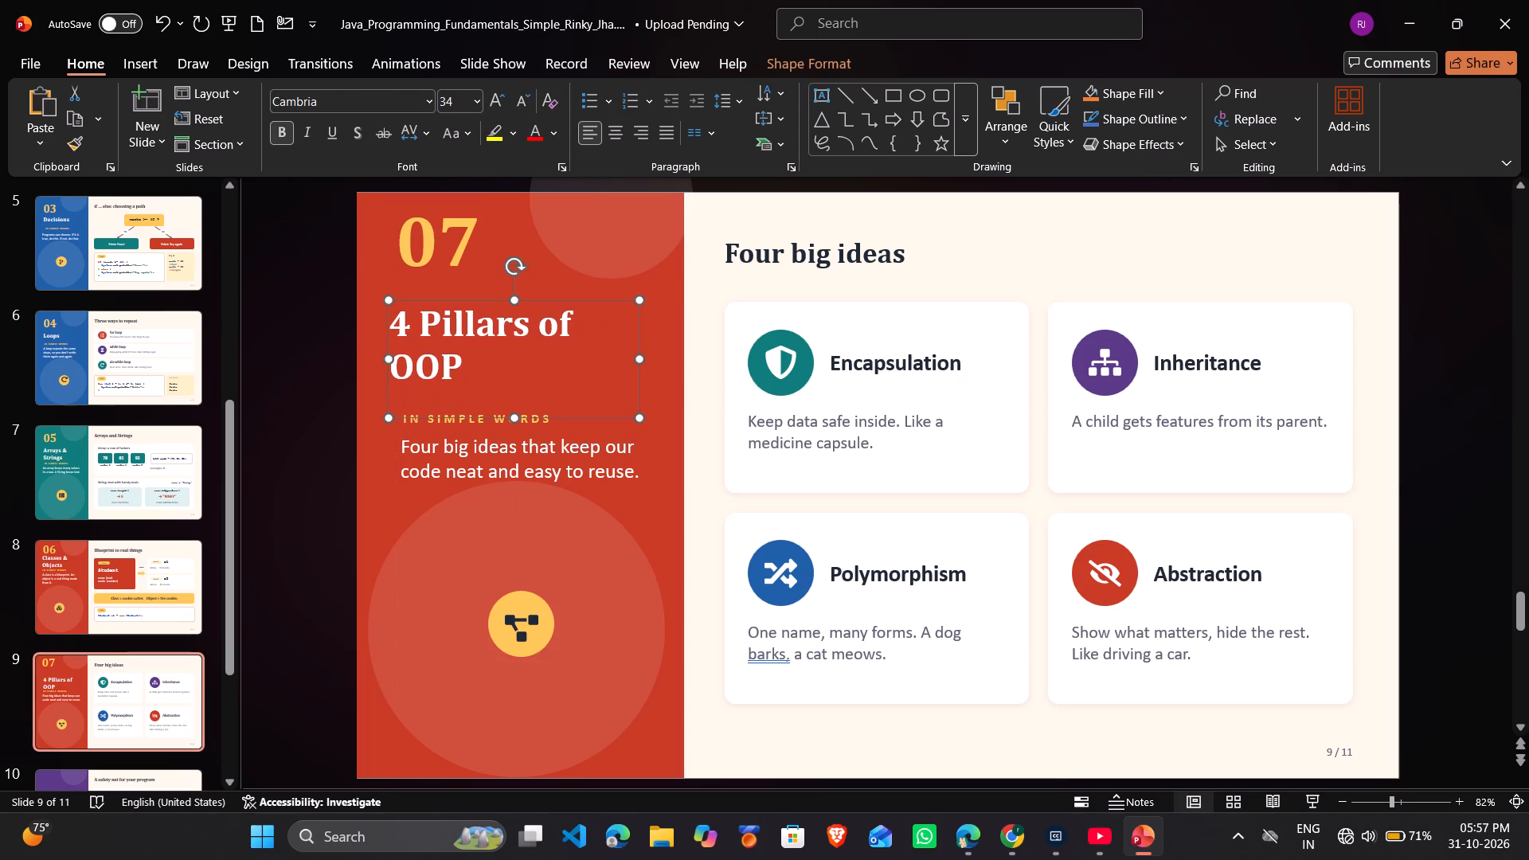
pyautogui.click(452, 248)
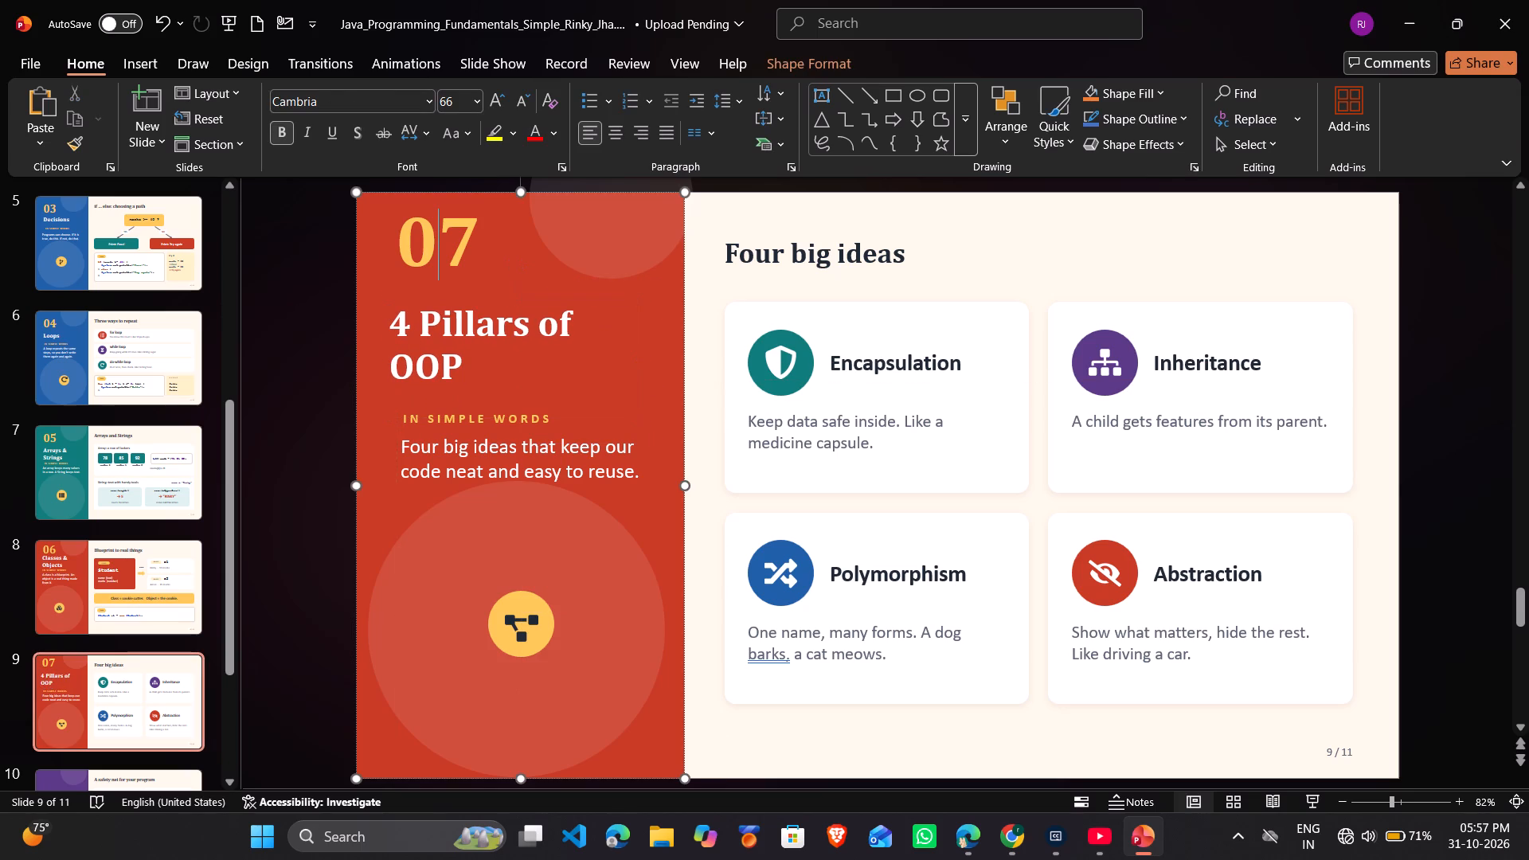
pyautogui.click(393, 249)
# Move the "IN SIMPLE WORDS" line up so it sits directly beneath the "4 Pillars of OOP" title.
pyautogui.click(435, 419)
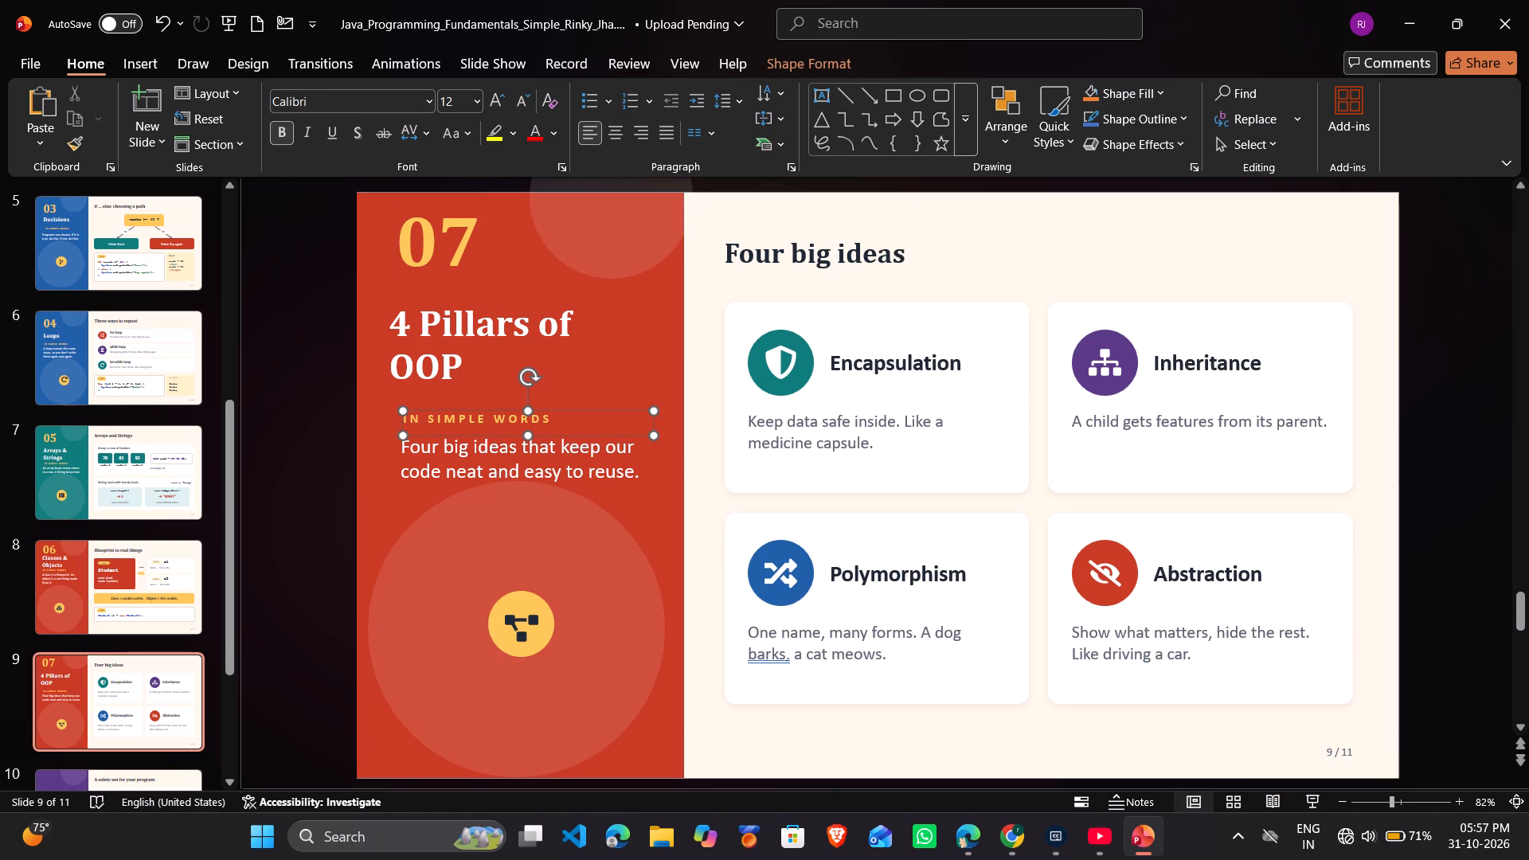
pyautogui.click(619, 413)
pyautogui.moveTo(619, 413); pyautogui.dragTo(595, 426)
pyautogui.moveTo(595, 426); pyautogui.dragTo(593, 424)
pyautogui.moveTo(593, 424); pyautogui.dragTo(586, 406)
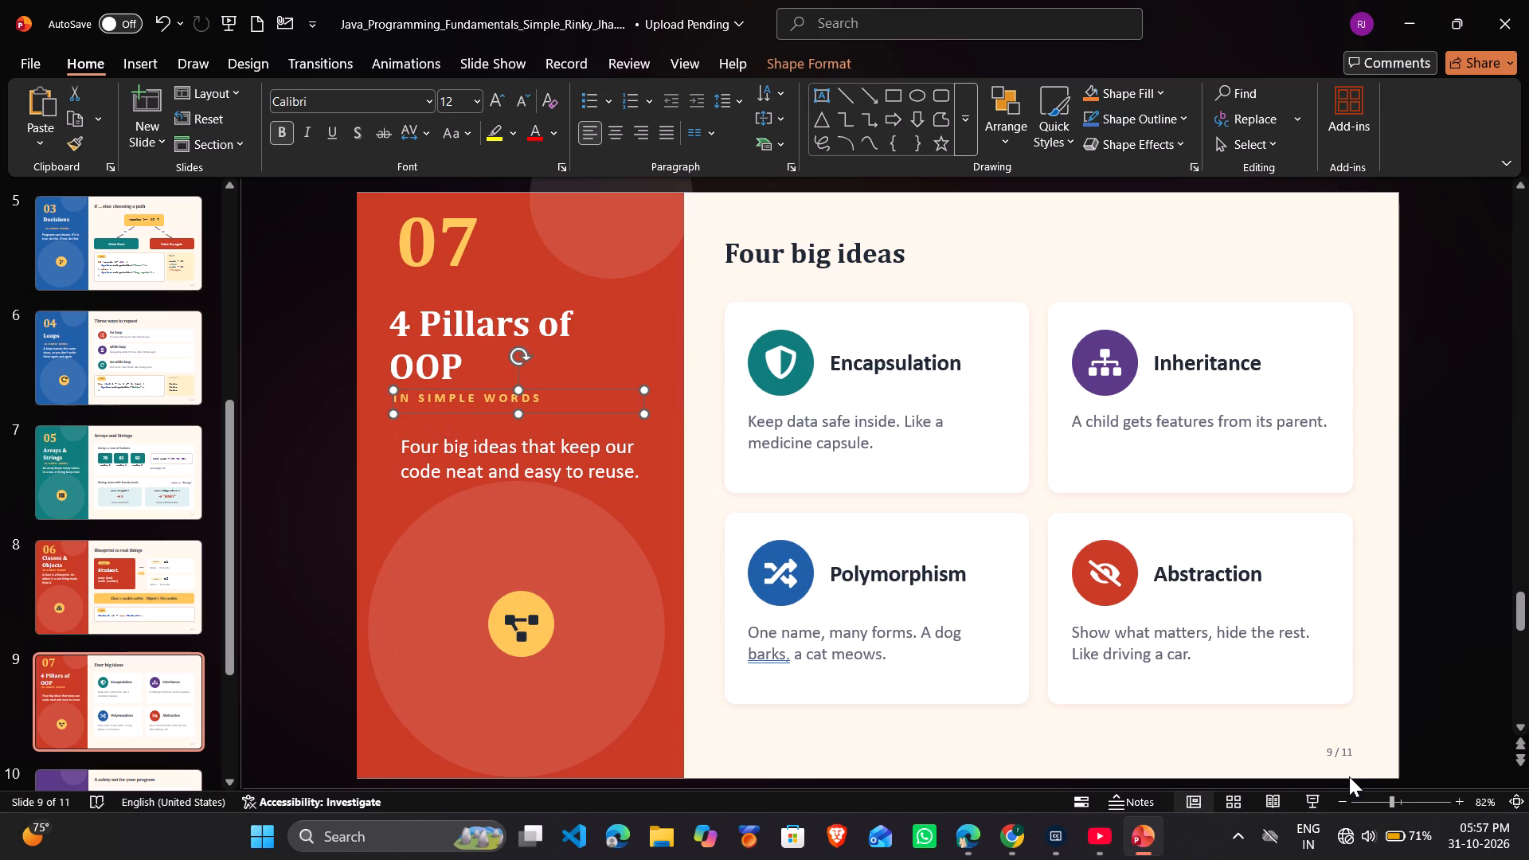
# Turn on the computer's Wi-Fi and return to the slide.
pyautogui.click(1376, 839)
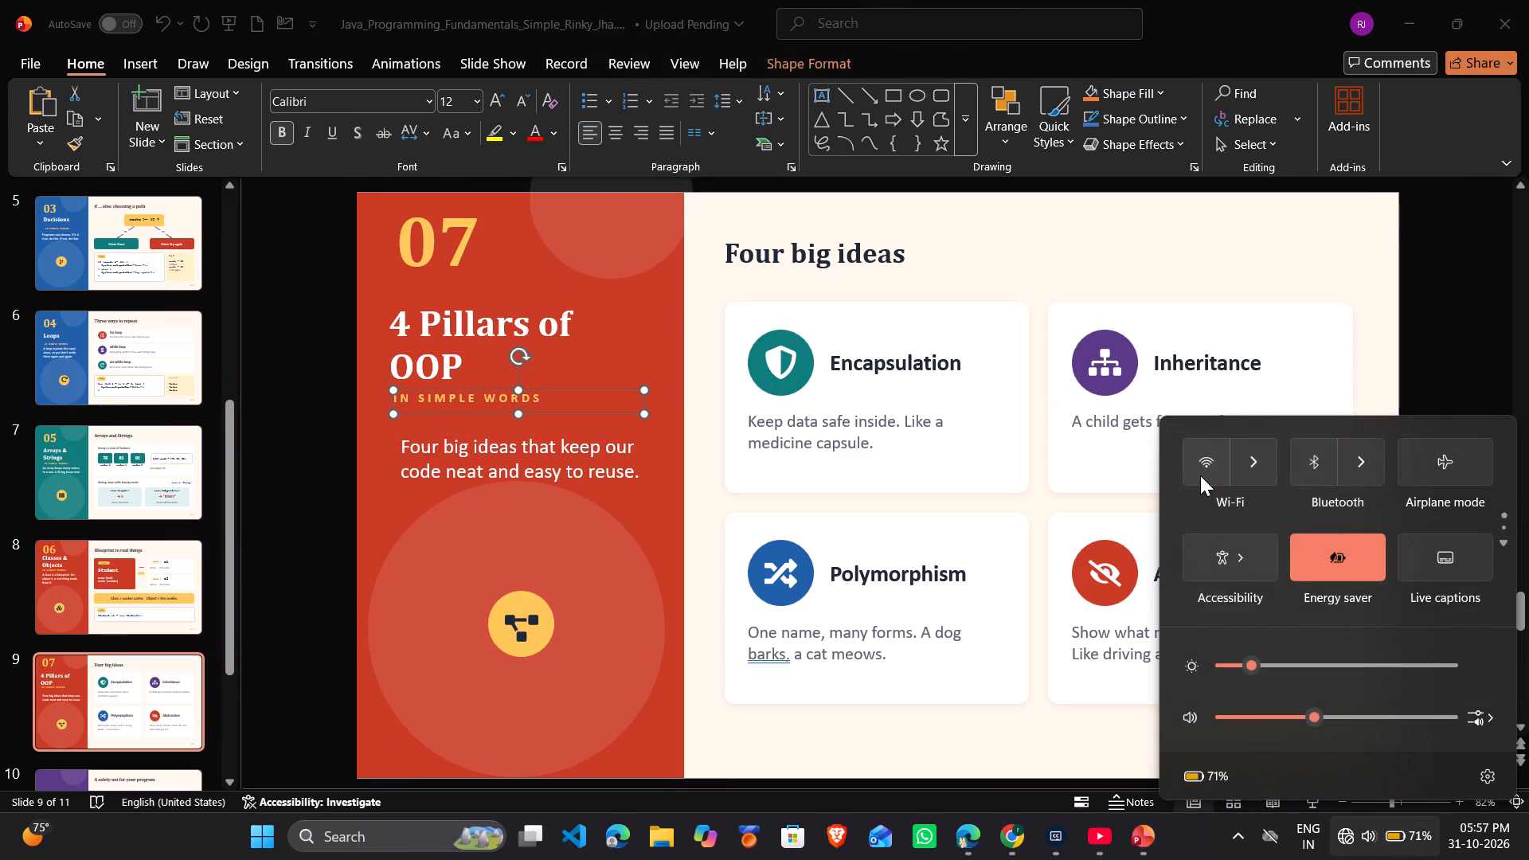
pyautogui.click(1200, 475)
pyautogui.click(305, 587)
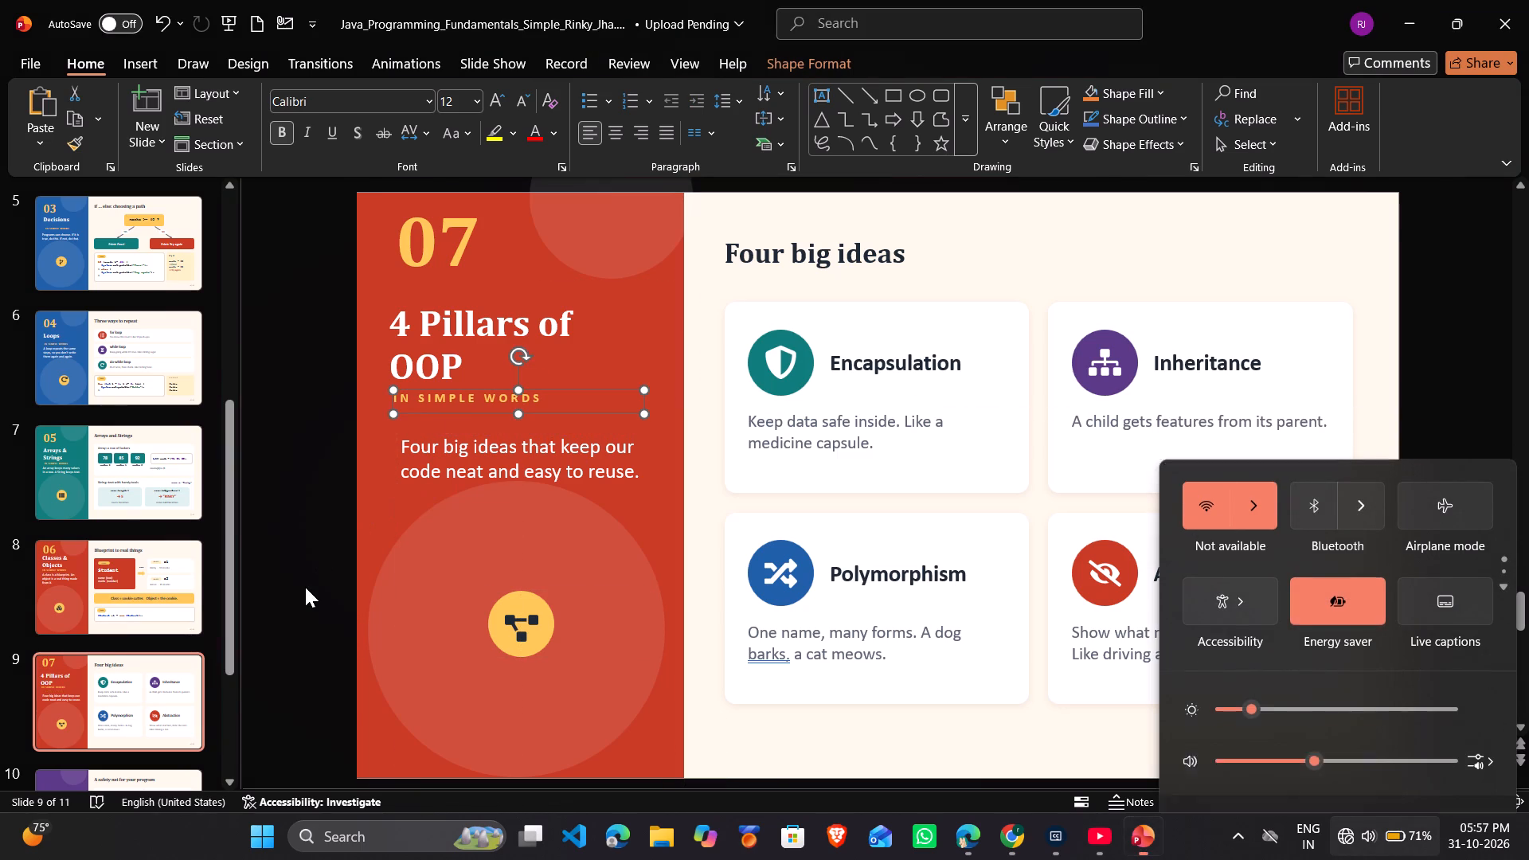
# Move the "Four big ideas that keep our code neat" description up, directly beneath "IN SIMPLE WORDS".
pyautogui.click(616, 467)
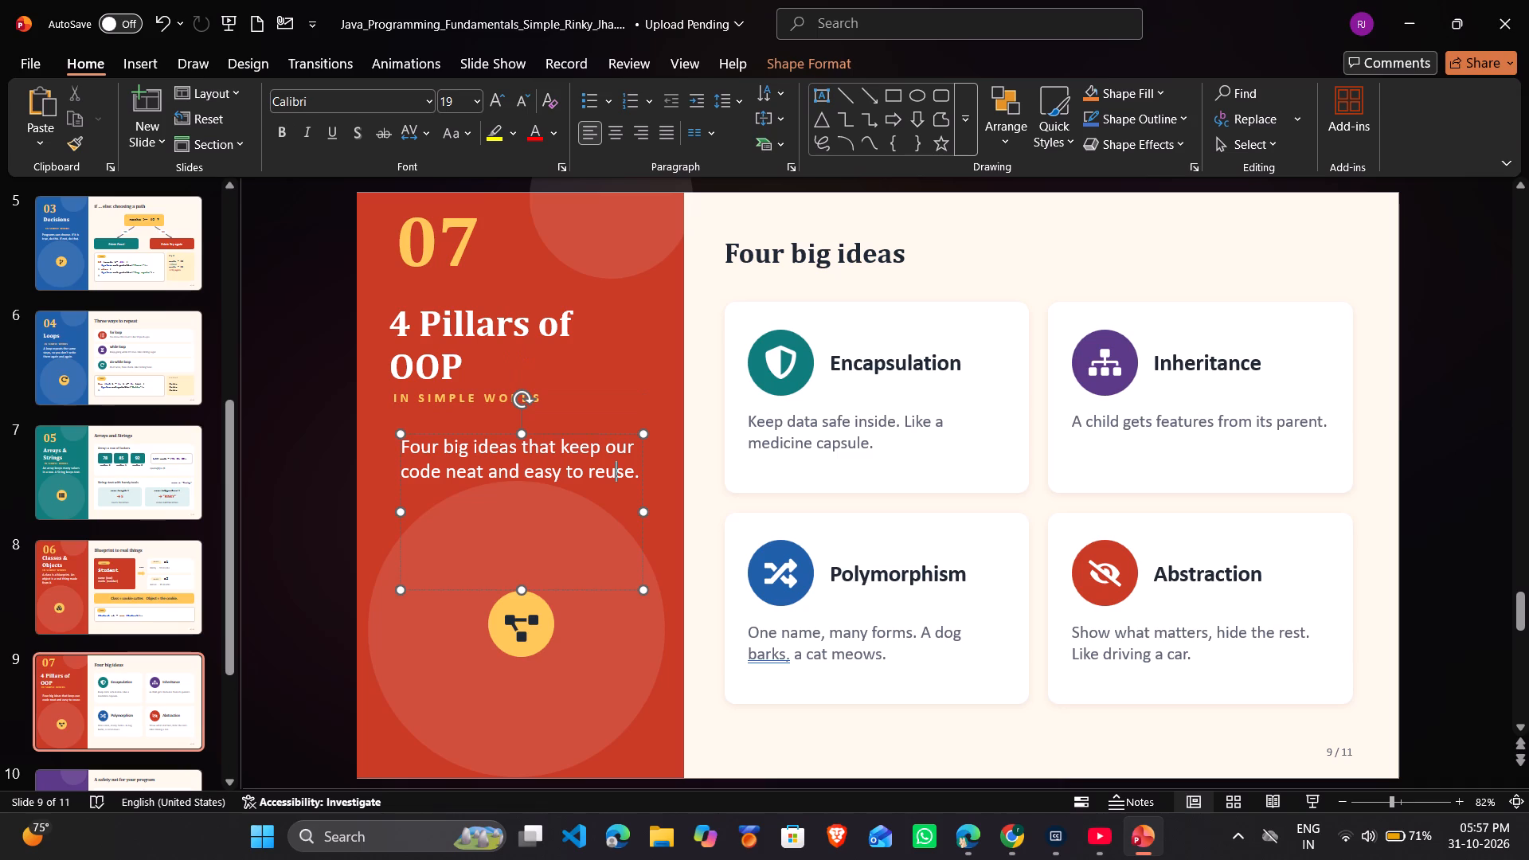
pyautogui.click(647, 491)
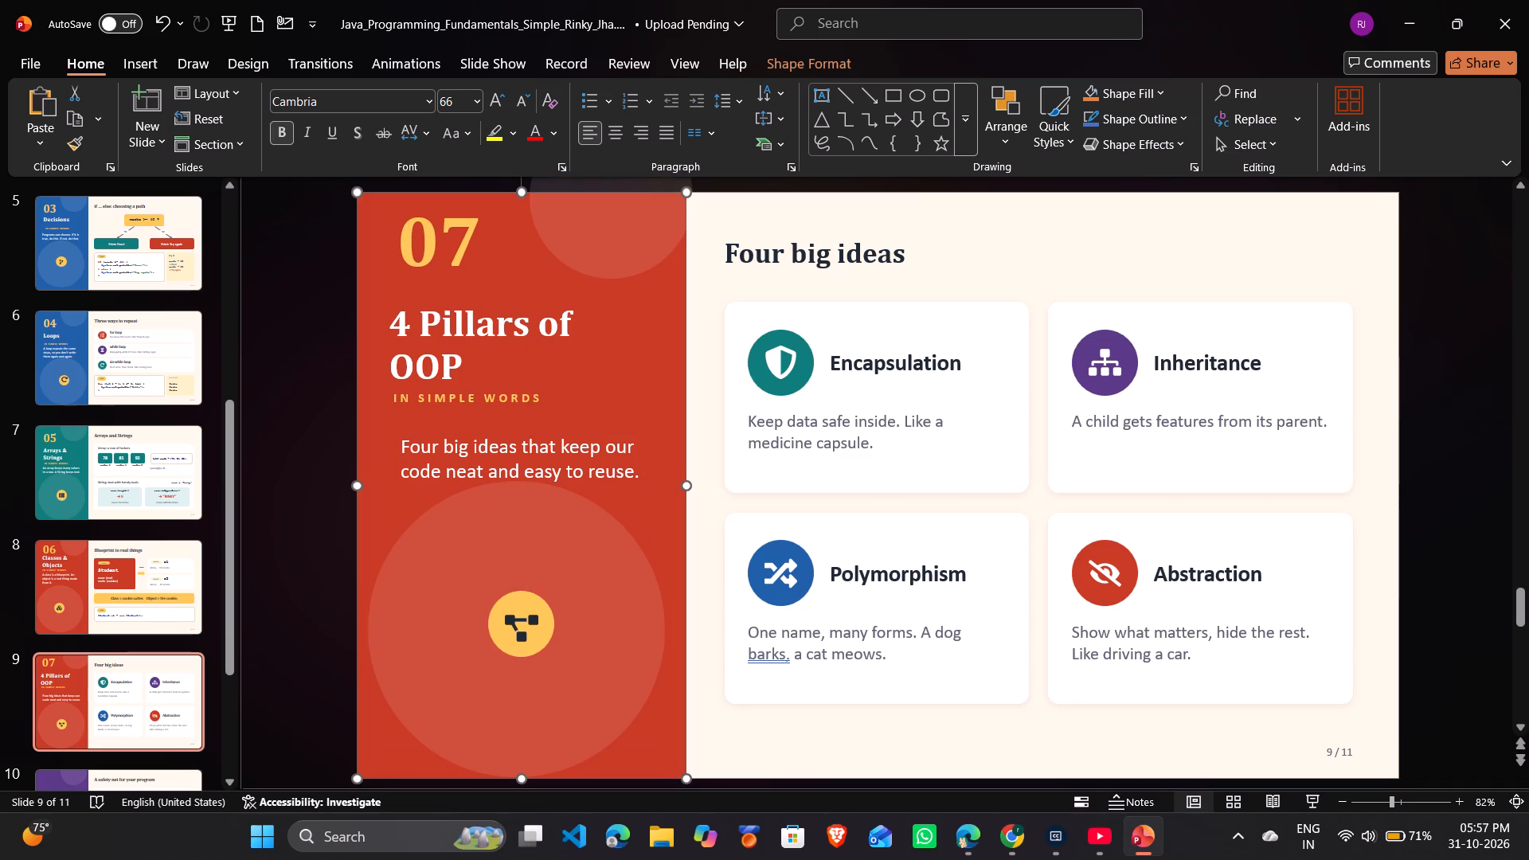
pyautogui.click(585, 458)
pyautogui.moveTo(633, 498); pyautogui.dragTo(633, 486)
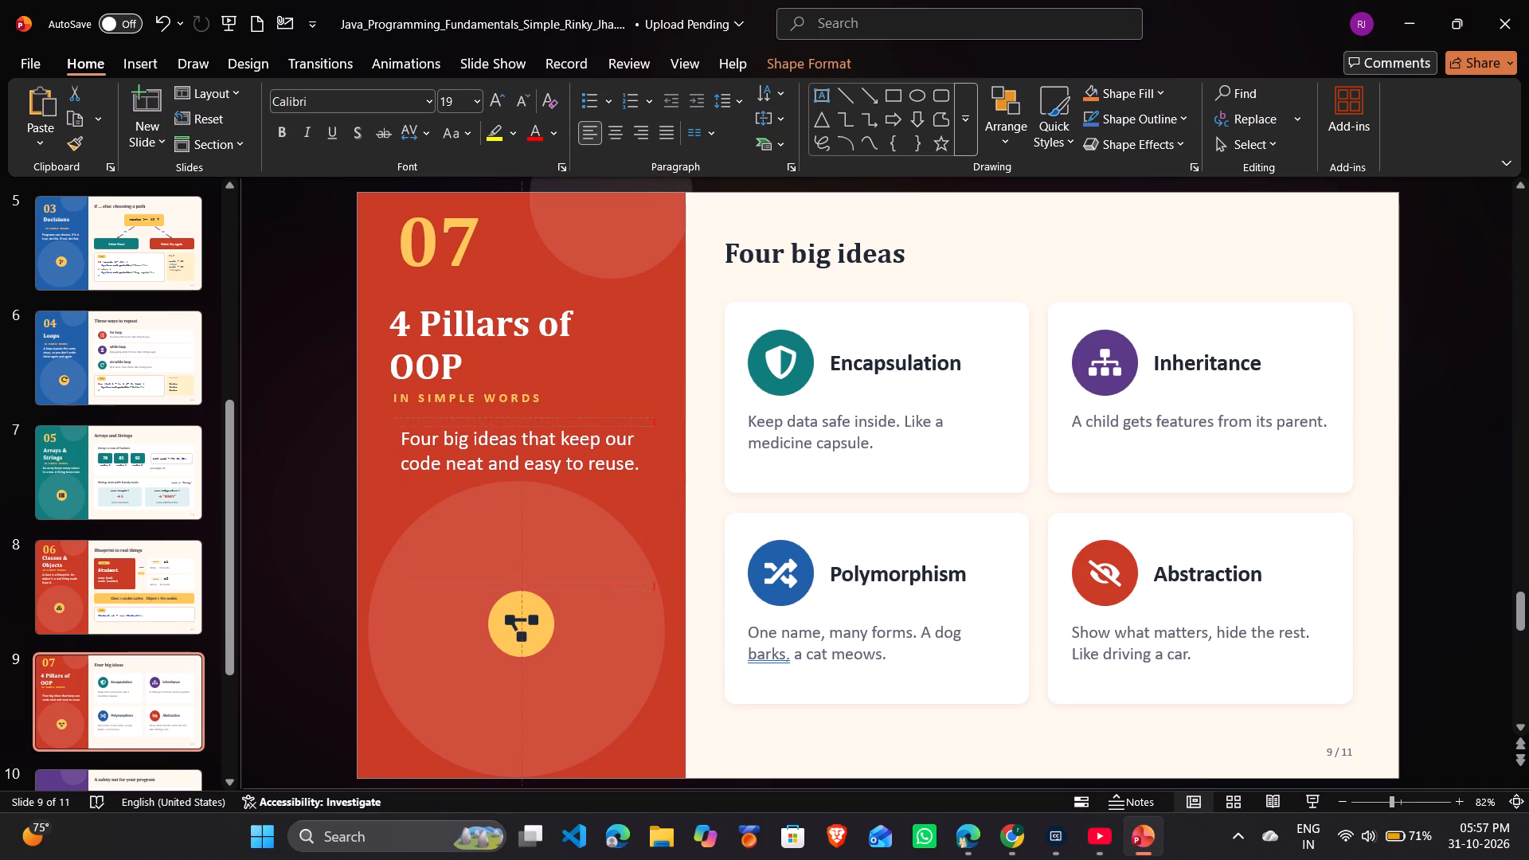
pyautogui.moveTo(633, 486); pyautogui.dragTo(628, 476)
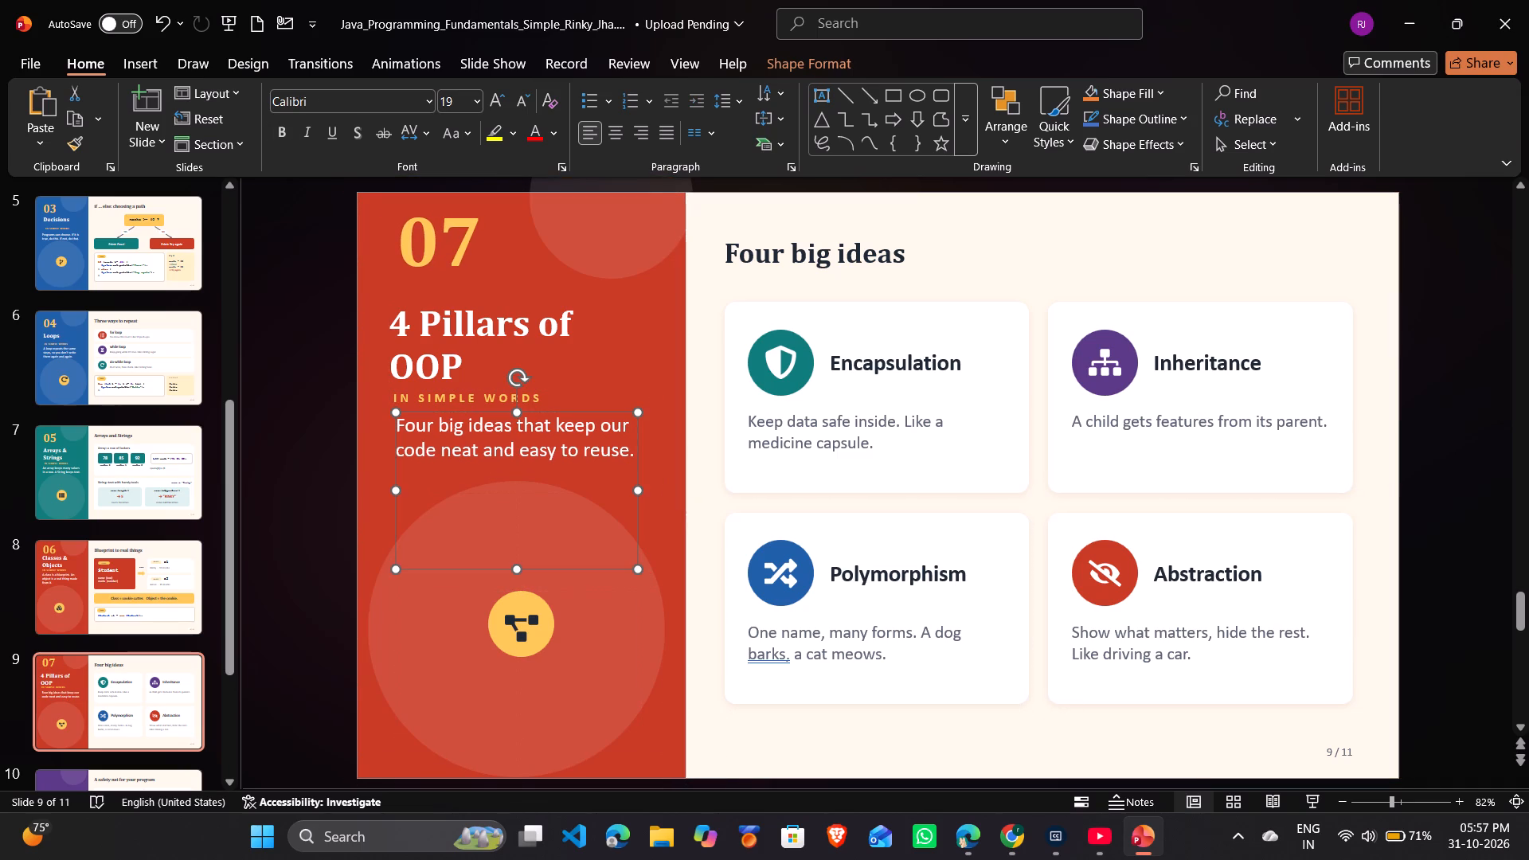
# Move the large translucent circle on the red side panel up, just below the description text.
pyautogui.click(586, 532)
pyautogui.click(592, 592)
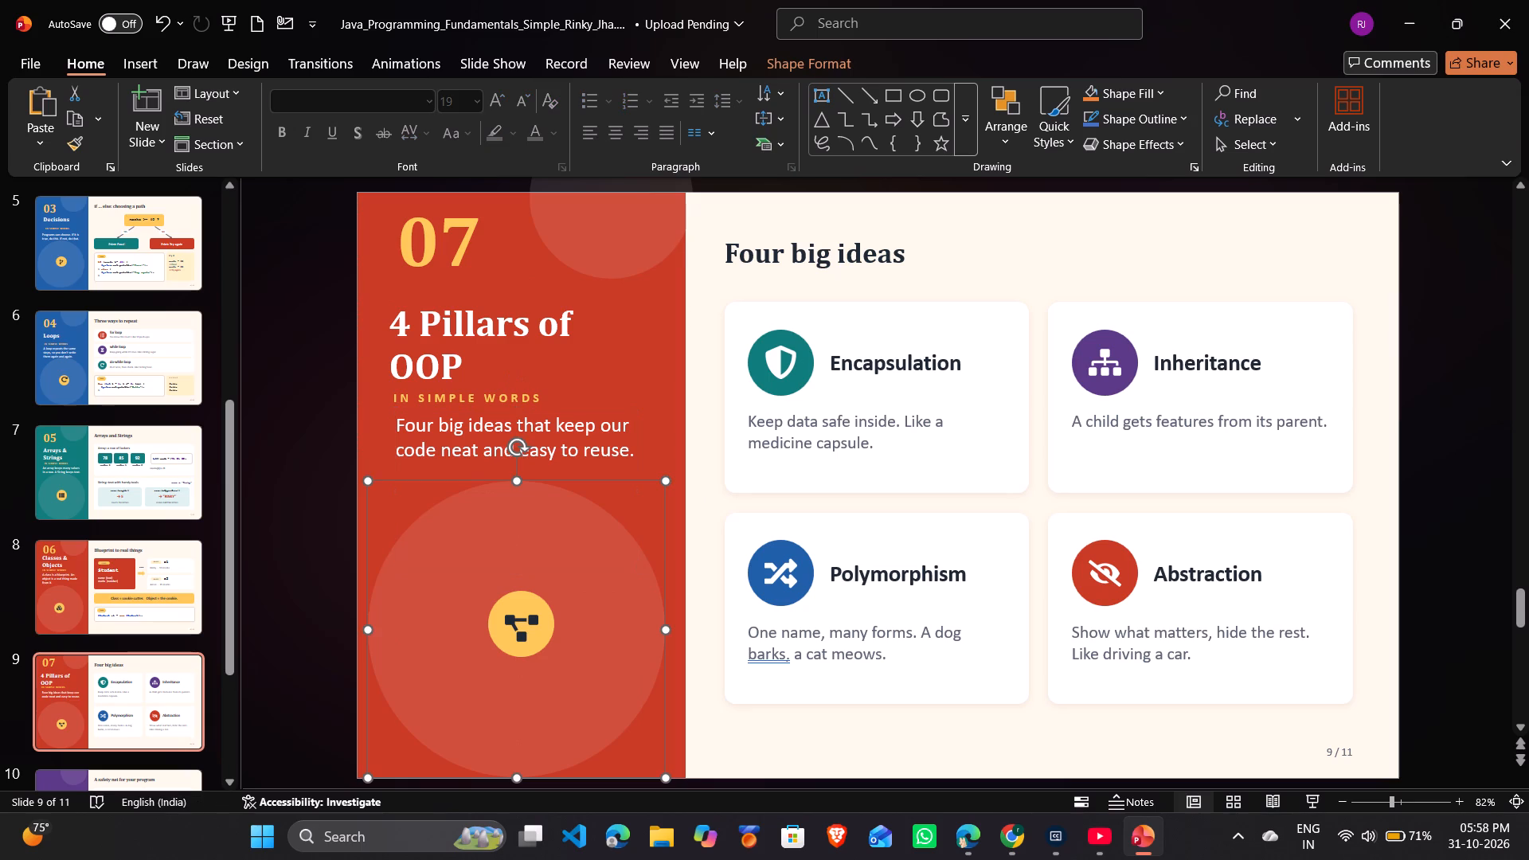
pyautogui.moveTo(605, 577); pyautogui.dragTo(604, 560)
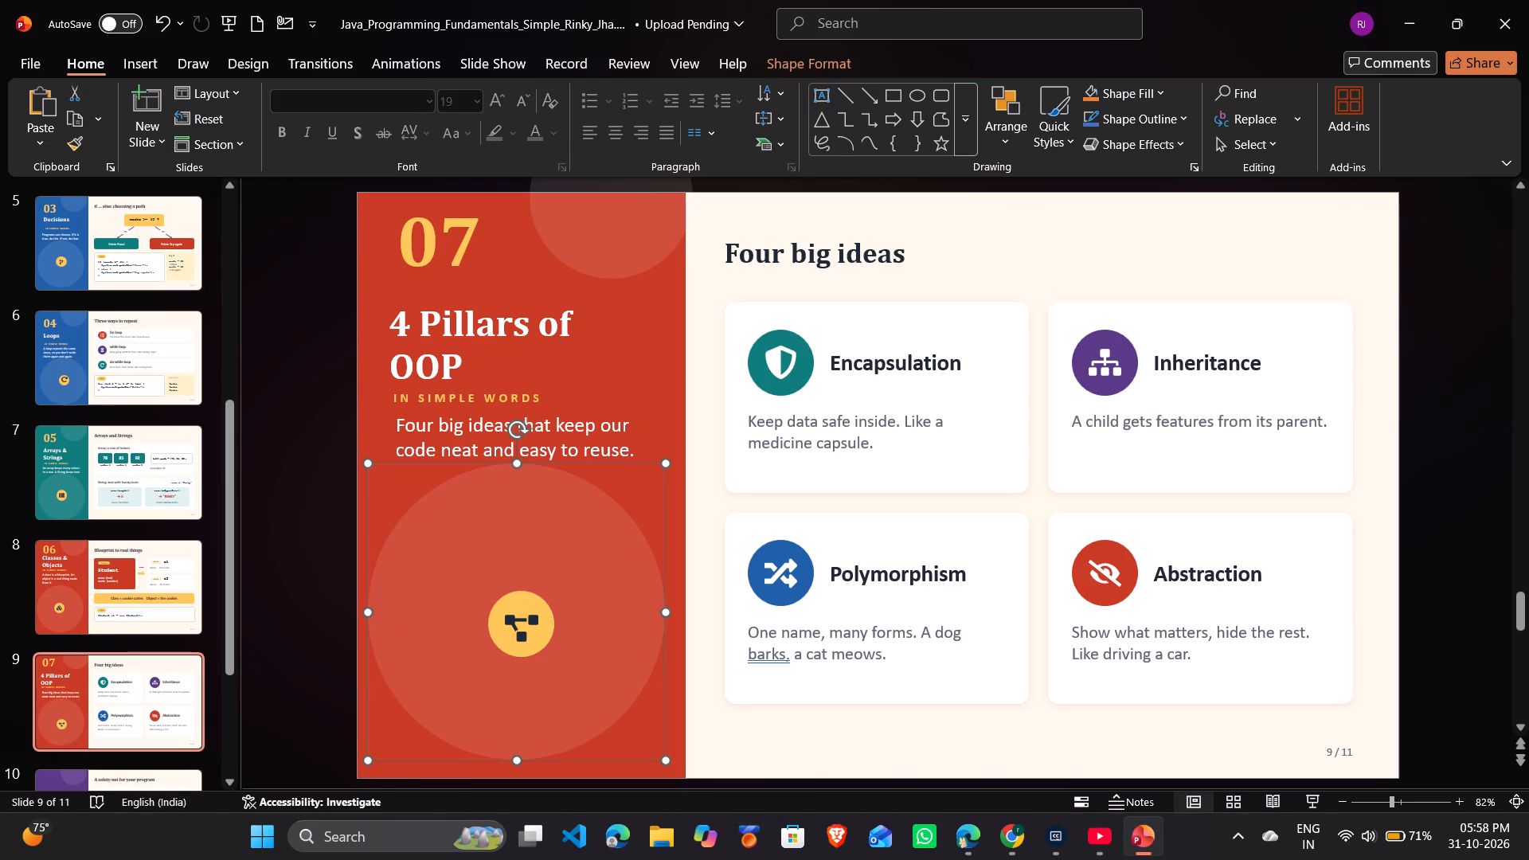
# Move the yellow disc up within the large circle and place the diagram icon back on it.
pyautogui.click(531, 605)
pyautogui.moveTo(532, 606); pyautogui.dragTo(534, 583)
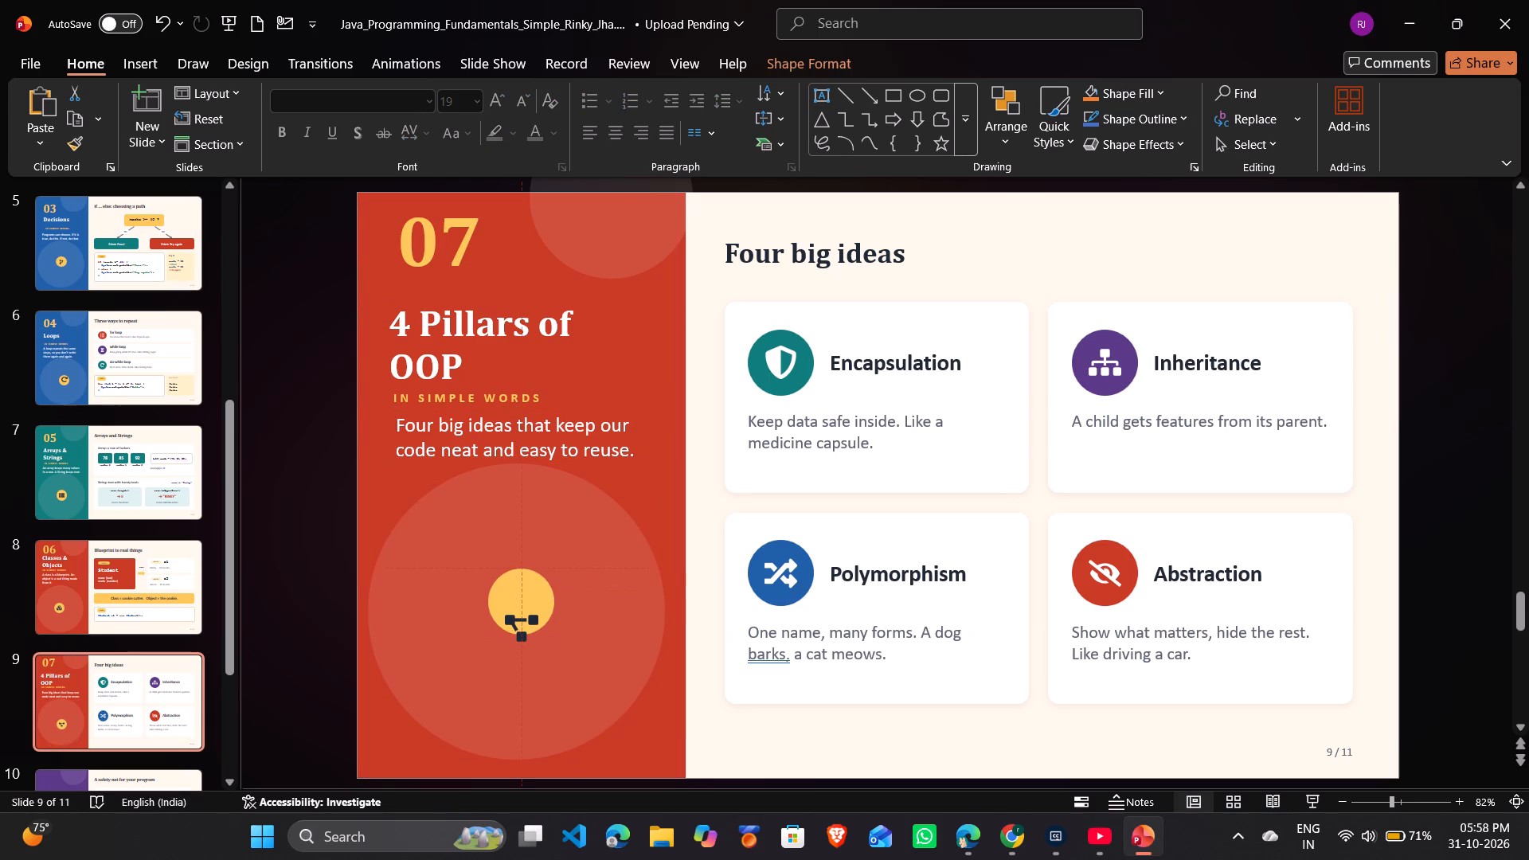
pyautogui.moveTo(534, 583); pyautogui.dragTo(528, 580)
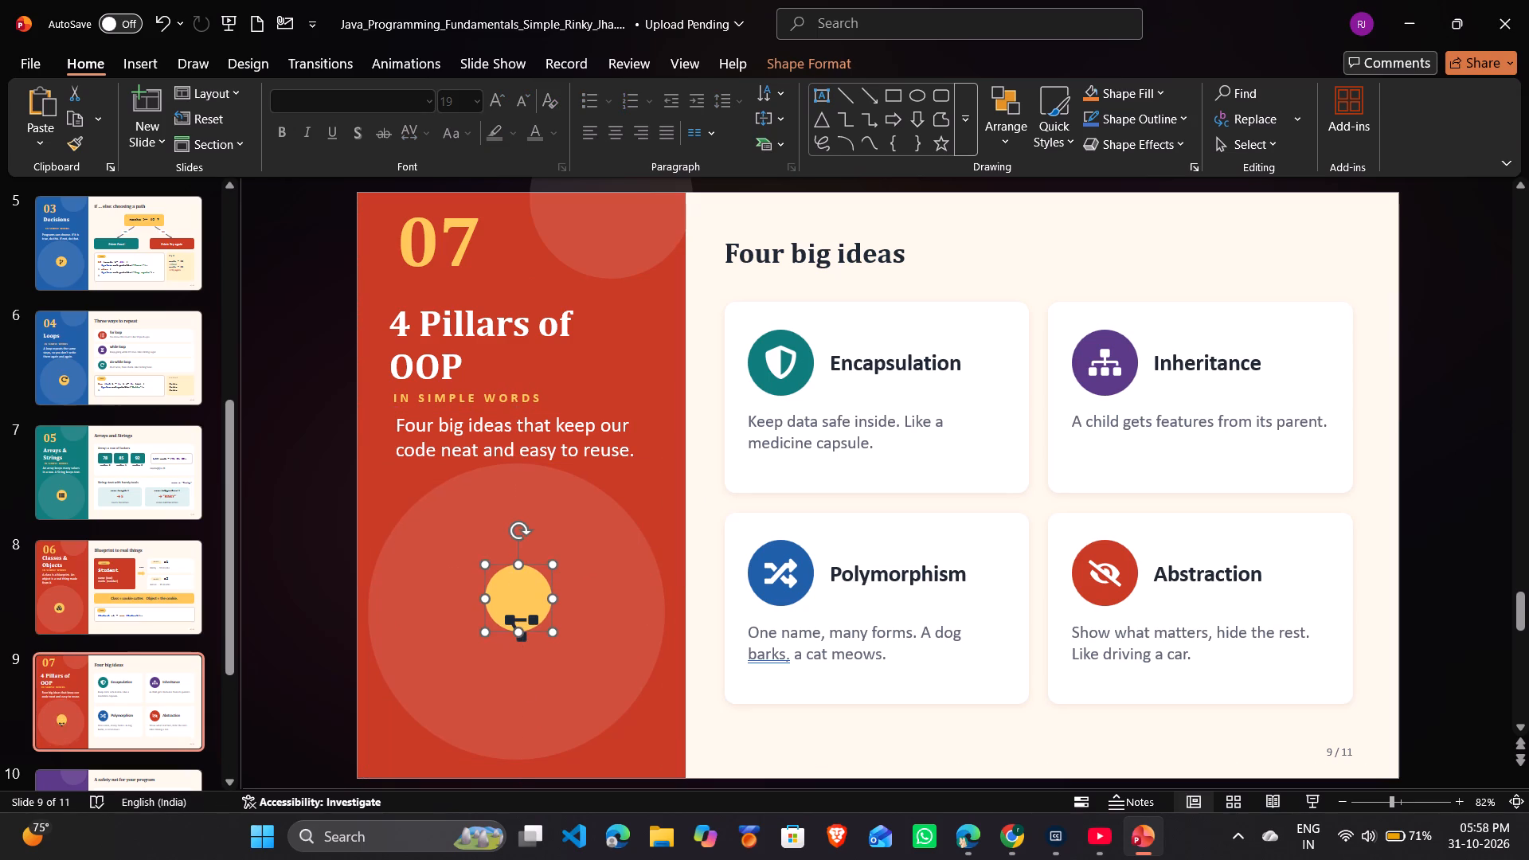
pyautogui.click(526, 628)
pyautogui.moveTo(526, 628); pyautogui.dragTo(518, 604)
pyautogui.click(254, 428)
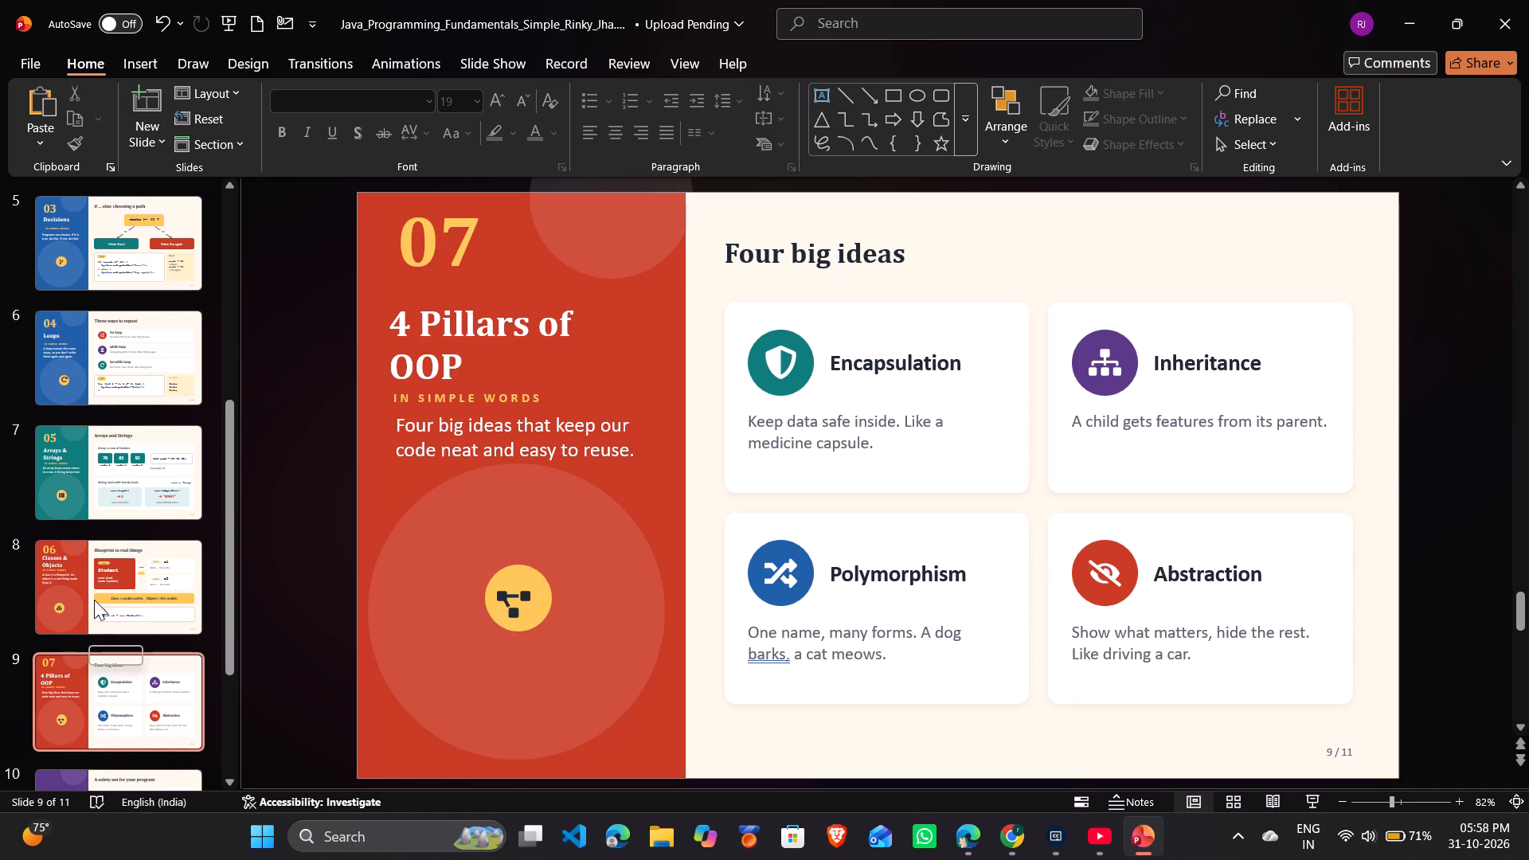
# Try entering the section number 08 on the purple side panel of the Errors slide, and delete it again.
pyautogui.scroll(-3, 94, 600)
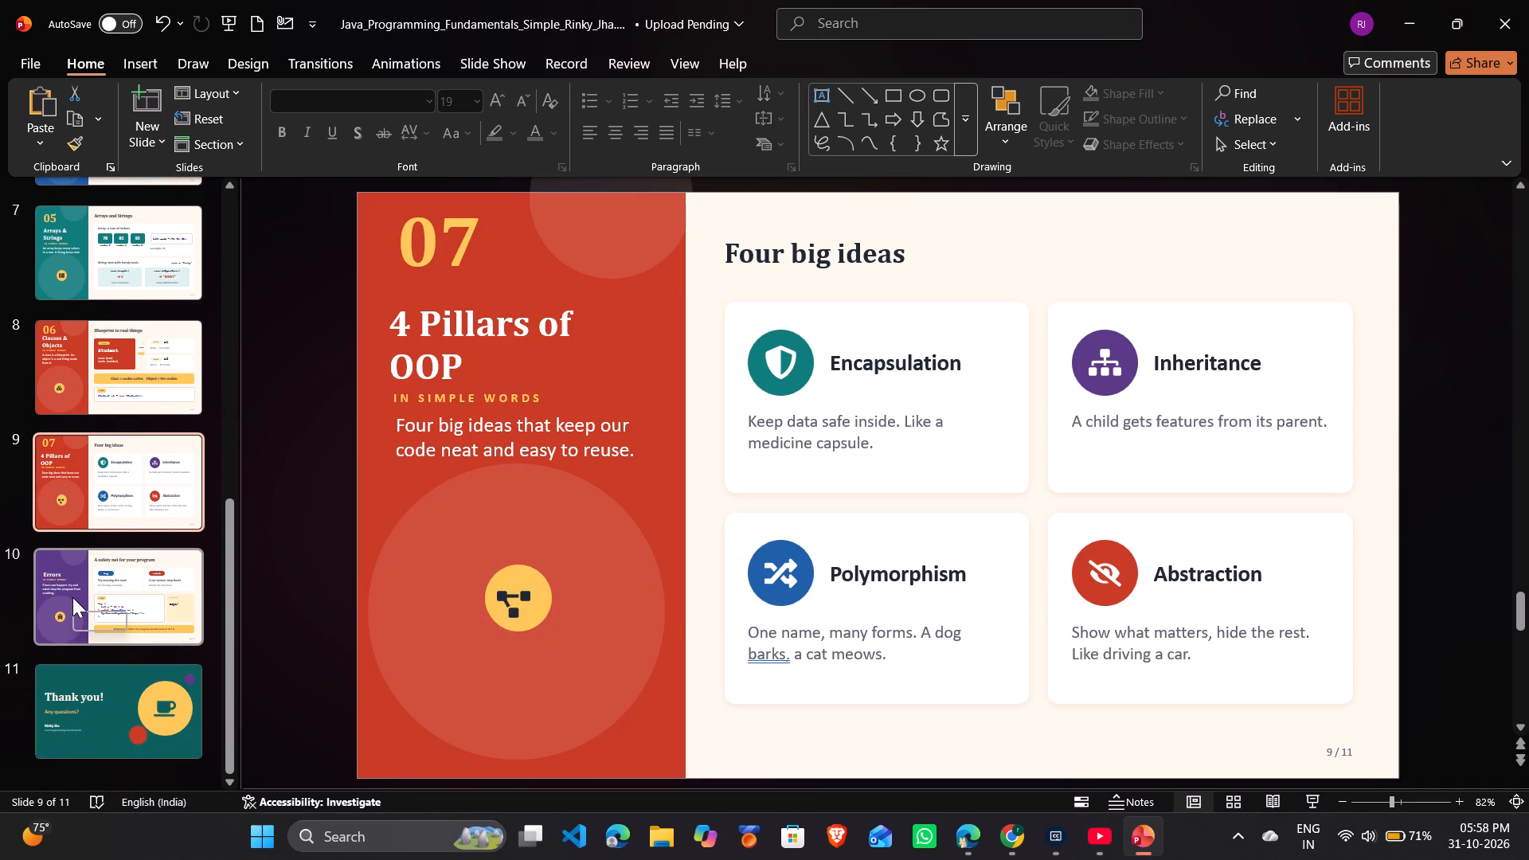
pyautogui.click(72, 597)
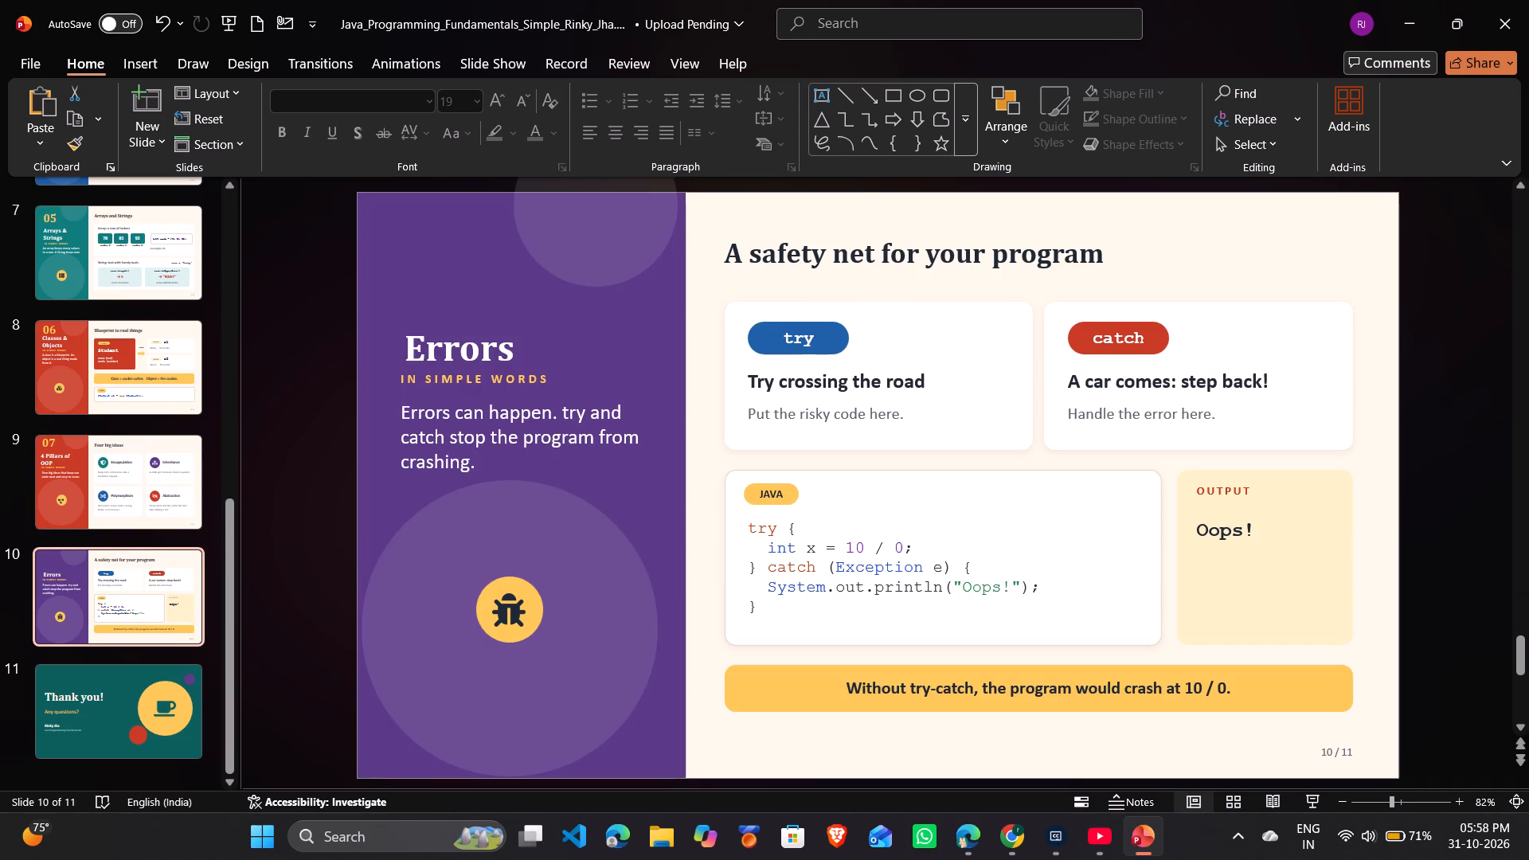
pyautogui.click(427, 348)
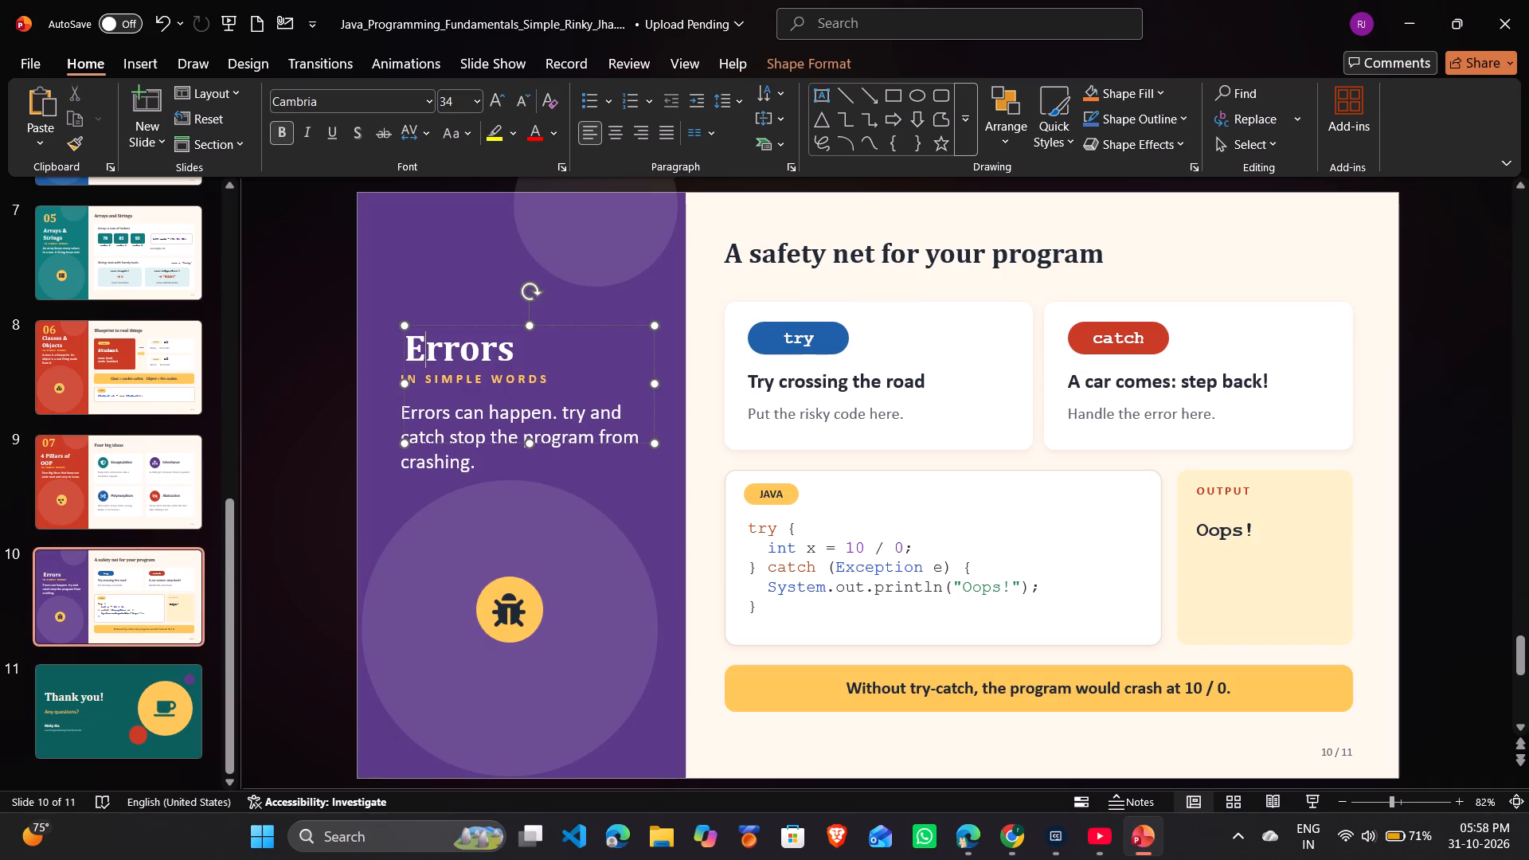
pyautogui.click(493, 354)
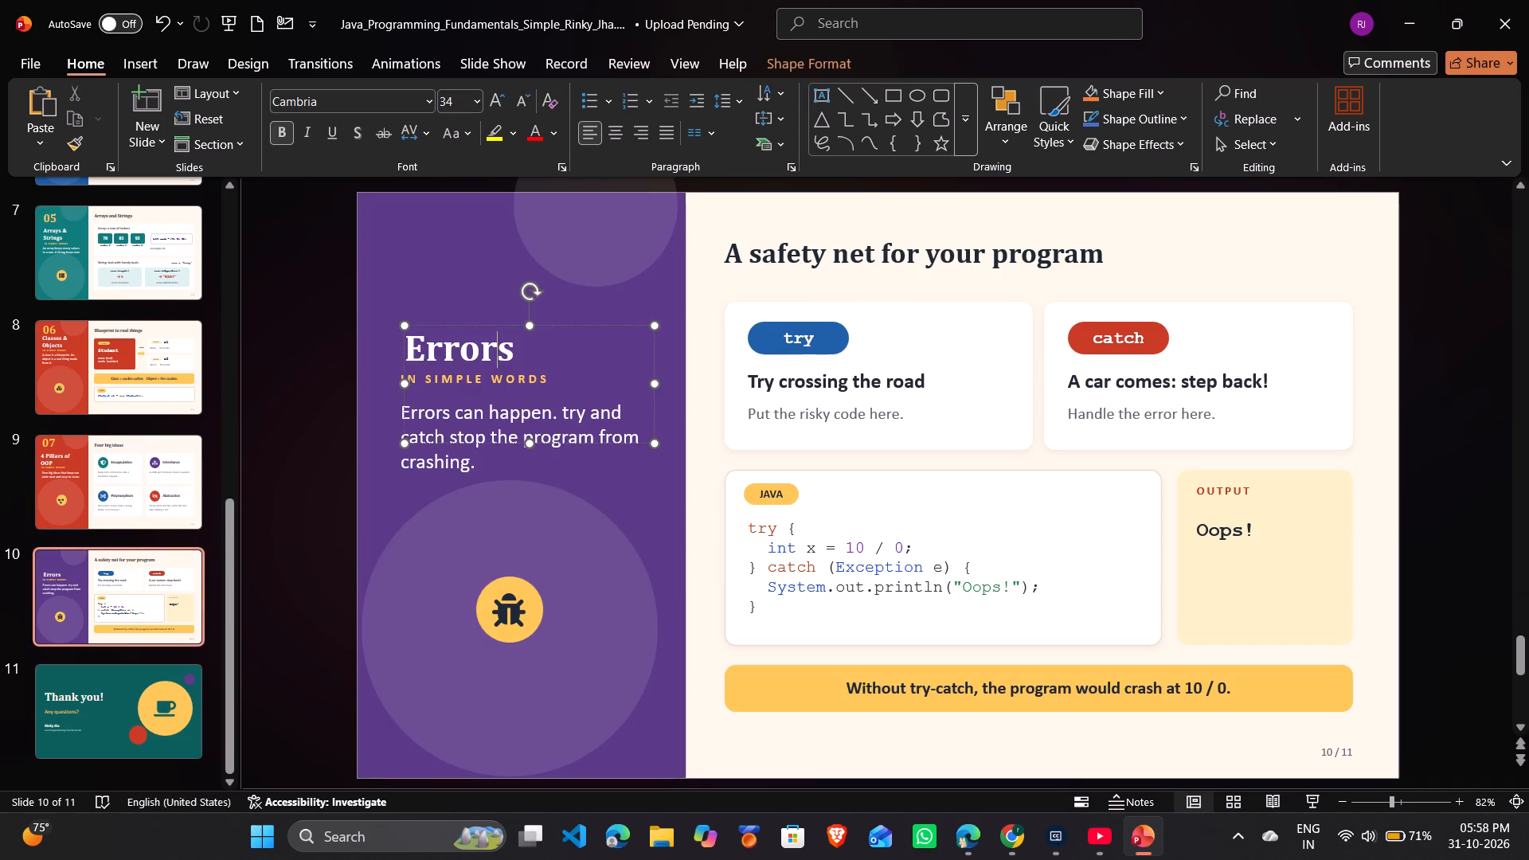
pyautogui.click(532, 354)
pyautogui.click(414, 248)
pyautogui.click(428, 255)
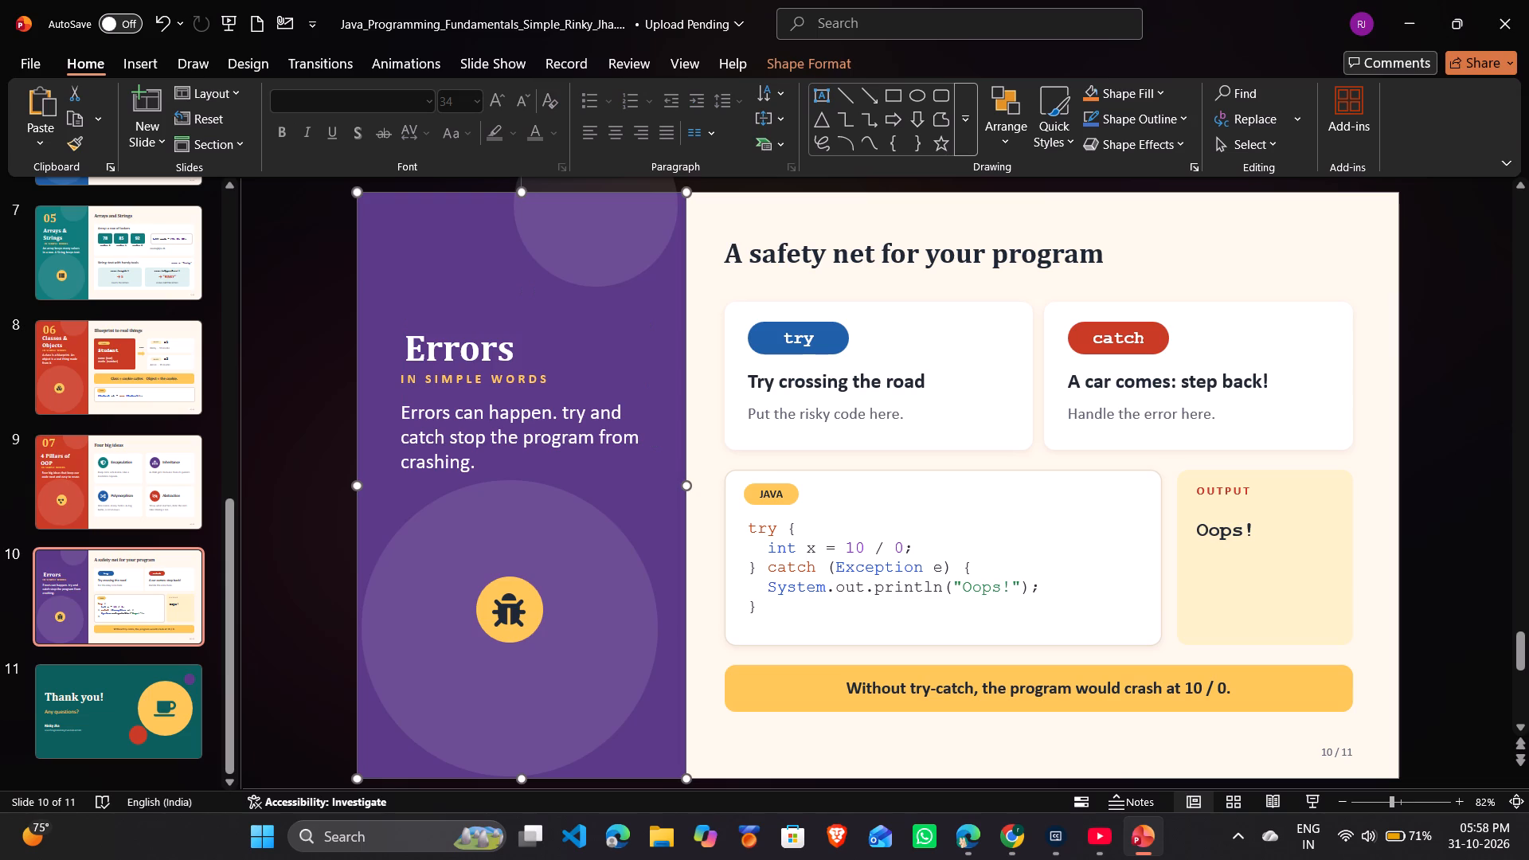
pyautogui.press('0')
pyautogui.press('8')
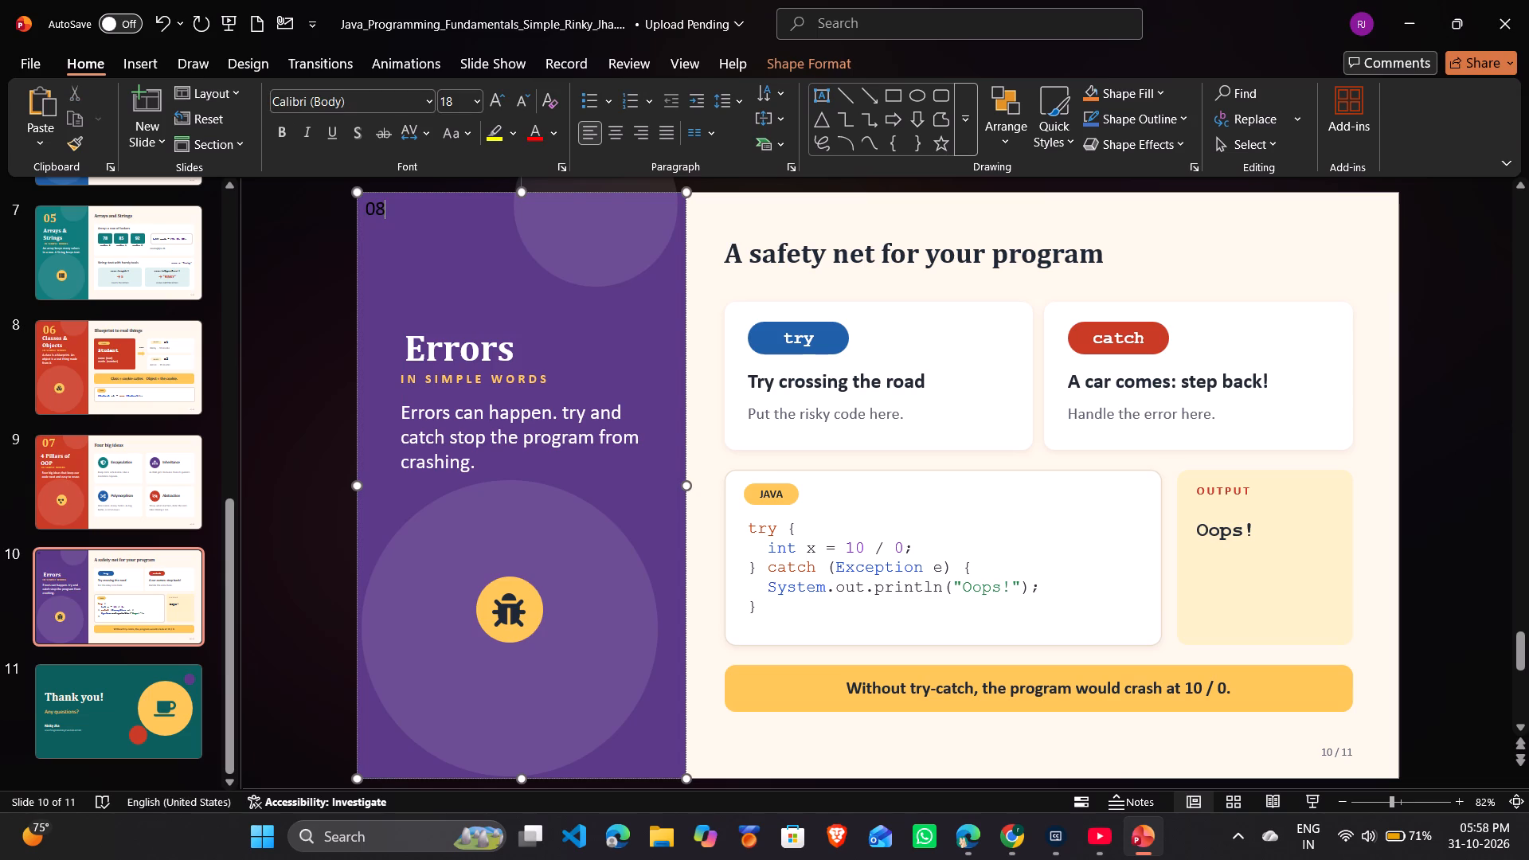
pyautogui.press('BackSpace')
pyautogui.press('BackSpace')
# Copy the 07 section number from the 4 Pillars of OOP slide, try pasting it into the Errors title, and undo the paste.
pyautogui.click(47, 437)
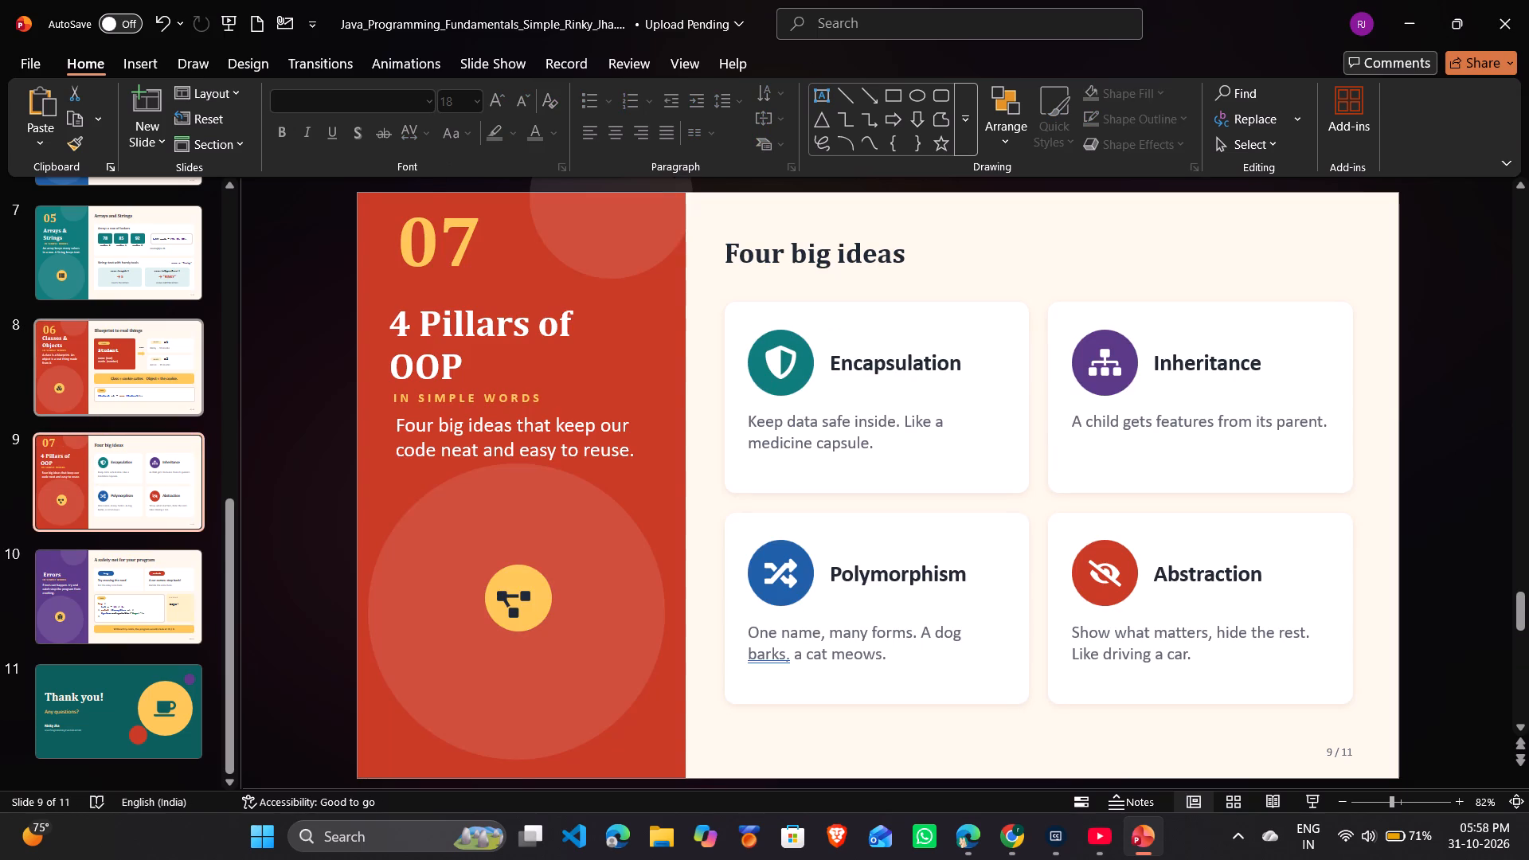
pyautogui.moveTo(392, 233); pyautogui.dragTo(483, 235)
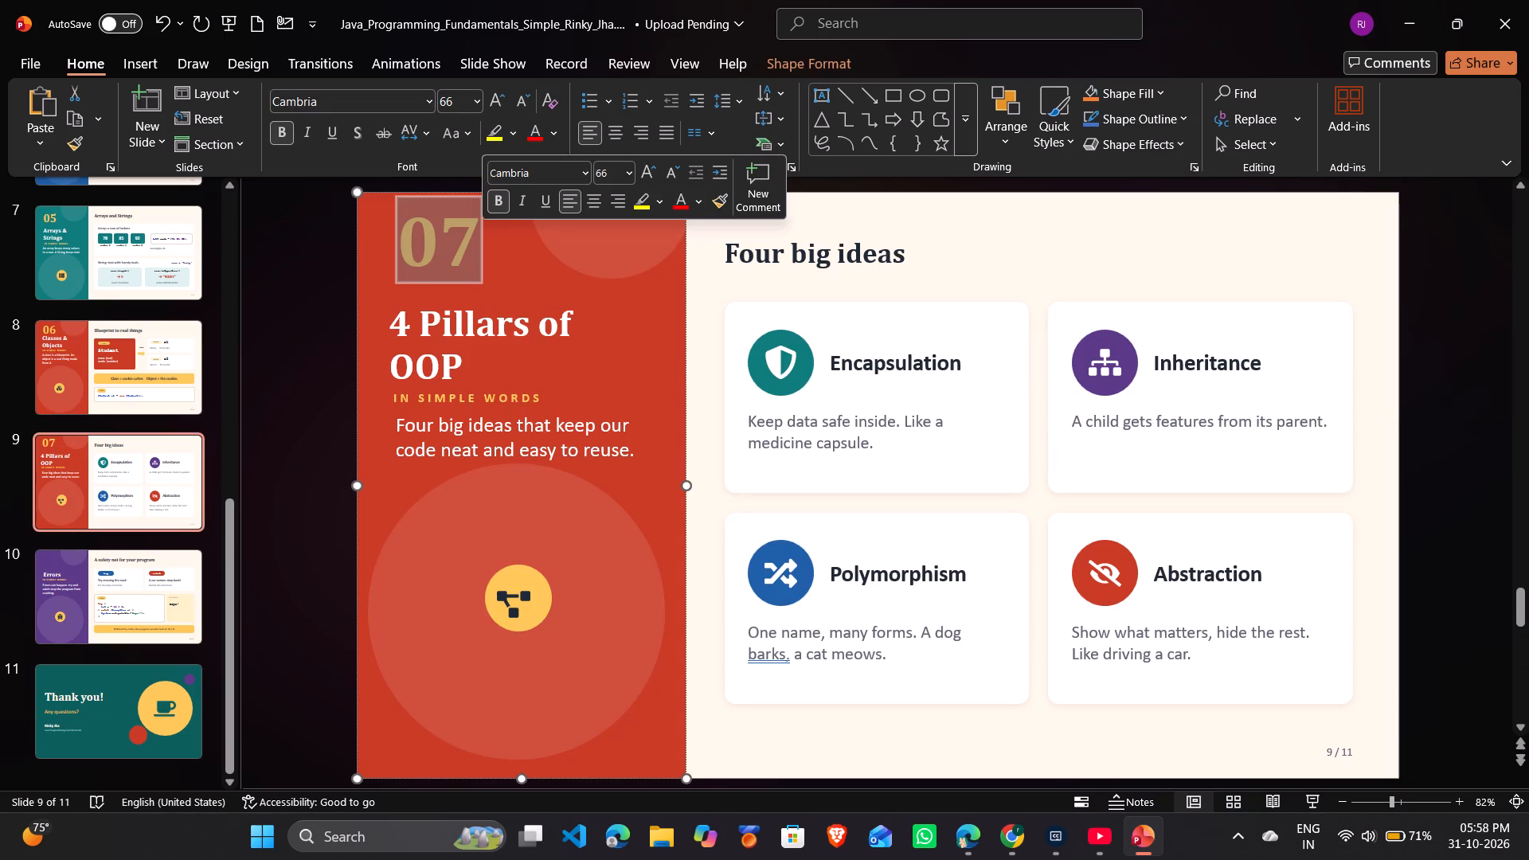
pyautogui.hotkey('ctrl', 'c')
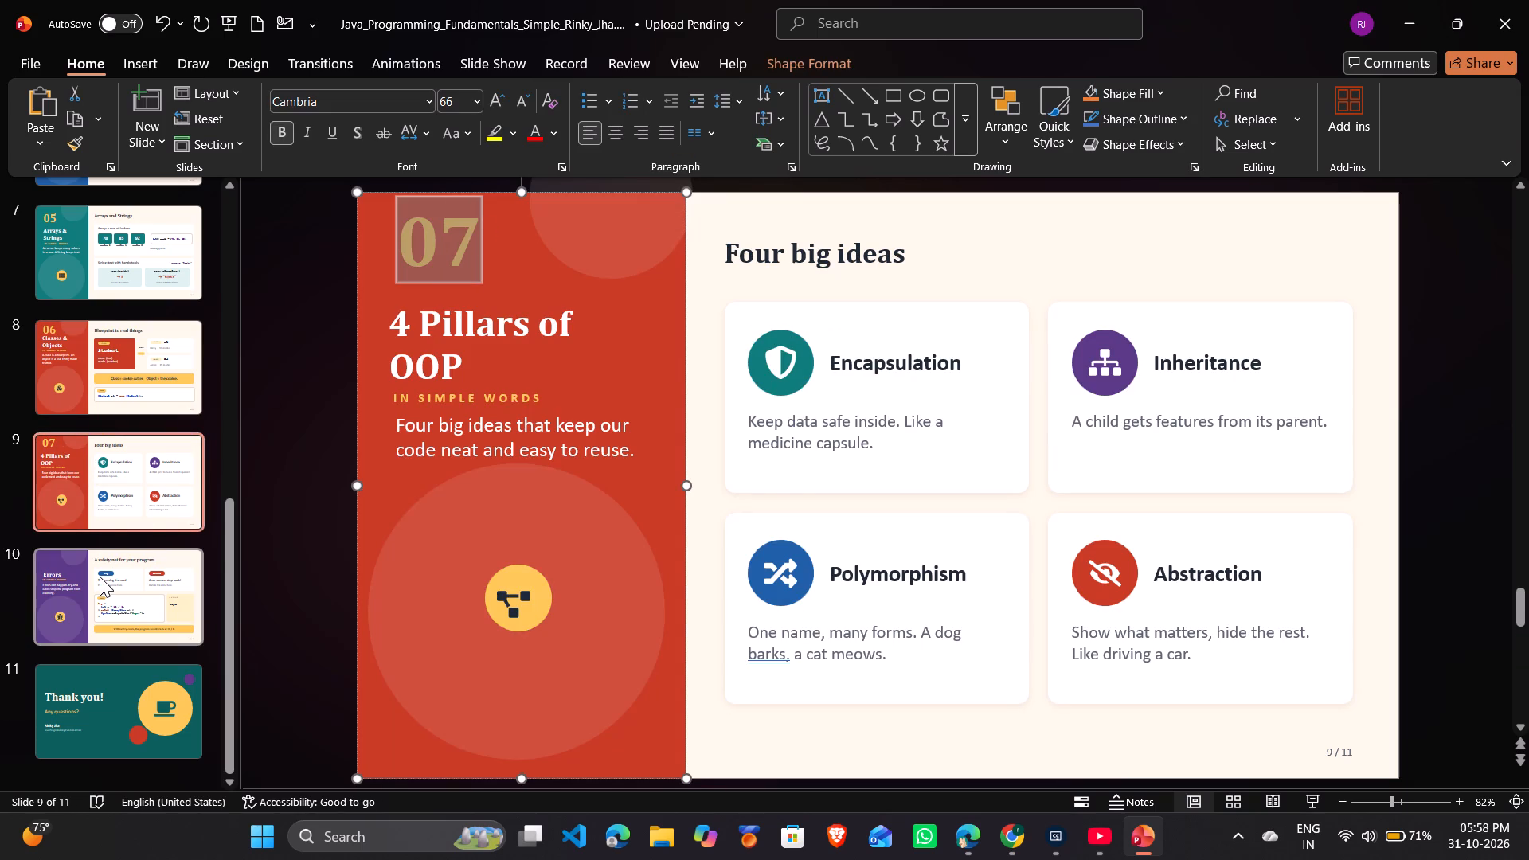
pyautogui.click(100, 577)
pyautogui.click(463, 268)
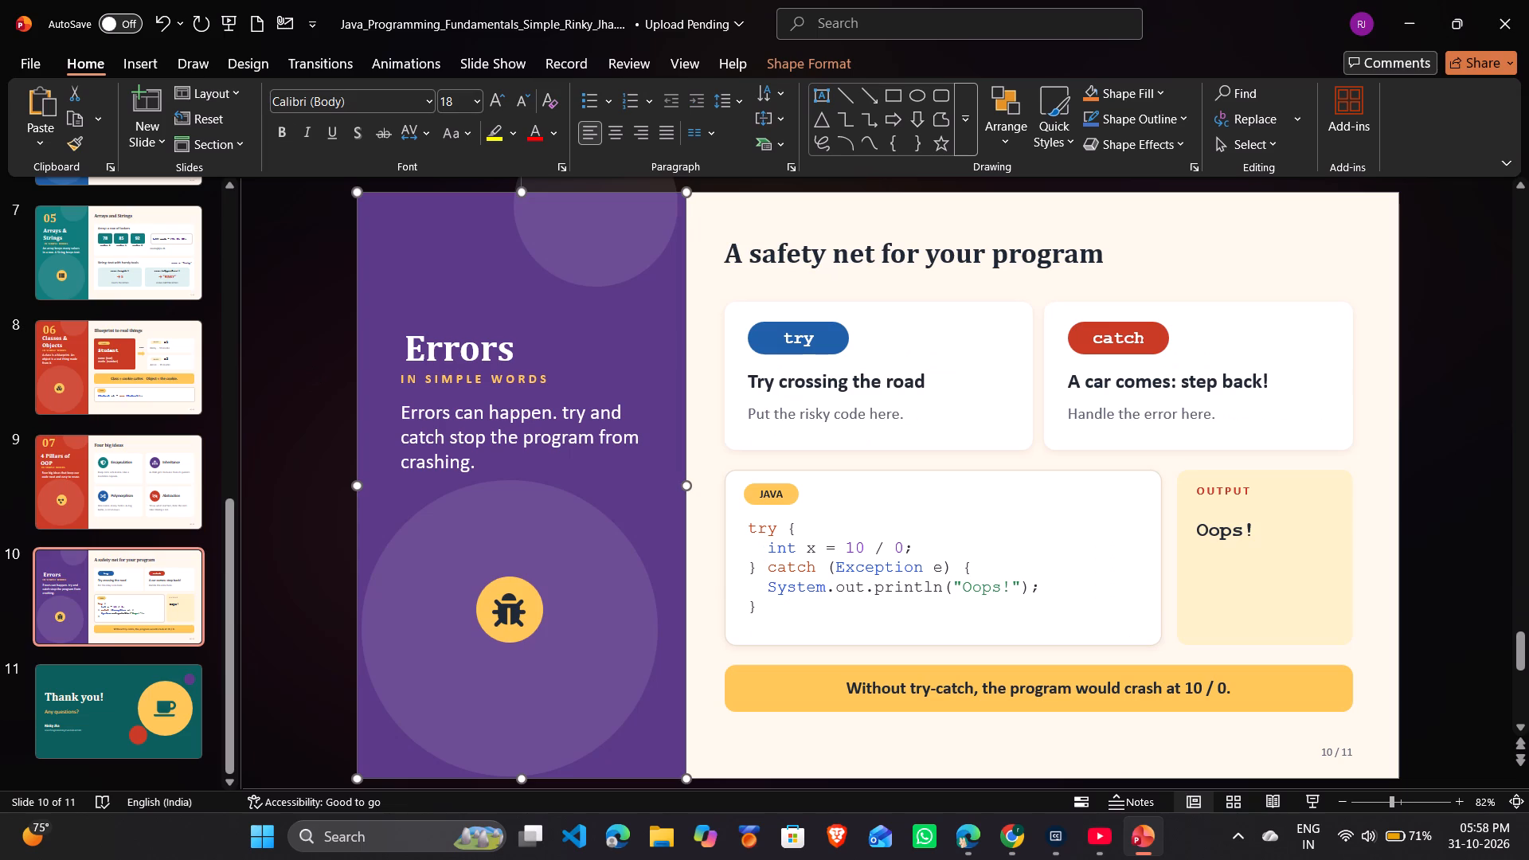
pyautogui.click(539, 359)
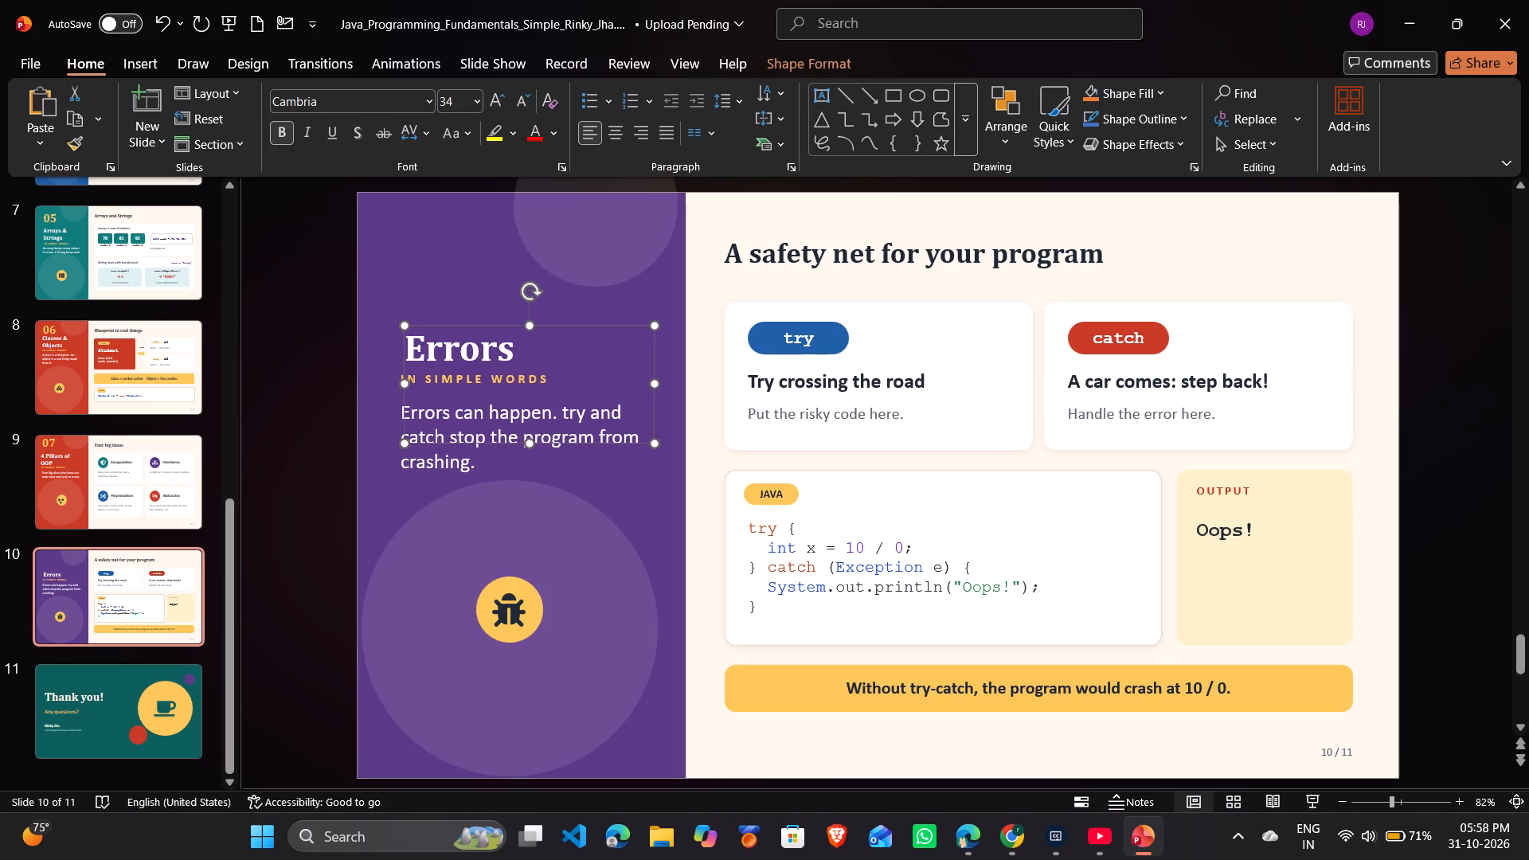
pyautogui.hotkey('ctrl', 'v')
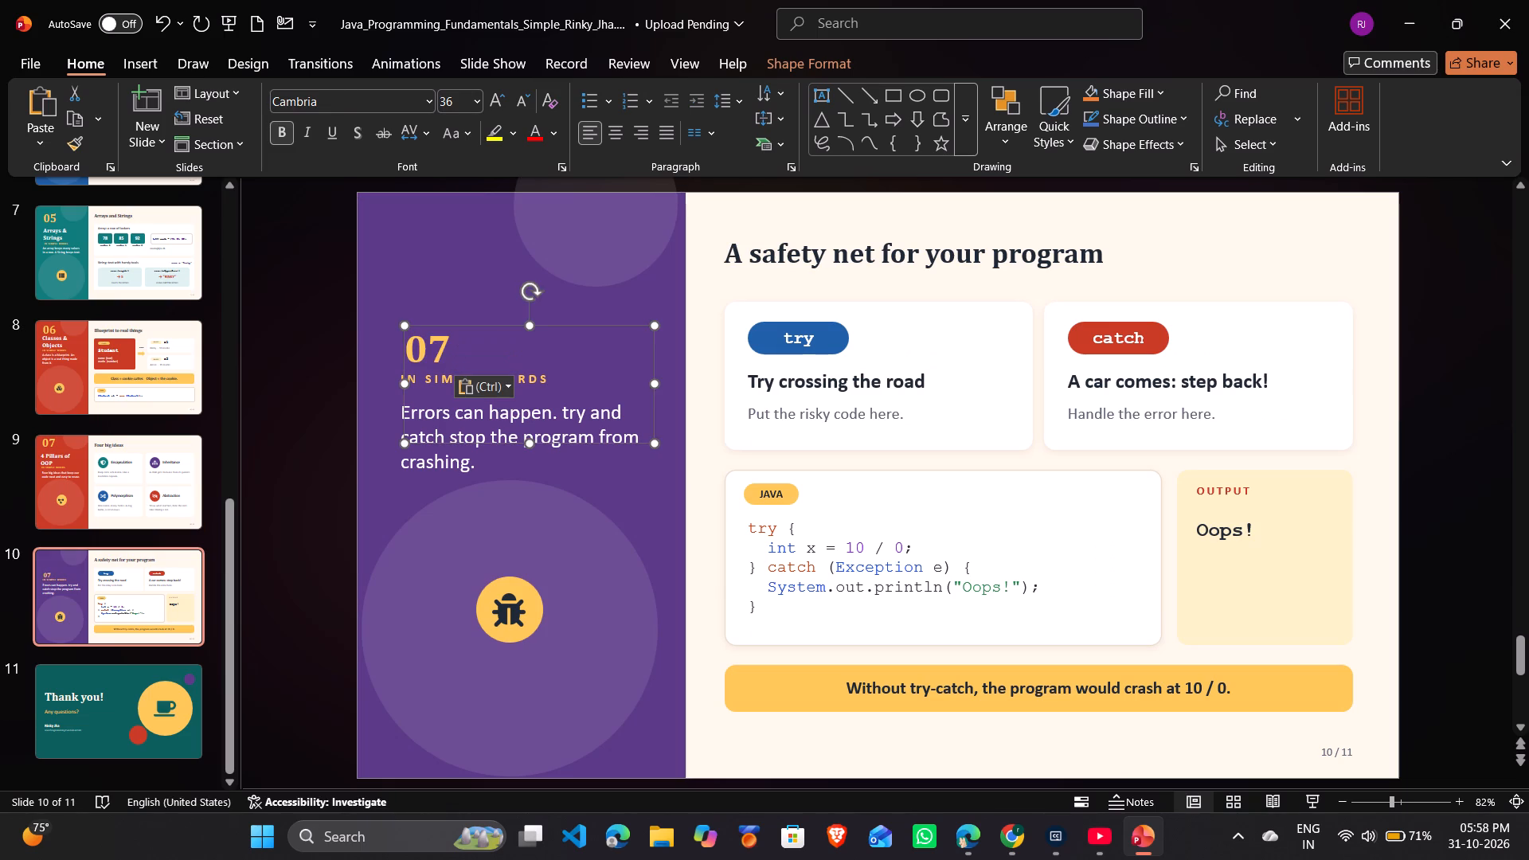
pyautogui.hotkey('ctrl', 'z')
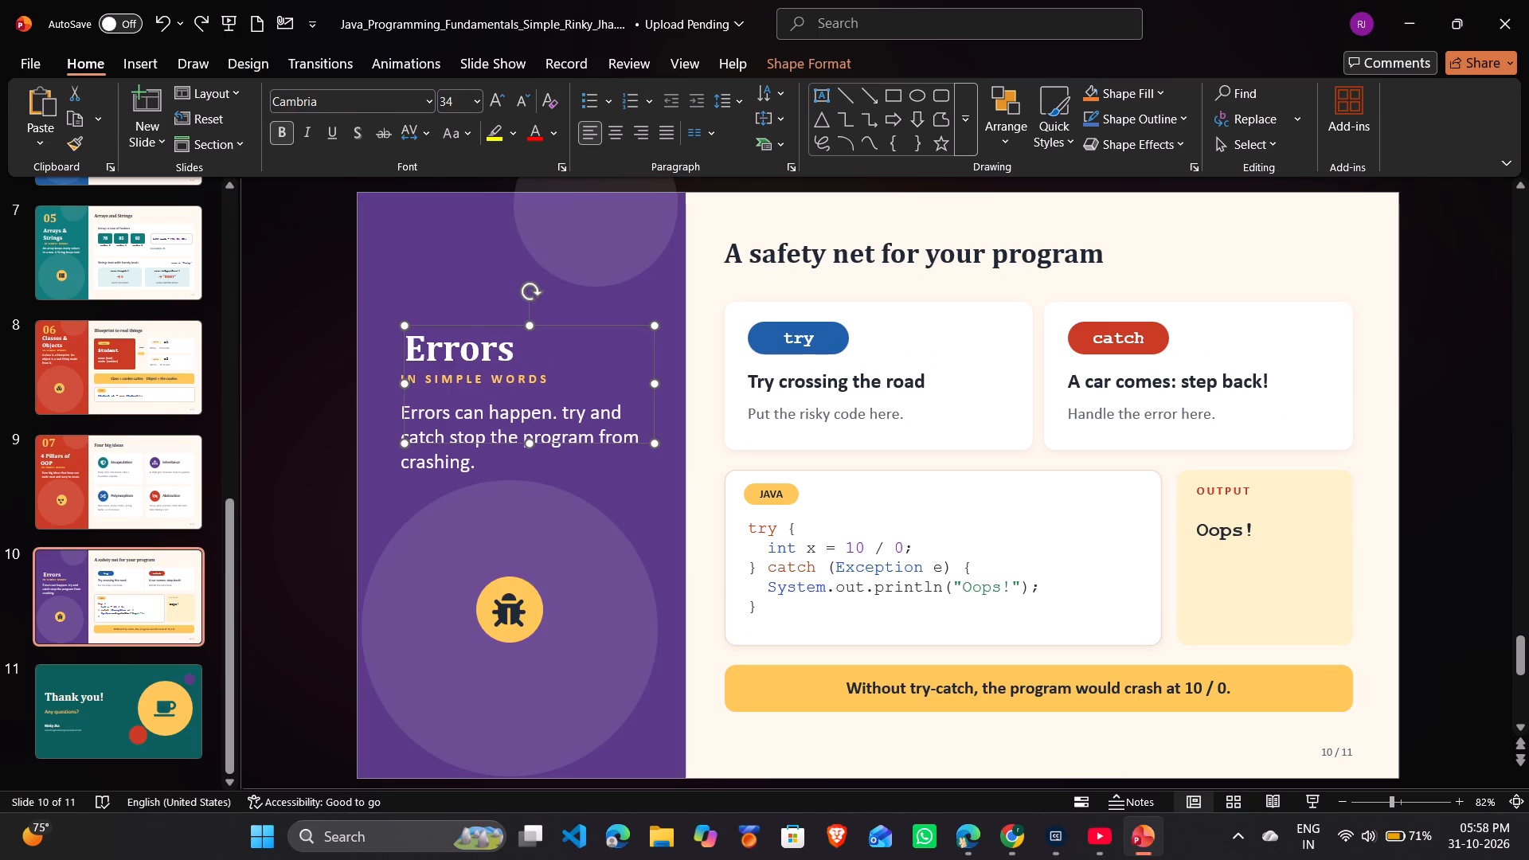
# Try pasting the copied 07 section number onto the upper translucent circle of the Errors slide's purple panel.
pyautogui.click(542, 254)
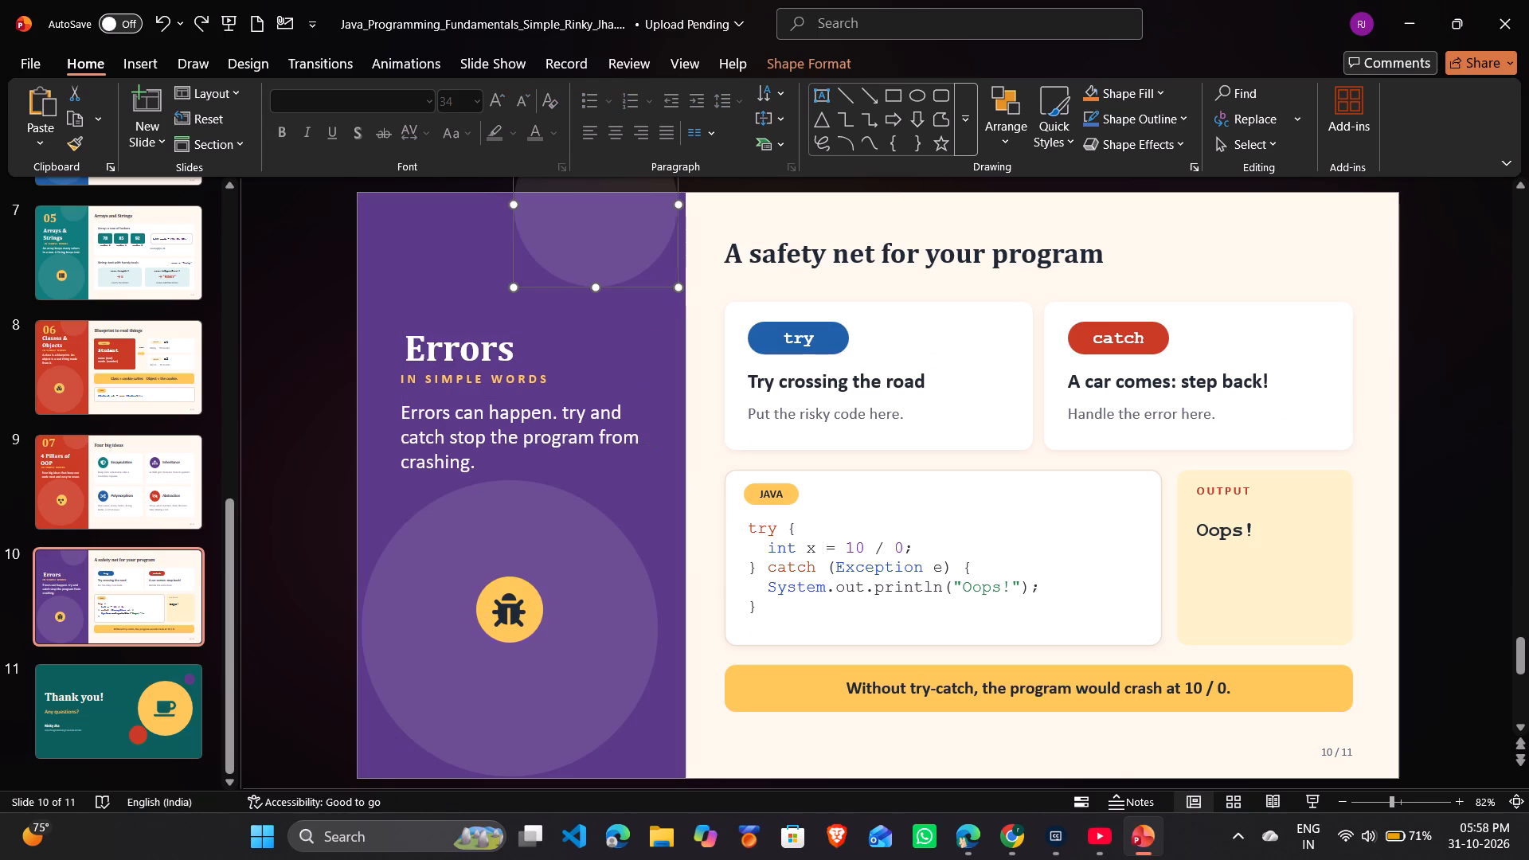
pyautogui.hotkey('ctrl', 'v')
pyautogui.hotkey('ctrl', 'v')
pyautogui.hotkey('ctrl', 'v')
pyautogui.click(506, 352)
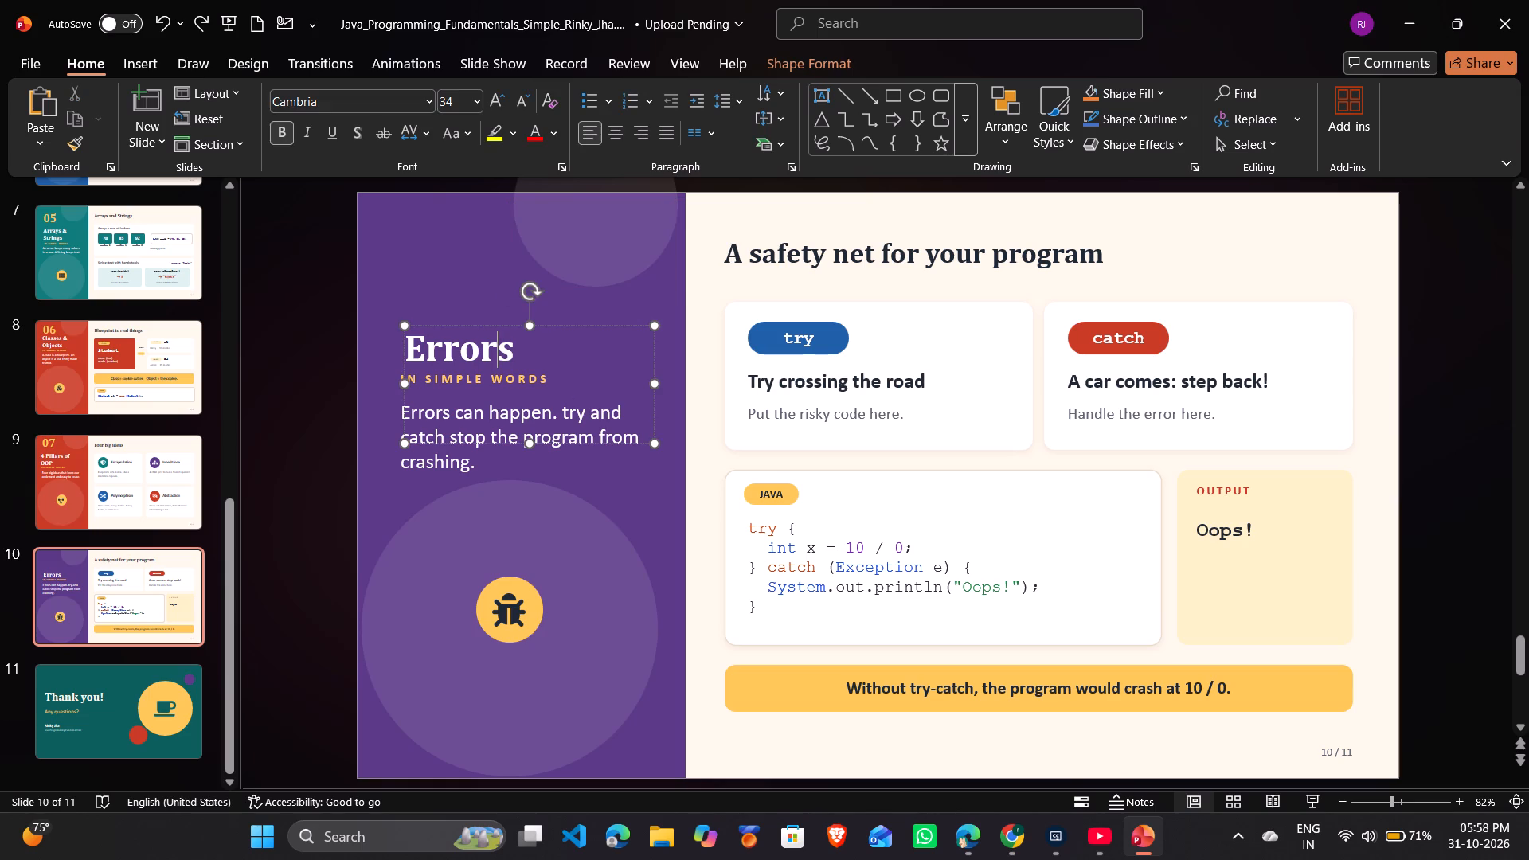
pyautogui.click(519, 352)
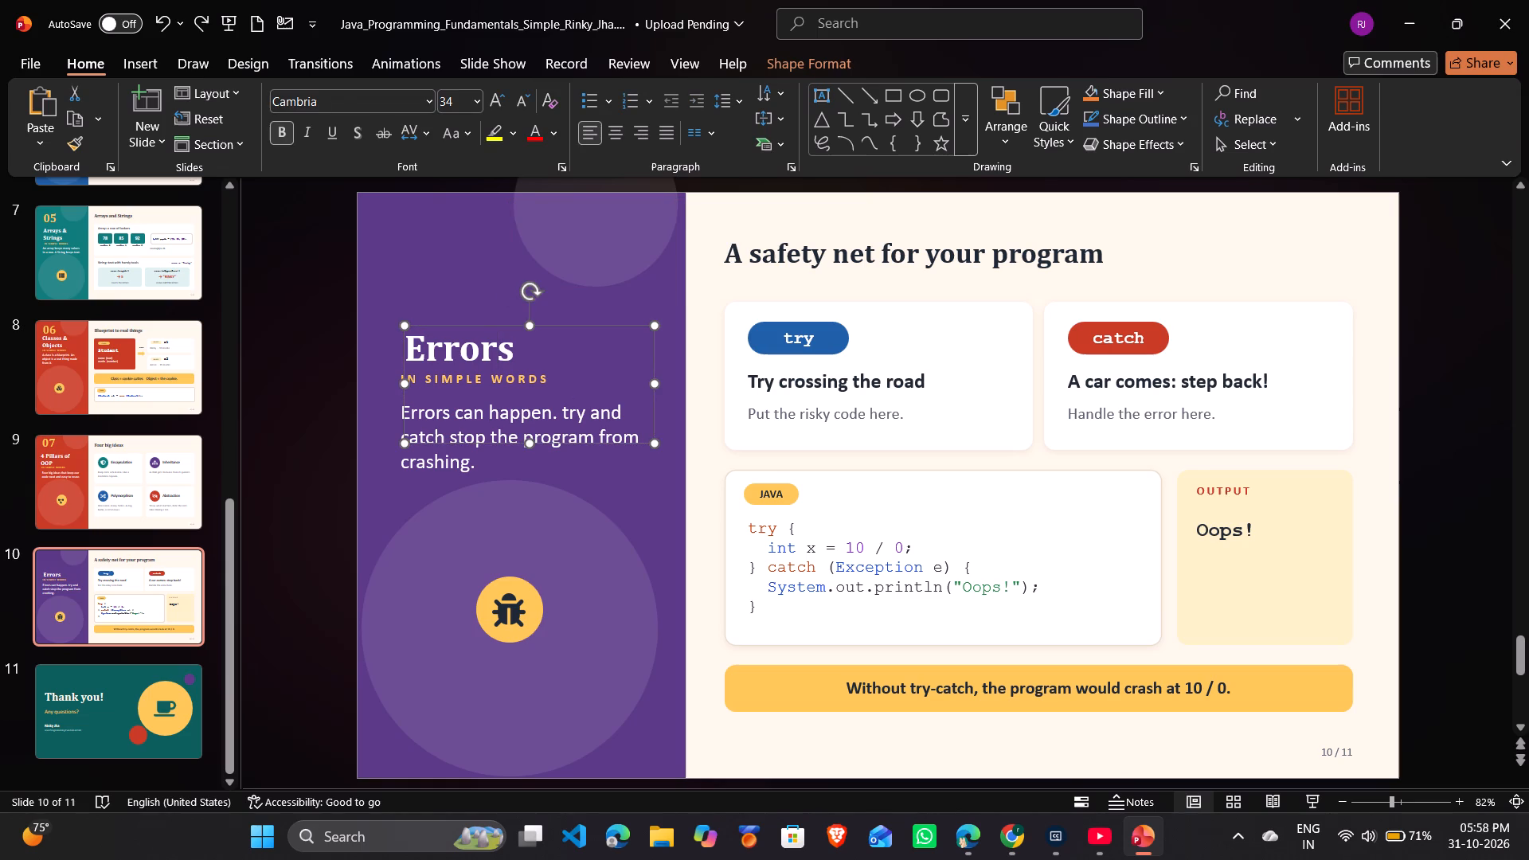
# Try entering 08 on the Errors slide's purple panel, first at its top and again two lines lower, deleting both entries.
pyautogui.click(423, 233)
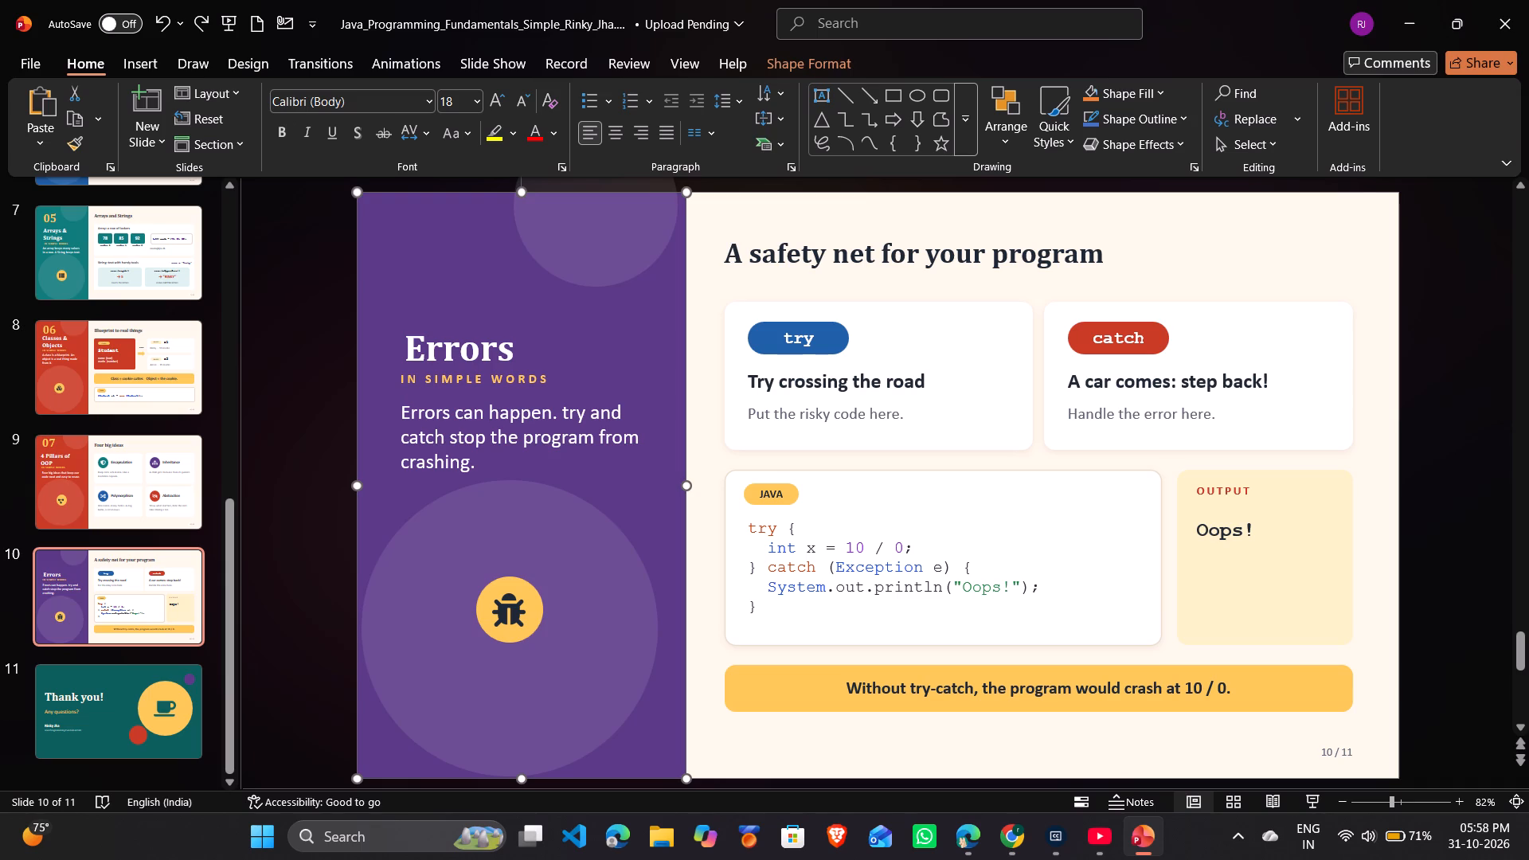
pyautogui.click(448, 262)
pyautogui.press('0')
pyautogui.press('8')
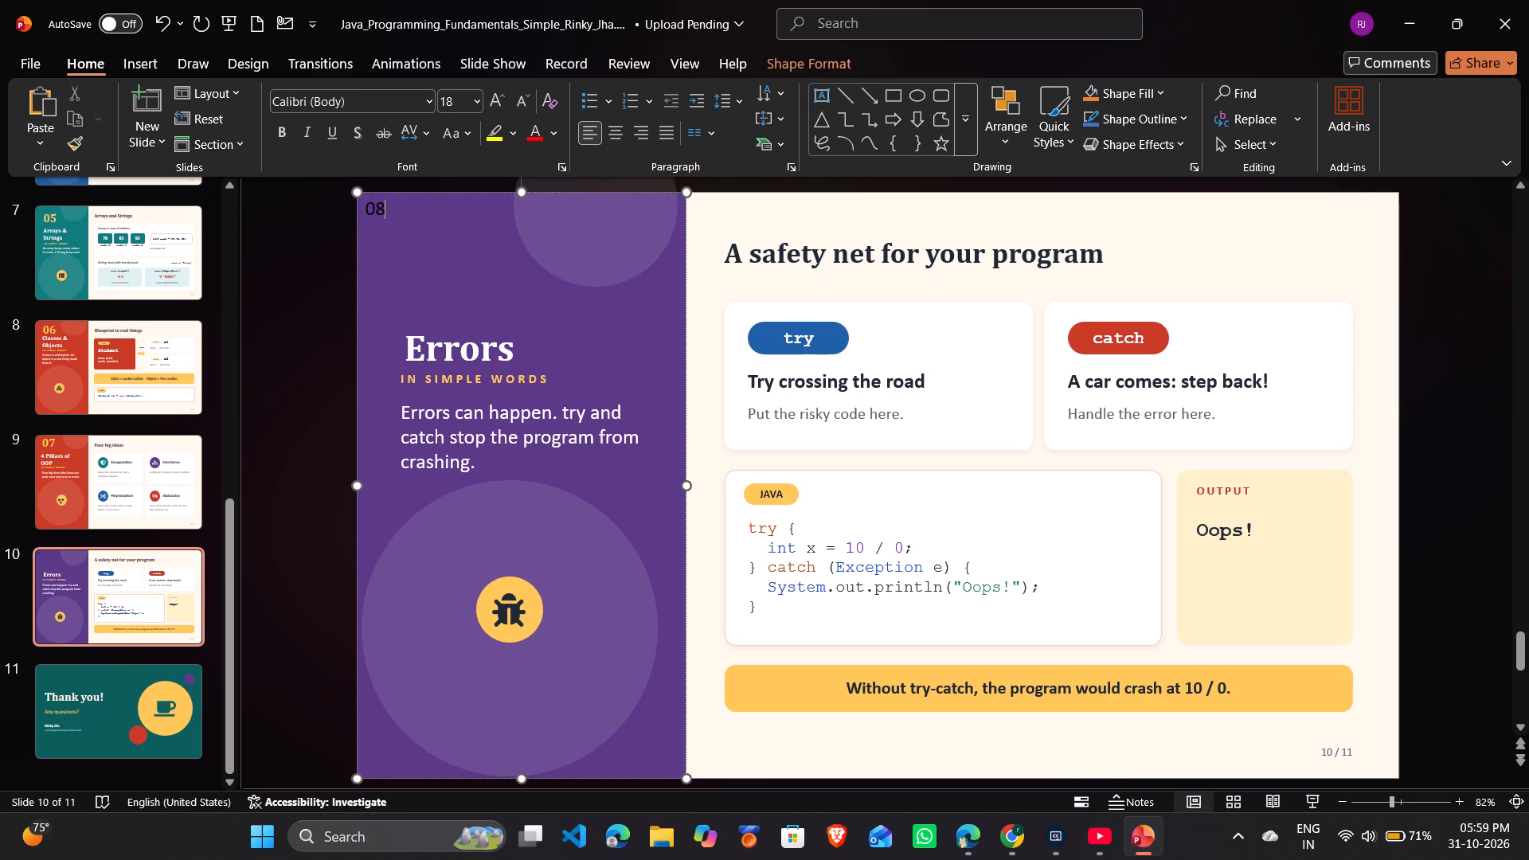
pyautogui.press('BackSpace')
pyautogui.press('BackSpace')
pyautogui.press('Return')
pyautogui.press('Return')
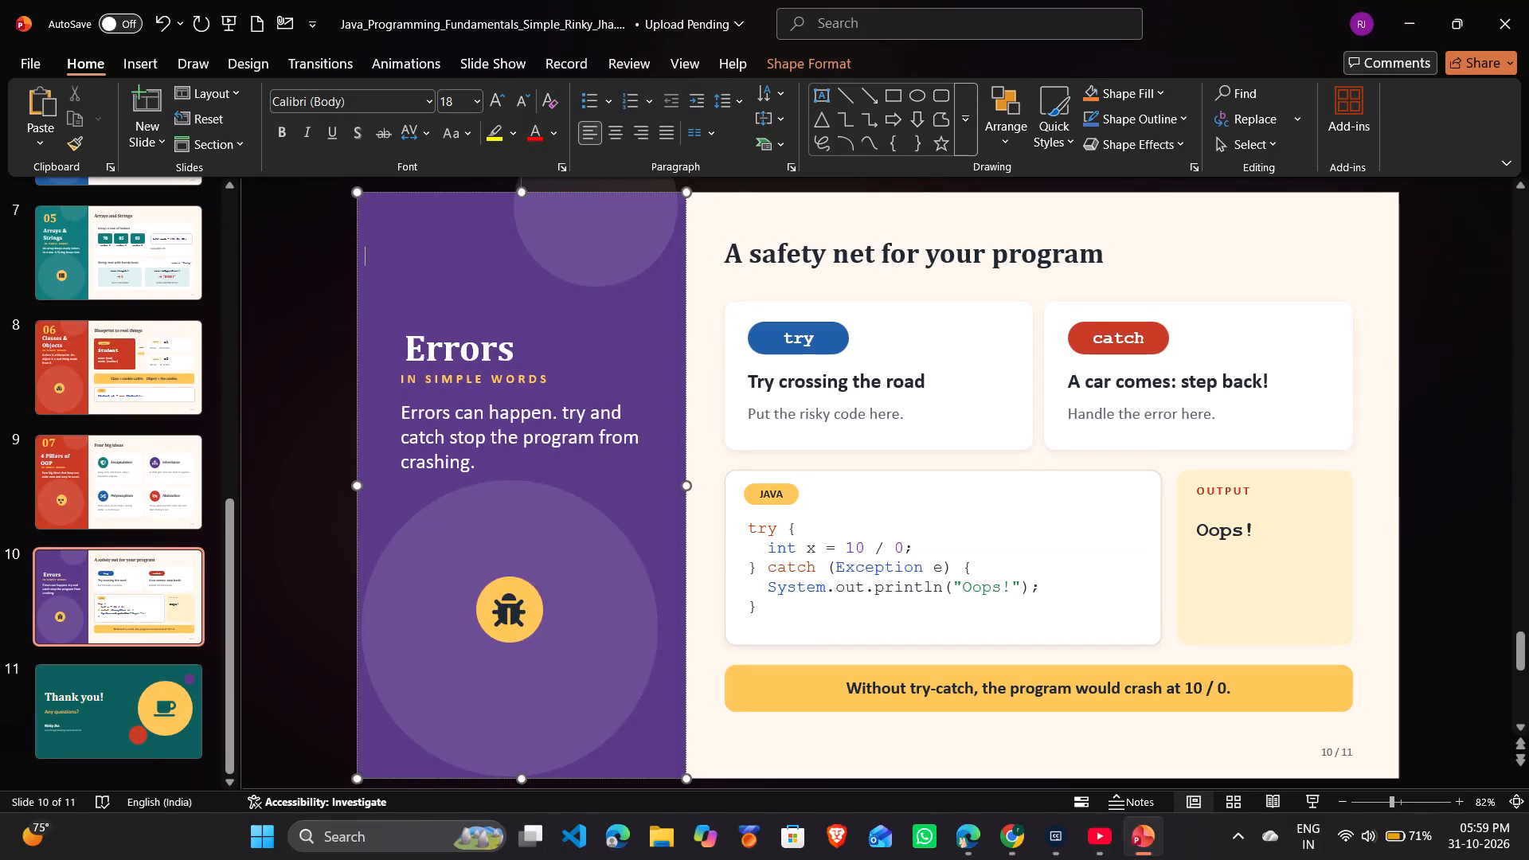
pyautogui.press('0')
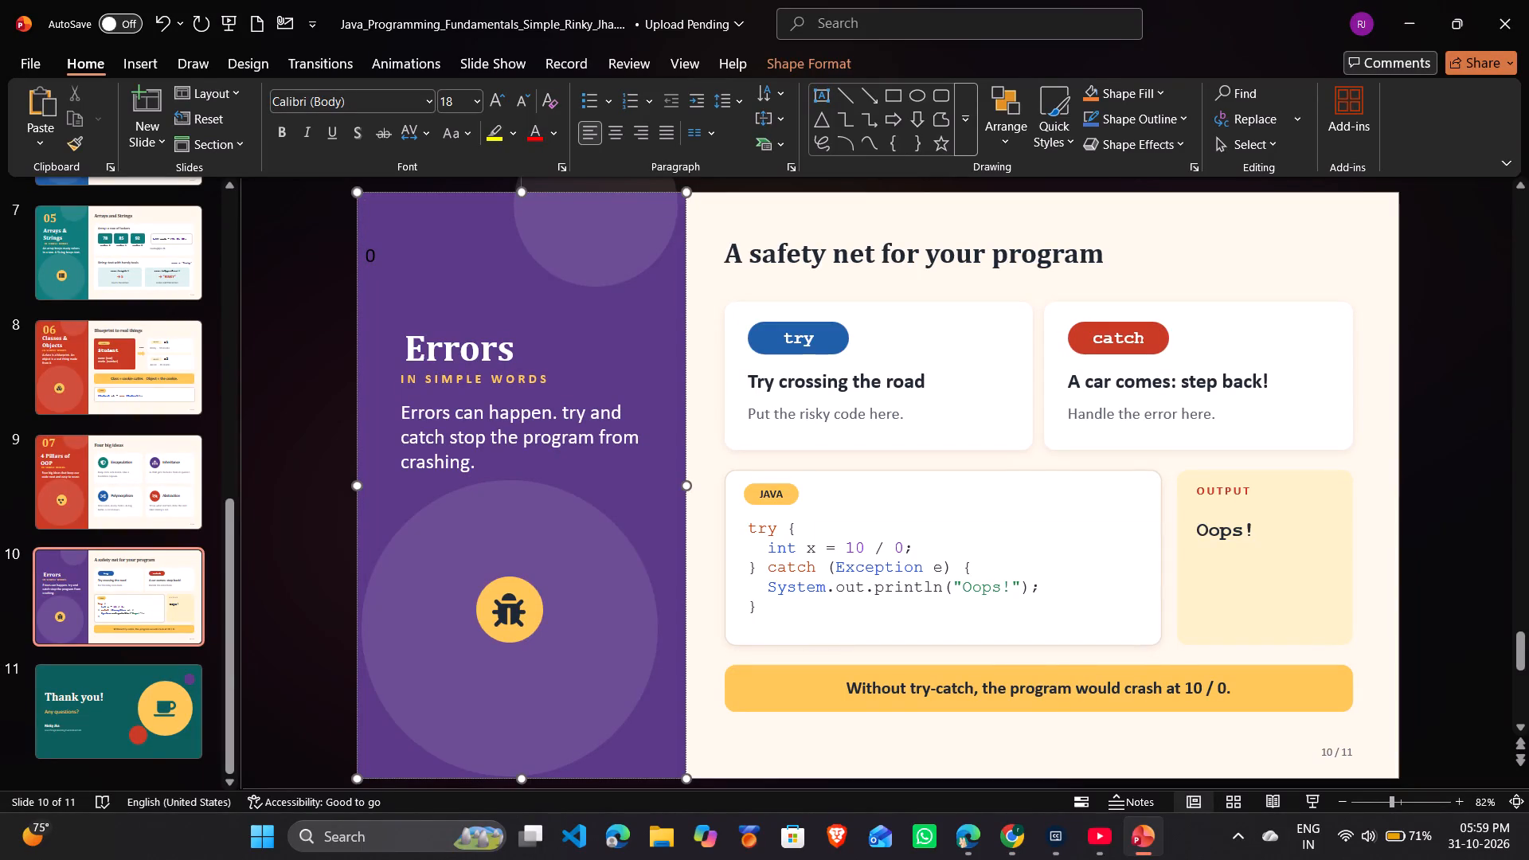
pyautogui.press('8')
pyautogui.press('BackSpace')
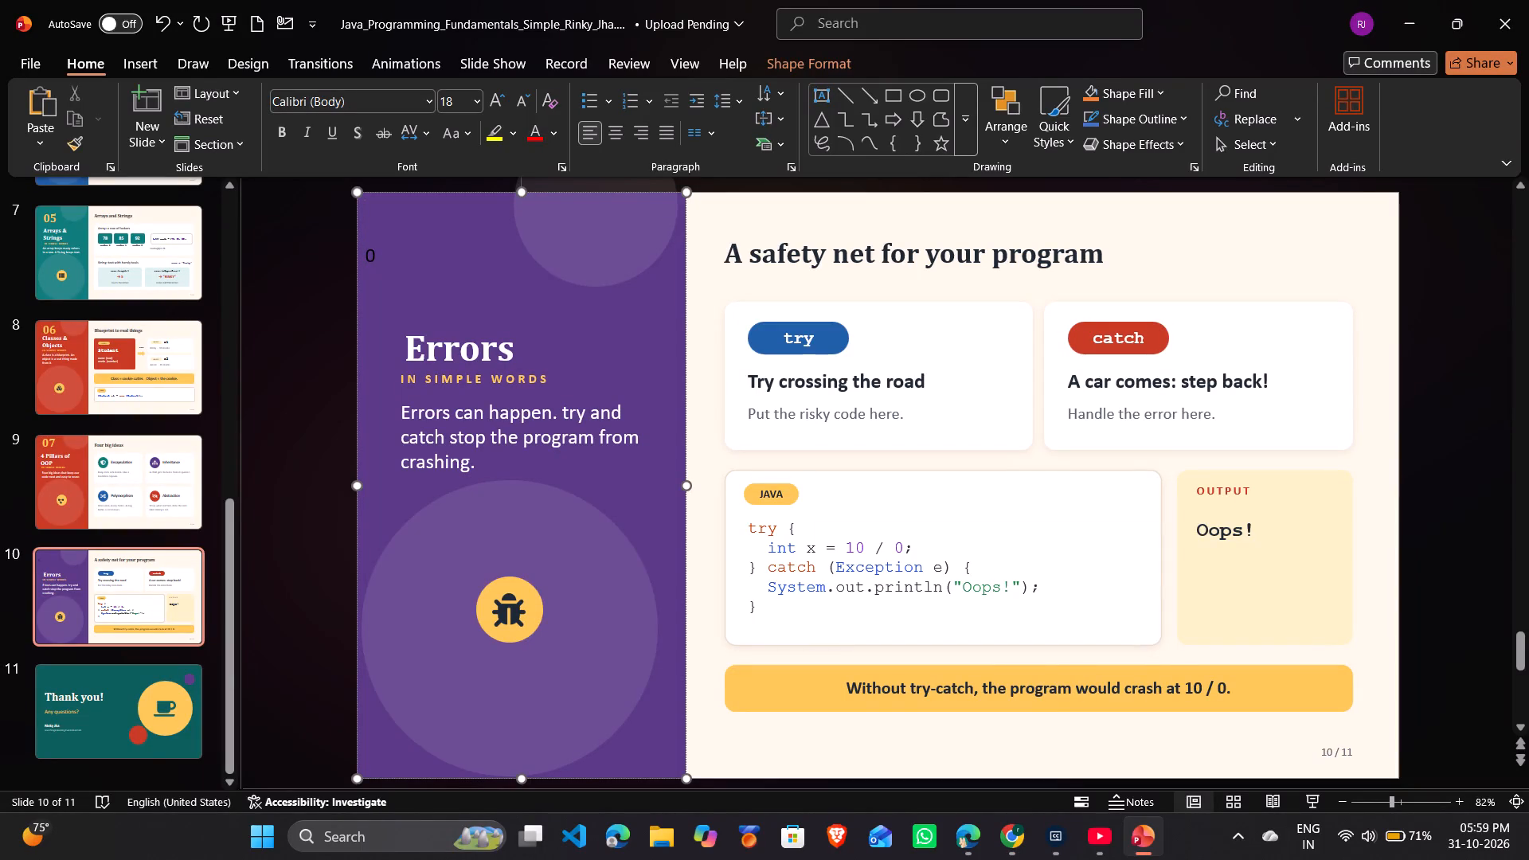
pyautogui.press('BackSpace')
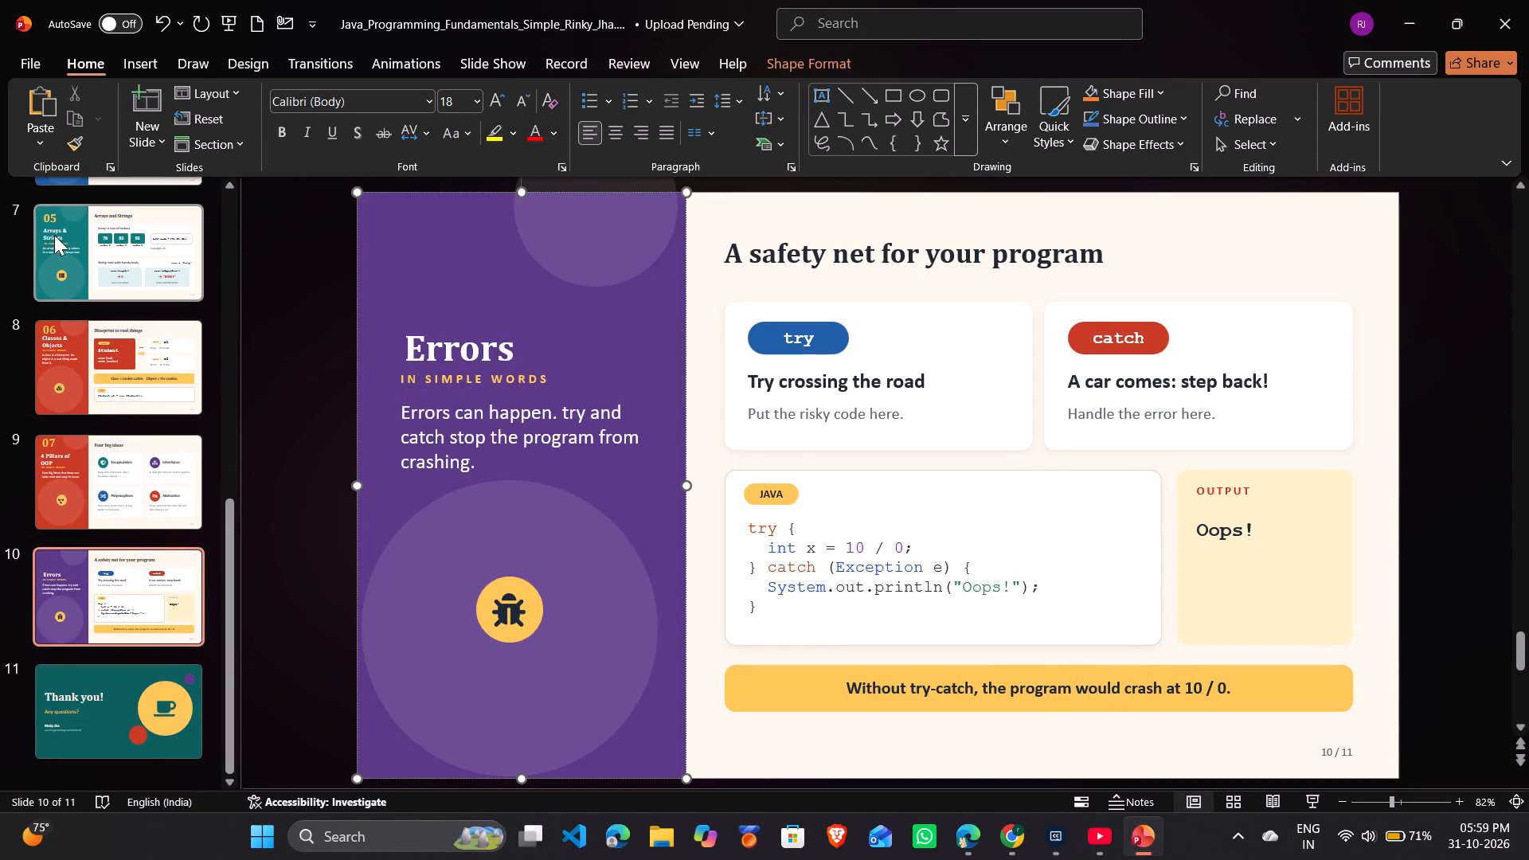
# Copy the 05 section number from the Arrays & Strings slide and return to the Errors slide's purple panel.
pyautogui.click(45, 213)
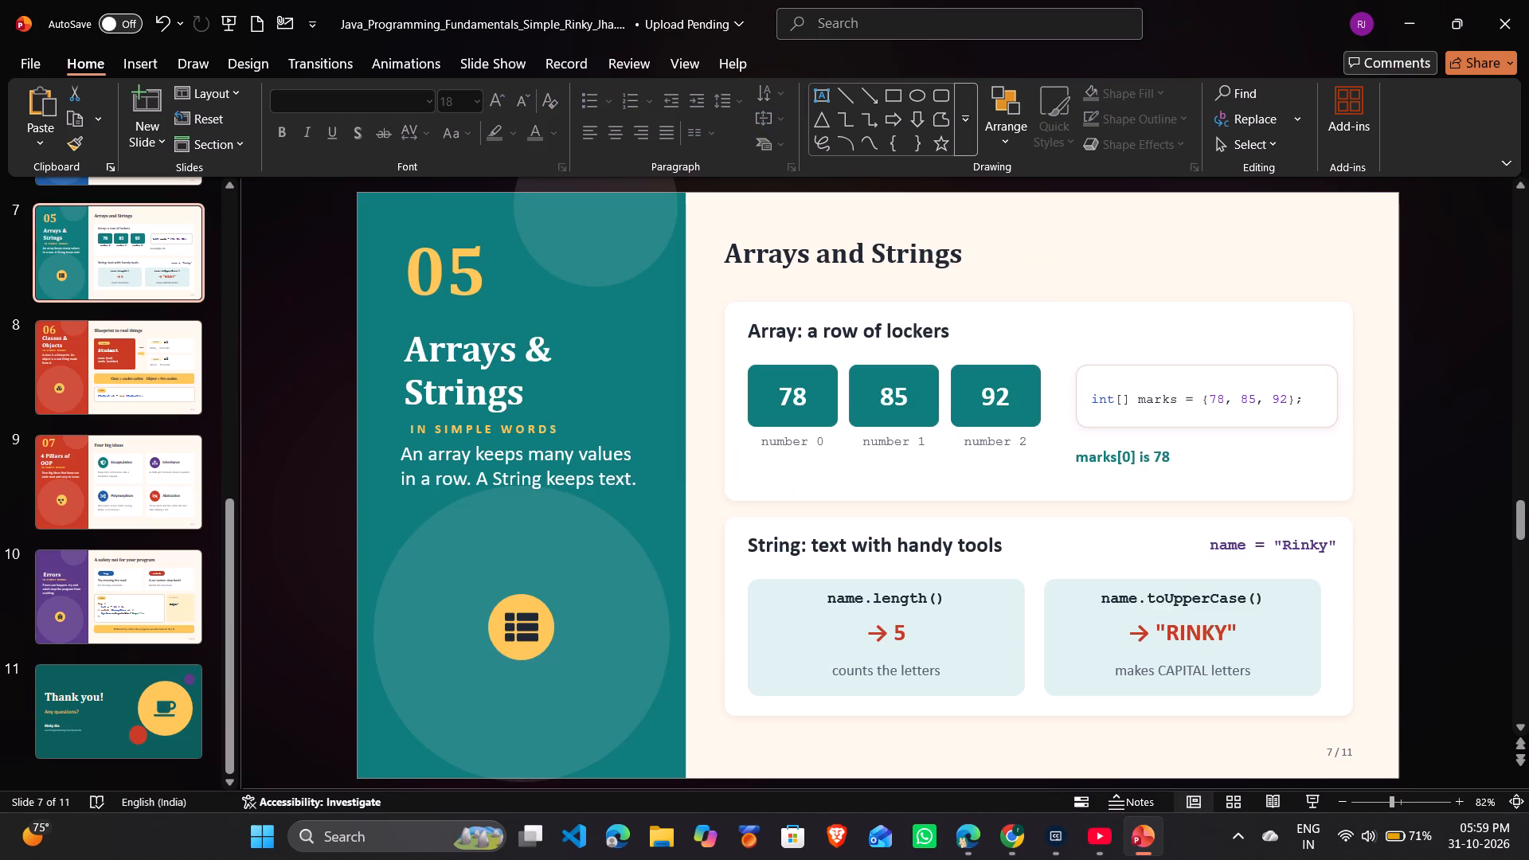
pyautogui.click(400, 252)
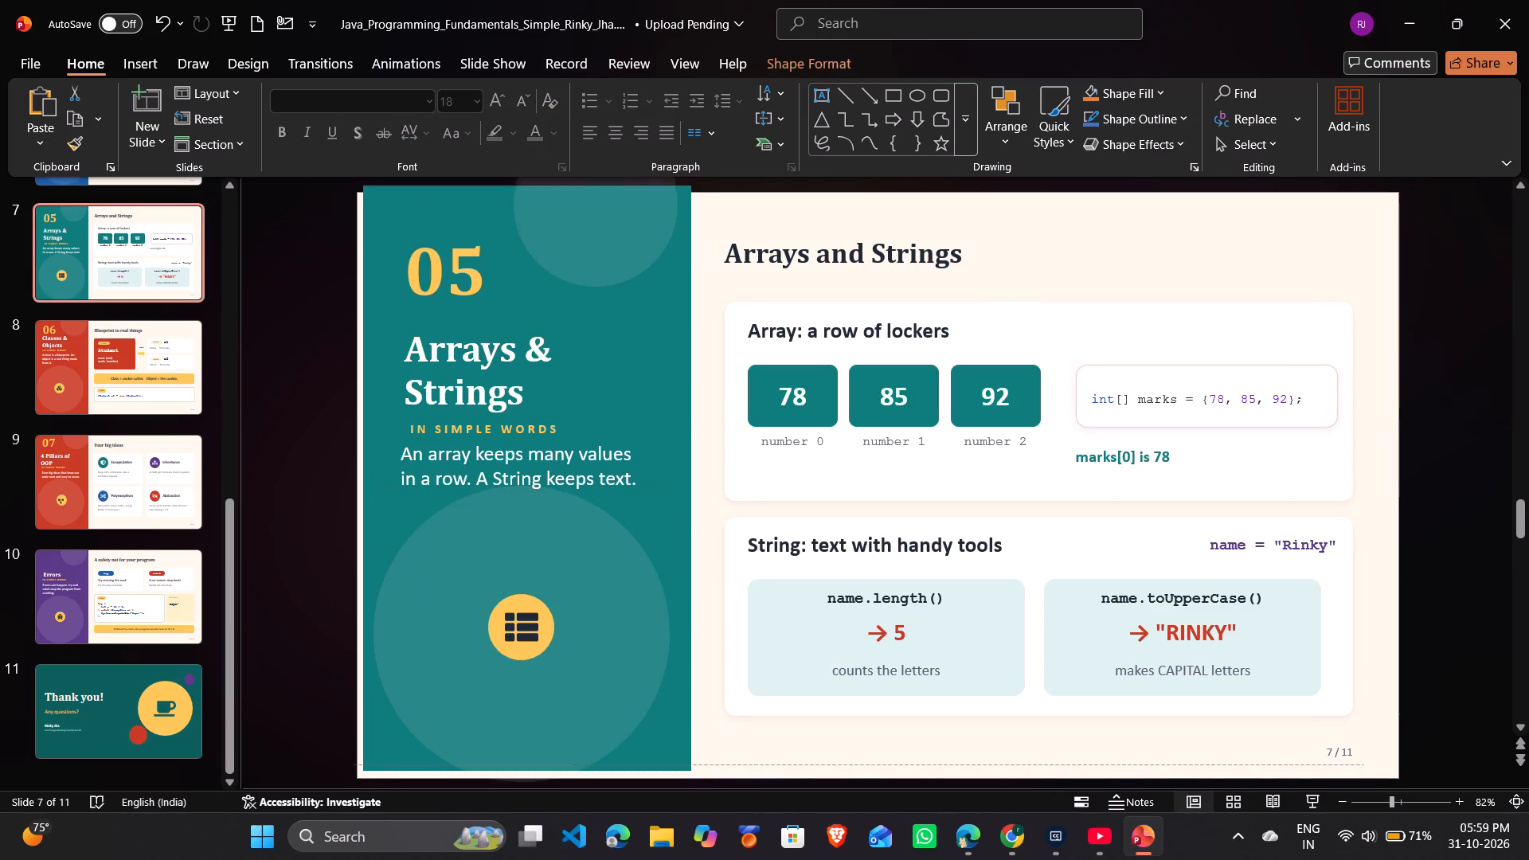
pyautogui.click(265, 350)
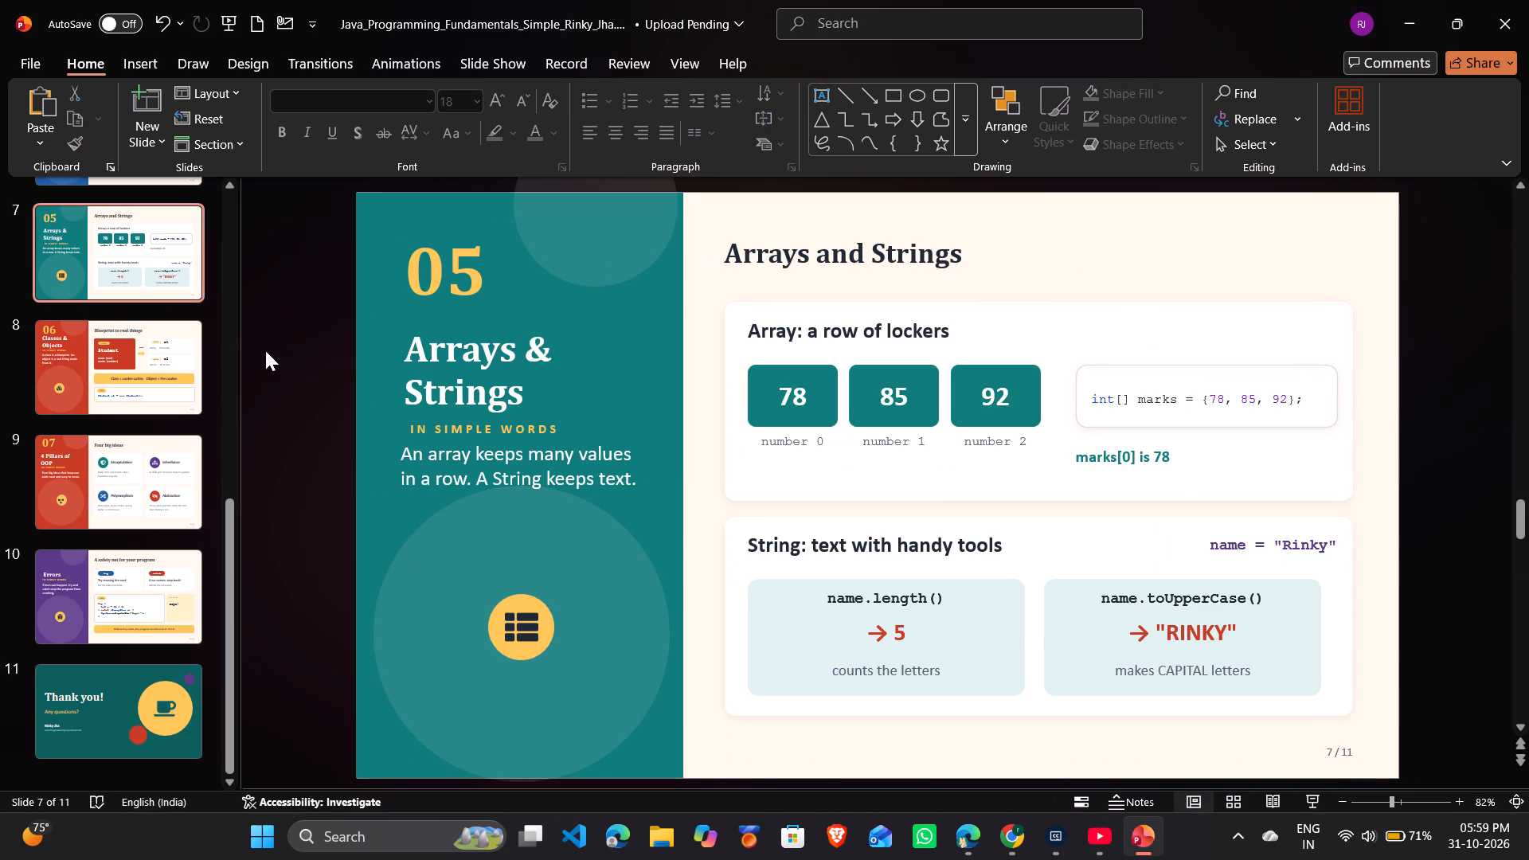
pyautogui.click(459, 262)
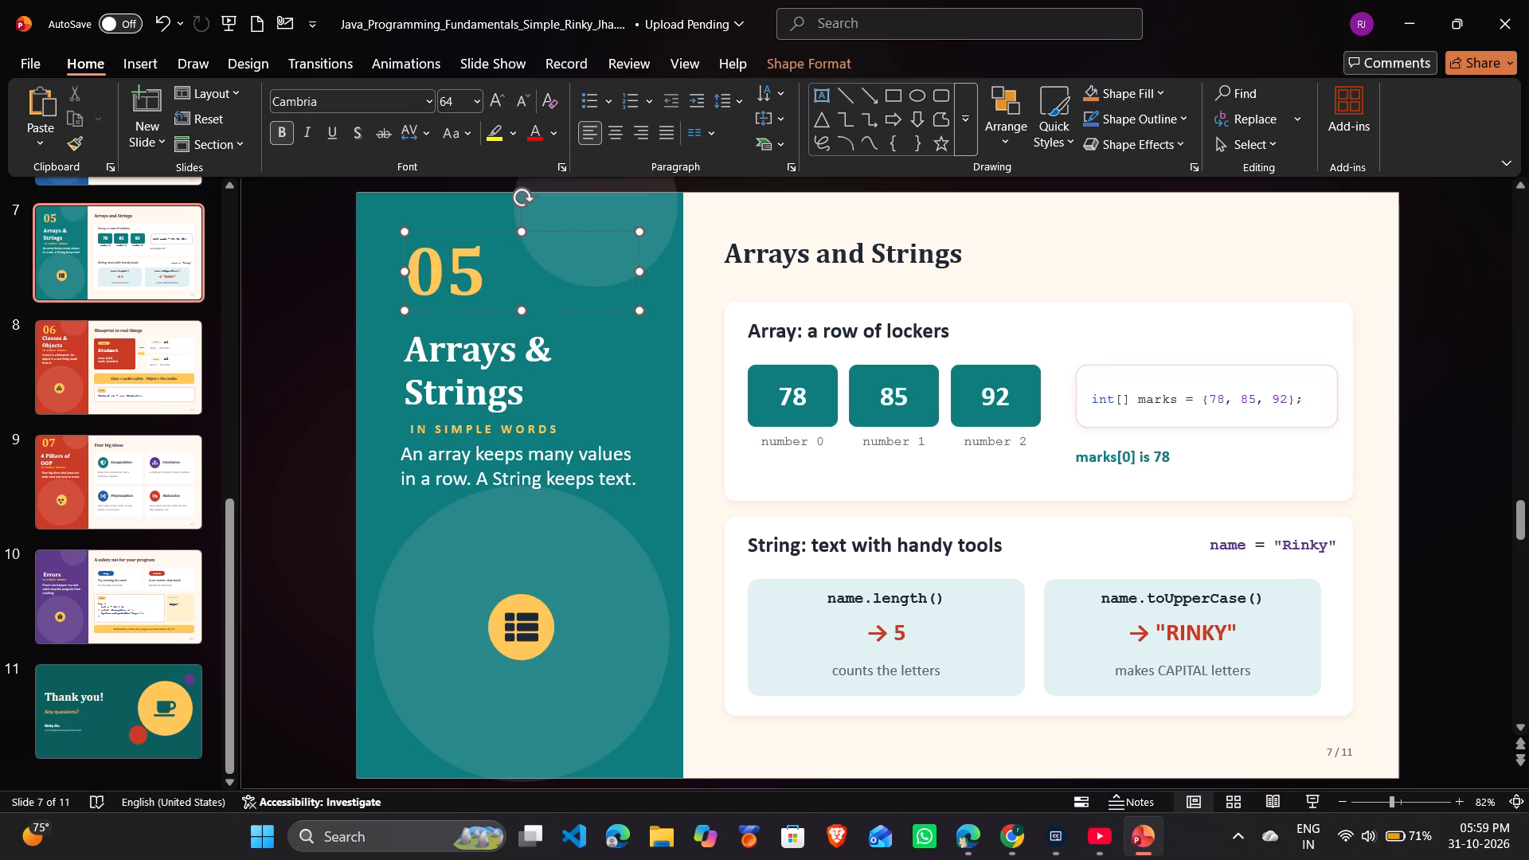
pyautogui.hotkey('ctrl', 'c')
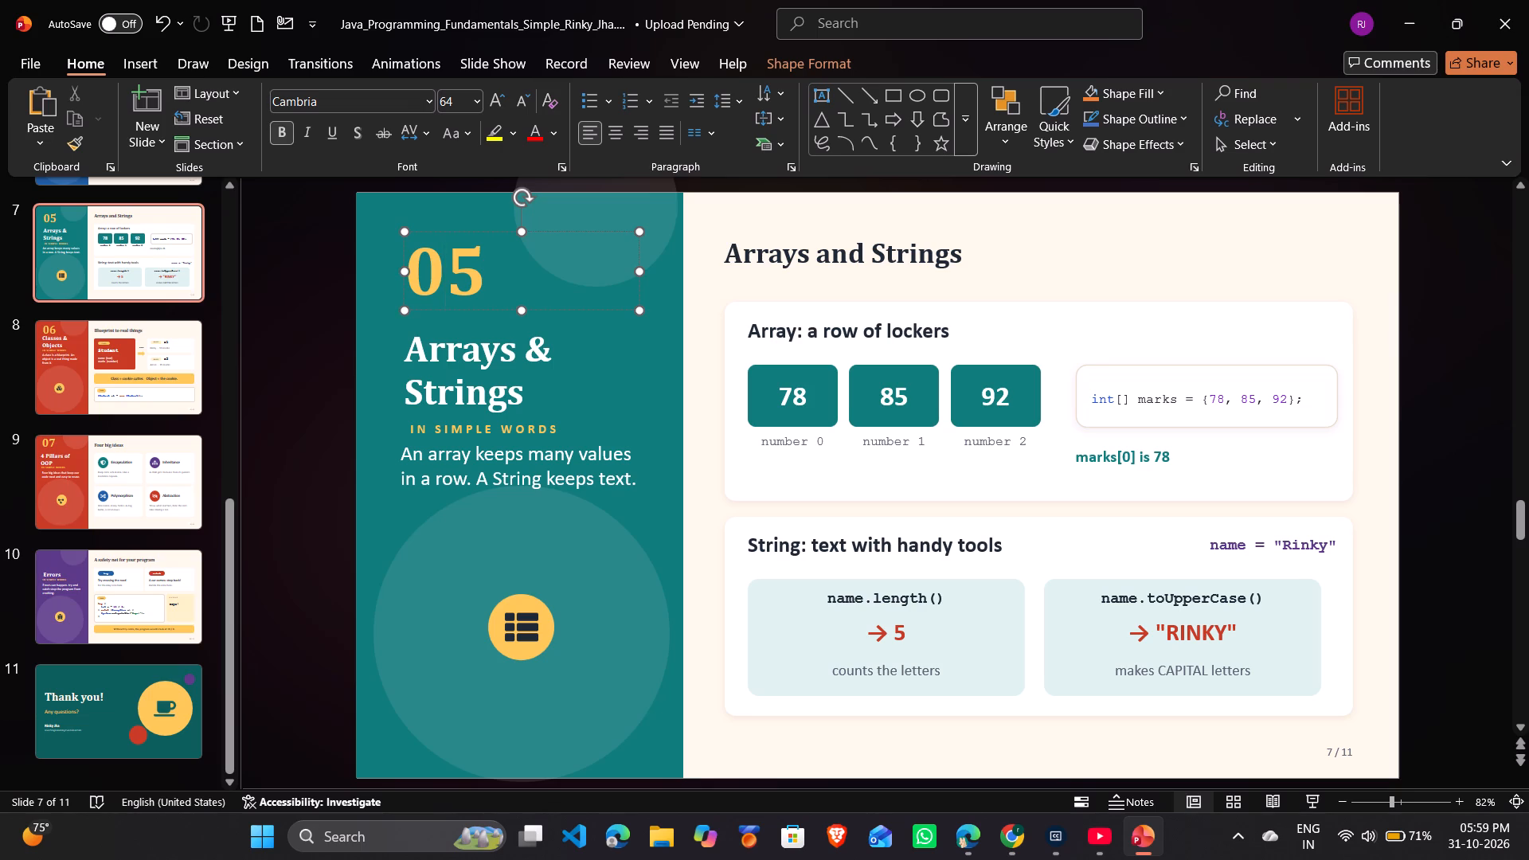
pyautogui.click(508, 263)
pyautogui.press('Right')
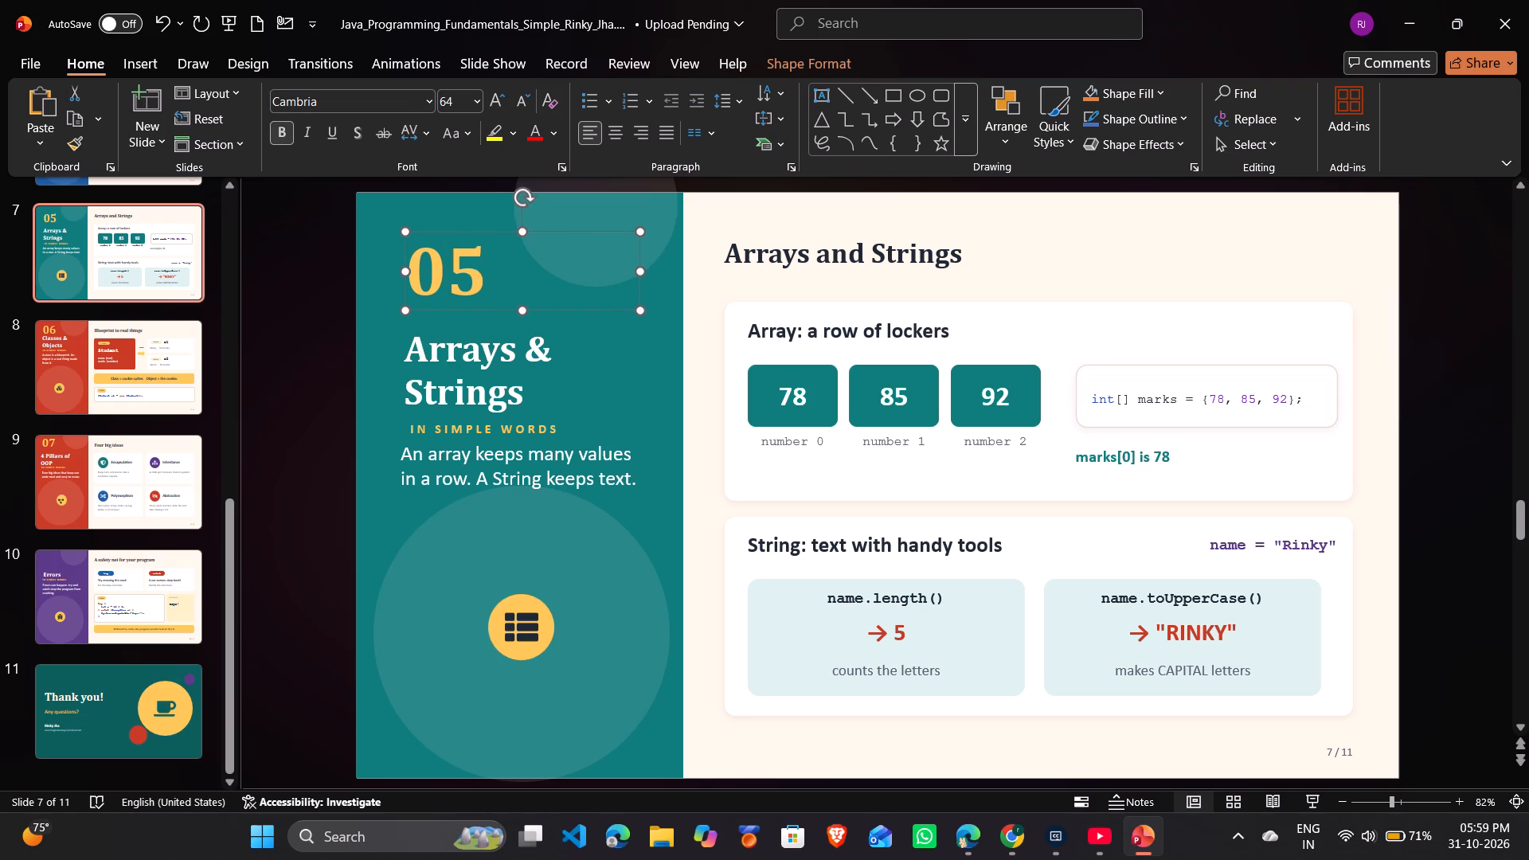
pyautogui.click(495, 265)
pyautogui.hotkey('ctrl', 'c')
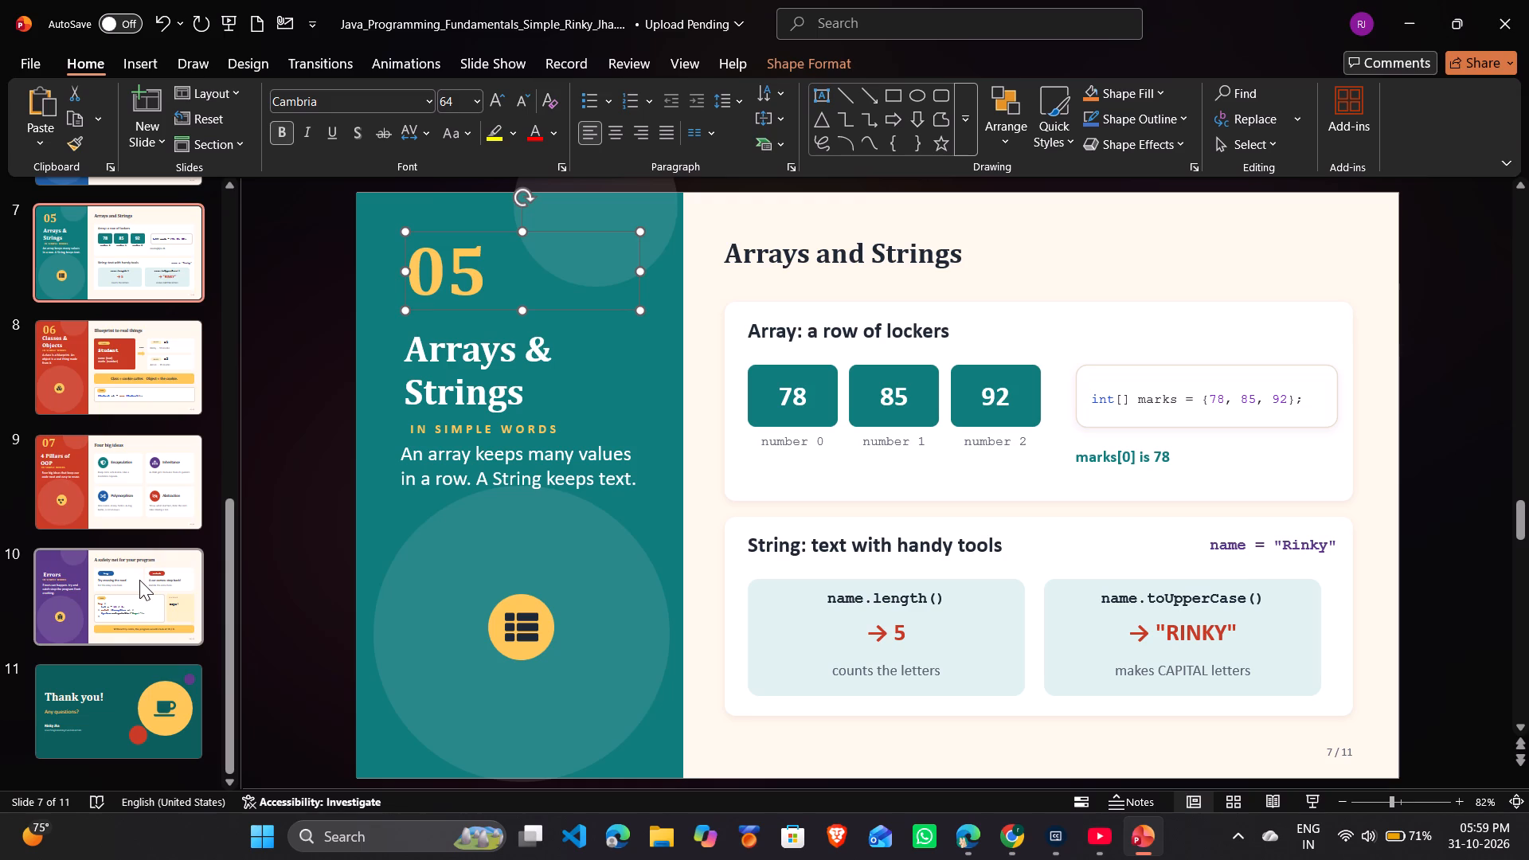
pyautogui.click(139, 580)
pyautogui.click(461, 248)
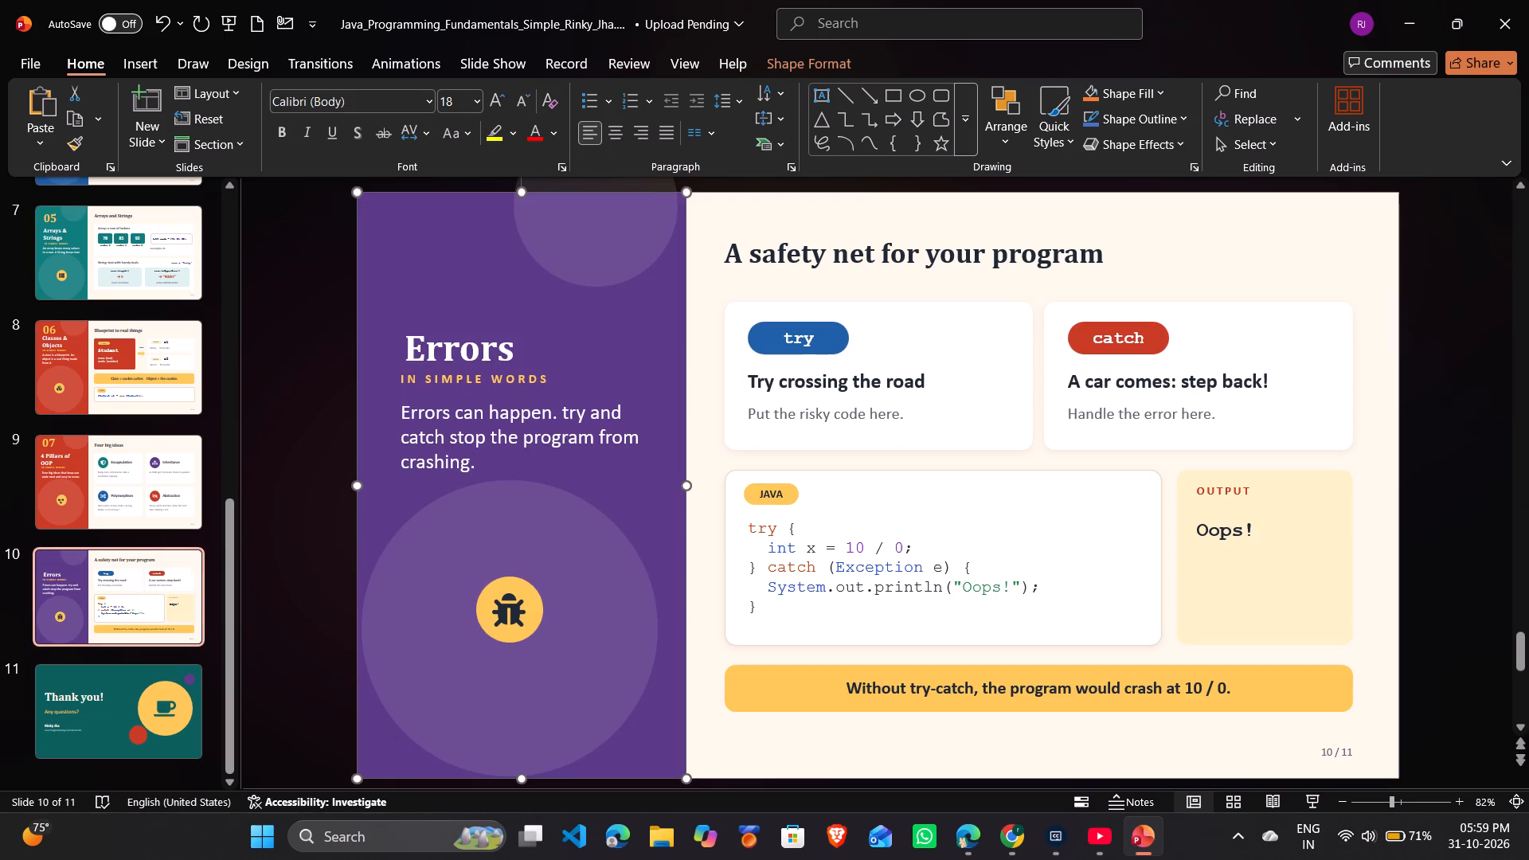
pyautogui.click(618, 358)
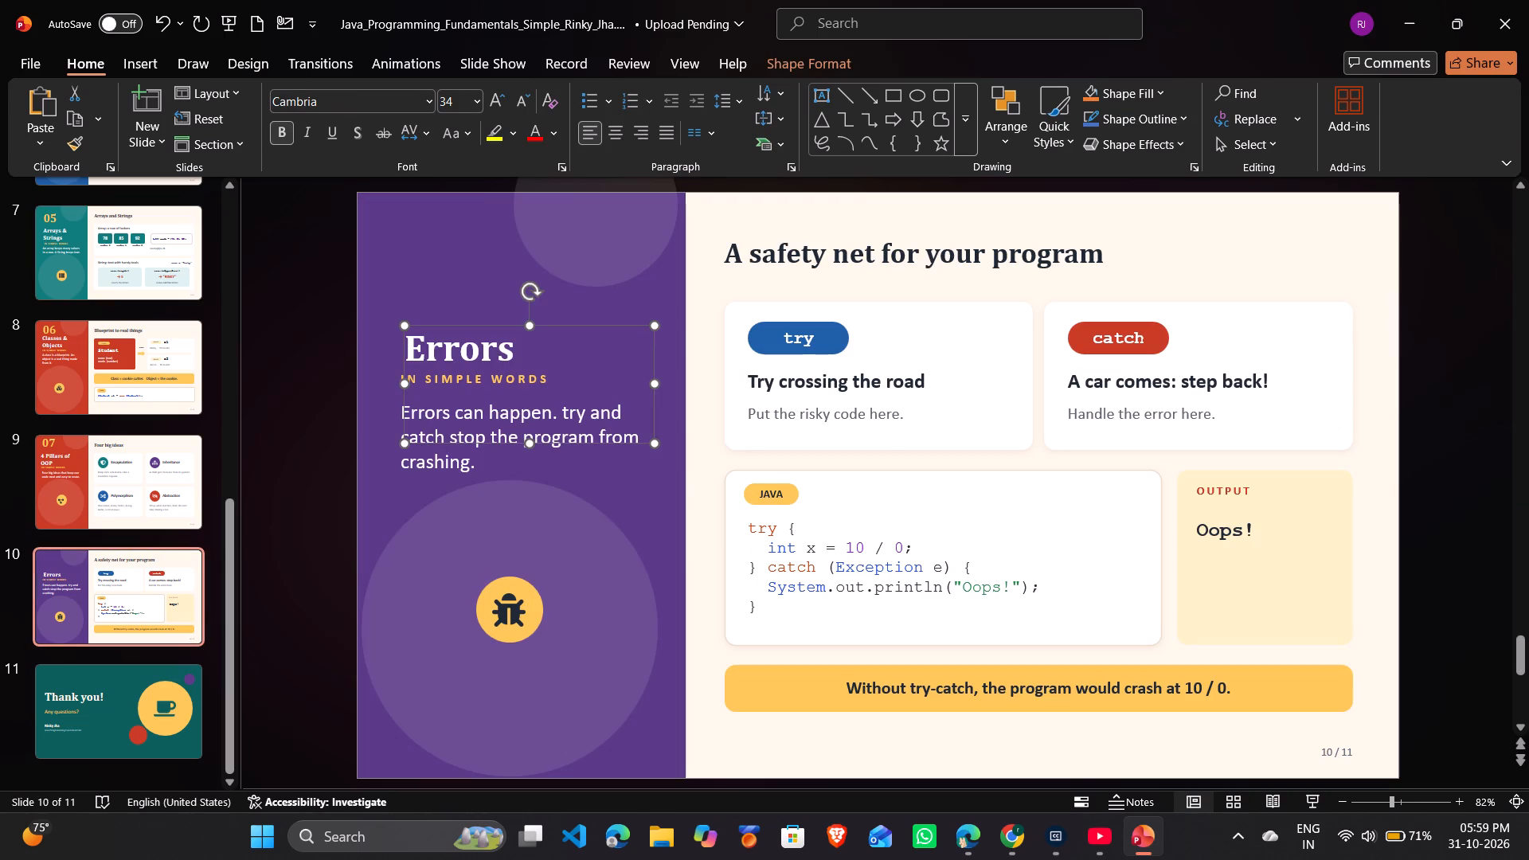
pyautogui.click(464, 268)
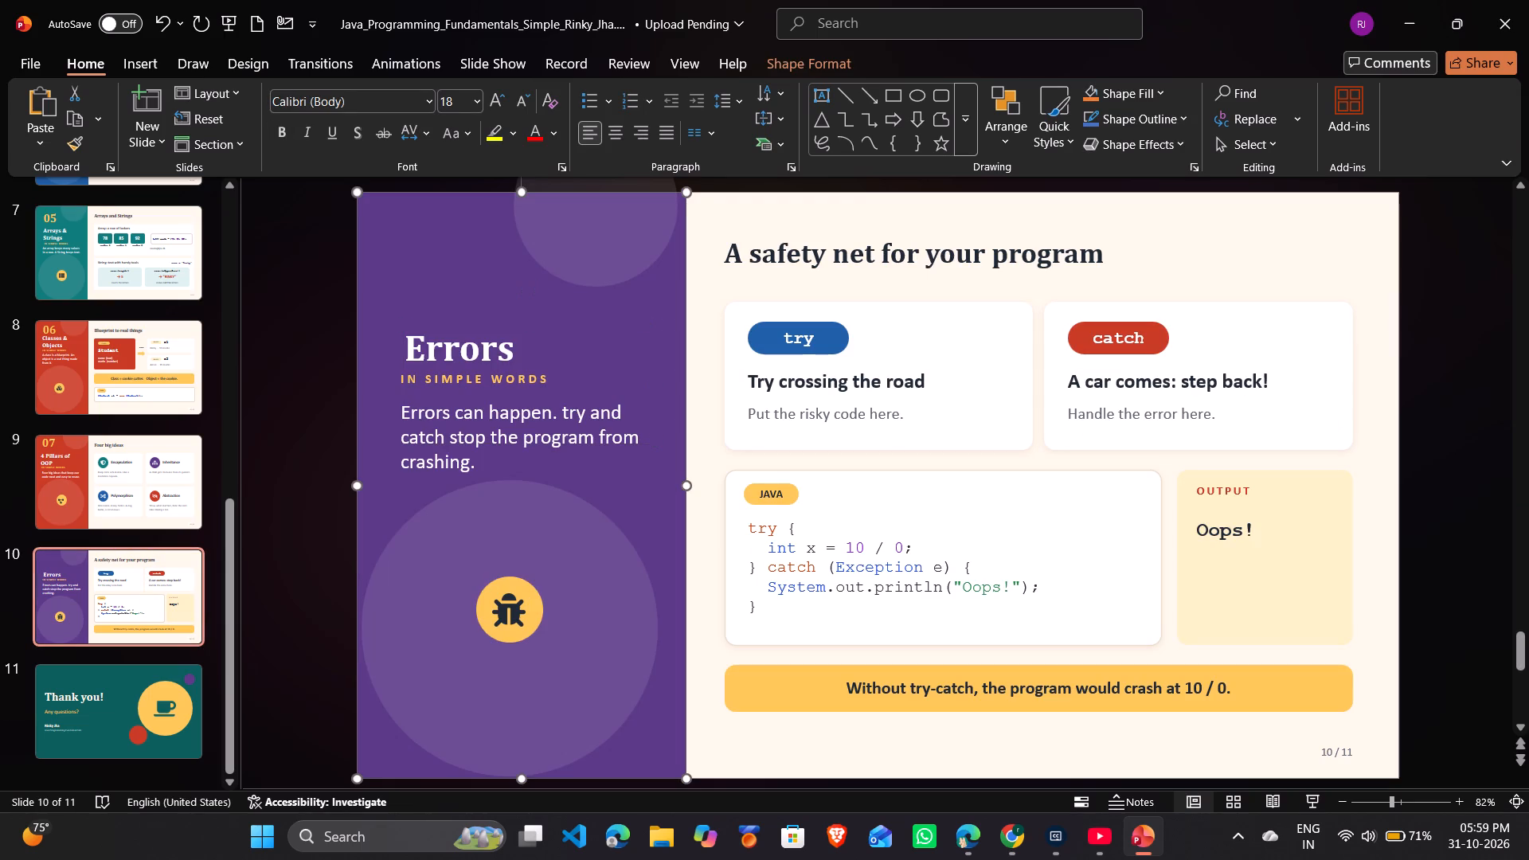
pyautogui.click(525, 345)
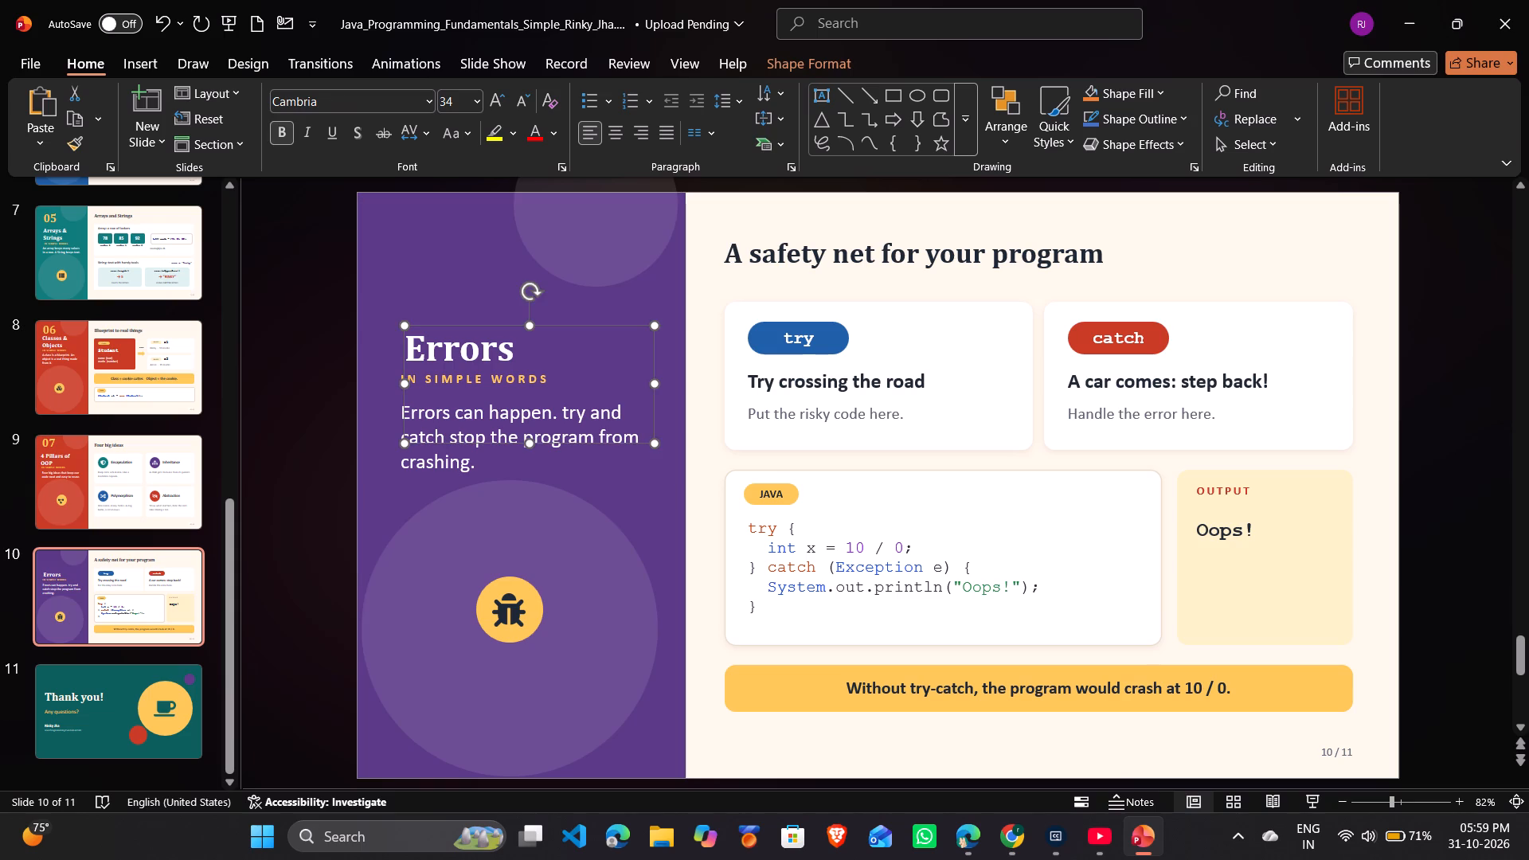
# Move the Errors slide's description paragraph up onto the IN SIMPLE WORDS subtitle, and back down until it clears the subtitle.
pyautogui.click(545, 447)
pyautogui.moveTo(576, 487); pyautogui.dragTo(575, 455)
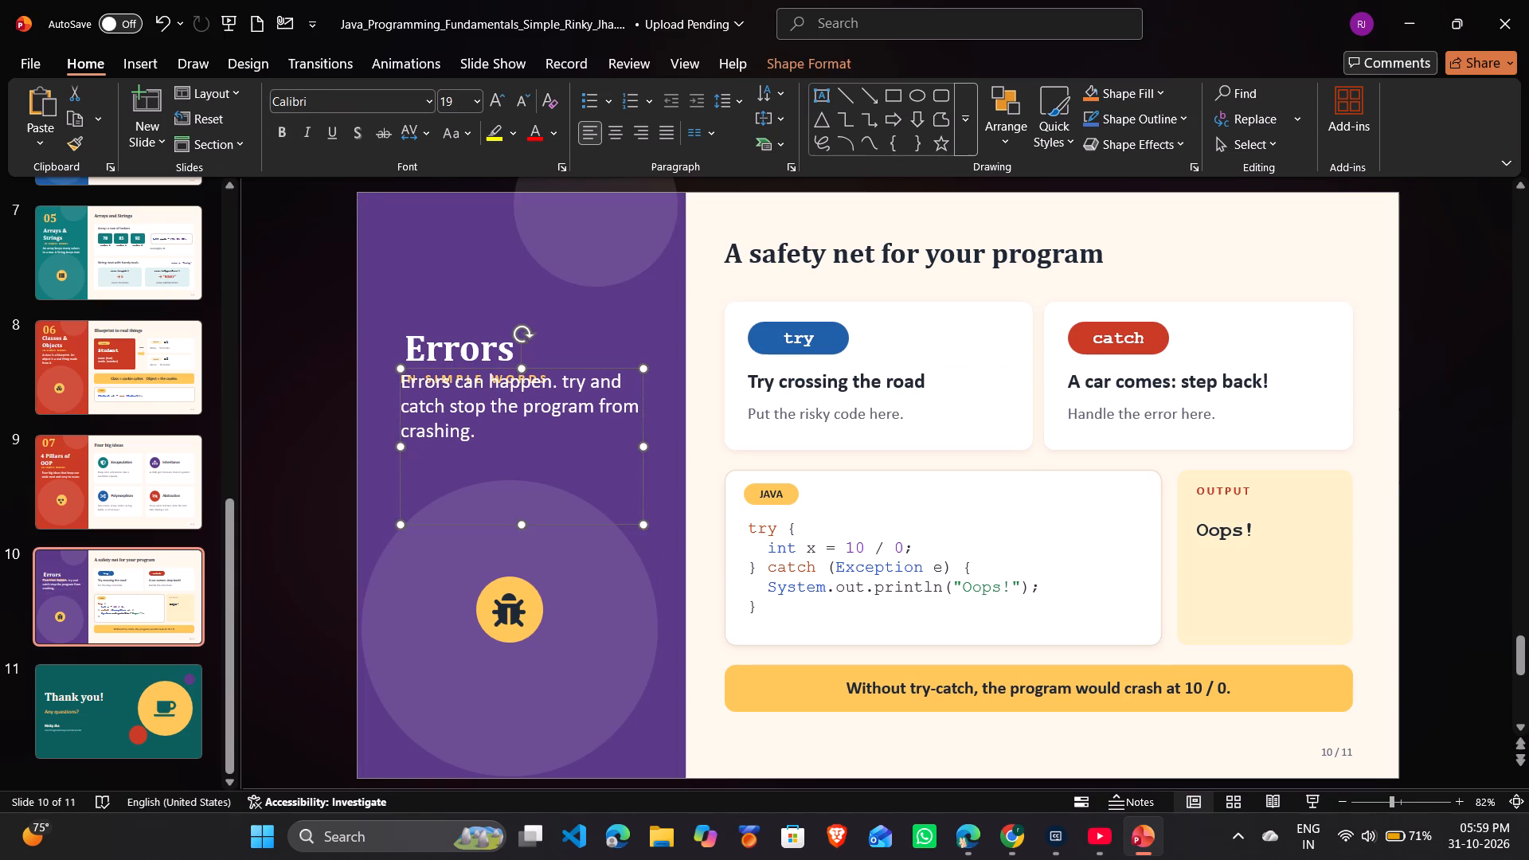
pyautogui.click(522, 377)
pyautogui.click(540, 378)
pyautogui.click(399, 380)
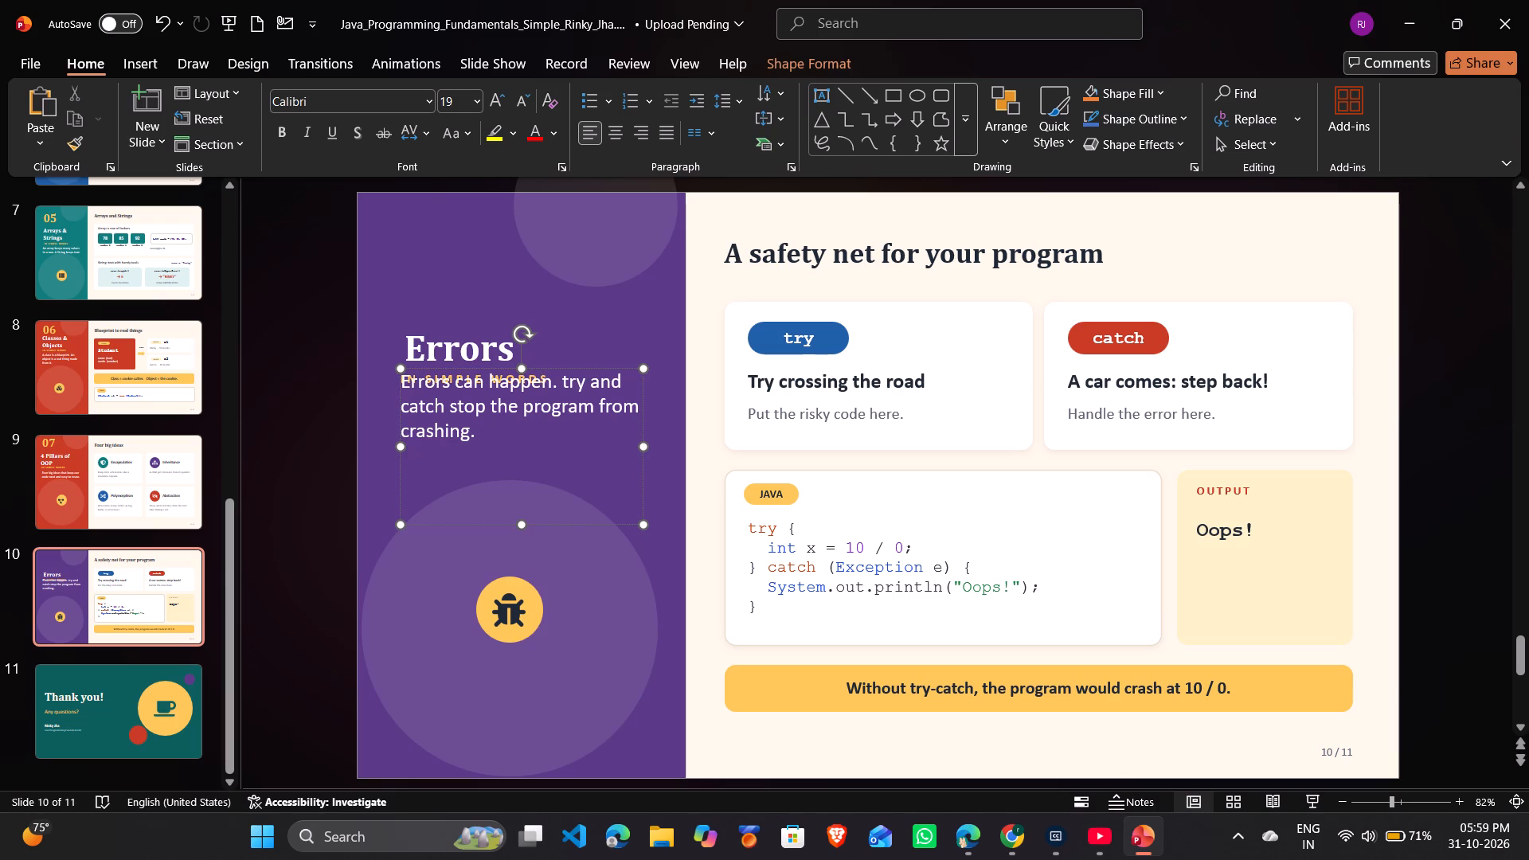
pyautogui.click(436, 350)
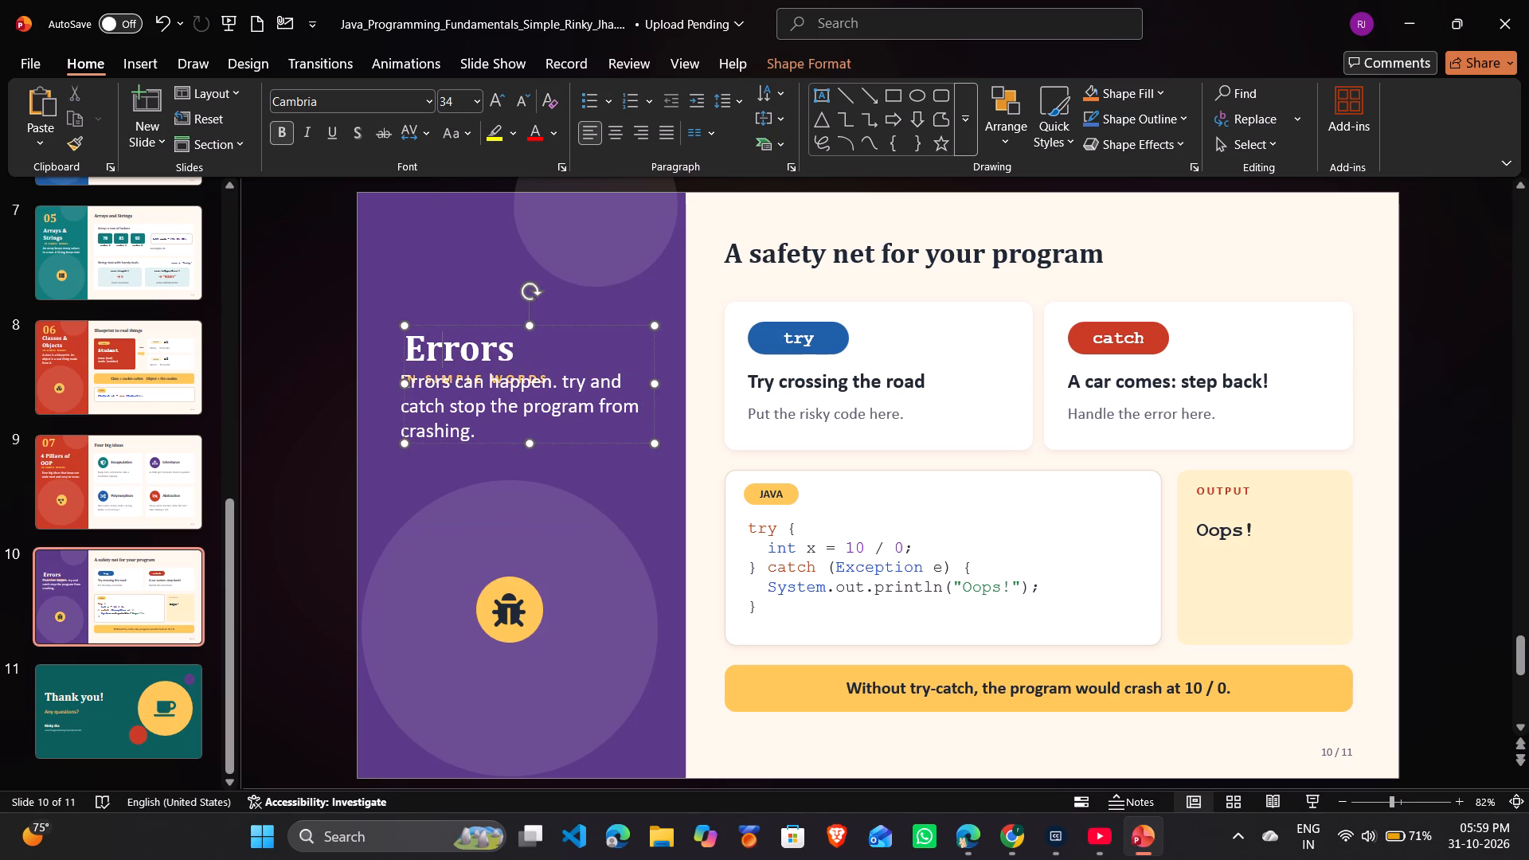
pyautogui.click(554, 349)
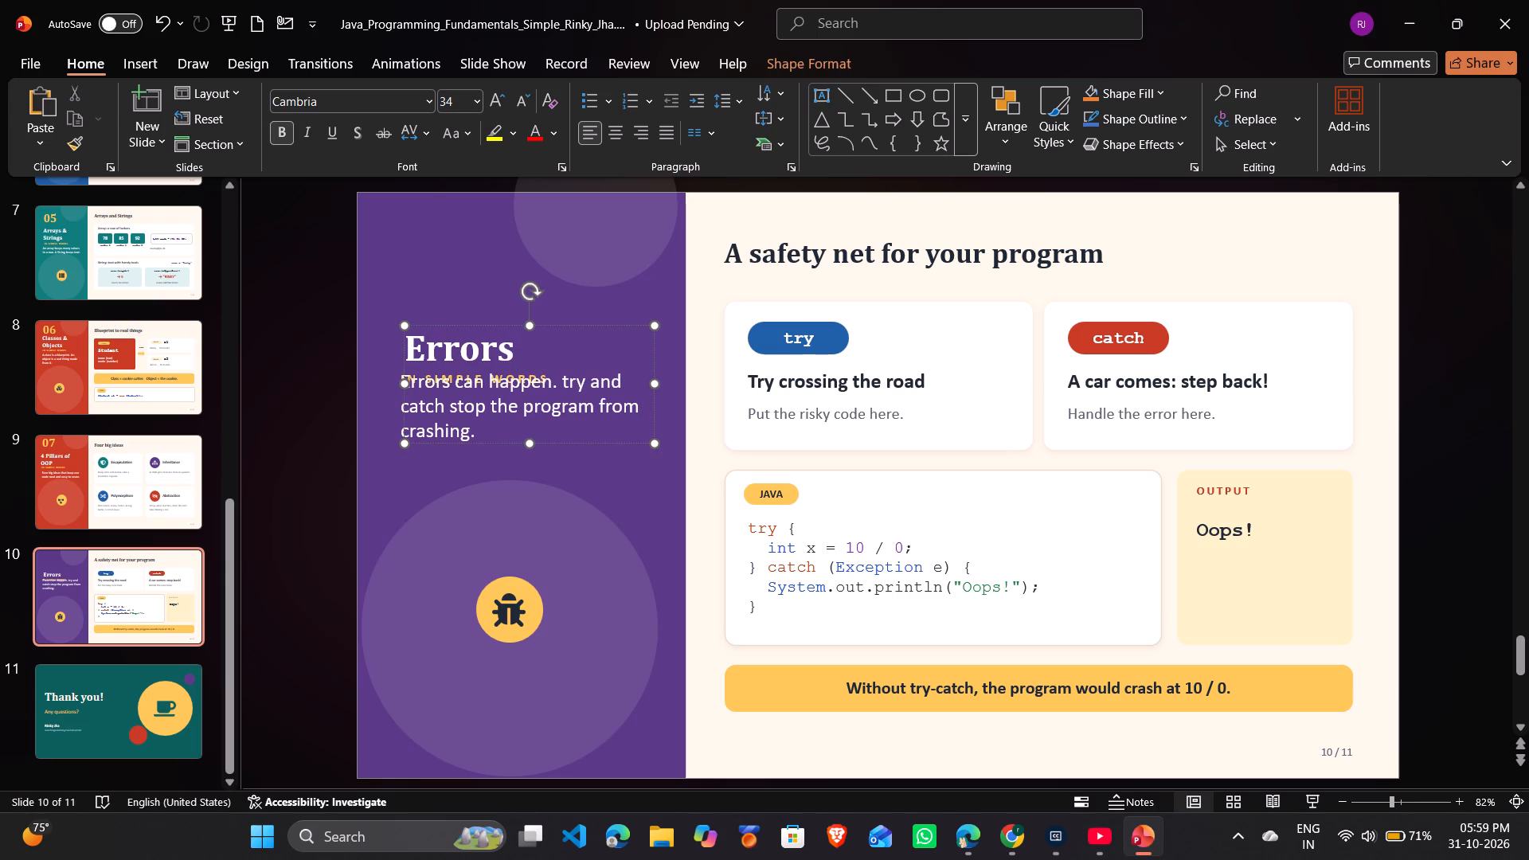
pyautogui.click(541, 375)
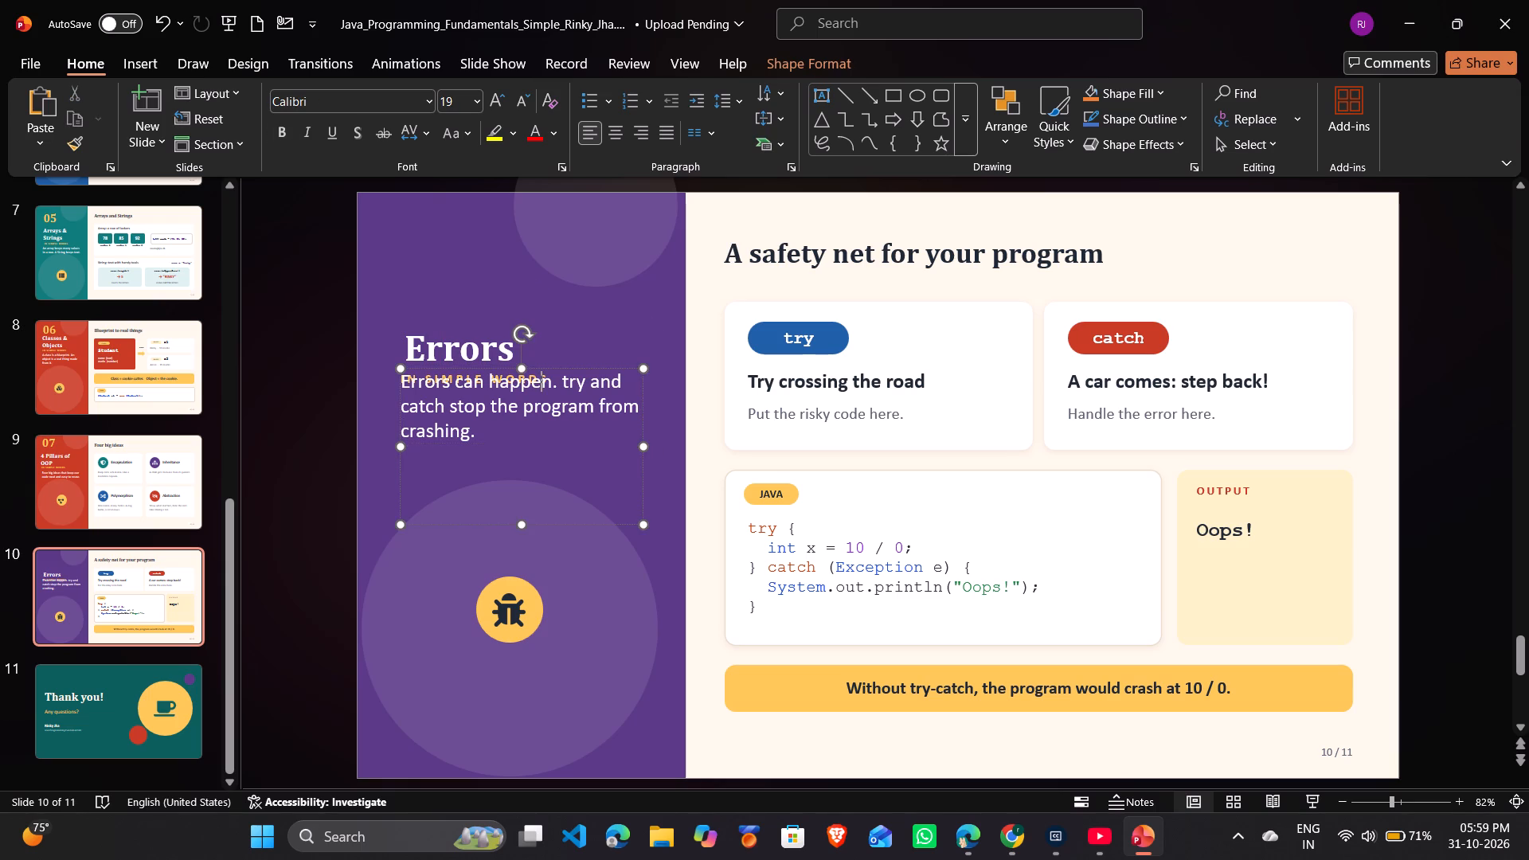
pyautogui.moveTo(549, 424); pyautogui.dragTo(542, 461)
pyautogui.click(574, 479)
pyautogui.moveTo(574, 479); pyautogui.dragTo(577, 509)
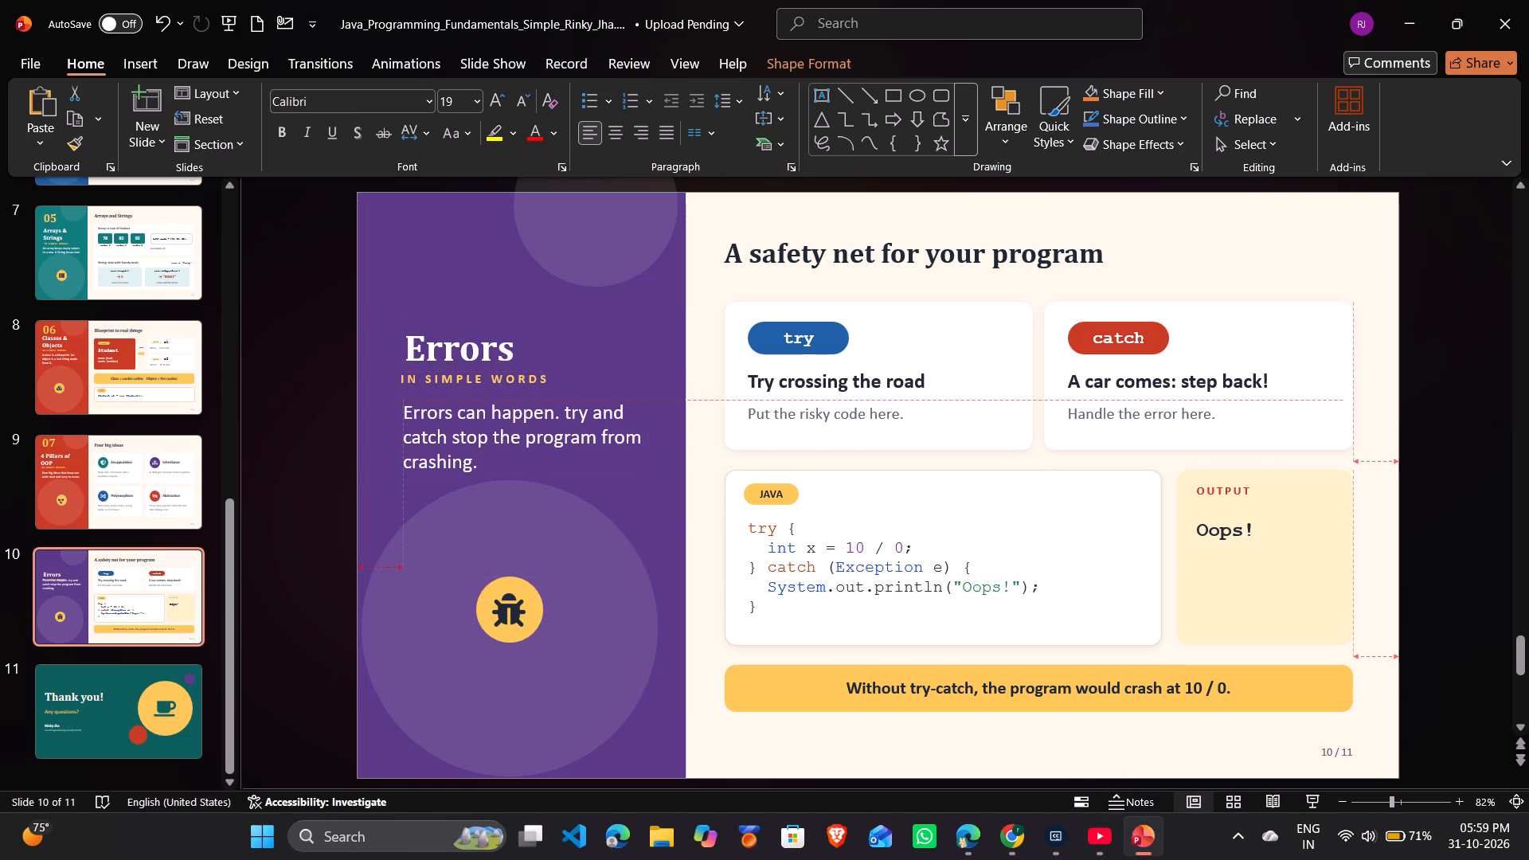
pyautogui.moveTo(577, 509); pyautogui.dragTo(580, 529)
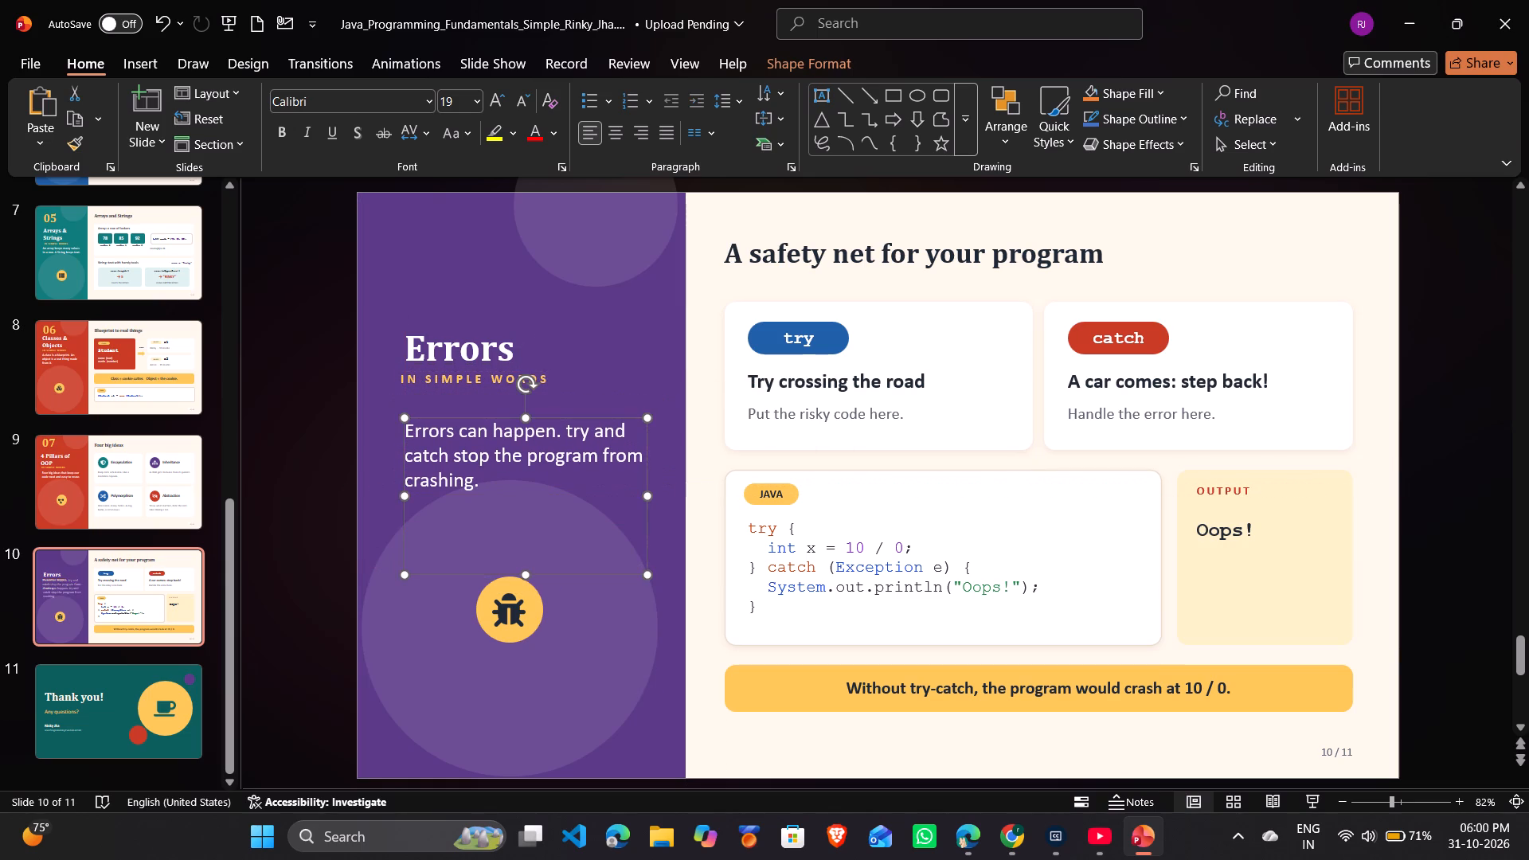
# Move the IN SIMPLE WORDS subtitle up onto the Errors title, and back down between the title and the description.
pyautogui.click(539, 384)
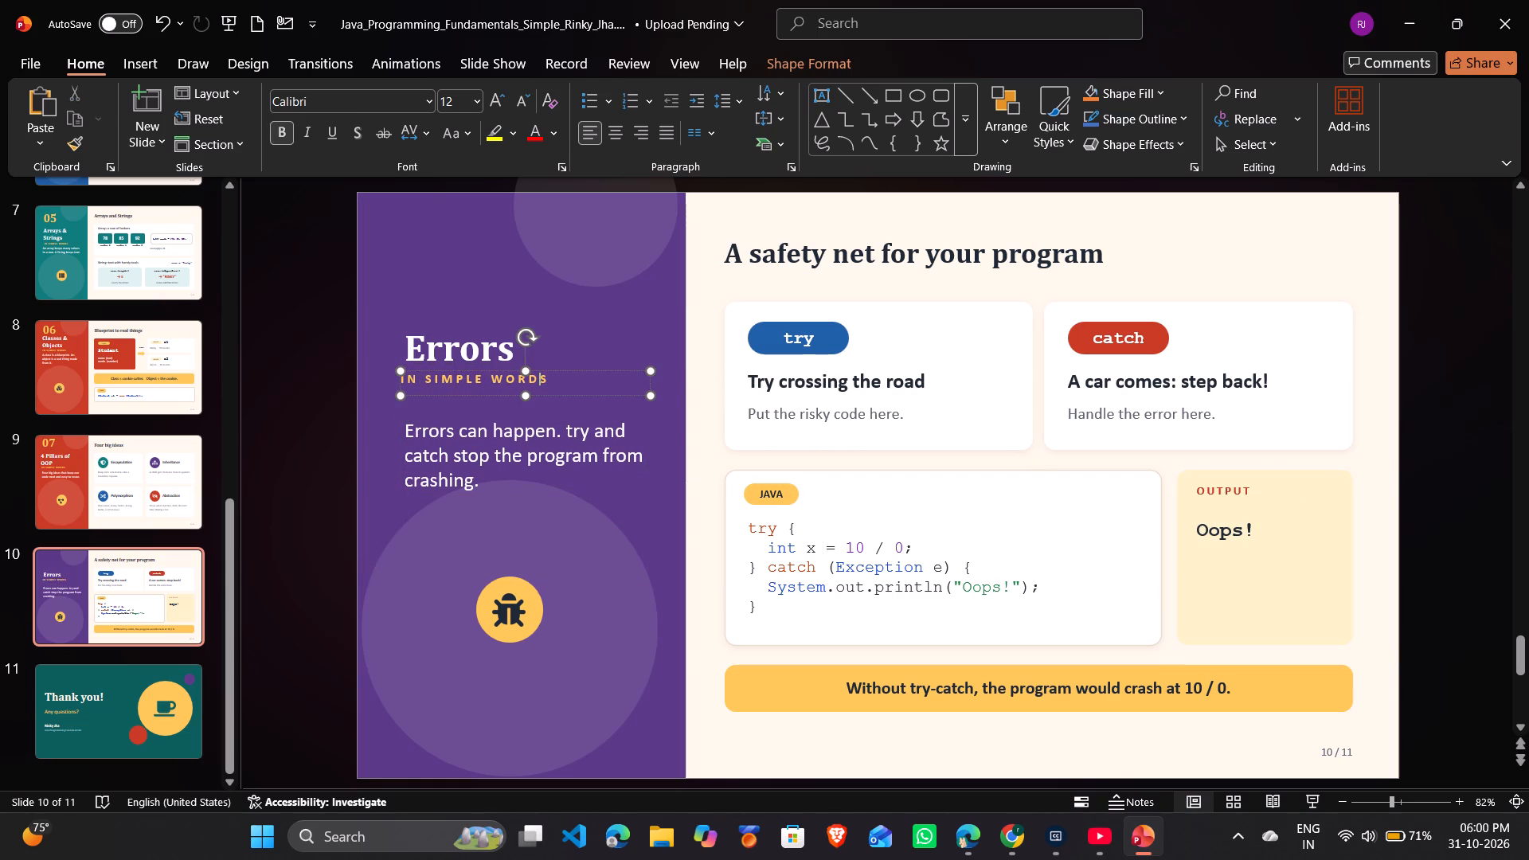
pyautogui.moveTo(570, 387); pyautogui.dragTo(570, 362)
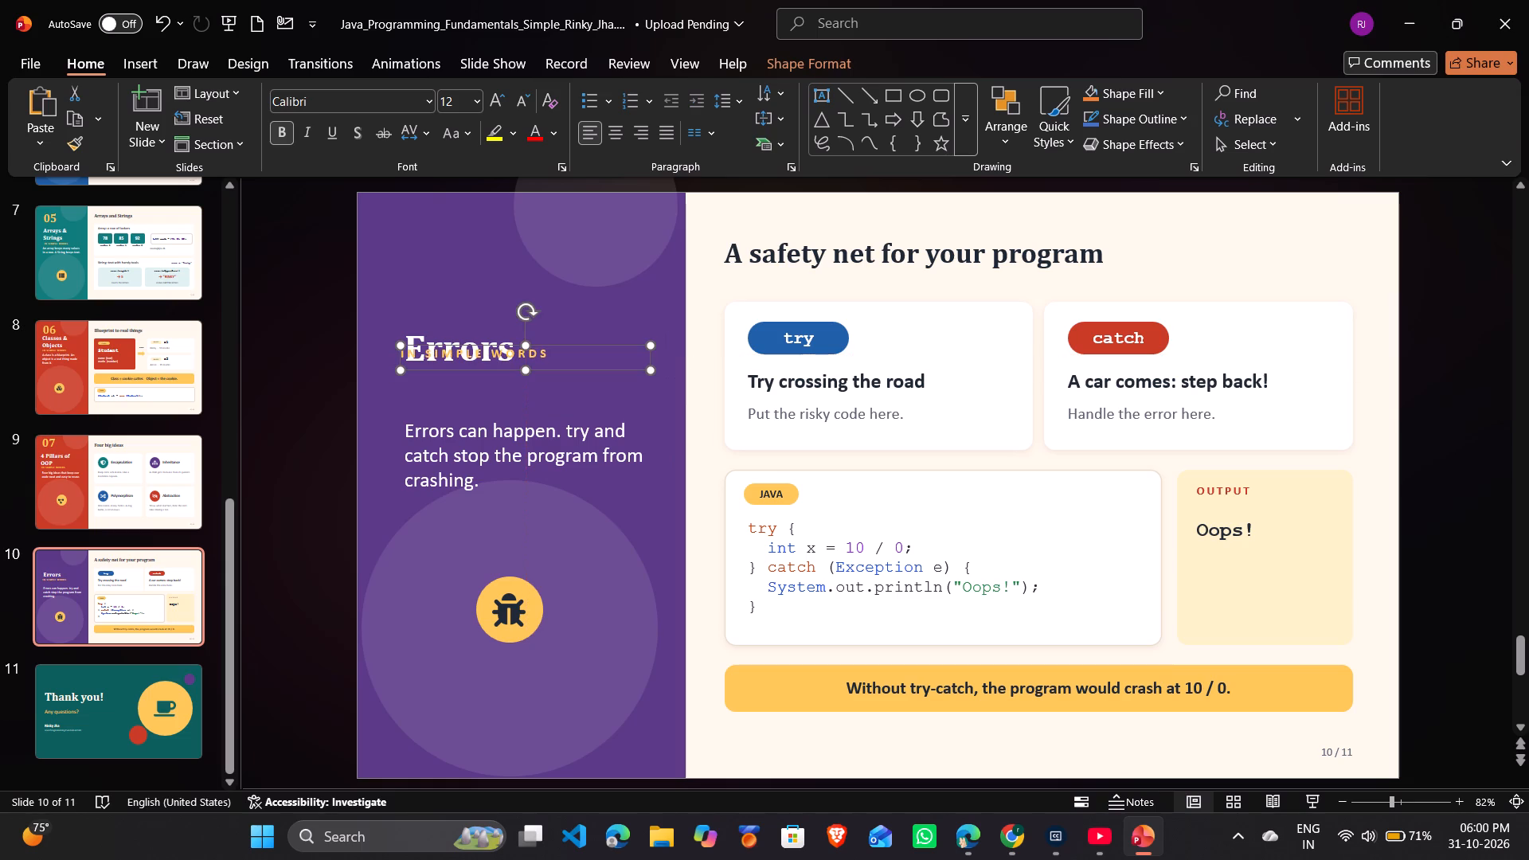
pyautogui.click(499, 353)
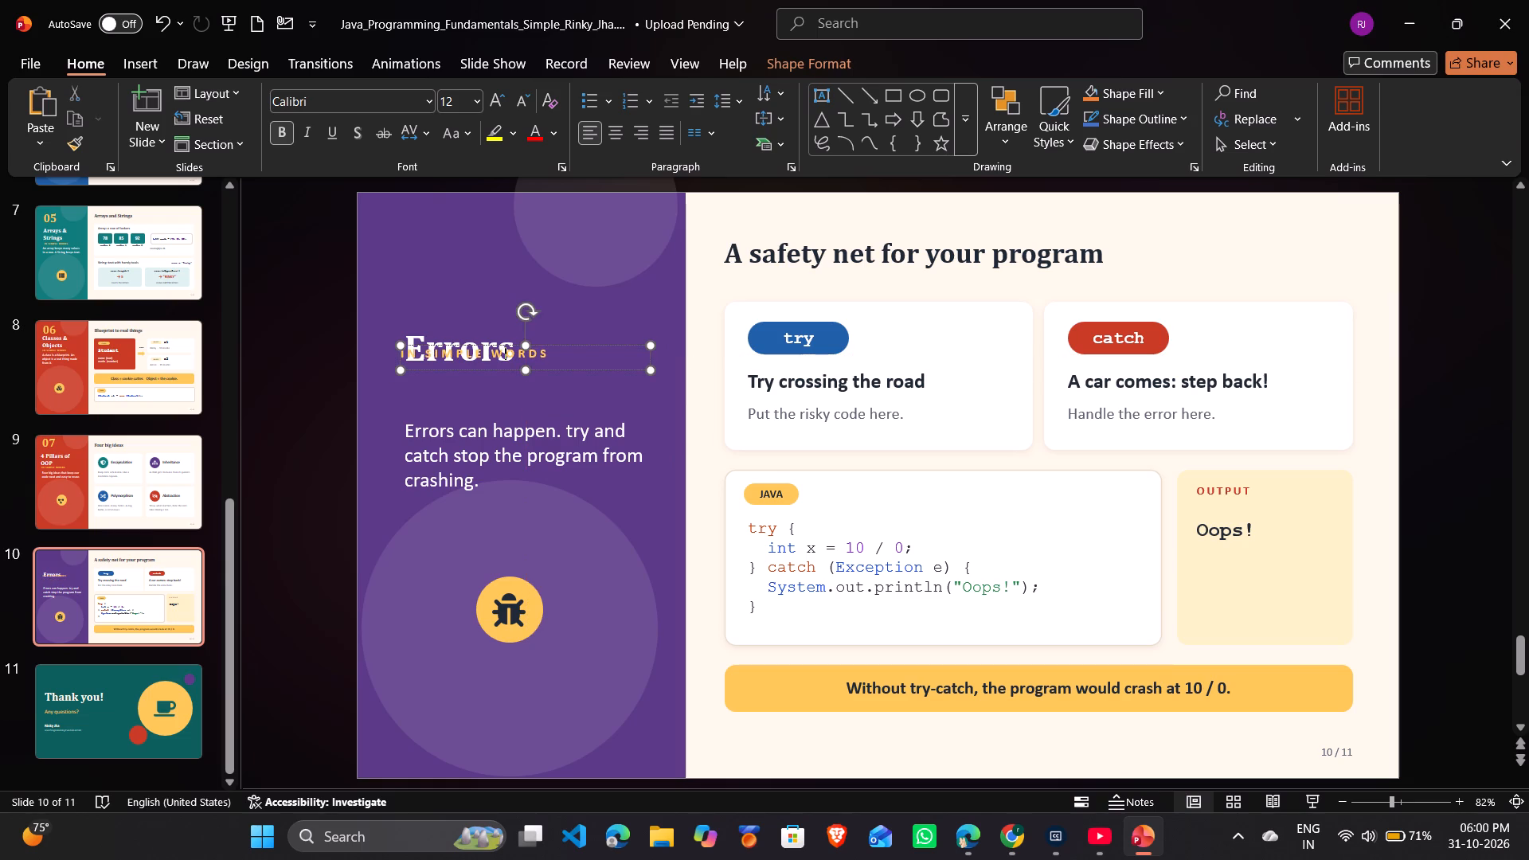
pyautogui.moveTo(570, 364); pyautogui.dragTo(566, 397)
# Move the Errors title higher on the purple panel, aligning its left edge with the IN SIMPLE WORDS subtitle.
pyautogui.click(506, 342)
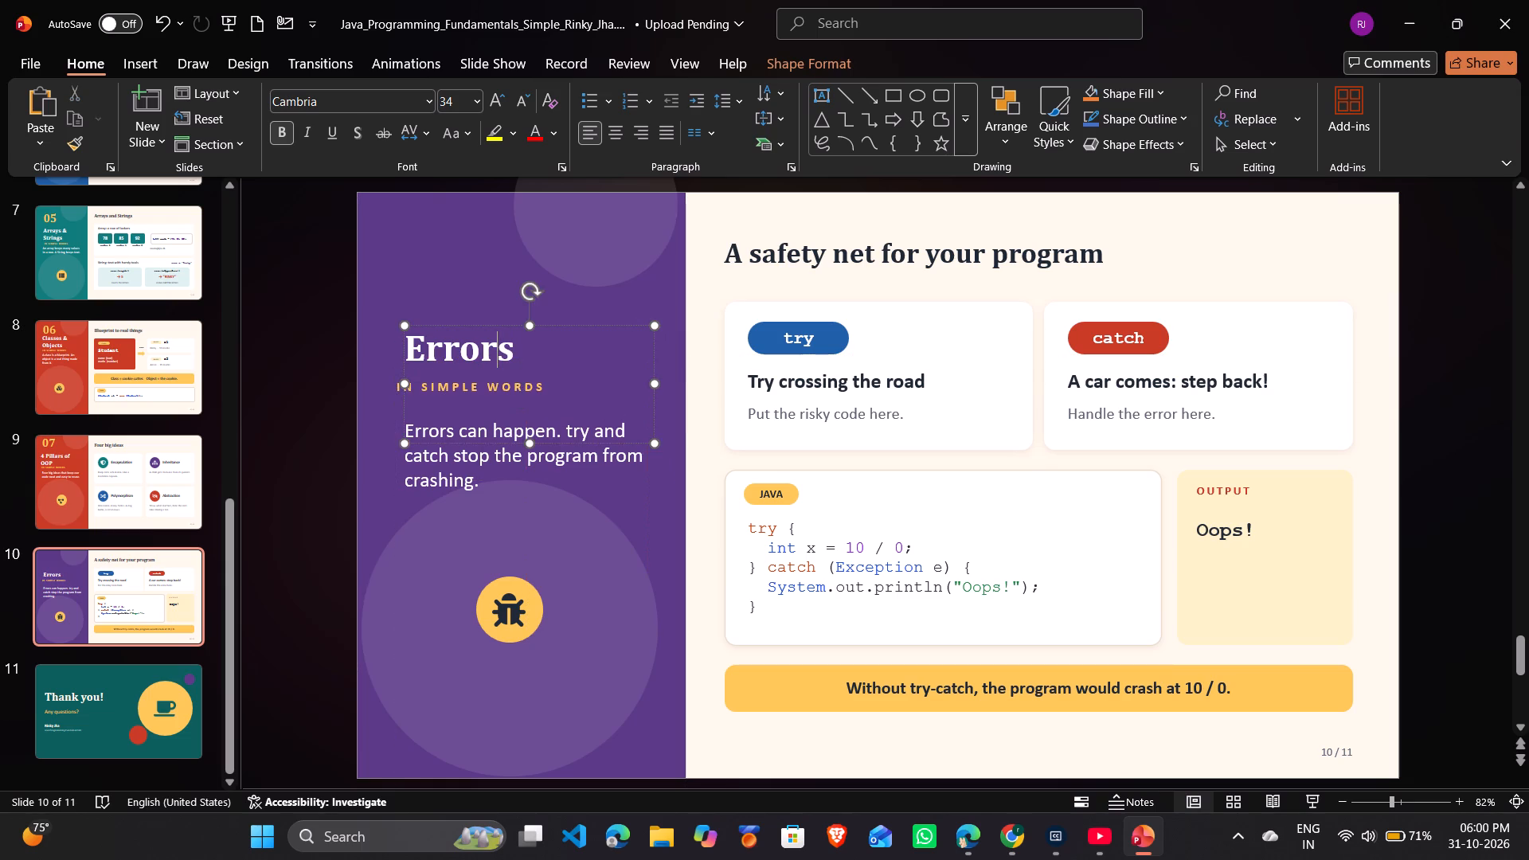
pyautogui.click(534, 352)
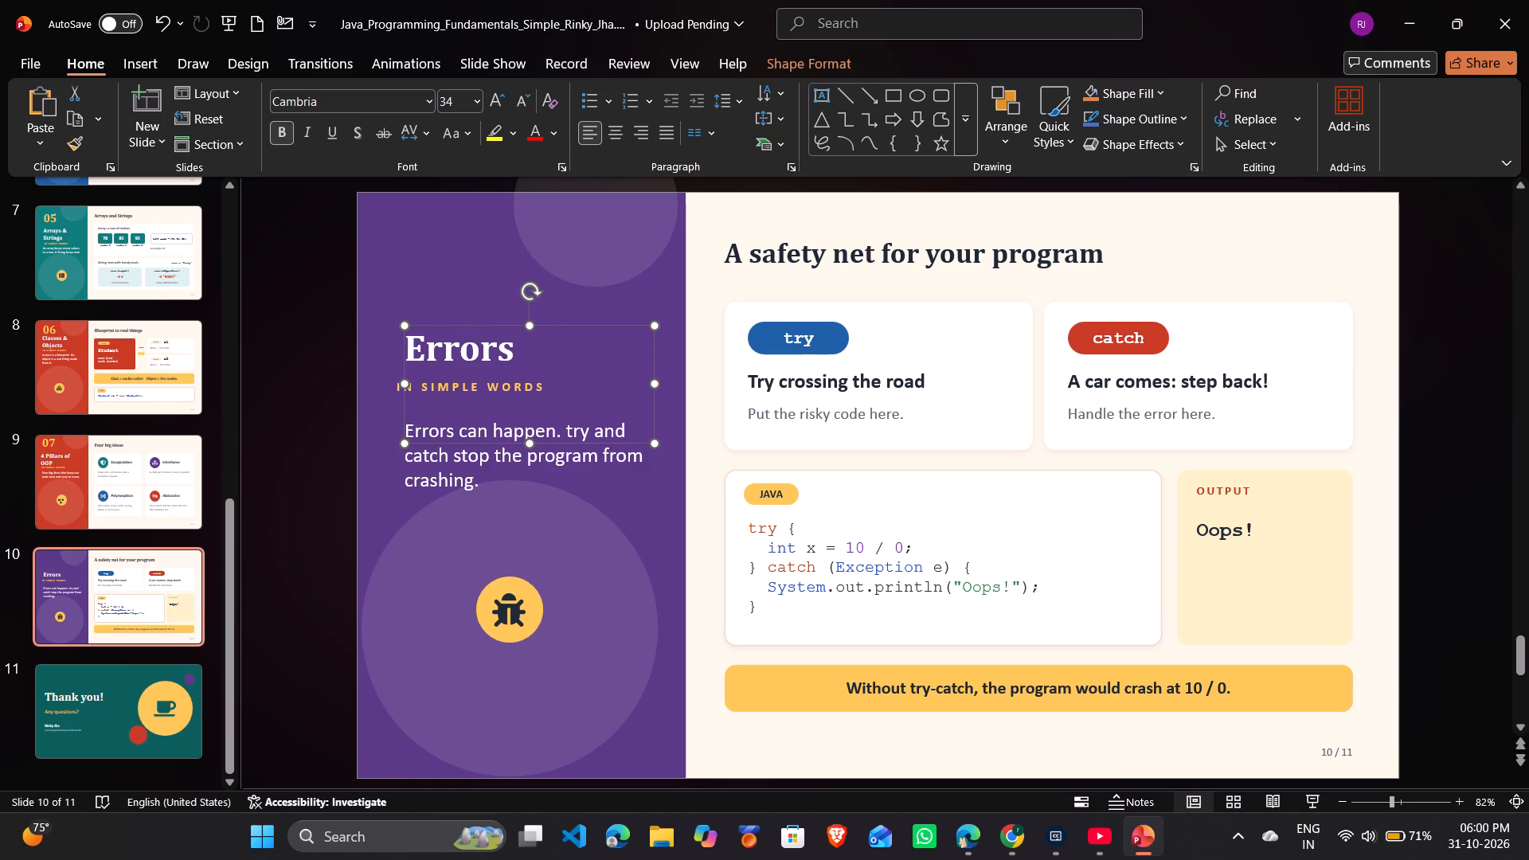
pyautogui.click(522, 351)
pyautogui.click(397, 341)
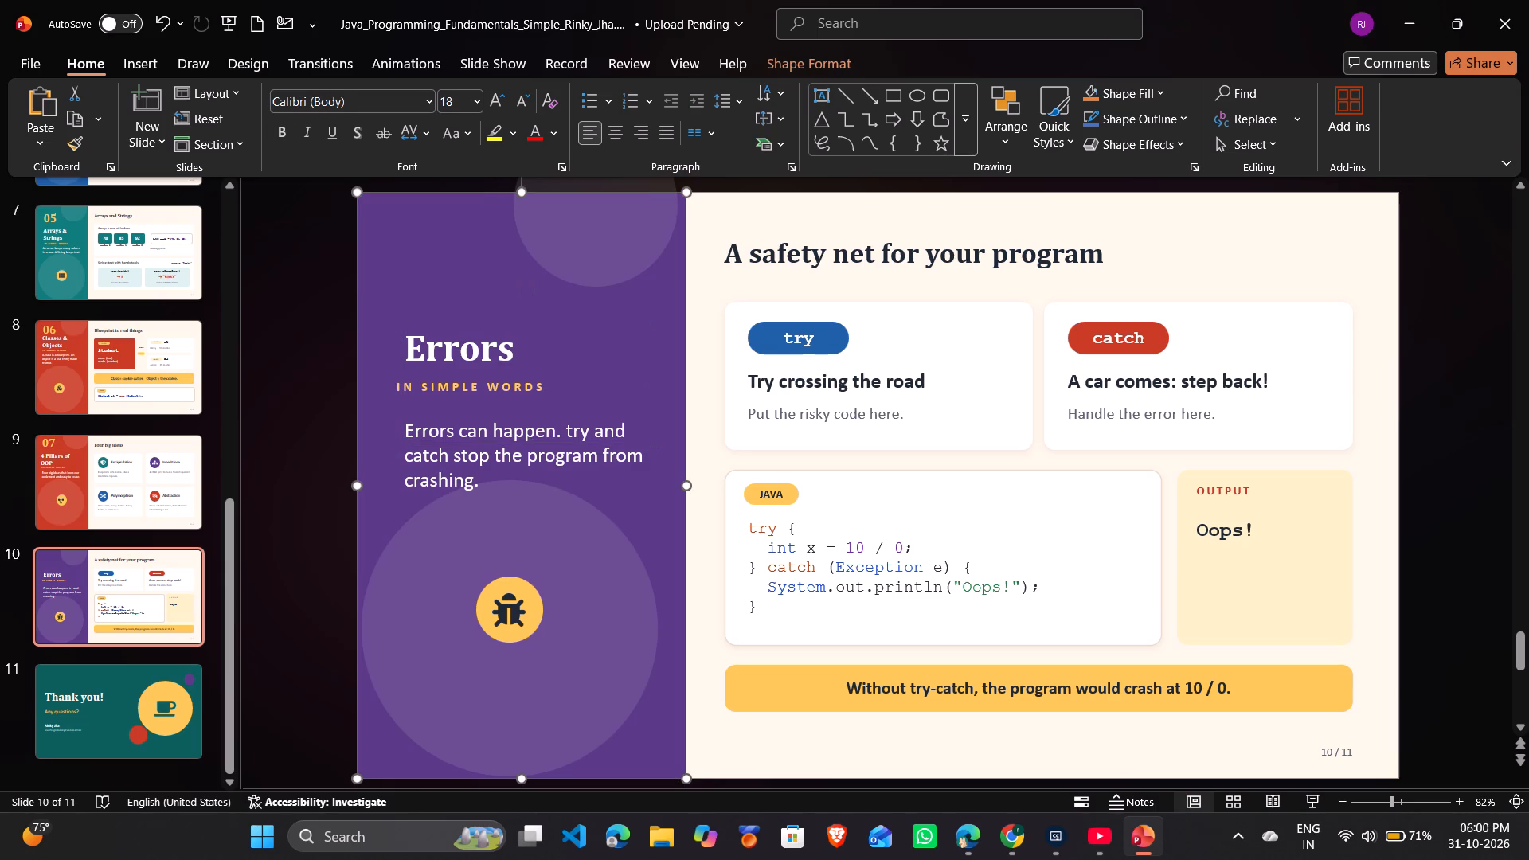
pyautogui.click(470, 350)
pyautogui.moveTo(581, 355); pyautogui.dragTo(585, 320)
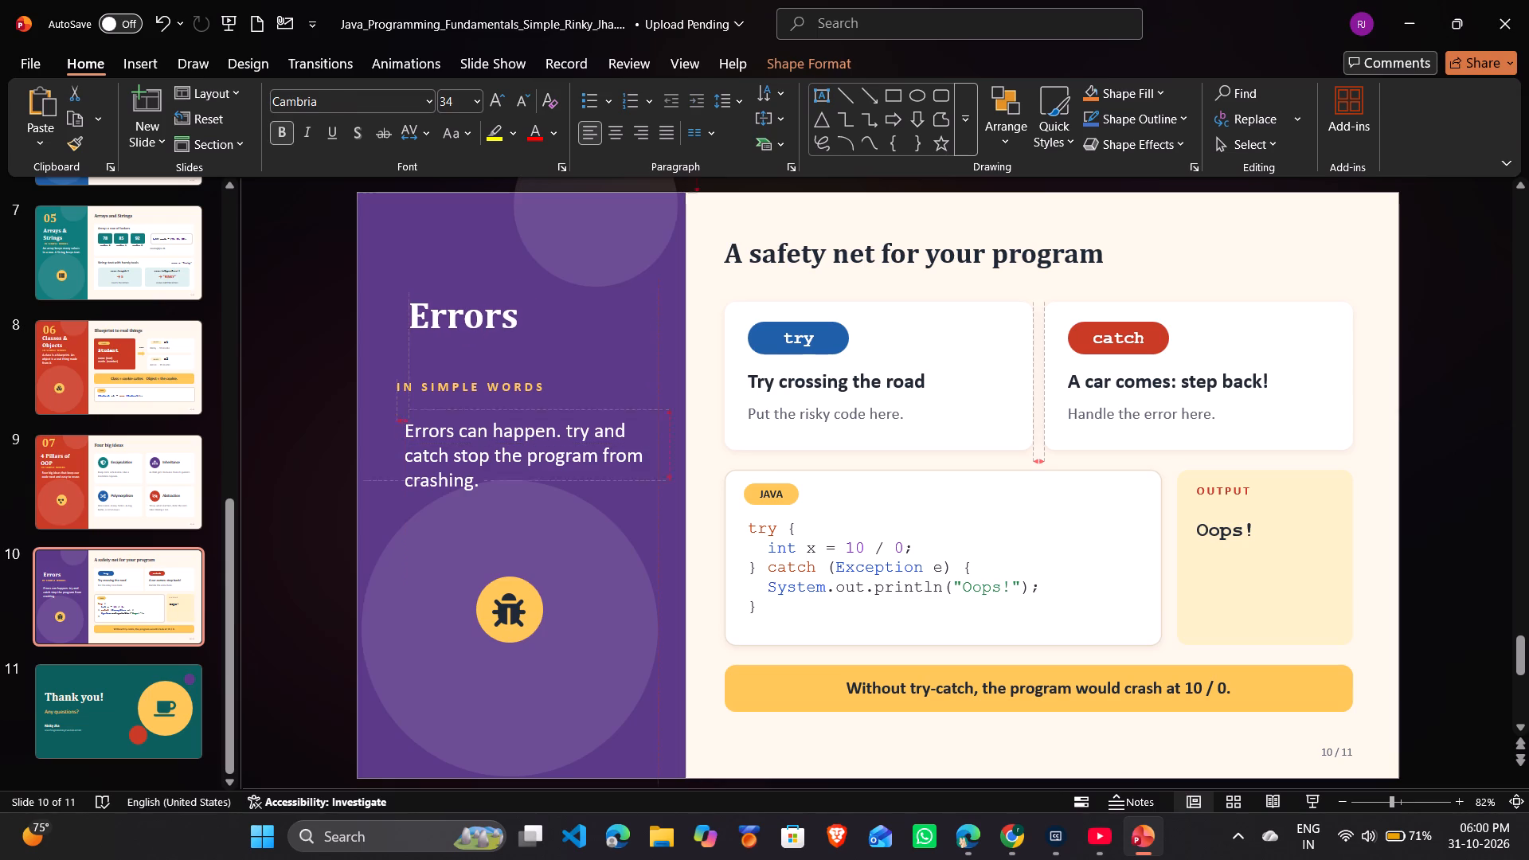
pyautogui.moveTo(585, 320); pyautogui.dragTo(586, 313)
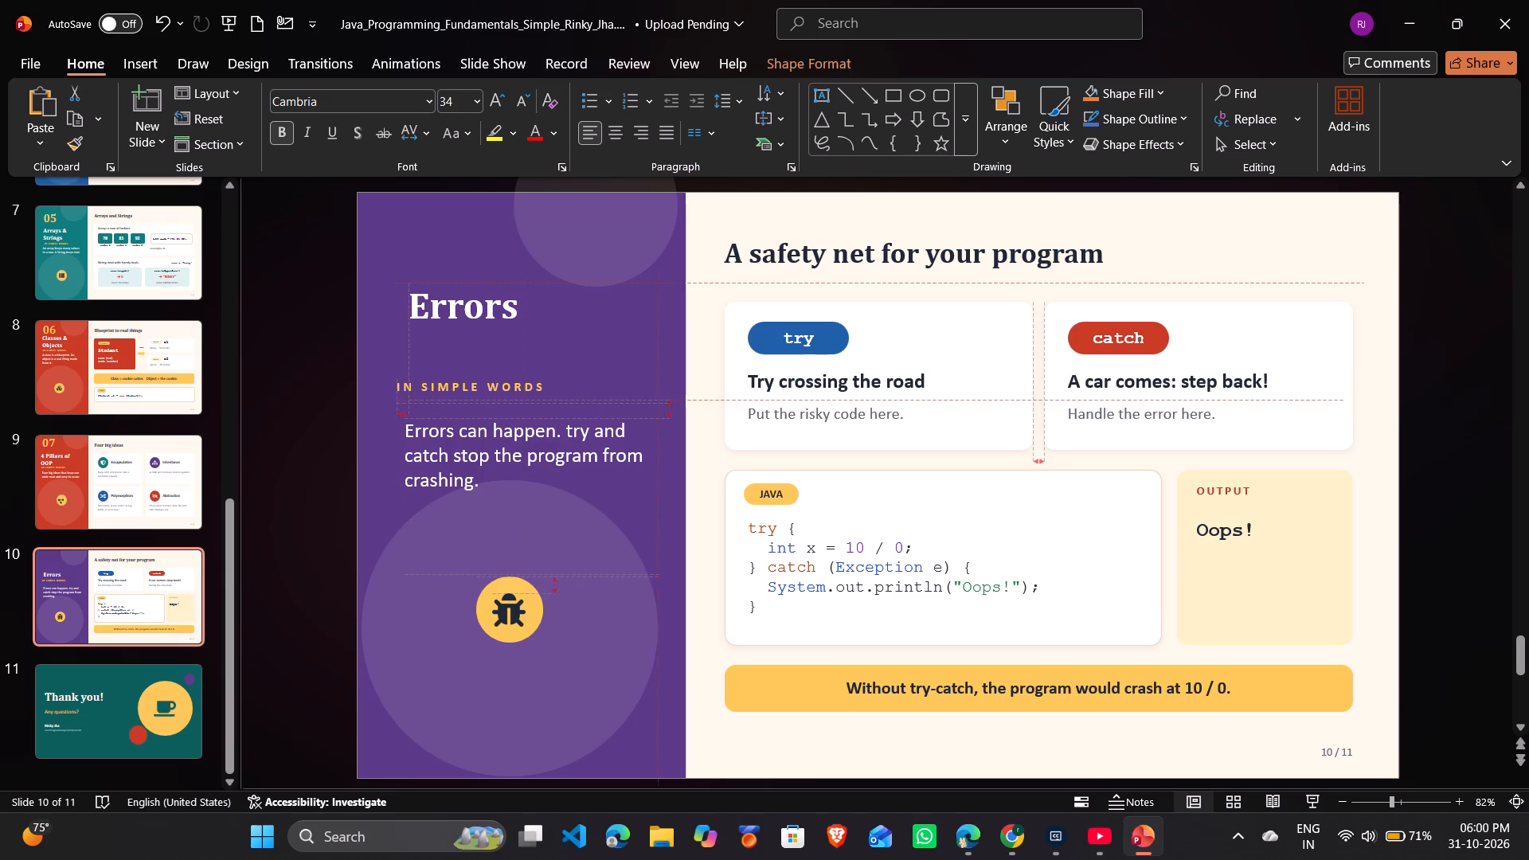
pyautogui.moveTo(586, 313); pyautogui.dragTo(574, 316)
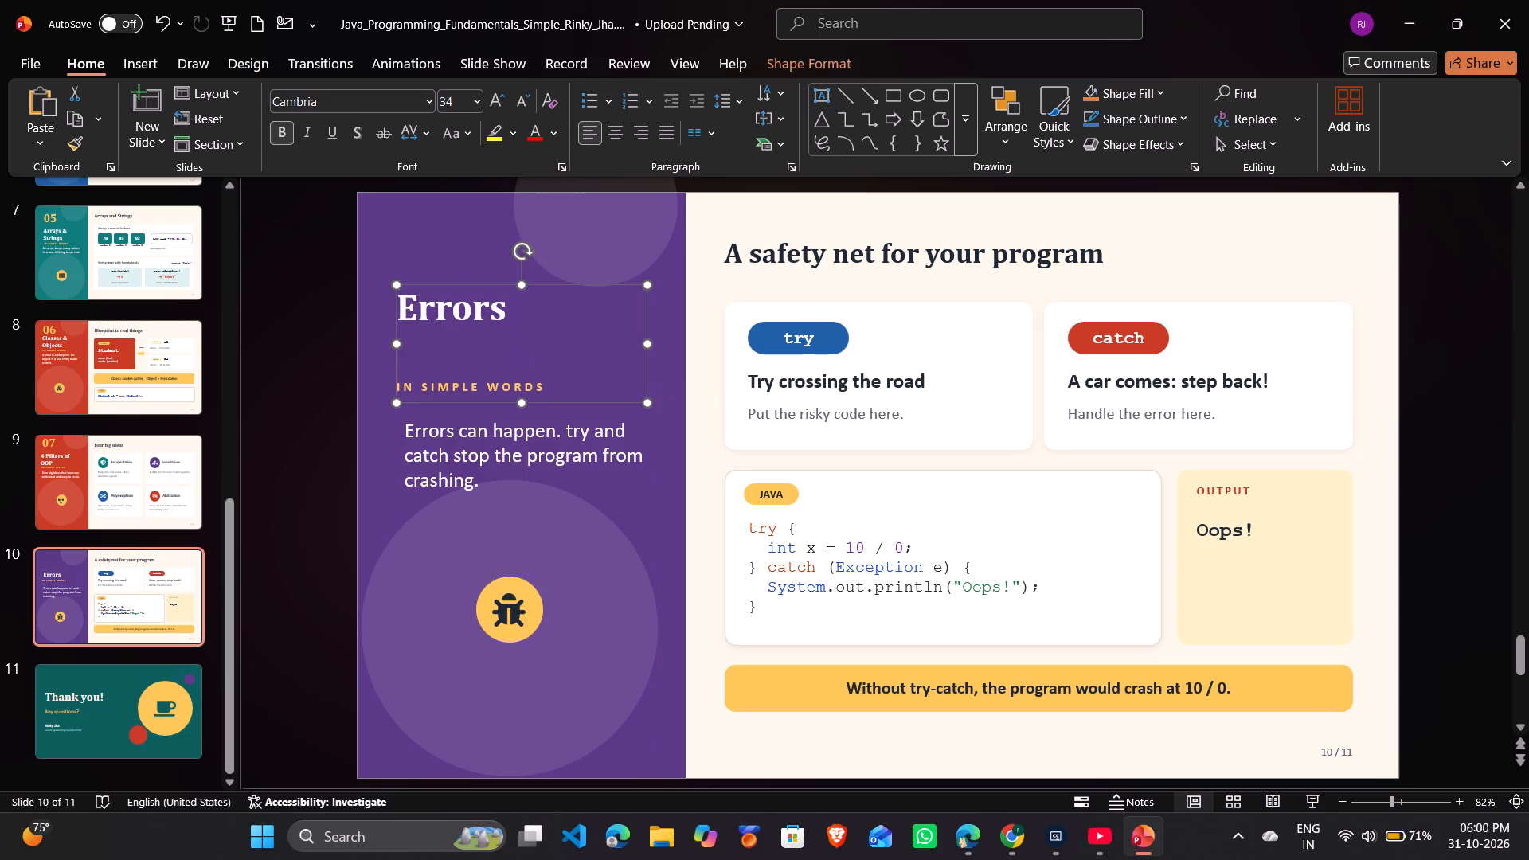
# Move the IN SIMPLE WORDS subtitle up directly beneath the Errors title.
pyautogui.click(541, 386)
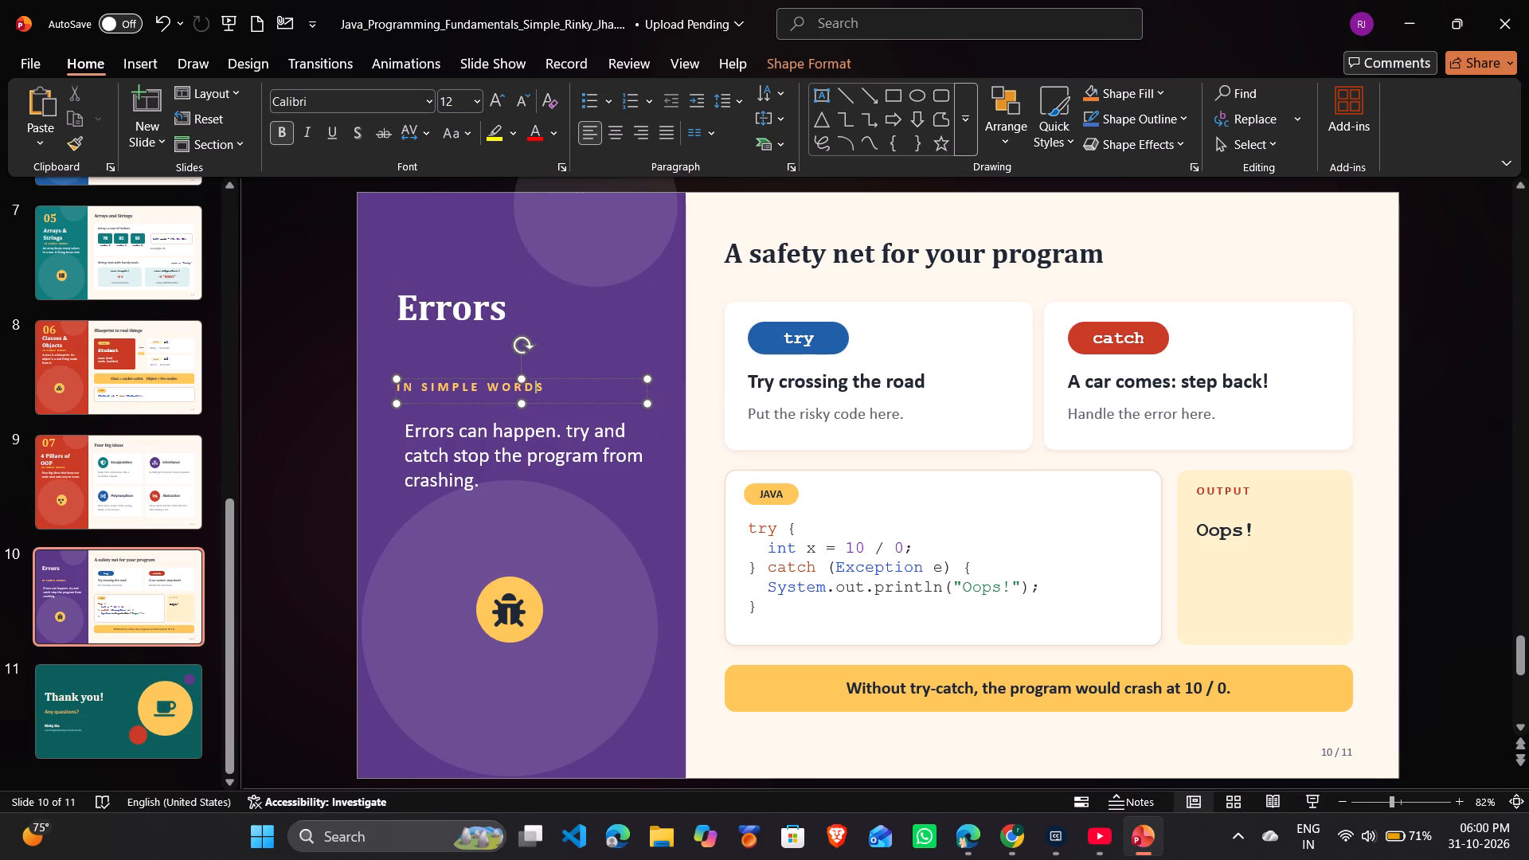
pyautogui.moveTo(565, 394); pyautogui.dragTo(567, 348)
# Move the Errors slide's description paragraph up beneath the IN SIMPLE WORDS subtitle, aligning its left edge with the Errors title.
pyautogui.click(565, 452)
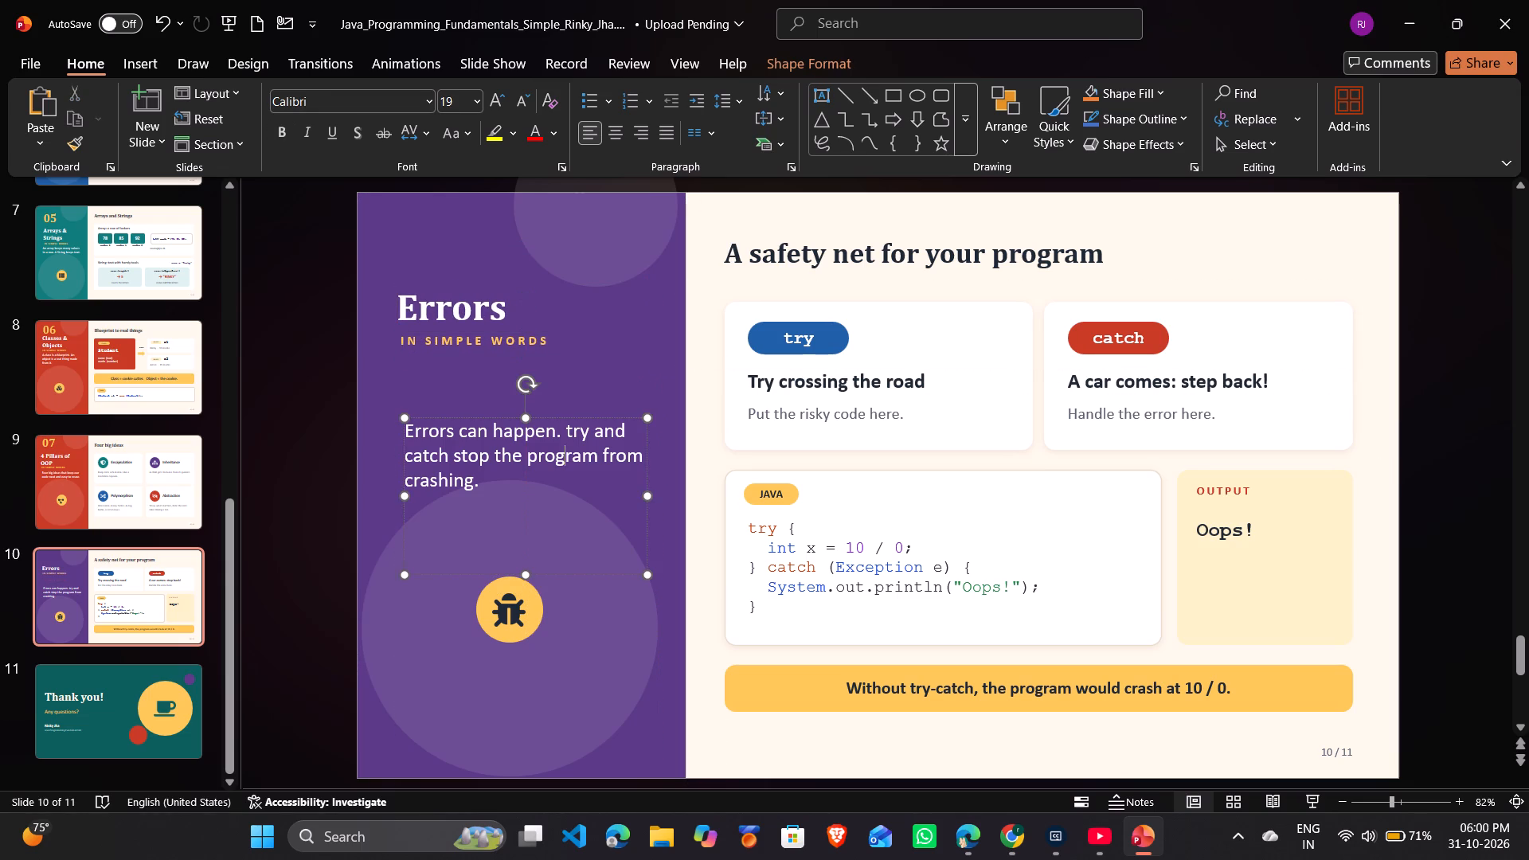
pyautogui.moveTo(621, 496); pyautogui.dragTo(618, 438)
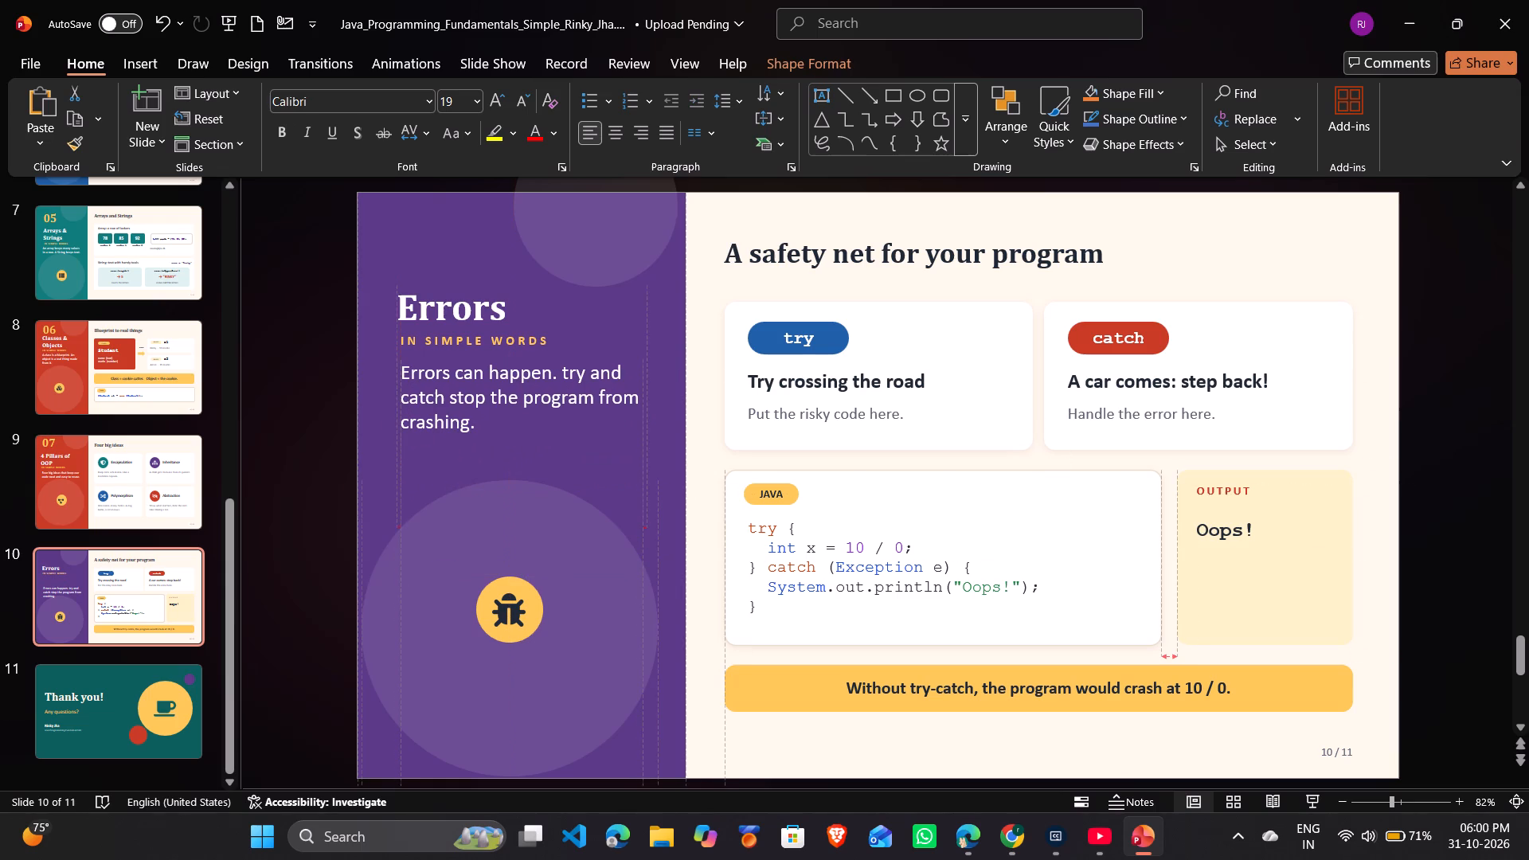
pyautogui.moveTo(618, 438); pyautogui.dragTo(612, 445)
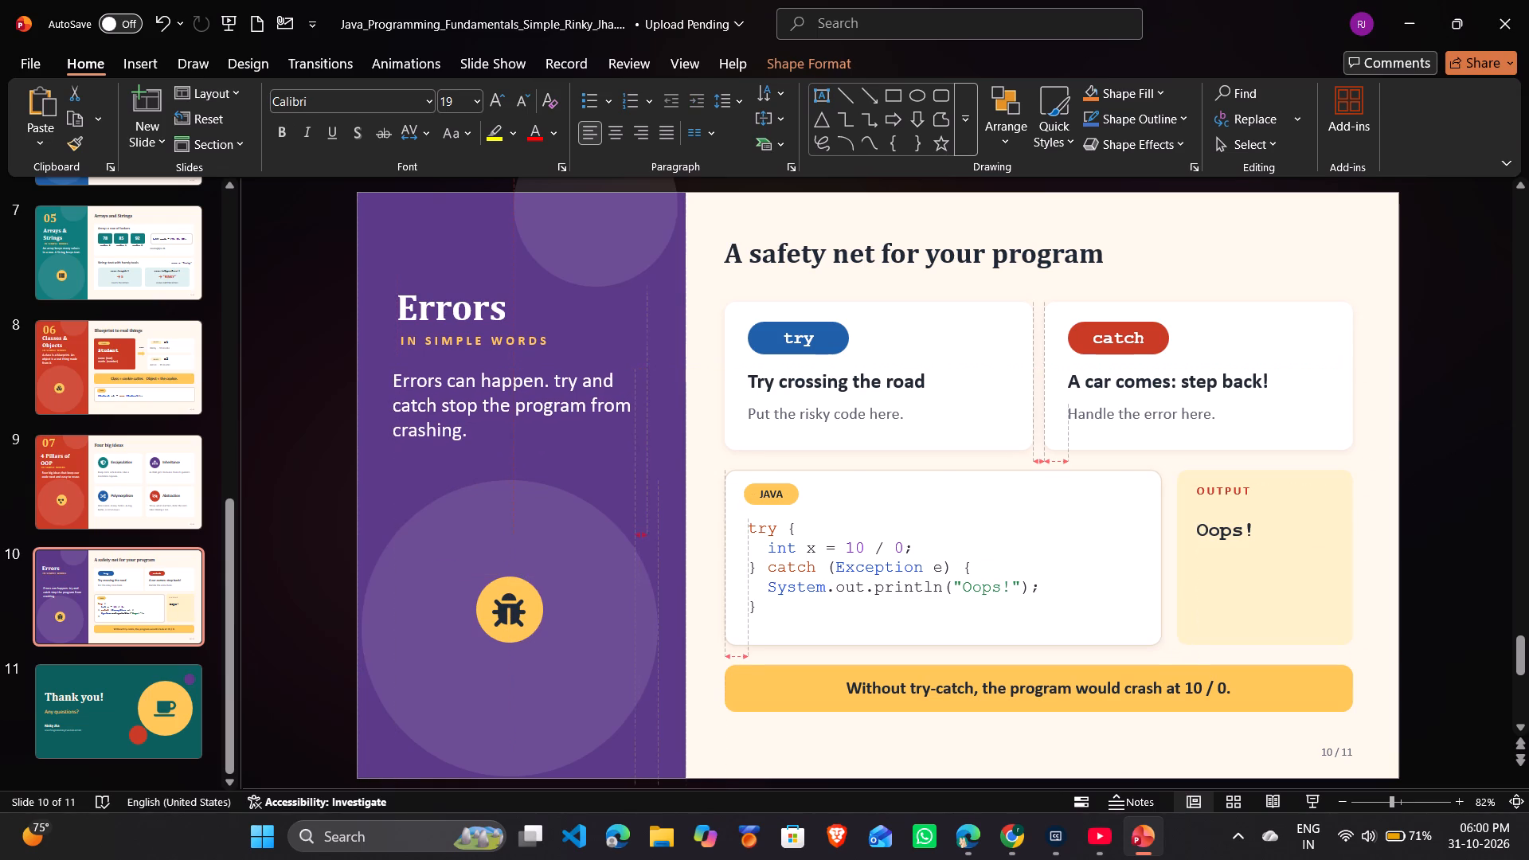
pyautogui.moveTo(612, 445); pyautogui.dragTo(614, 437)
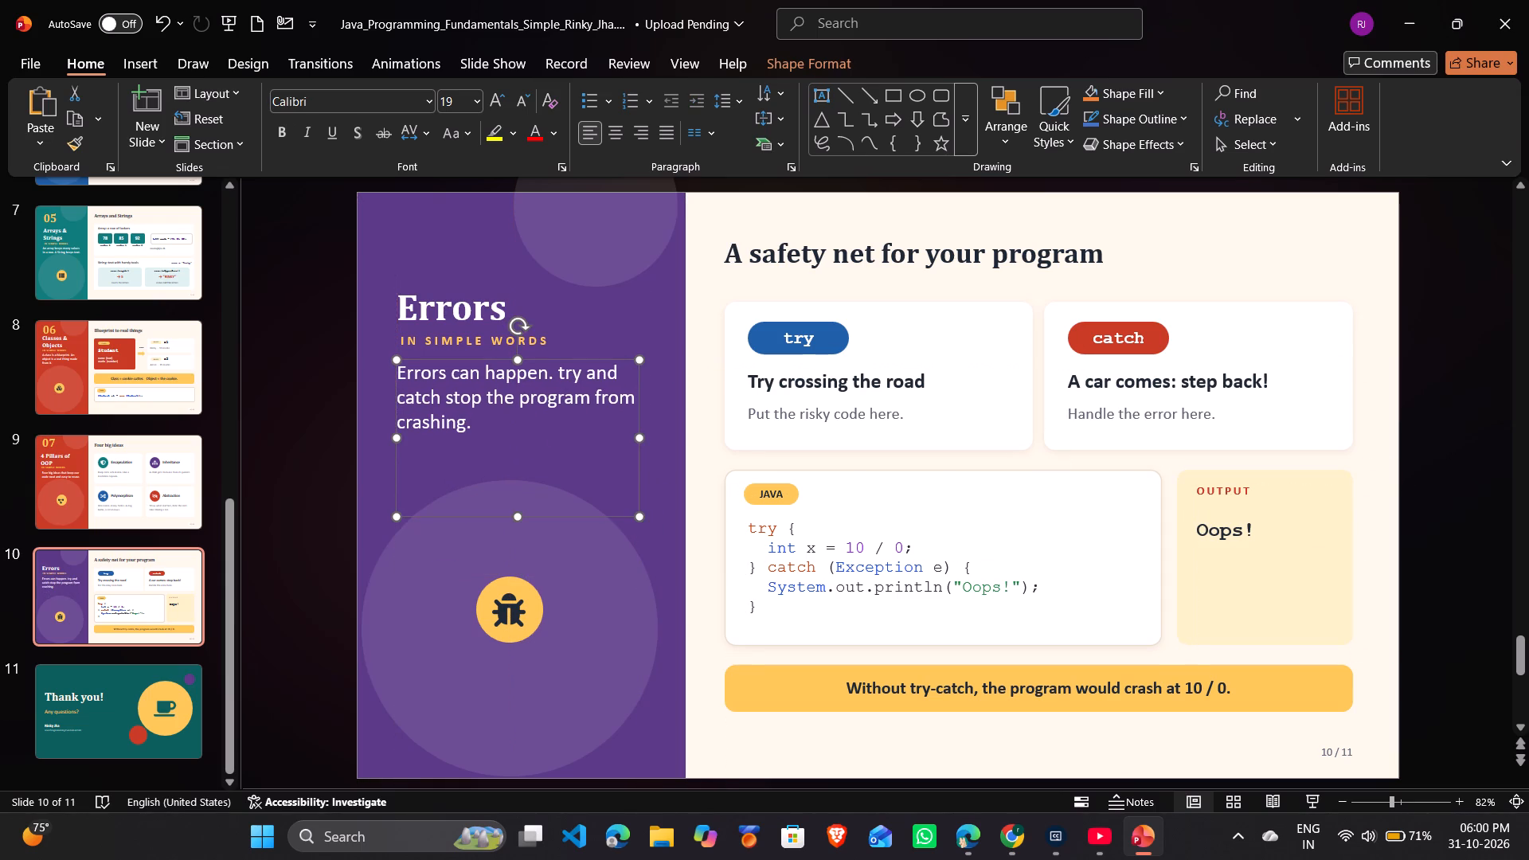
# Move the large translucent circle on the purple panel up to just below the description paragraph.
pyautogui.click(592, 557)
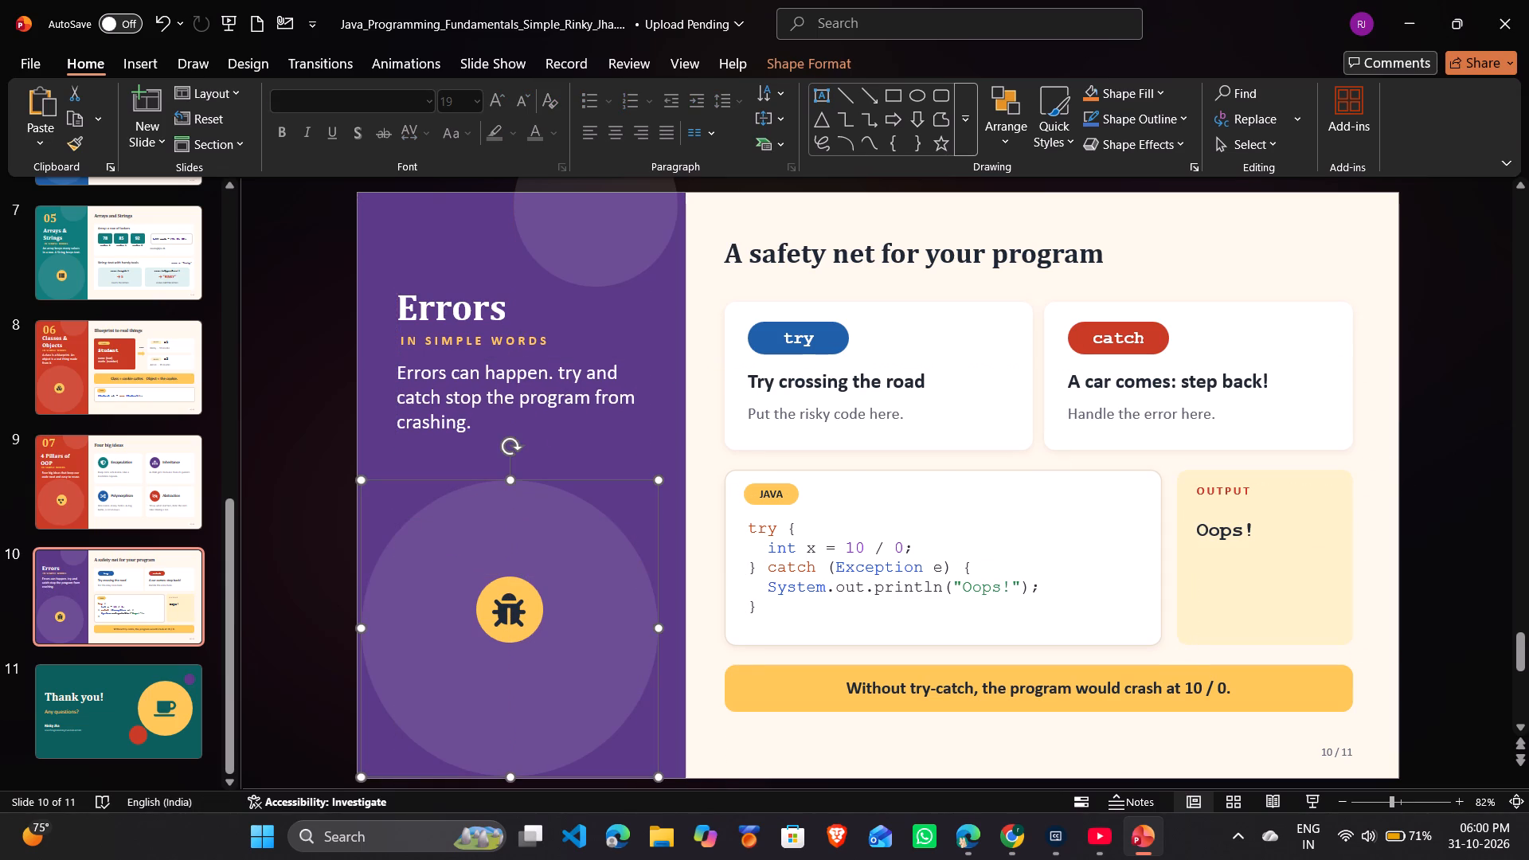
pyautogui.moveTo(587, 528); pyautogui.dragTo(591, 494)
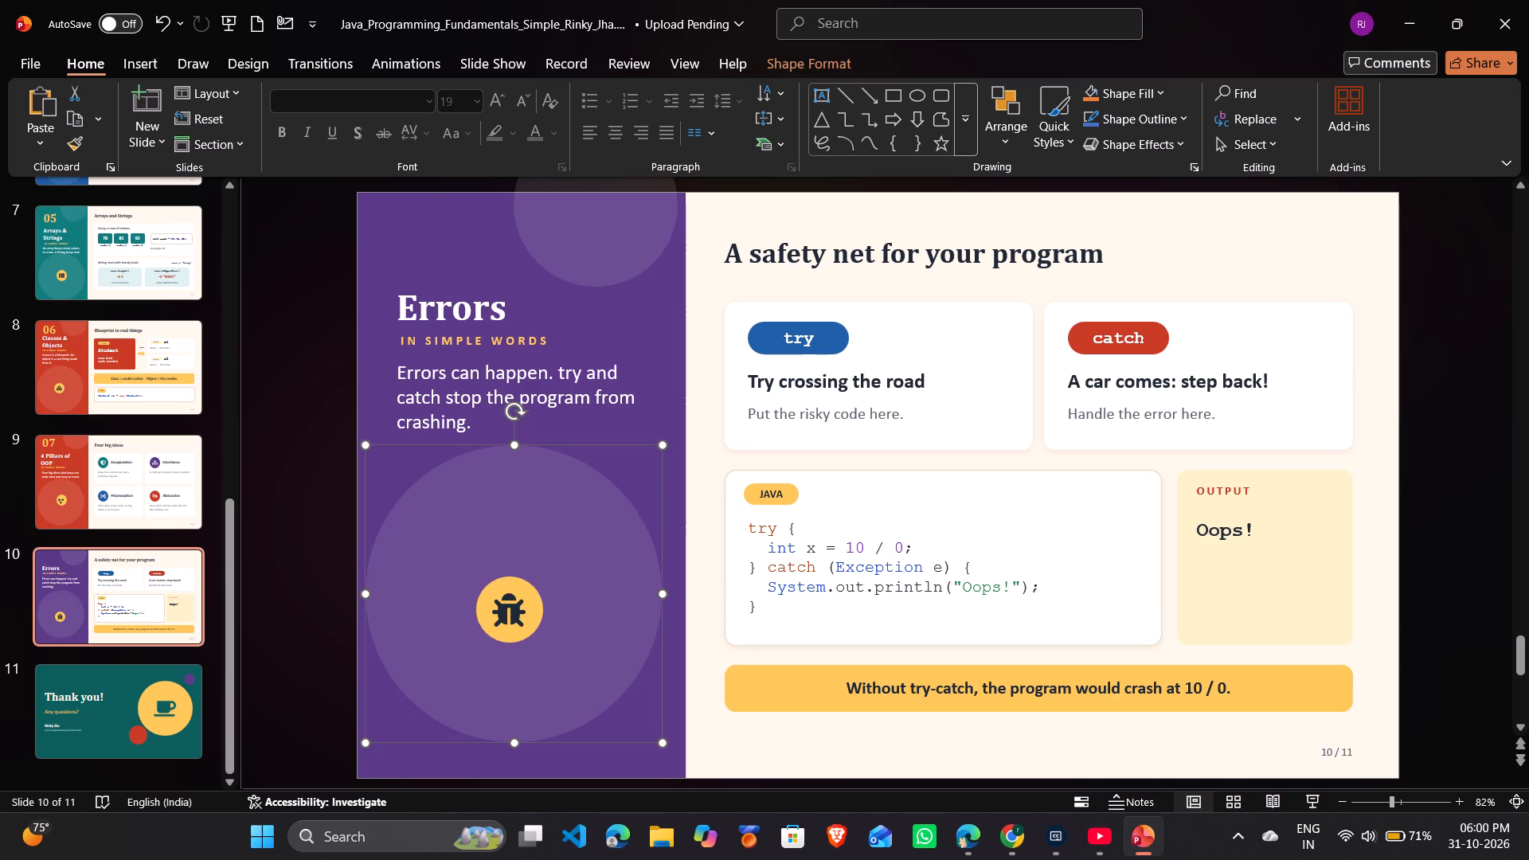
# Move the yellow circle up inside the large translucent circle and centre the bug icon on it.
pyautogui.click(524, 590)
pyautogui.doubleClick(524, 590)
pyautogui.moveTo(524, 590); pyautogui.dragTo(530, 579)
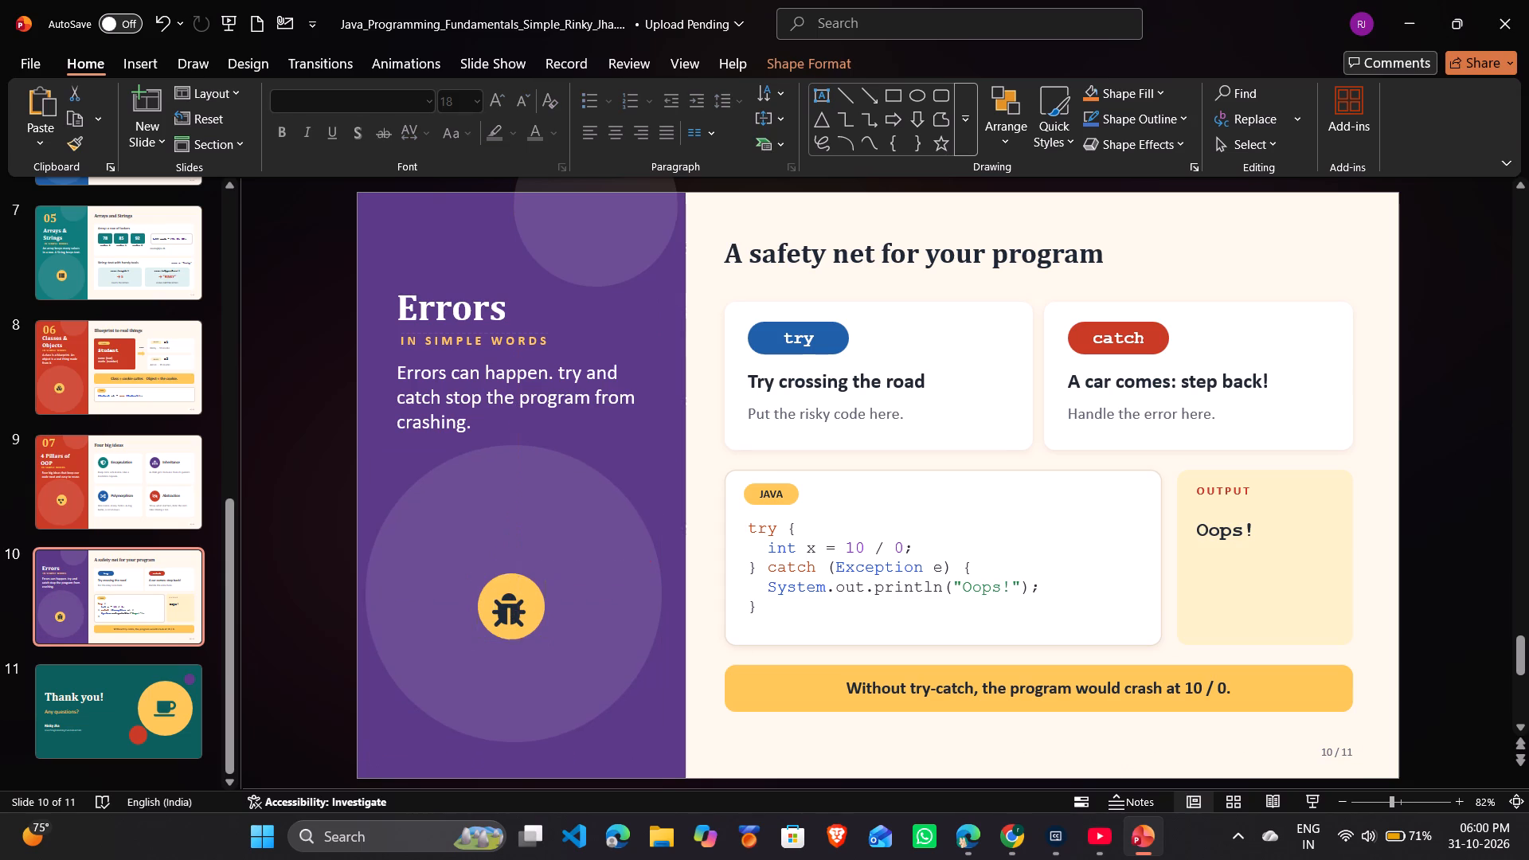
pyautogui.moveTo(530, 579); pyautogui.dragTo(526, 561)
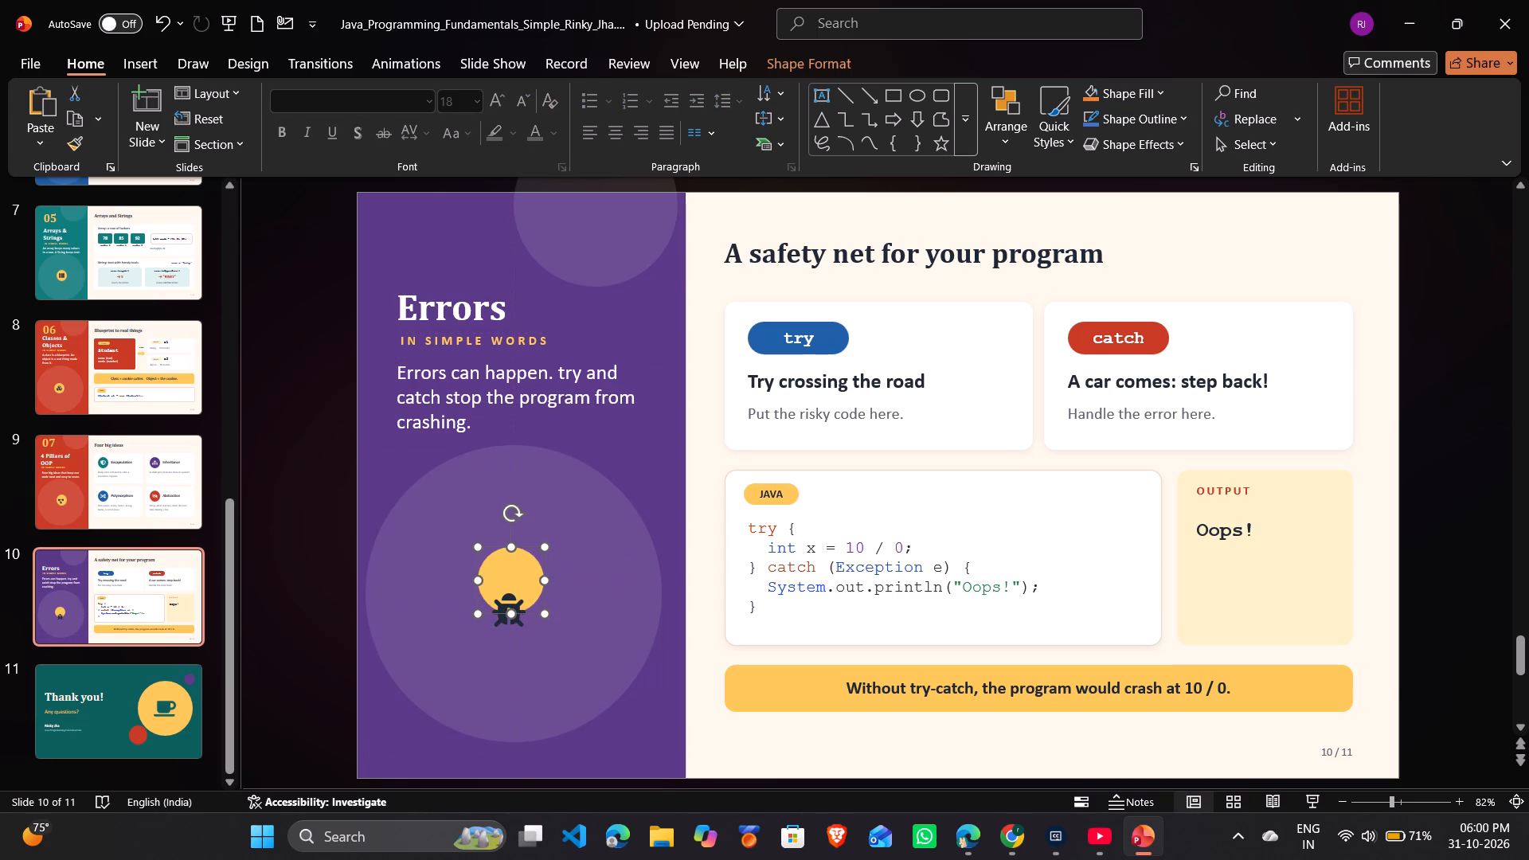
pyautogui.click(512, 605)
pyautogui.moveTo(512, 605); pyautogui.dragTo(510, 567)
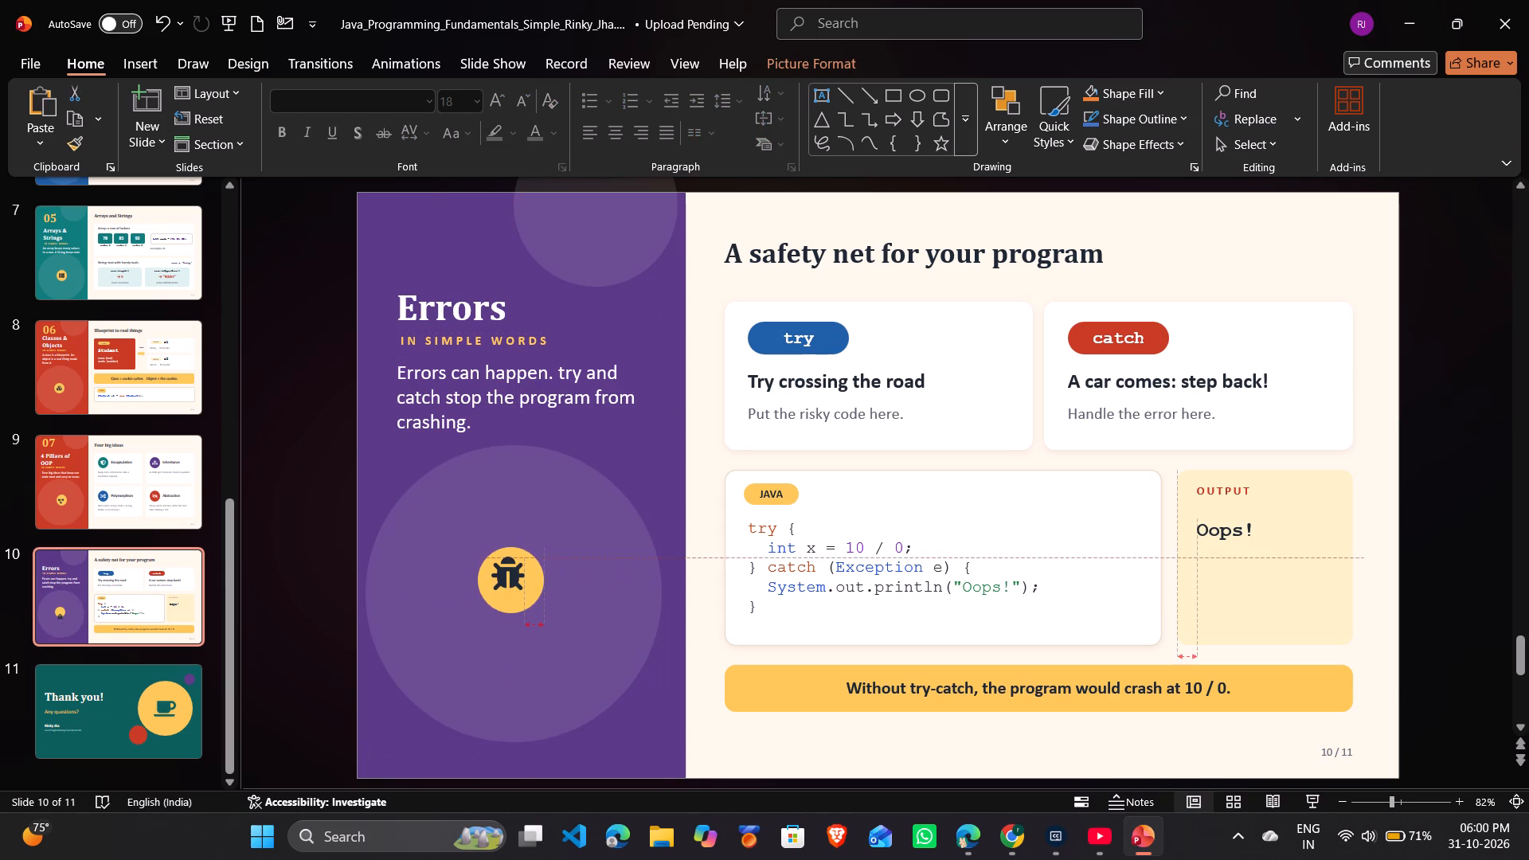
pyautogui.moveTo(510, 567); pyautogui.dragTo(513, 576)
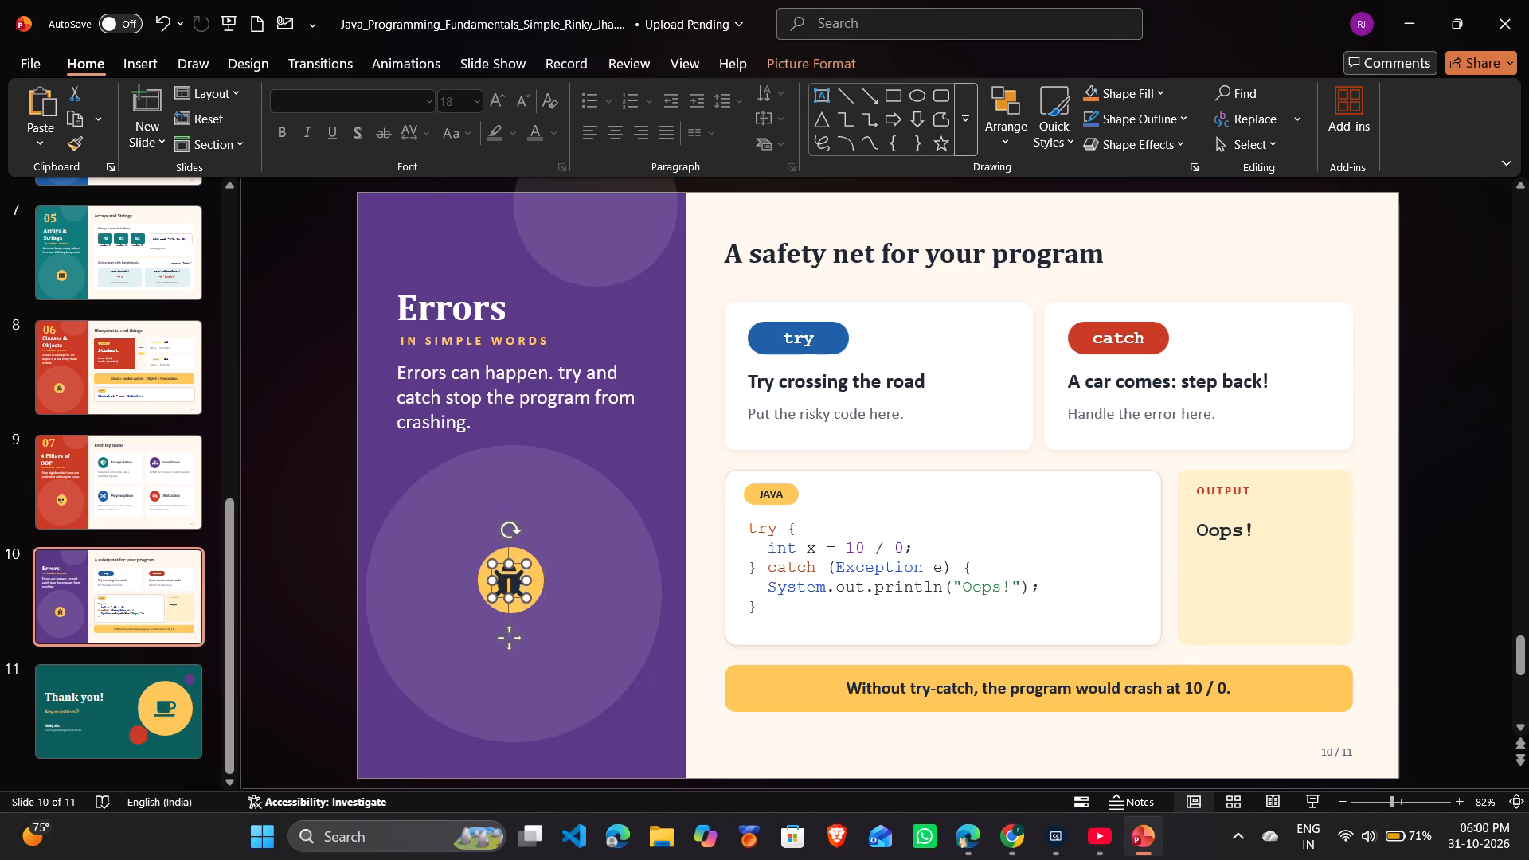
pyautogui.click(432, 244)
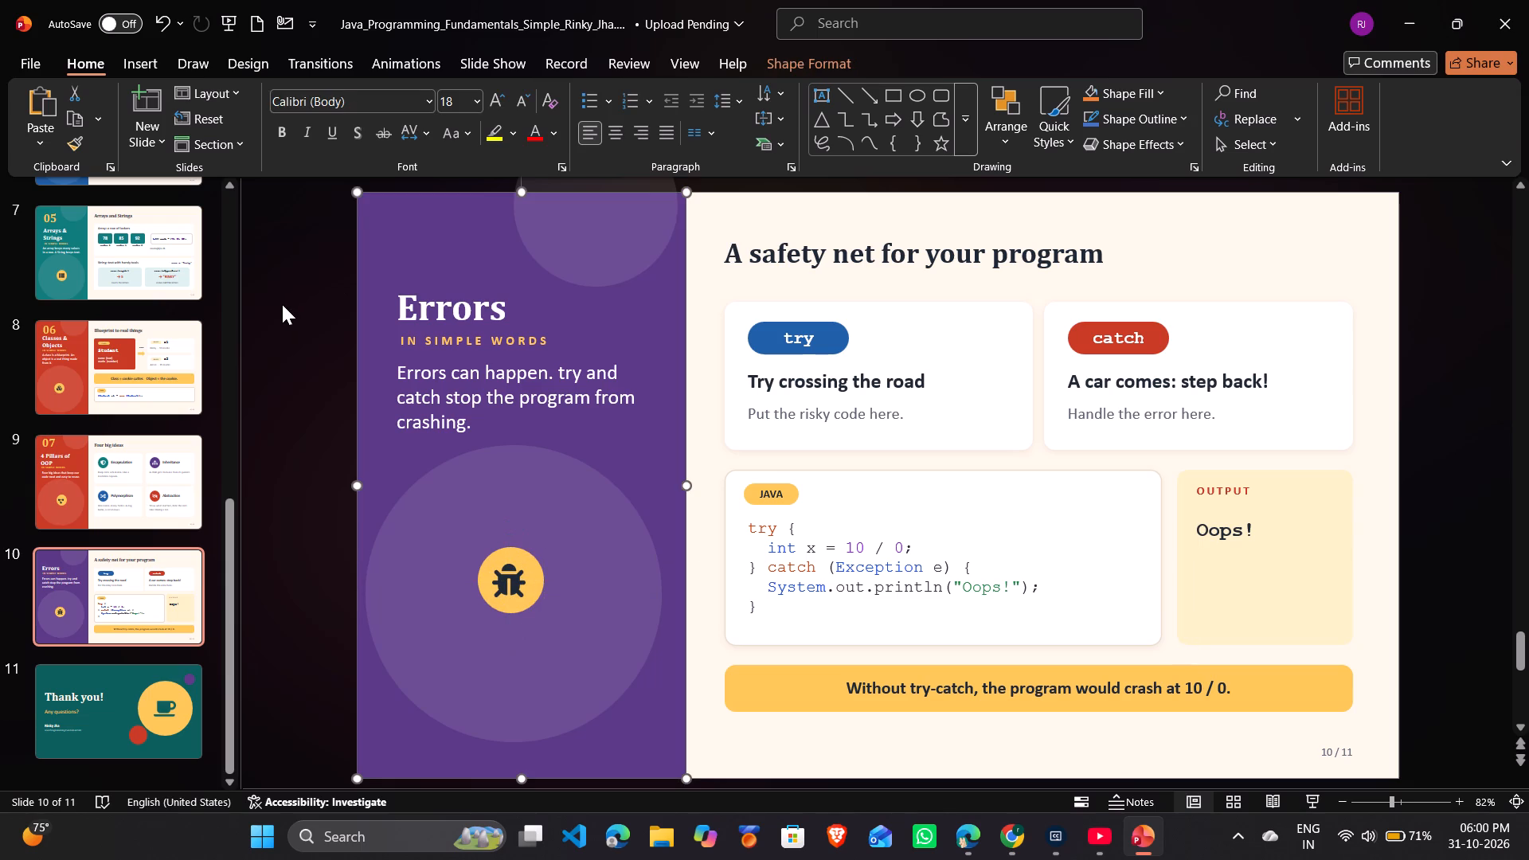
pyautogui.click(282, 304)
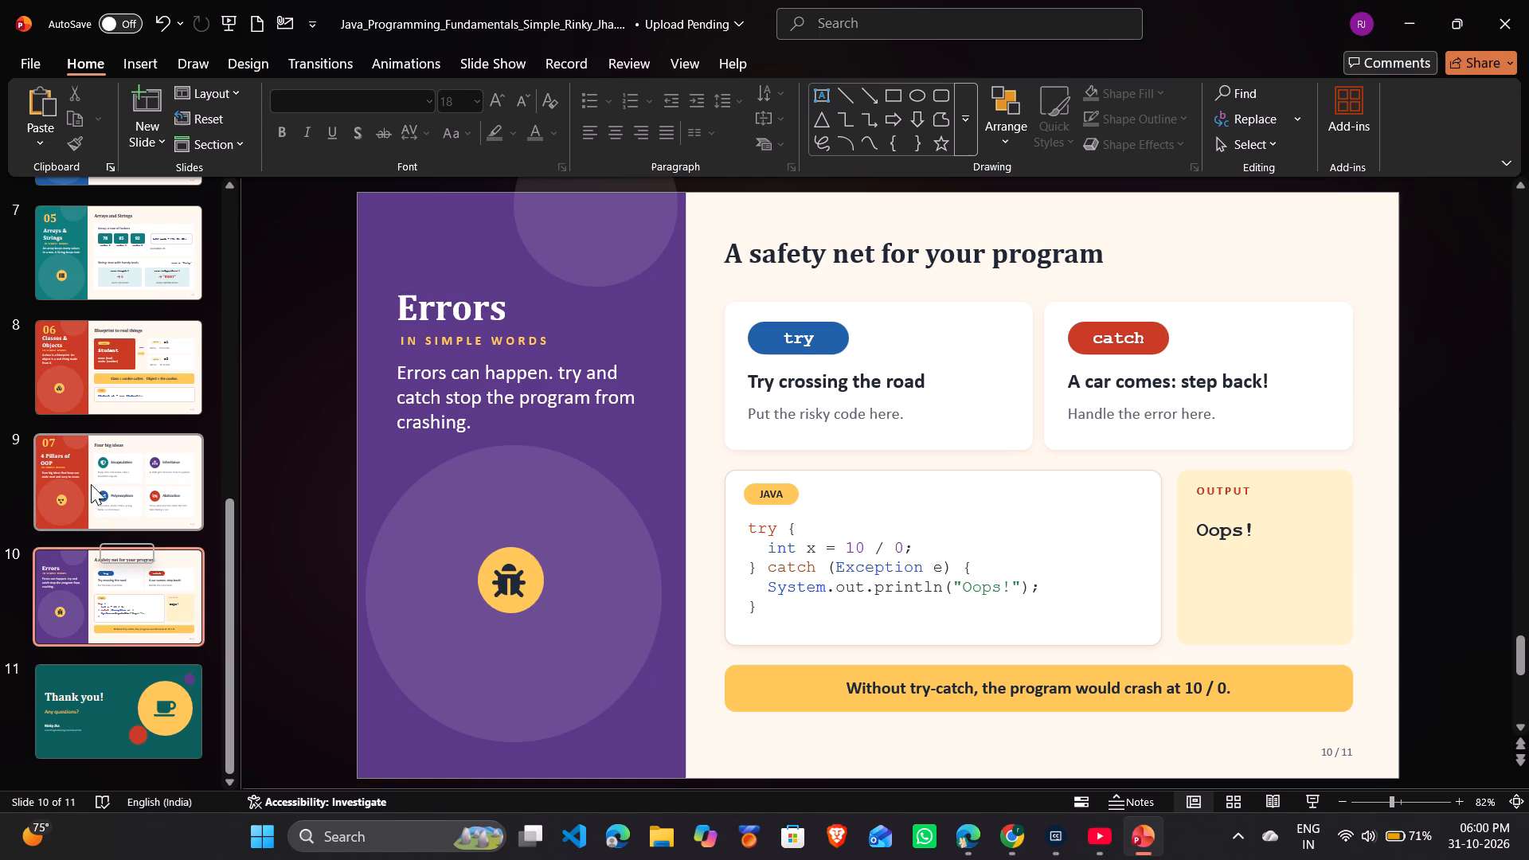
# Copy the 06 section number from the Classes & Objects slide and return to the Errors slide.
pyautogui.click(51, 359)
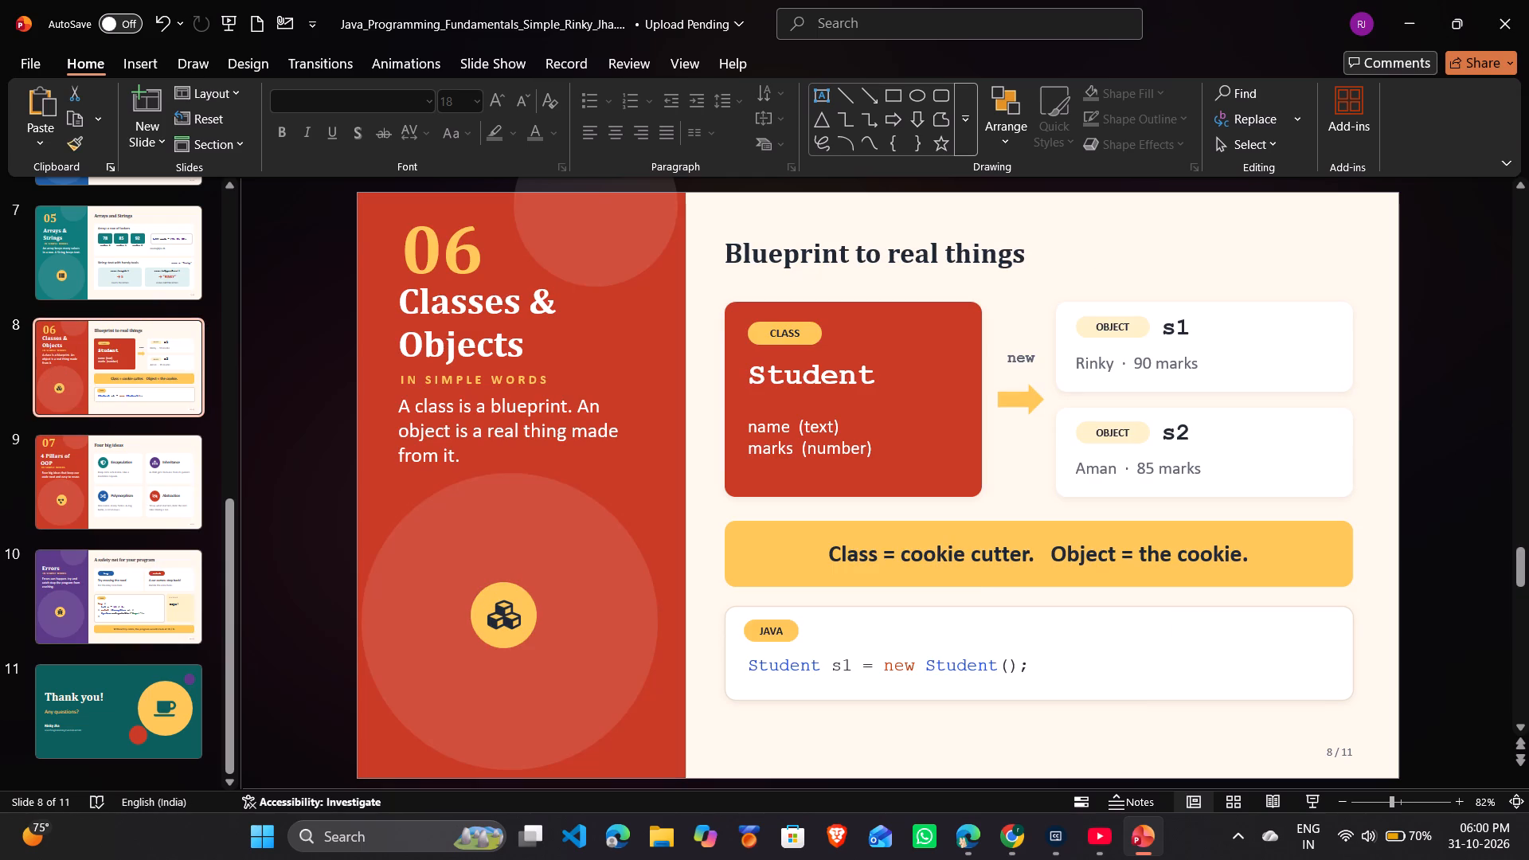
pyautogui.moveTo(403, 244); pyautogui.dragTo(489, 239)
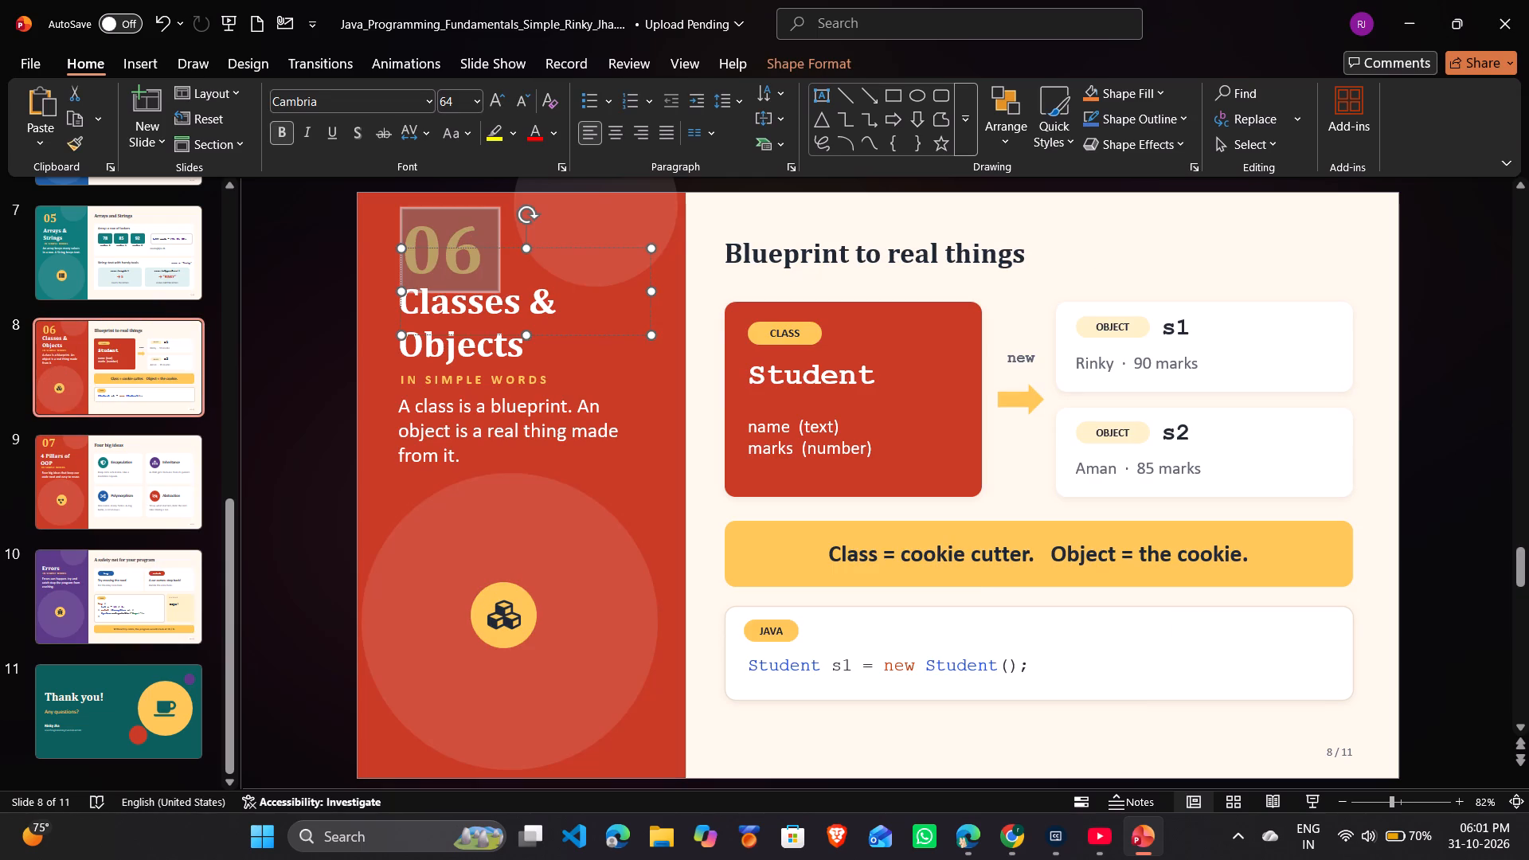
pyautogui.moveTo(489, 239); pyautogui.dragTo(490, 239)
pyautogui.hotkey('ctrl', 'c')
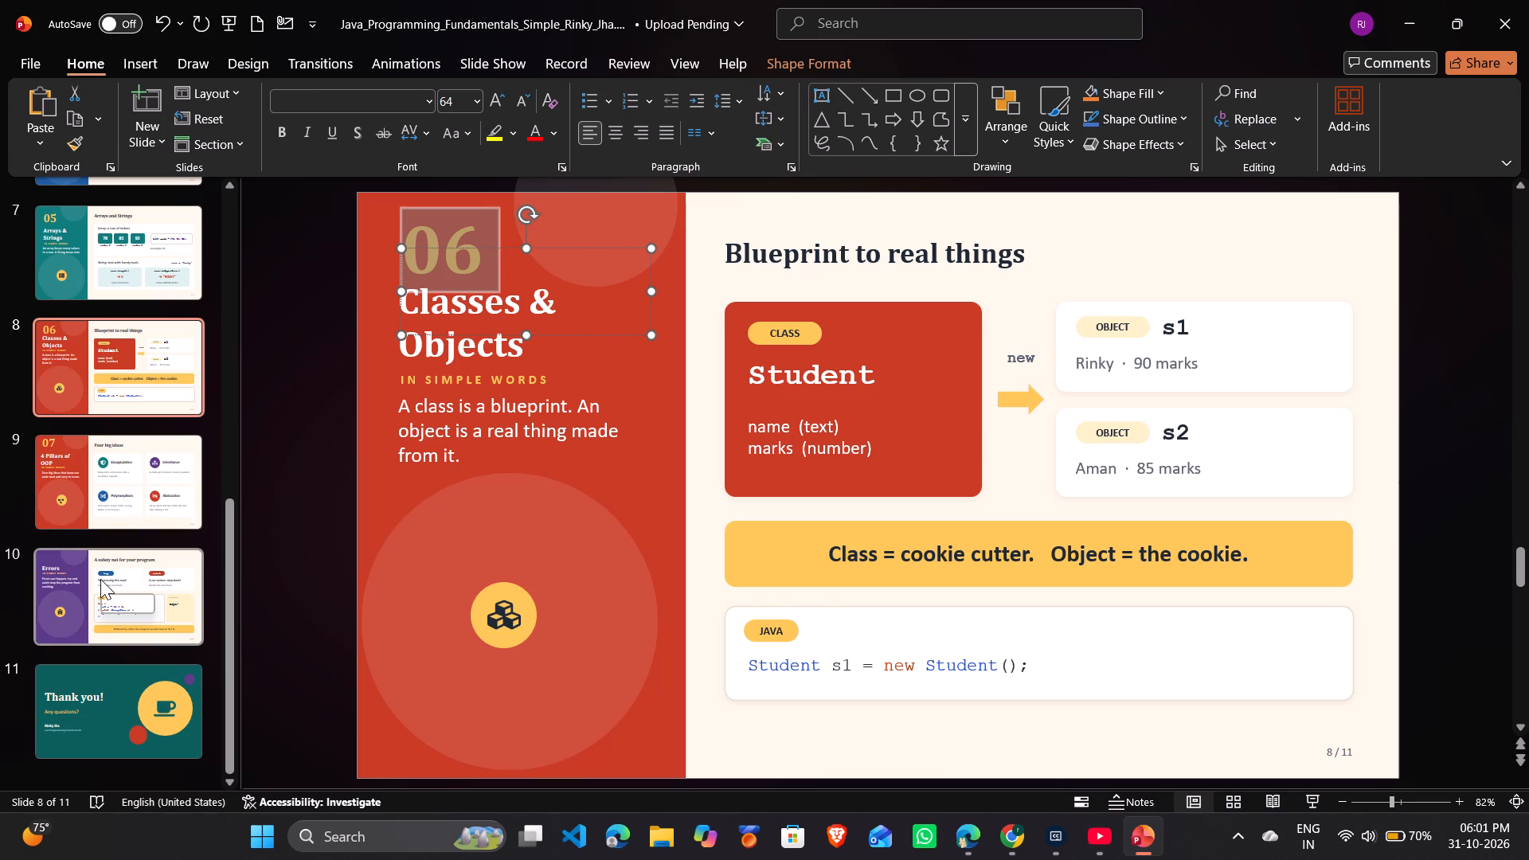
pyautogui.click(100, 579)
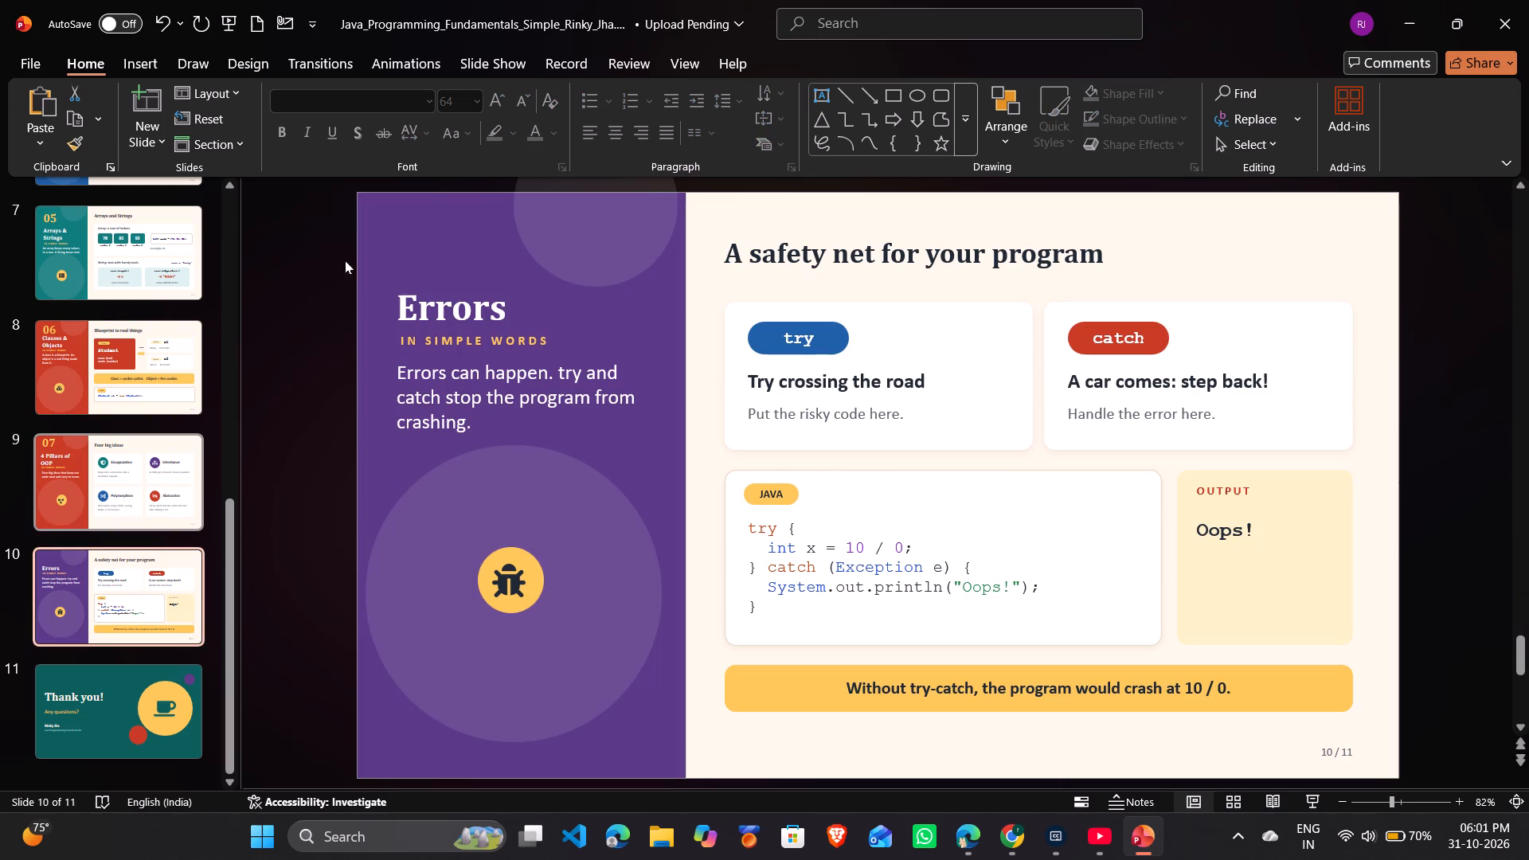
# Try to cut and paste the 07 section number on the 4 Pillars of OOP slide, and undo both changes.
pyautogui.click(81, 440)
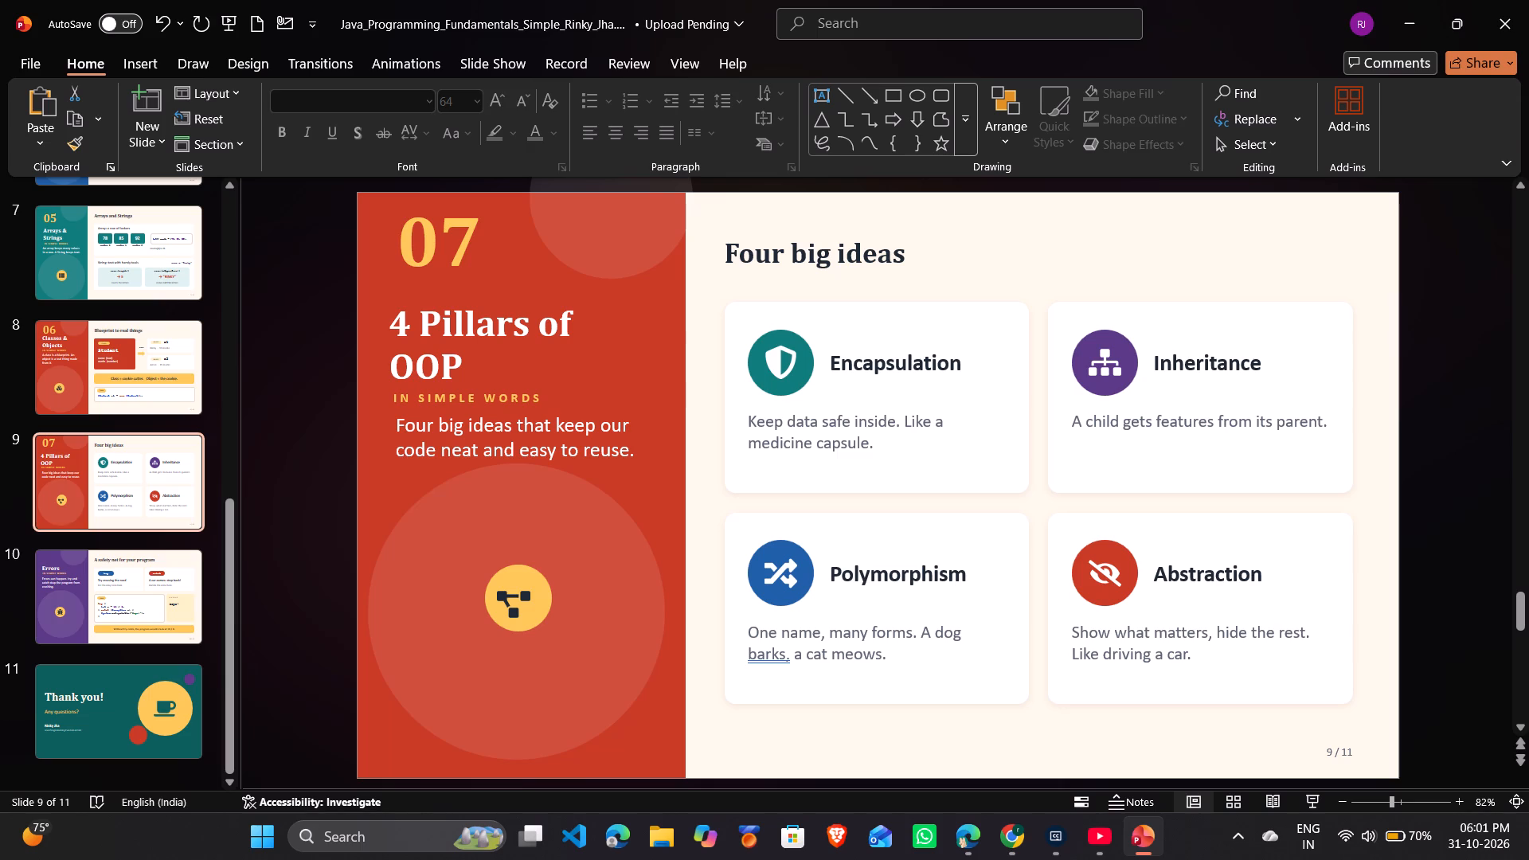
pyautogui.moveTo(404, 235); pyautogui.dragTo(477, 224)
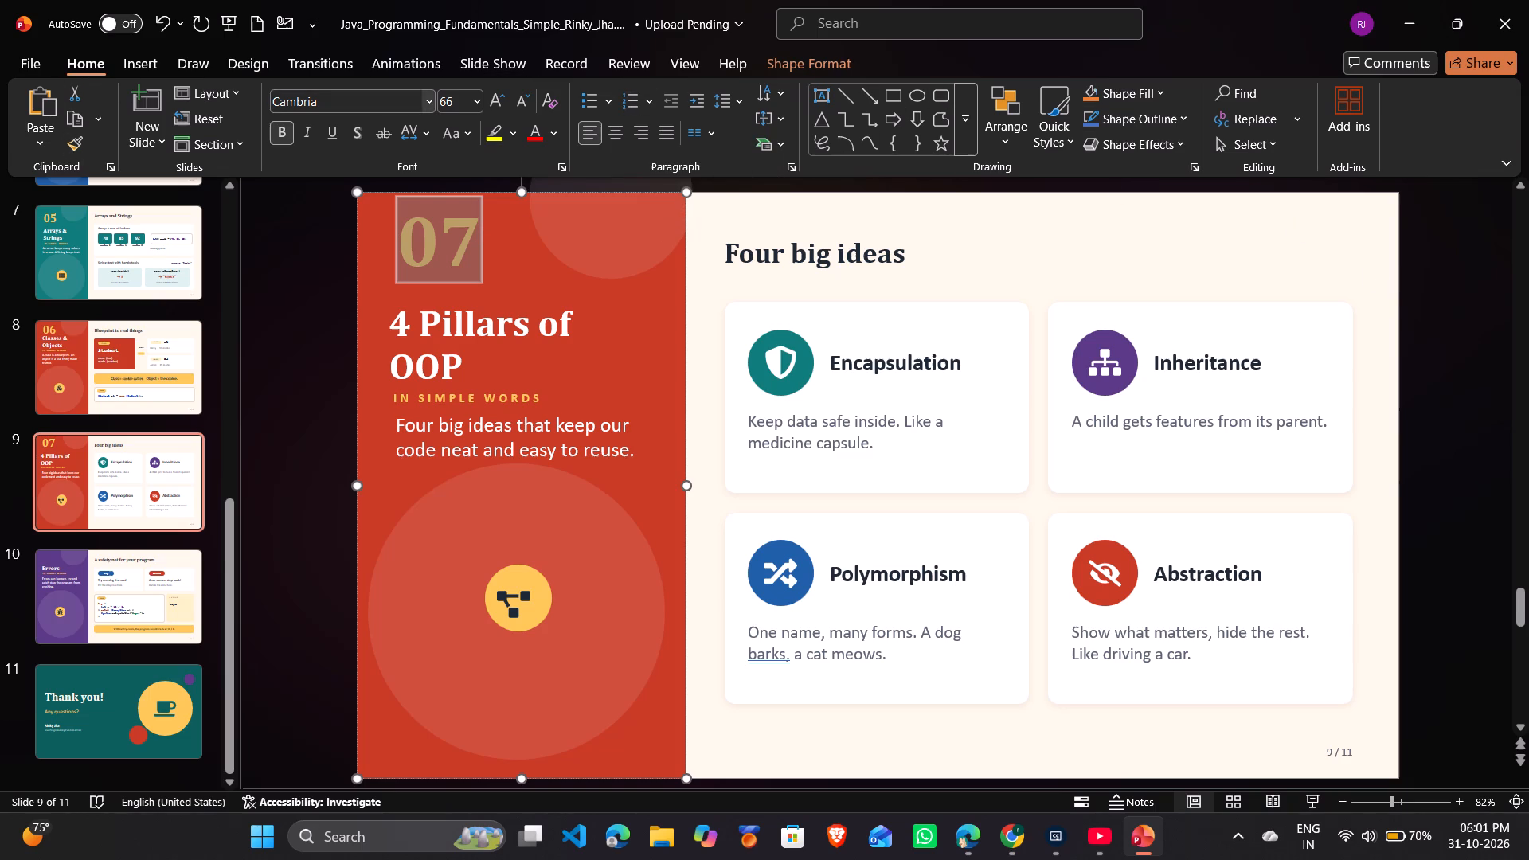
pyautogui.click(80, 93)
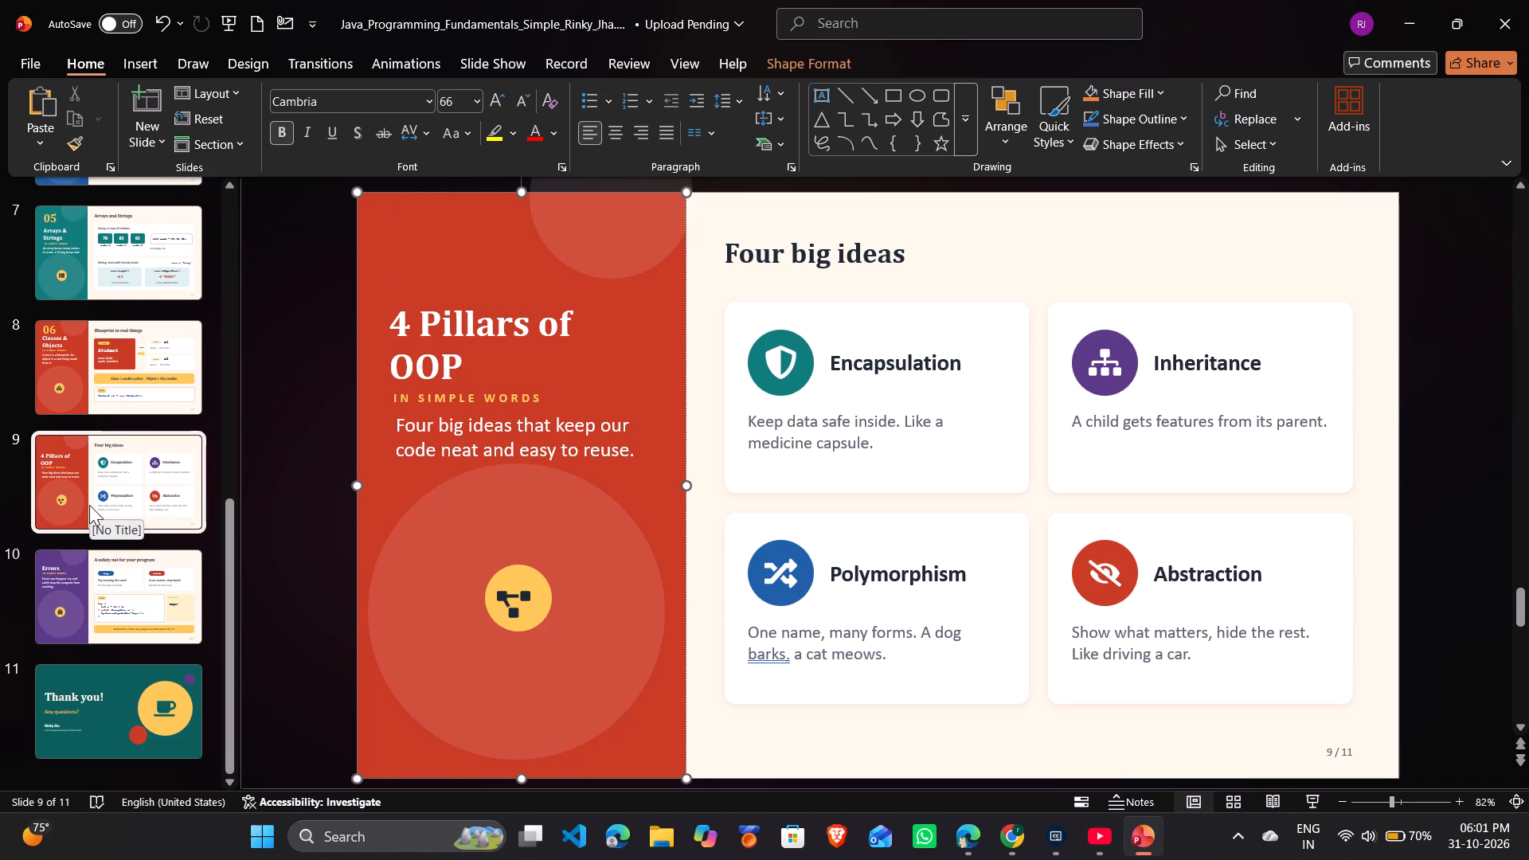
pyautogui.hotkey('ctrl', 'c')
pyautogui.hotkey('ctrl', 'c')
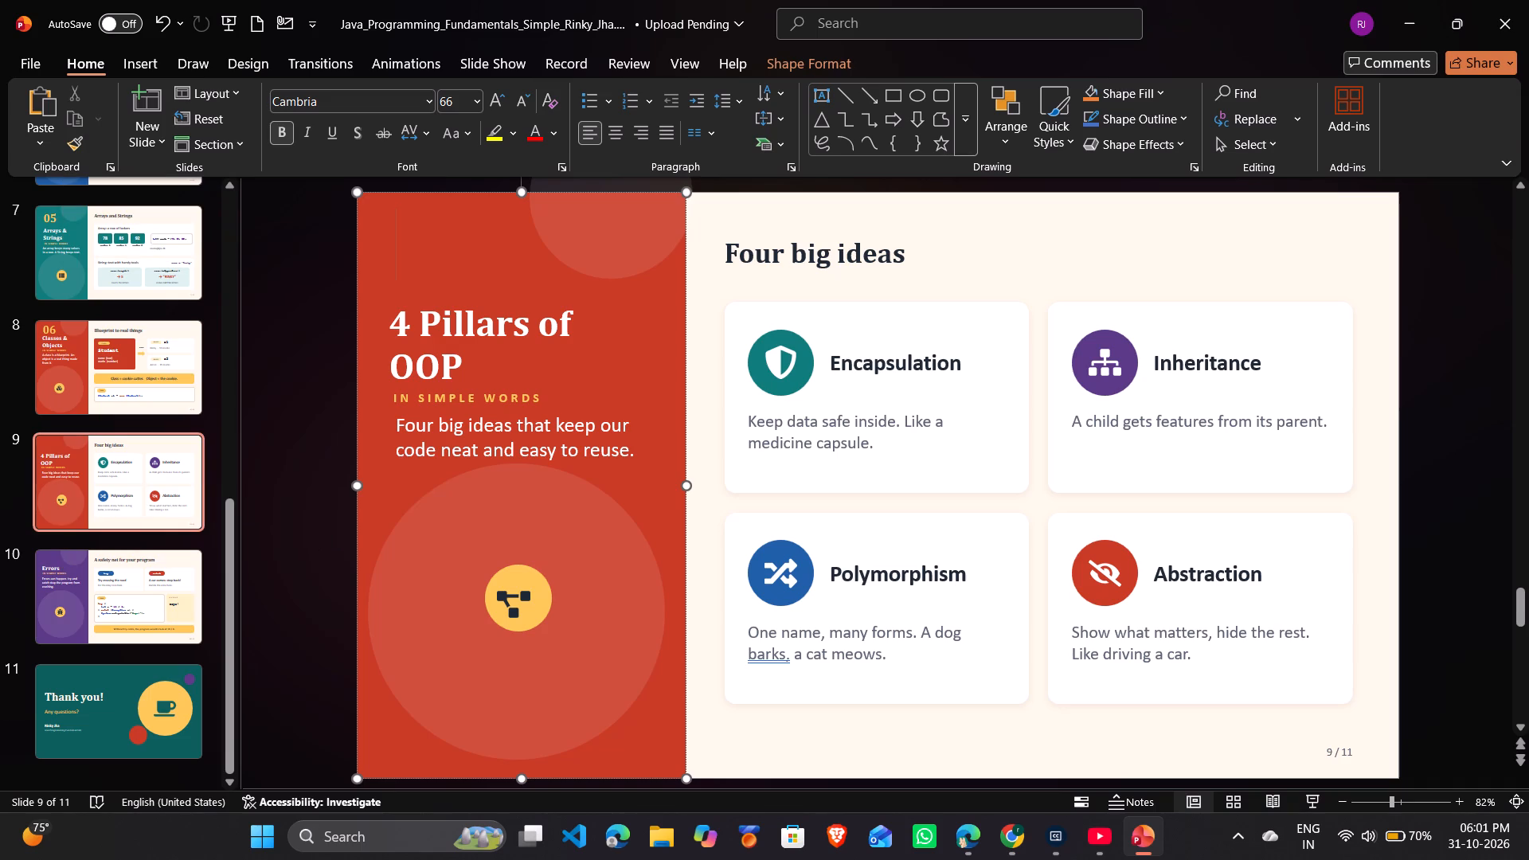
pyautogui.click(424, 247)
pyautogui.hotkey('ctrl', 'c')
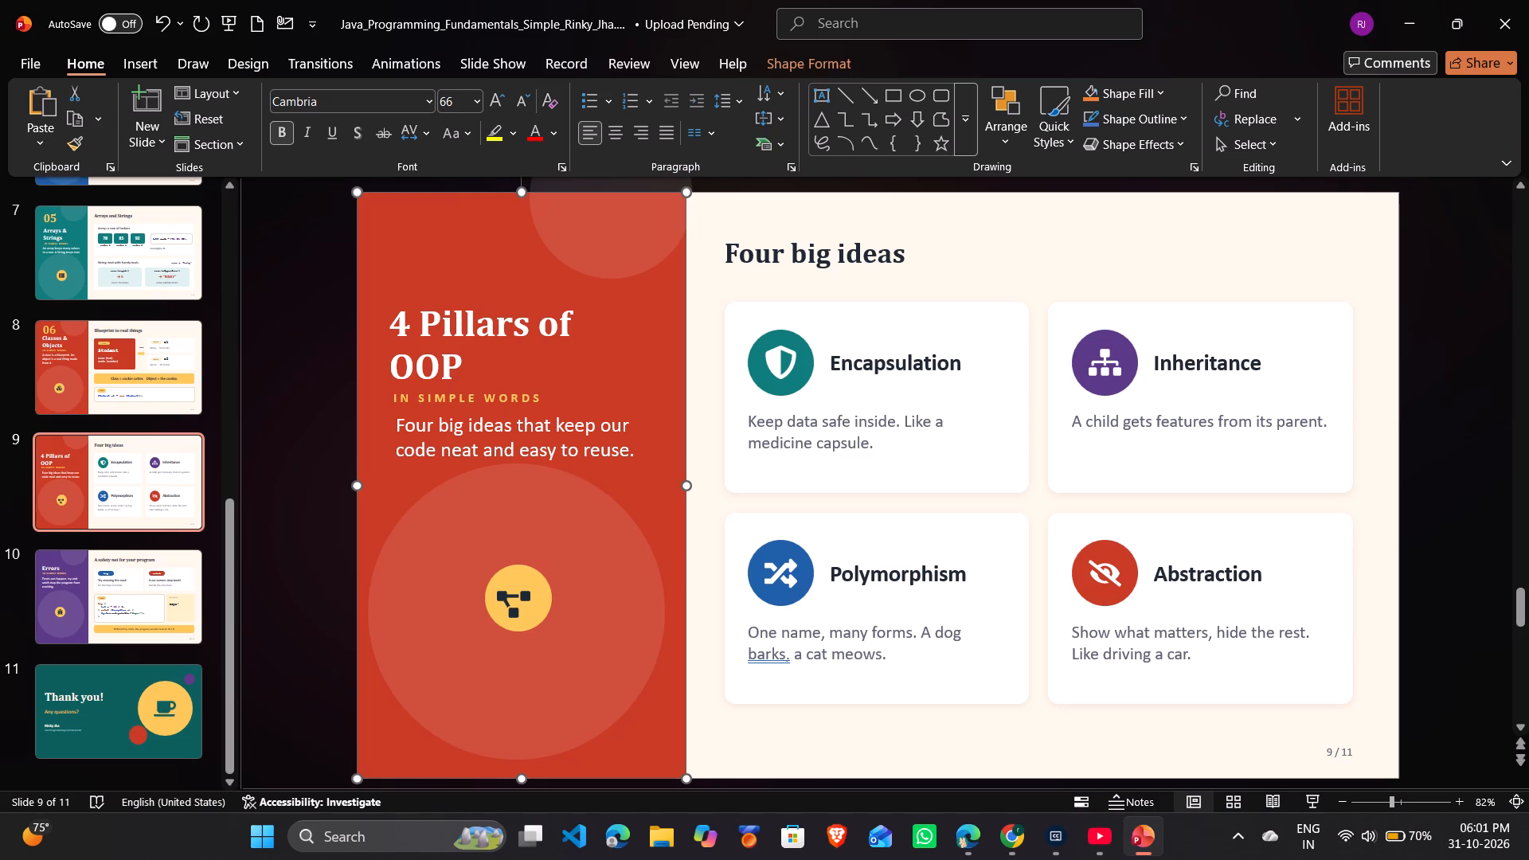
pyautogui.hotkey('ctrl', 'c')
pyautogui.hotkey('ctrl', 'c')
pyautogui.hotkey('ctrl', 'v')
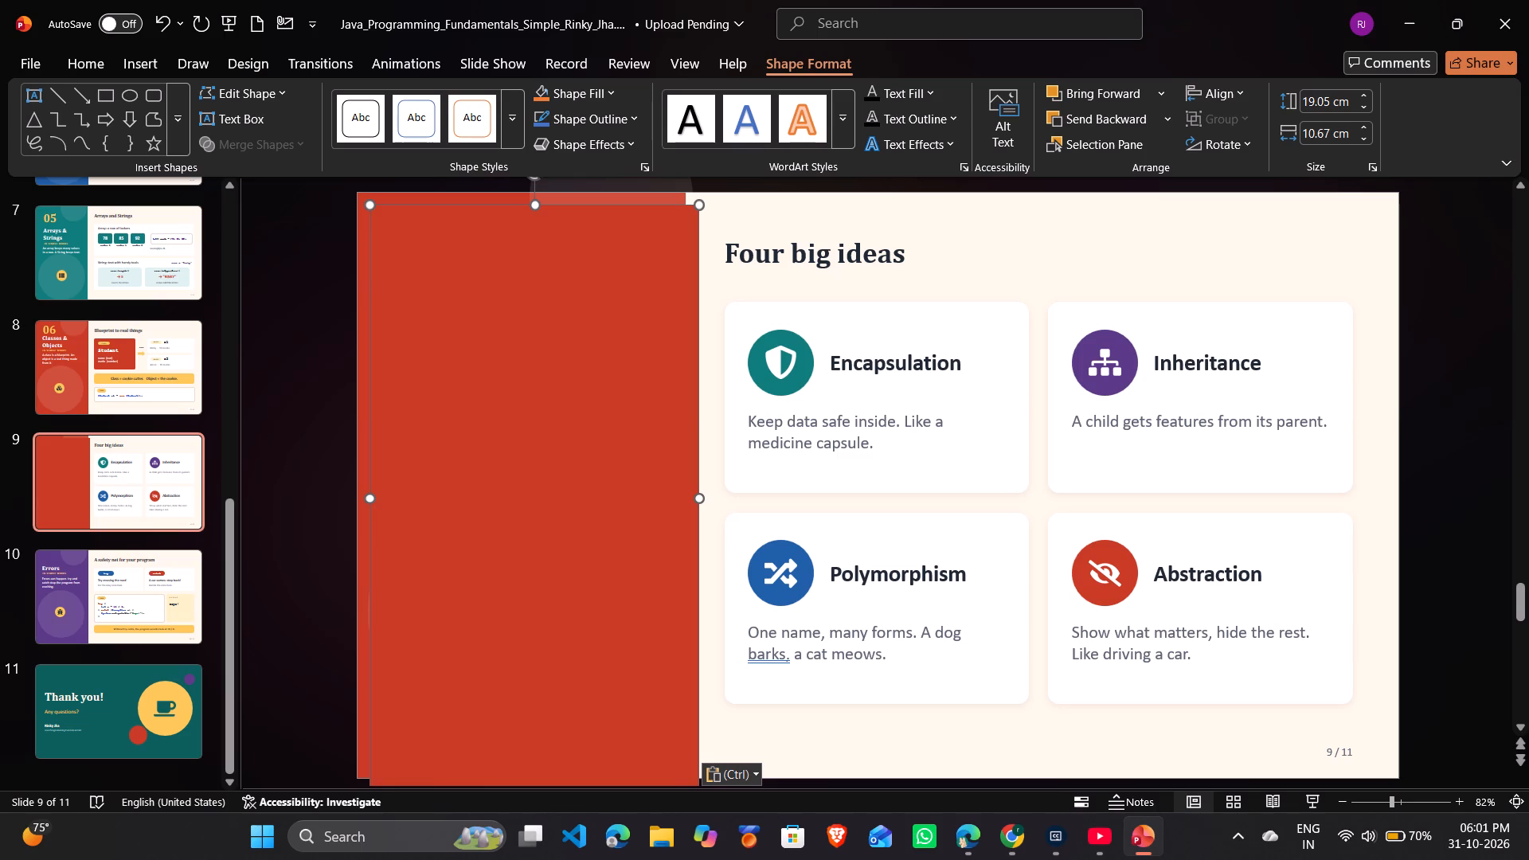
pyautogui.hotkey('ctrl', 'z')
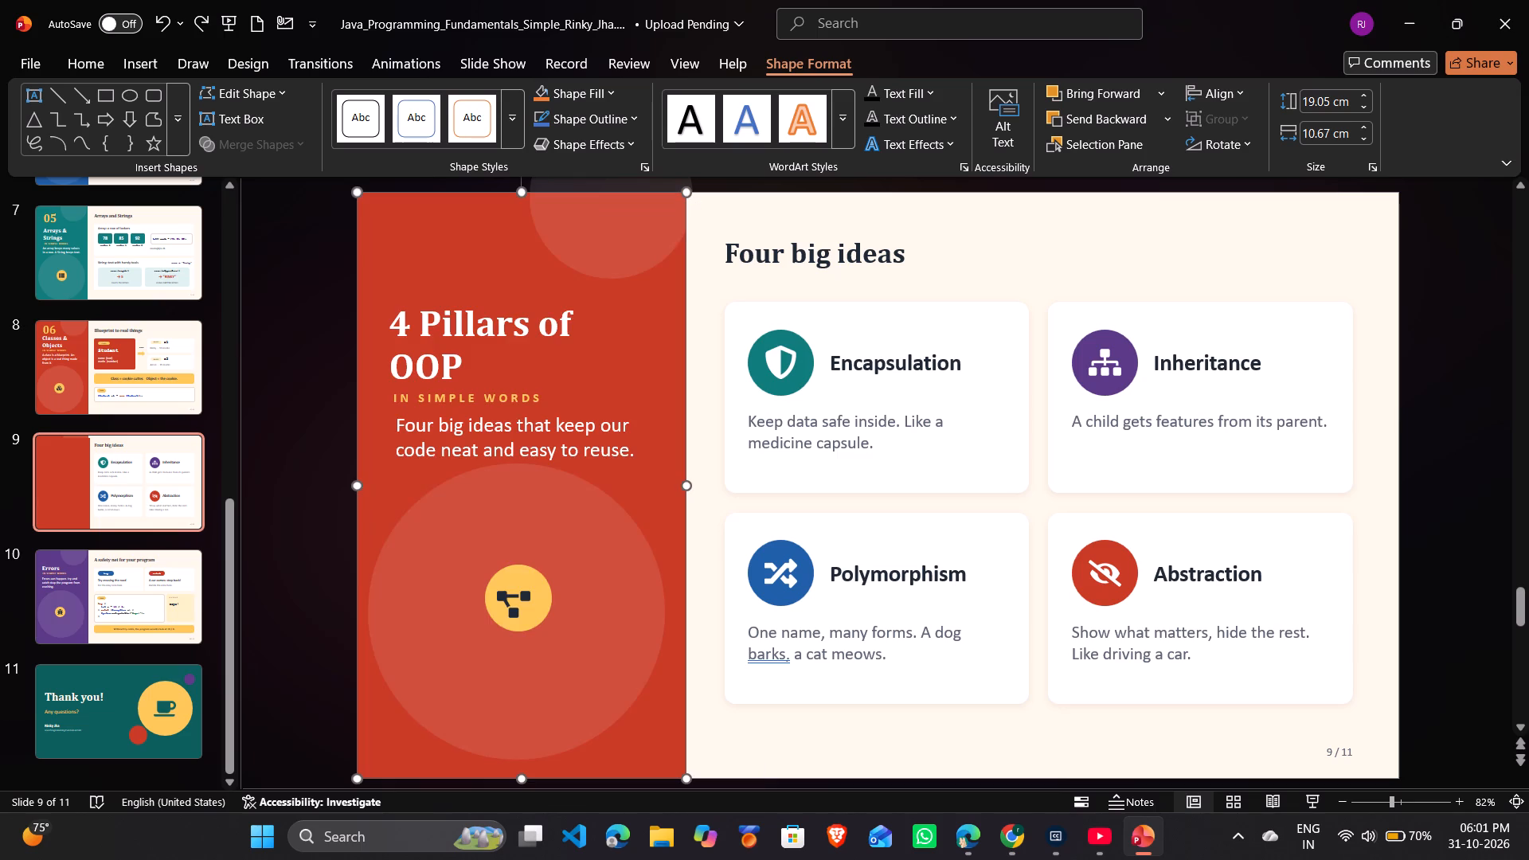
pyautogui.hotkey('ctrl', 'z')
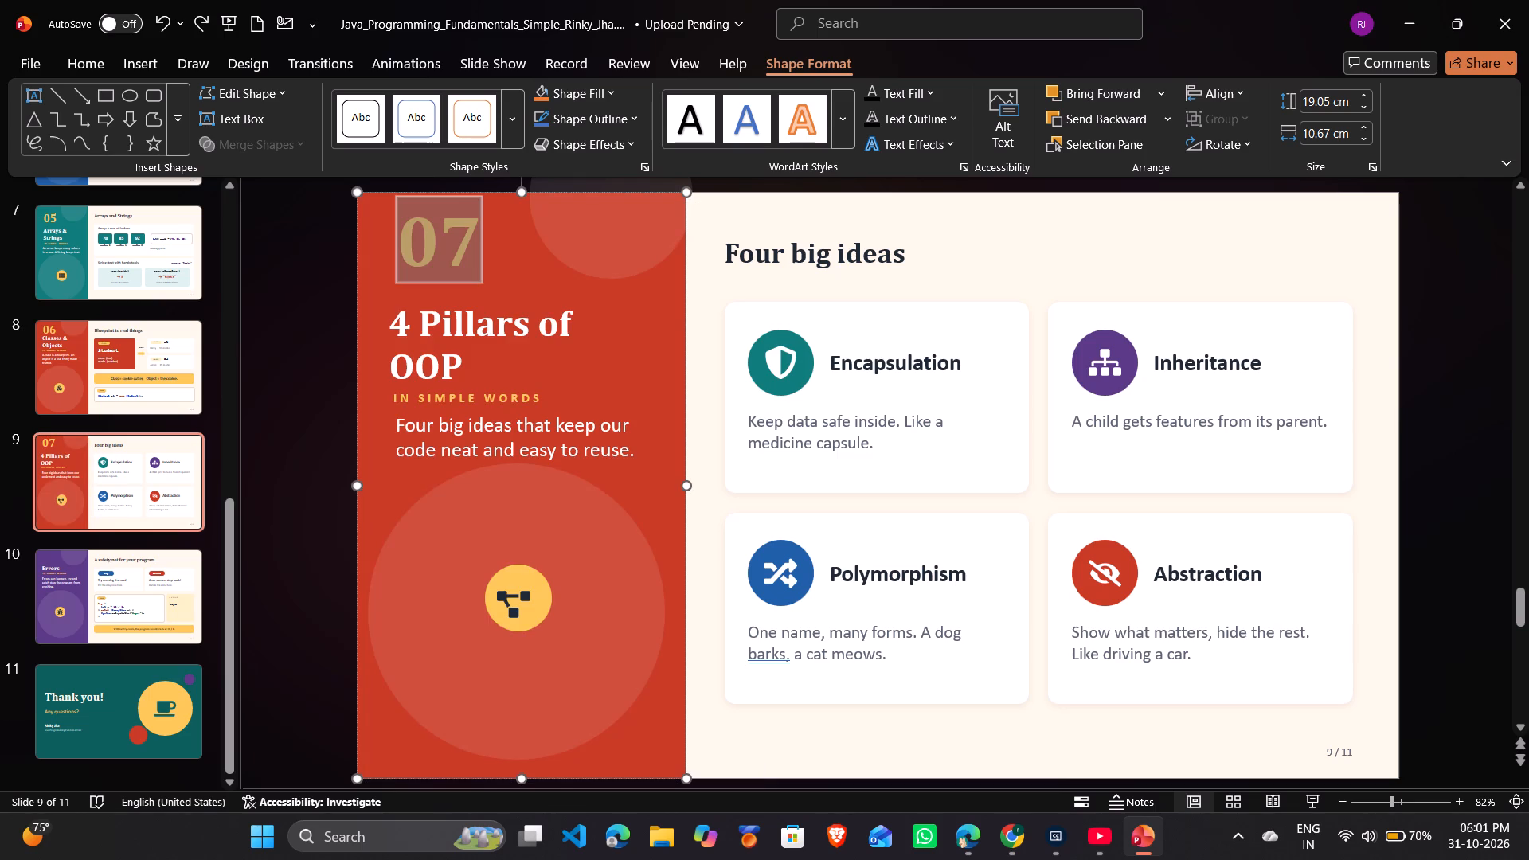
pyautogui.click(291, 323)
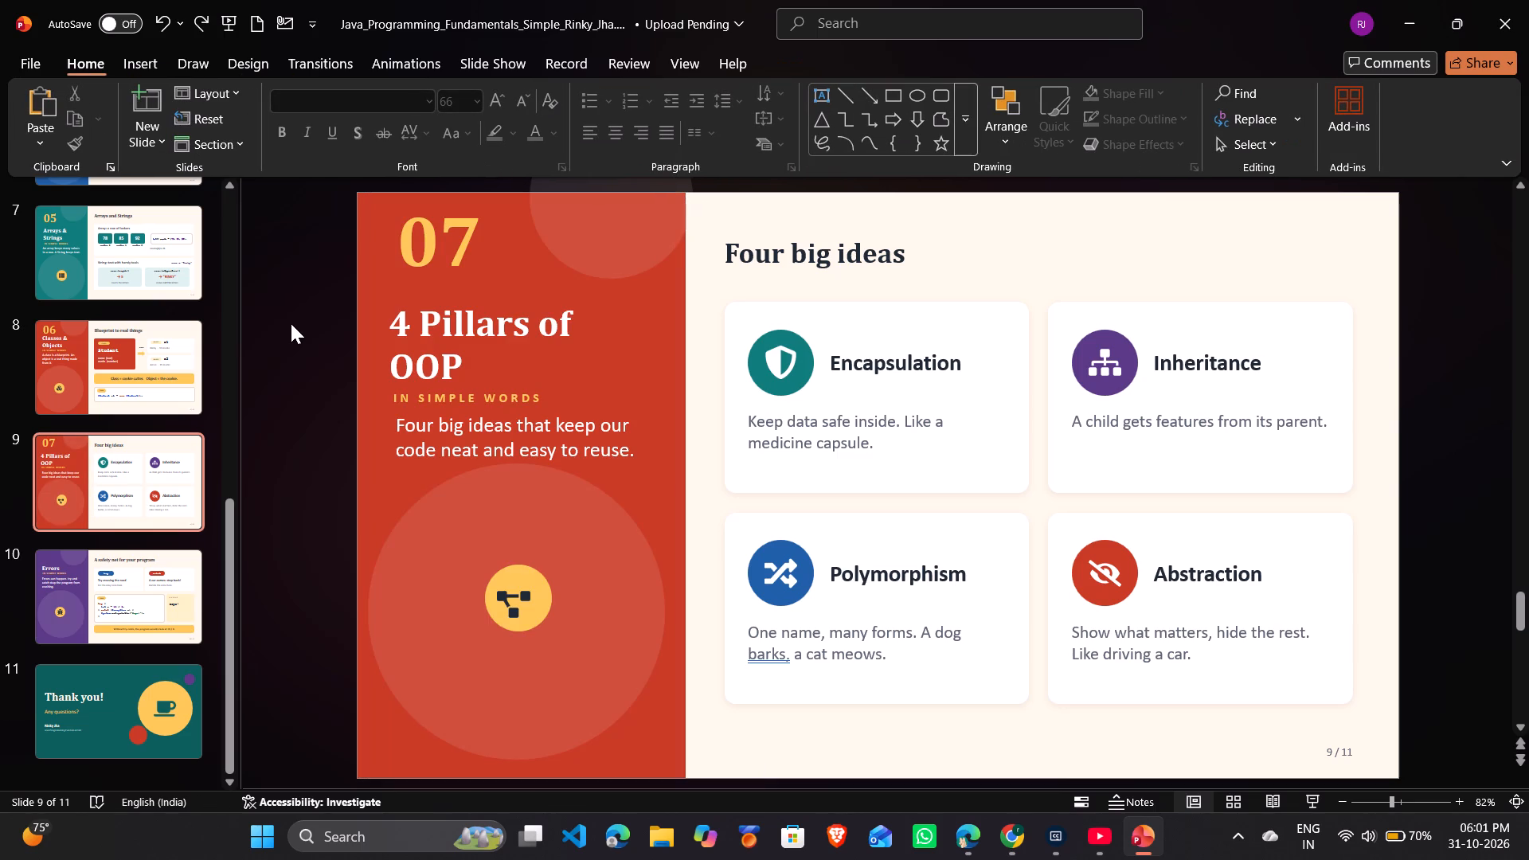
# Copy the 07 section number from the 4 Pillars of OOP slide and go to the Errors slide.
pyautogui.moveTo(402, 238); pyautogui.dragTo(406, 237)
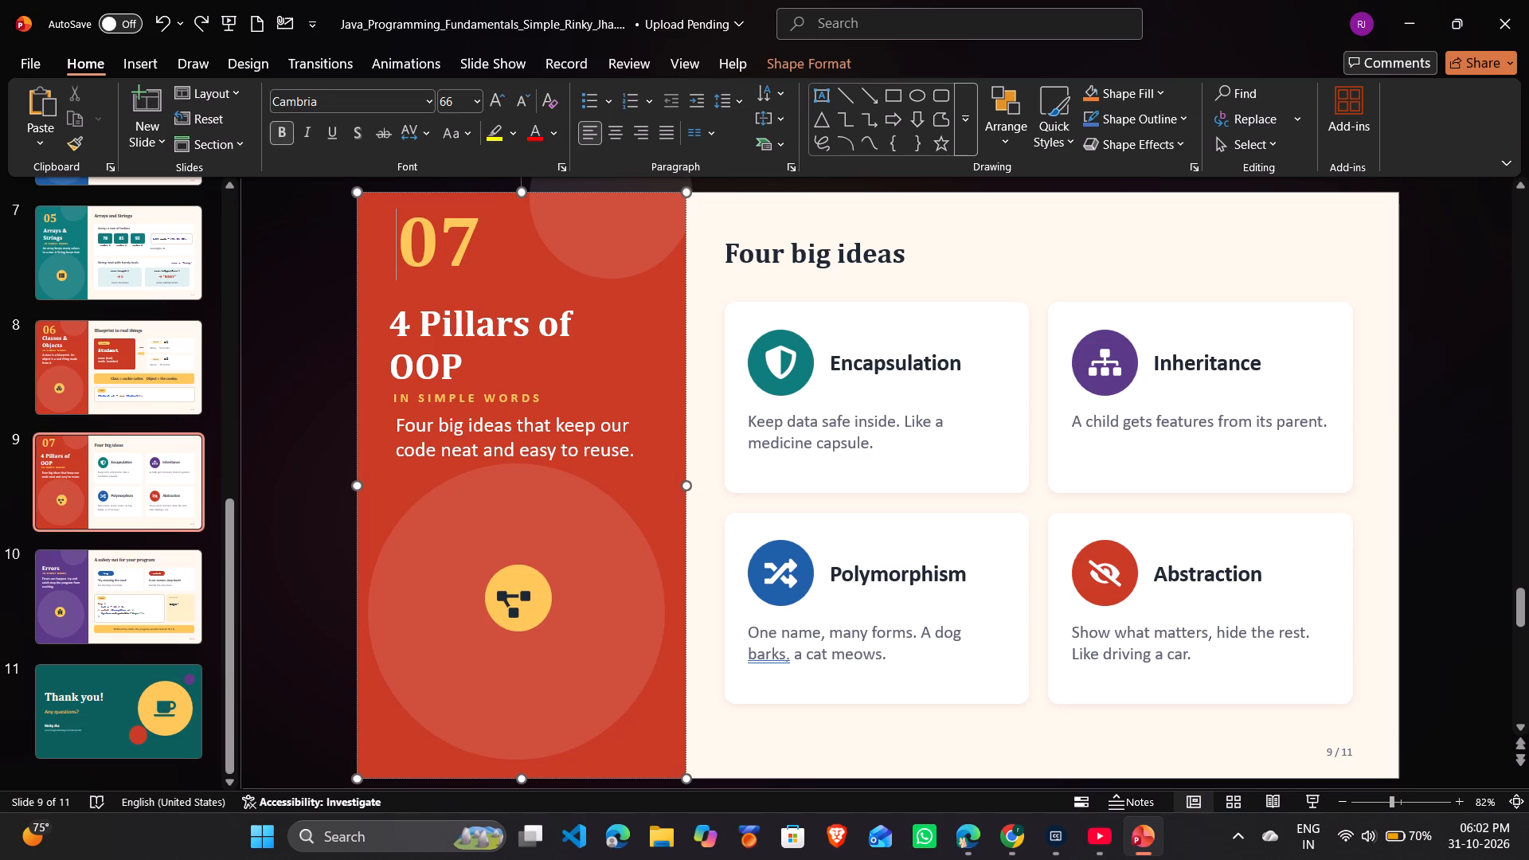
pyautogui.moveTo(406, 237); pyautogui.dragTo(474, 231)
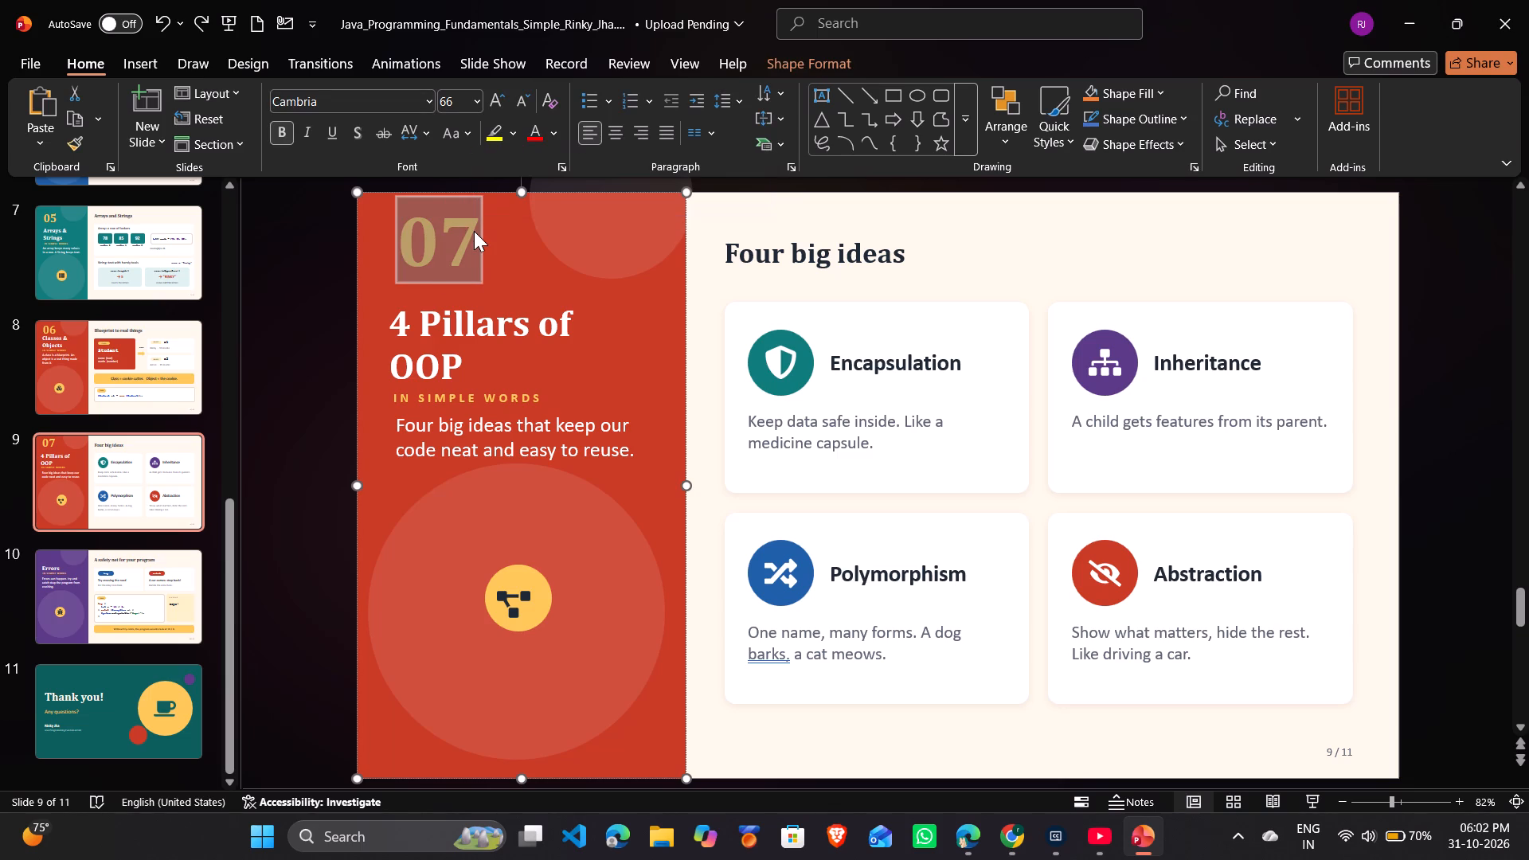
pyautogui.hotkey('ctrl', 'c')
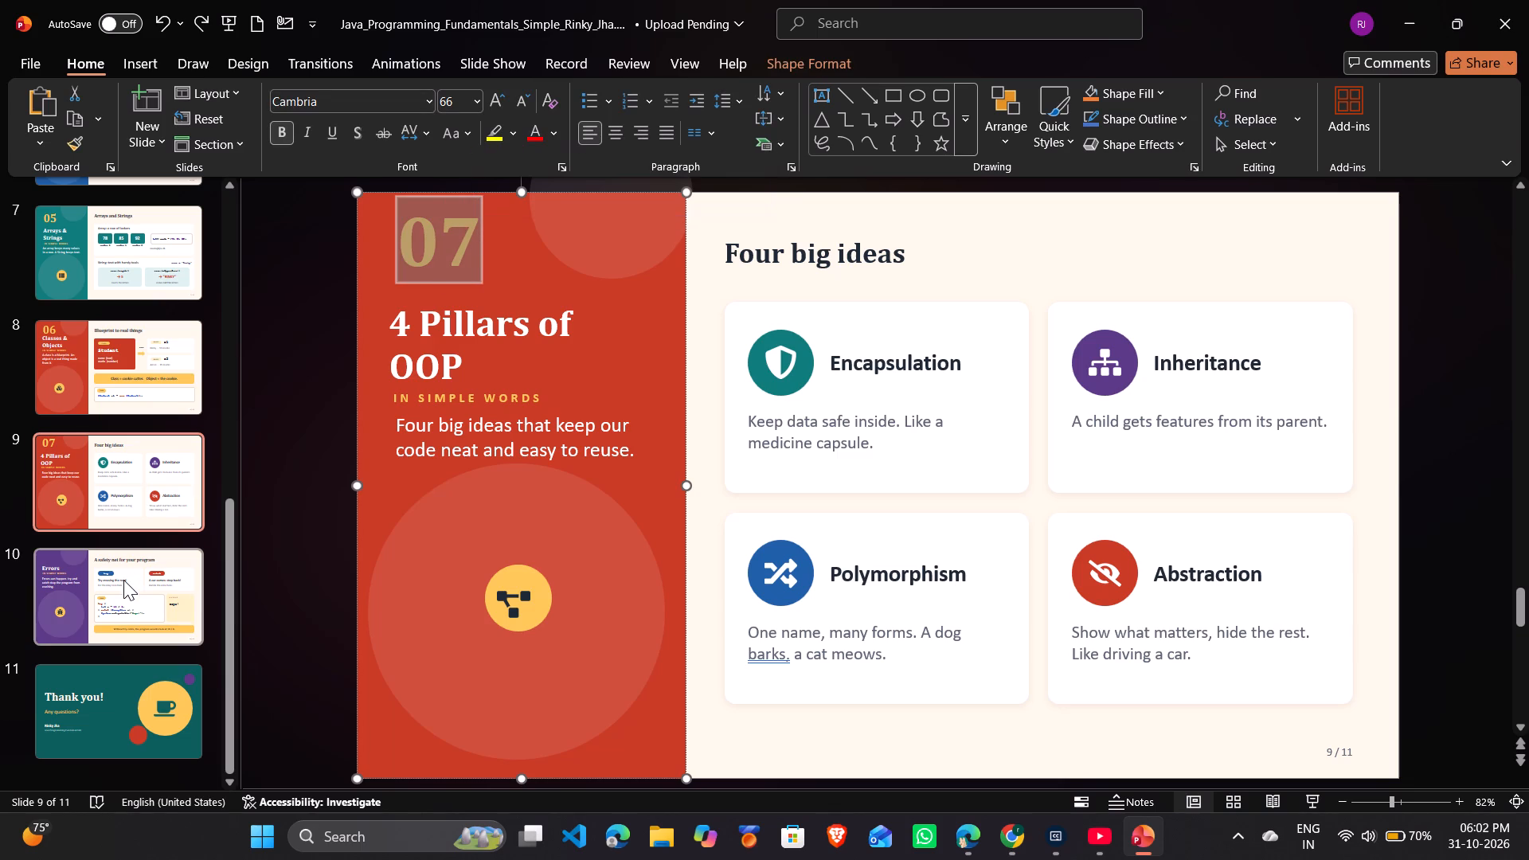
pyautogui.click(123, 580)
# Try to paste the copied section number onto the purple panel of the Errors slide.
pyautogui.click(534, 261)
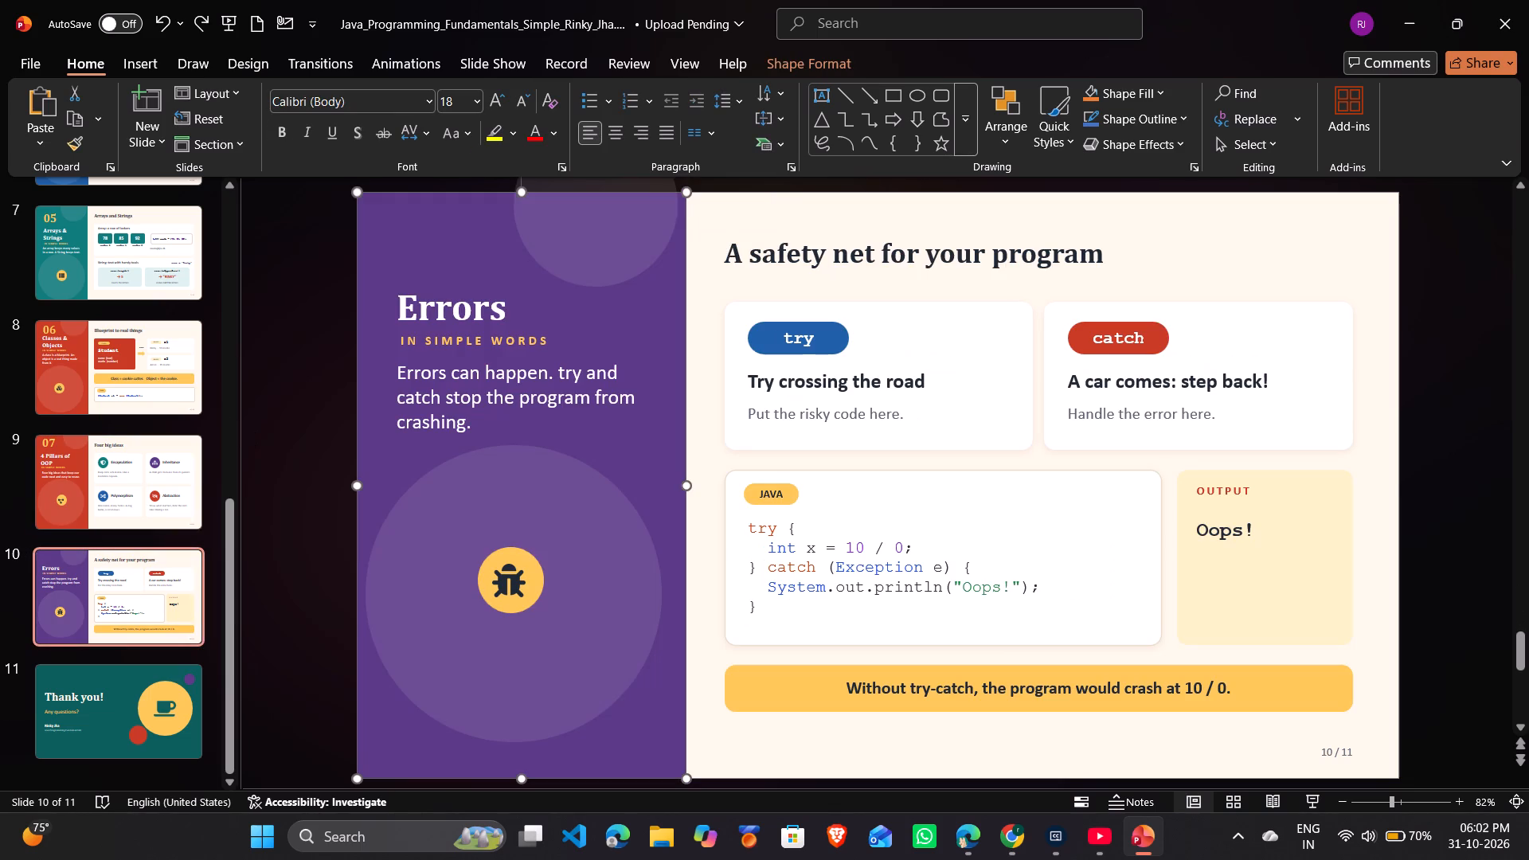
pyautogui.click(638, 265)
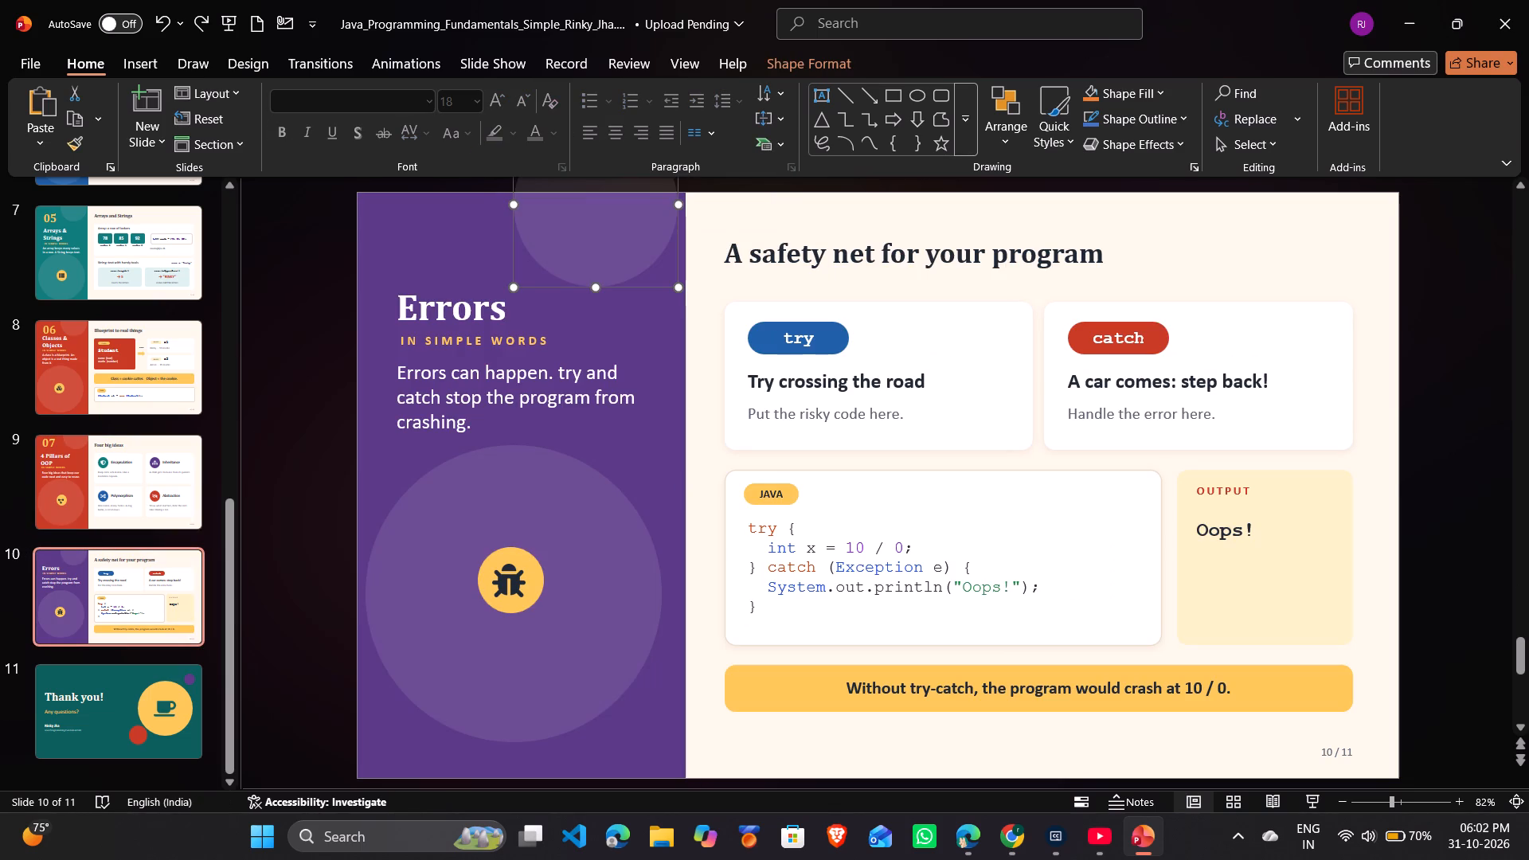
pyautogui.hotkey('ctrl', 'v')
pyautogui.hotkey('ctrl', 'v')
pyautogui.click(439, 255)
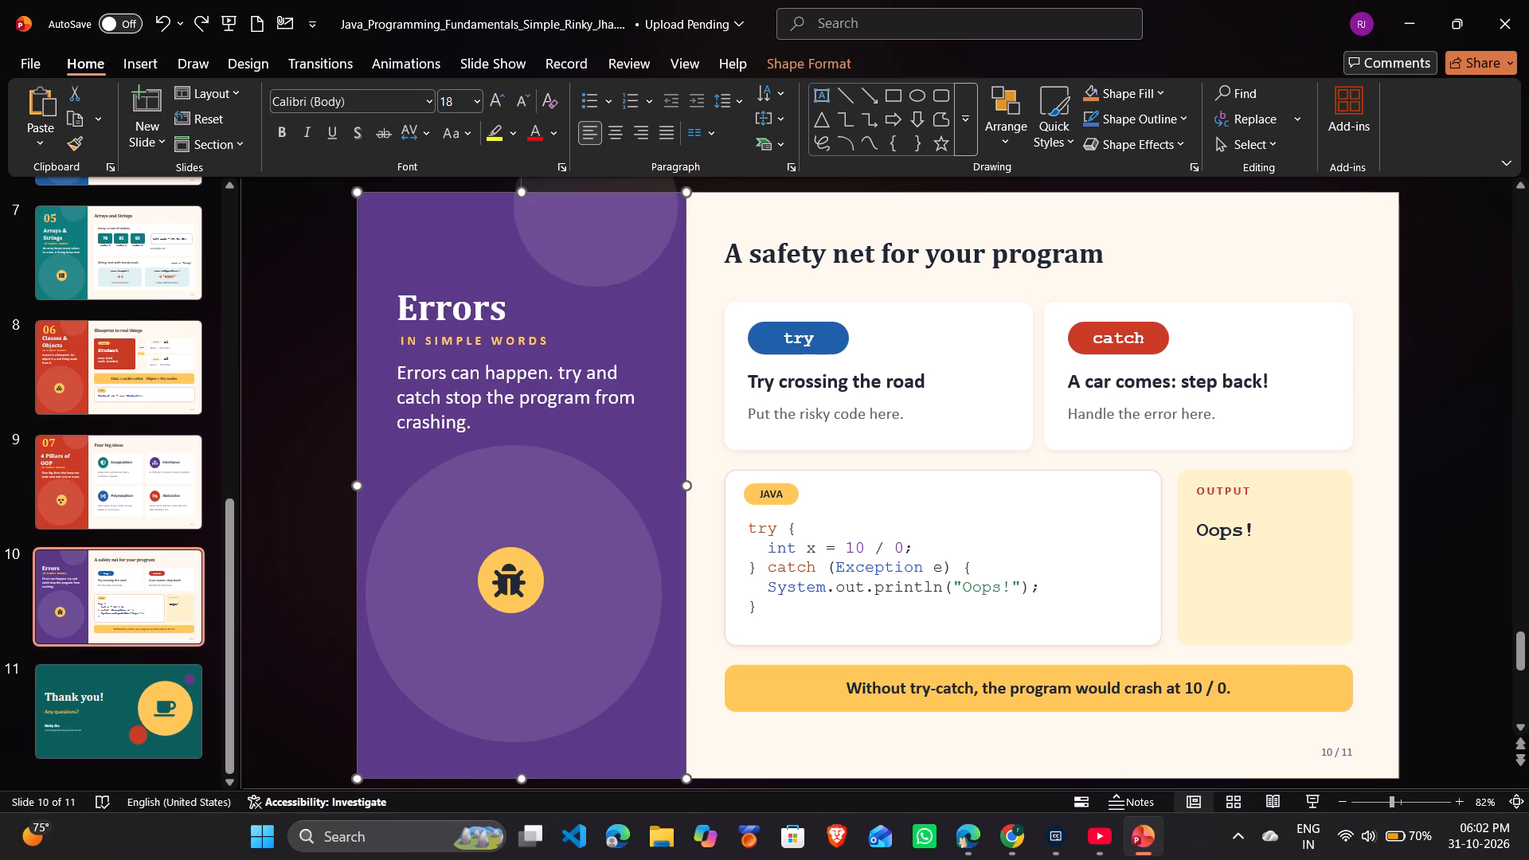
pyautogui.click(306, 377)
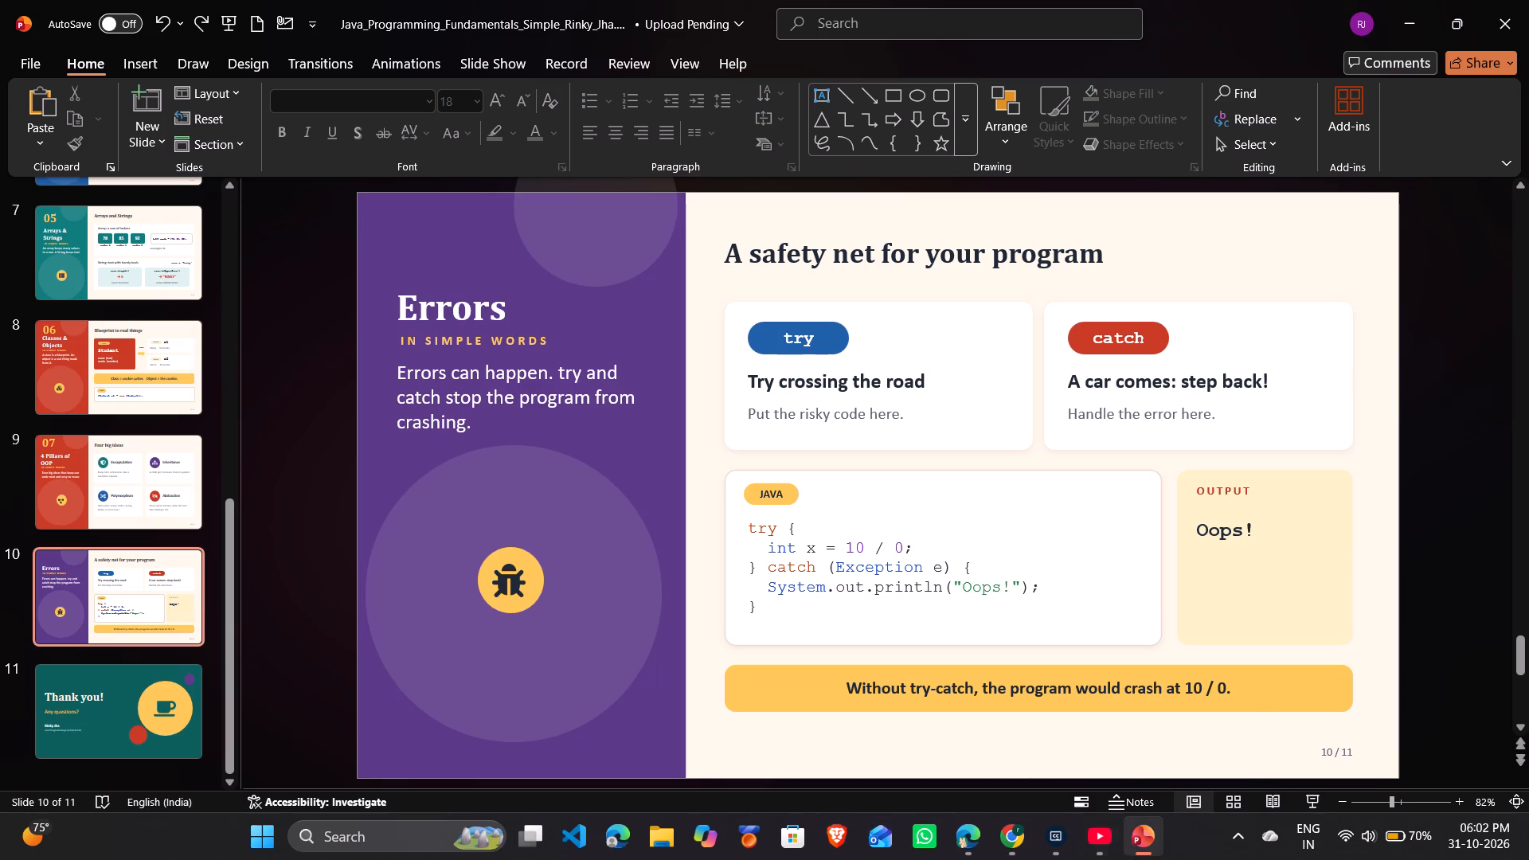
# Switch to YouTube, look through the downloaded videos, and return to the Errors slide in PowerPoint.
pyautogui.click(1093, 842)
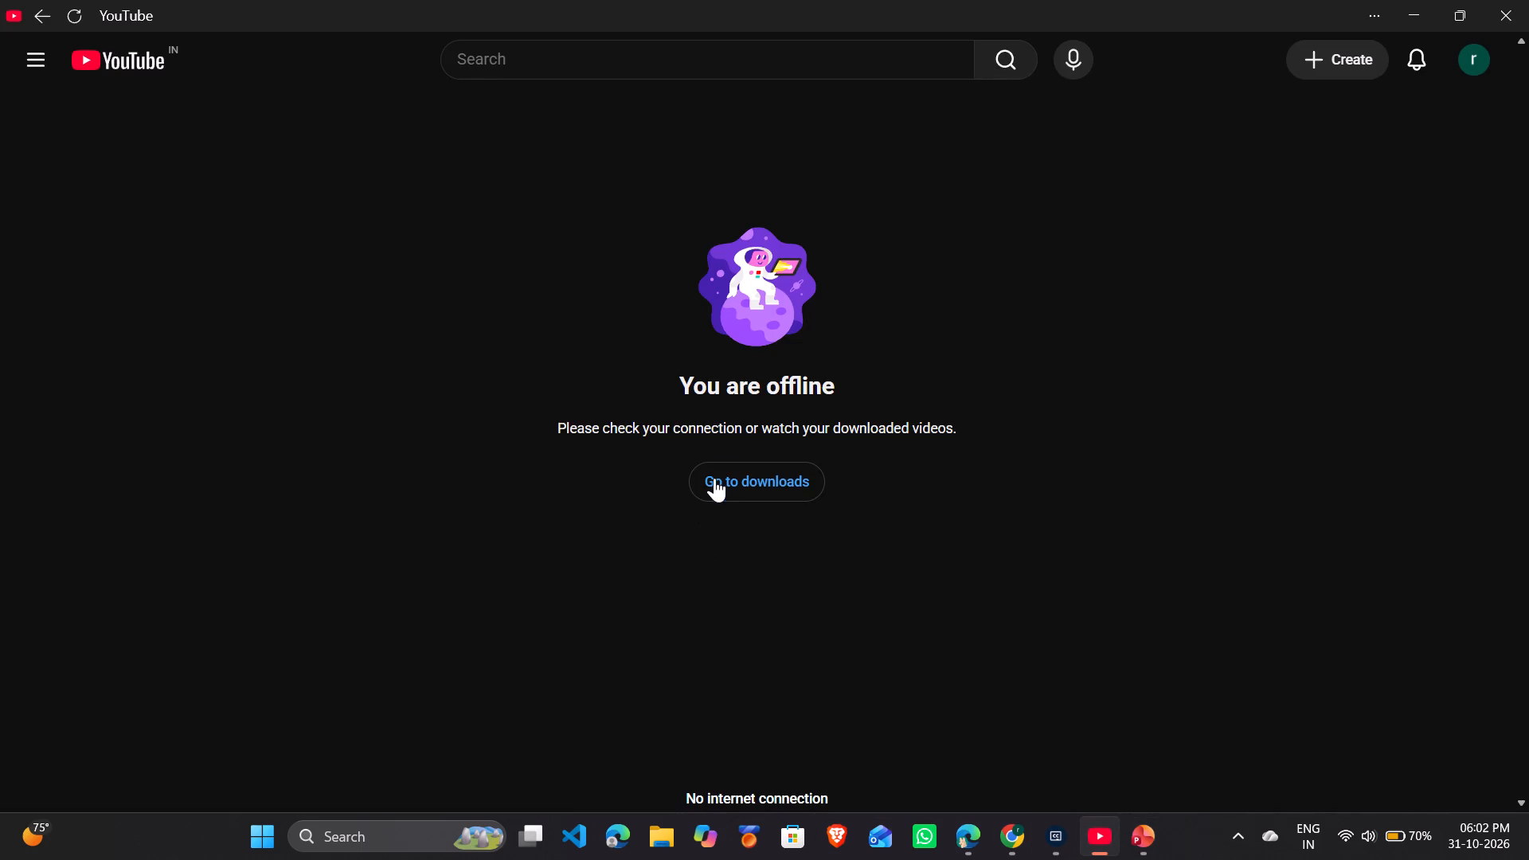
pyautogui.click(729, 491)
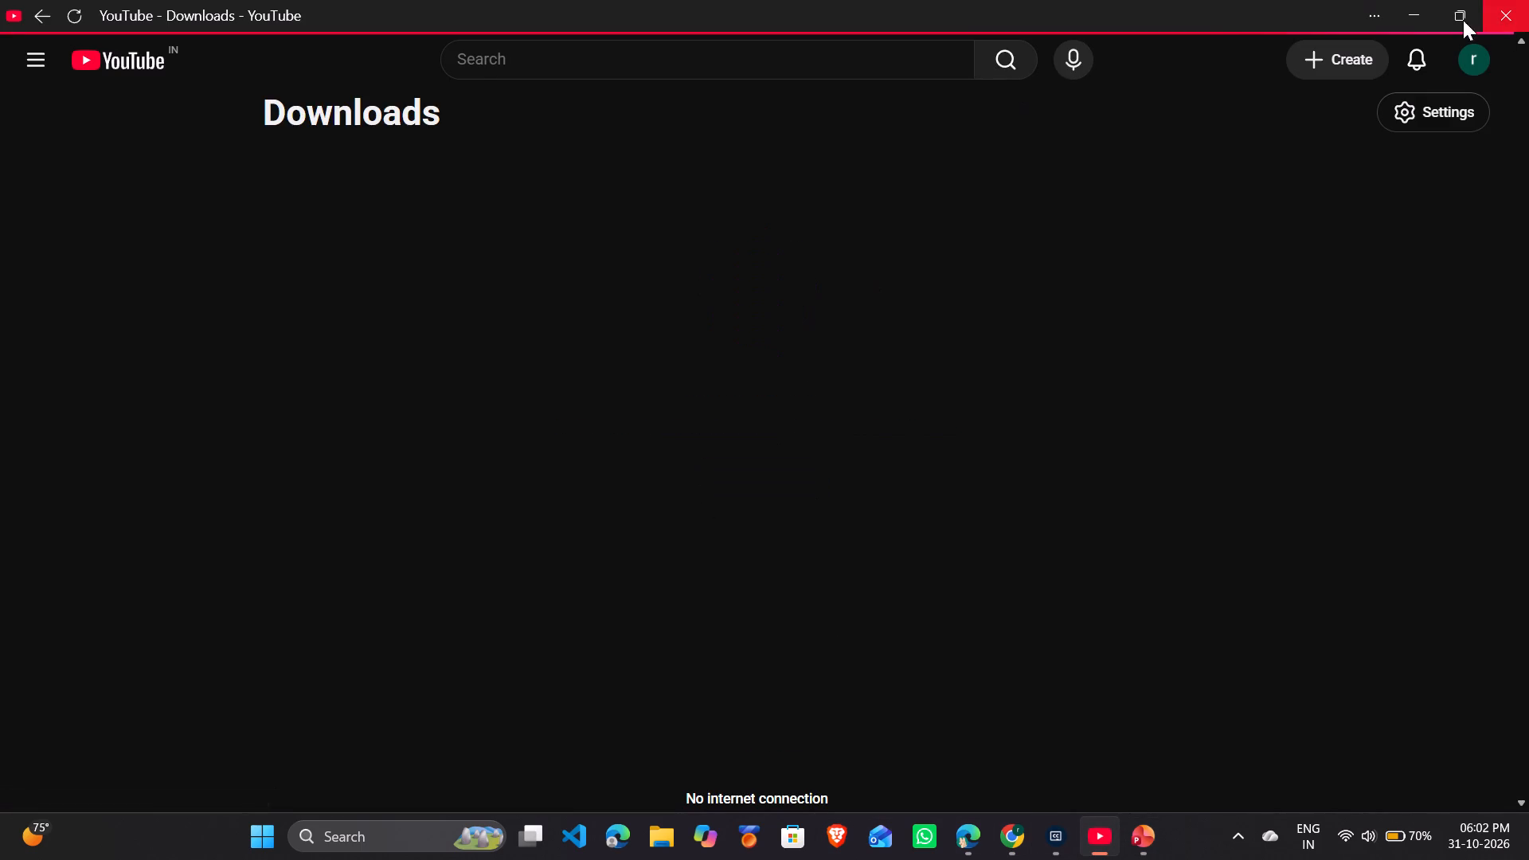
pyautogui.click(1430, 4)
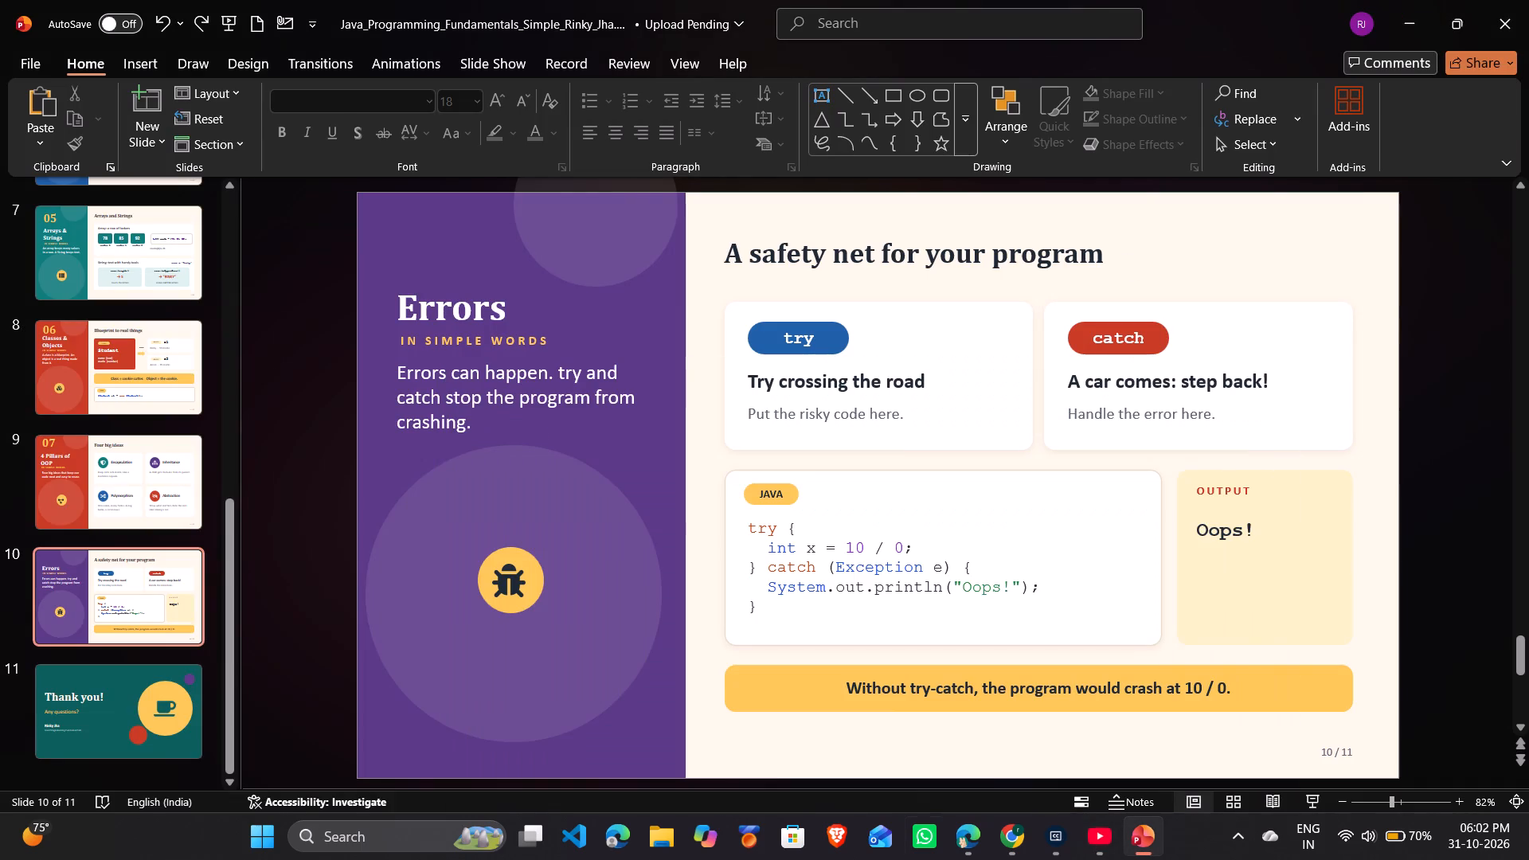
pyautogui.click(1112, 835)
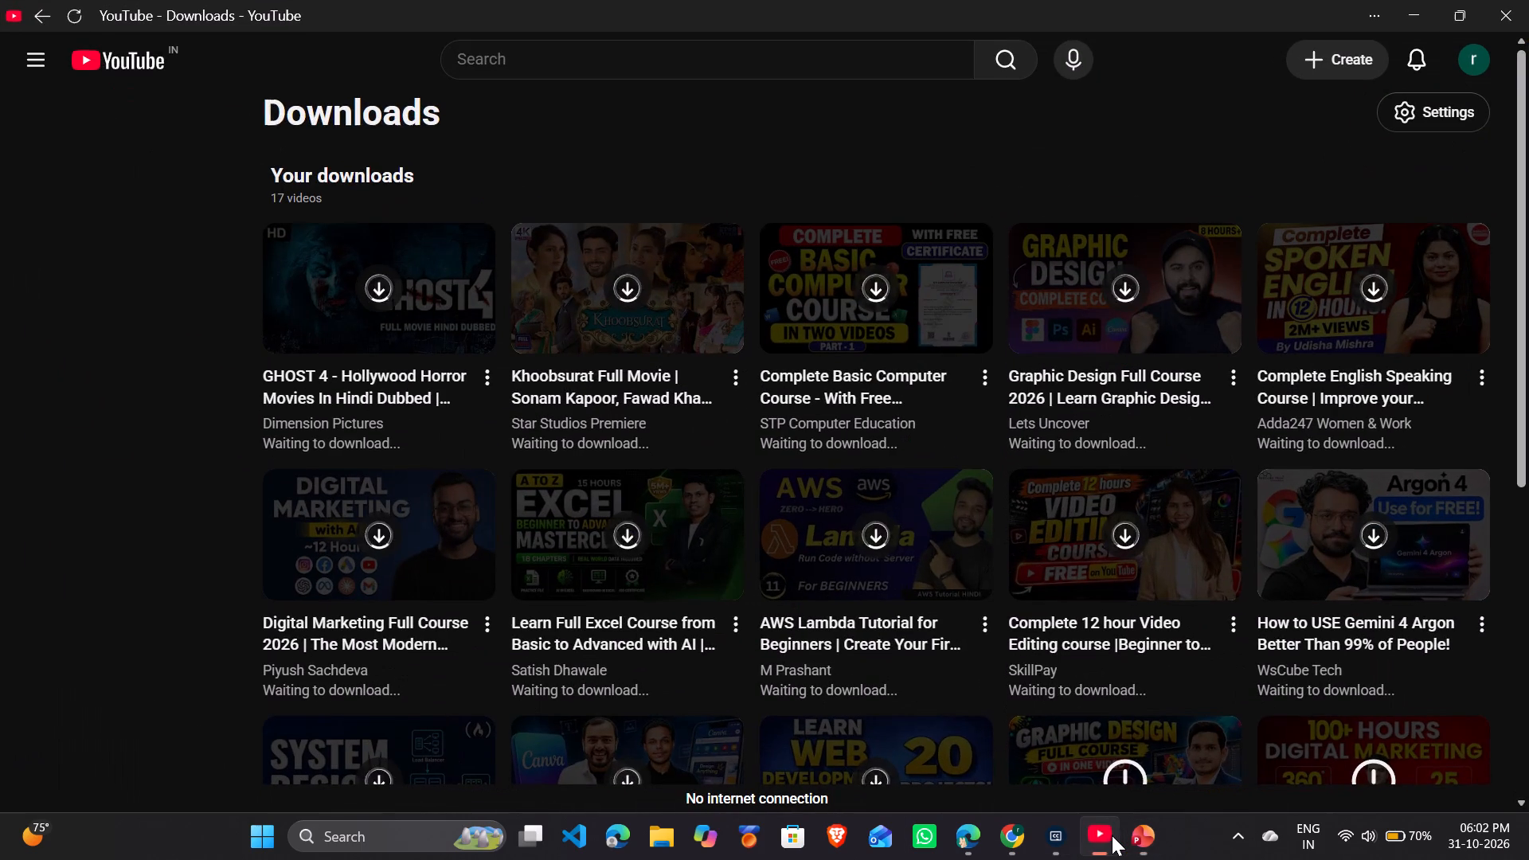
pyautogui.scroll(-4, 753, 545)
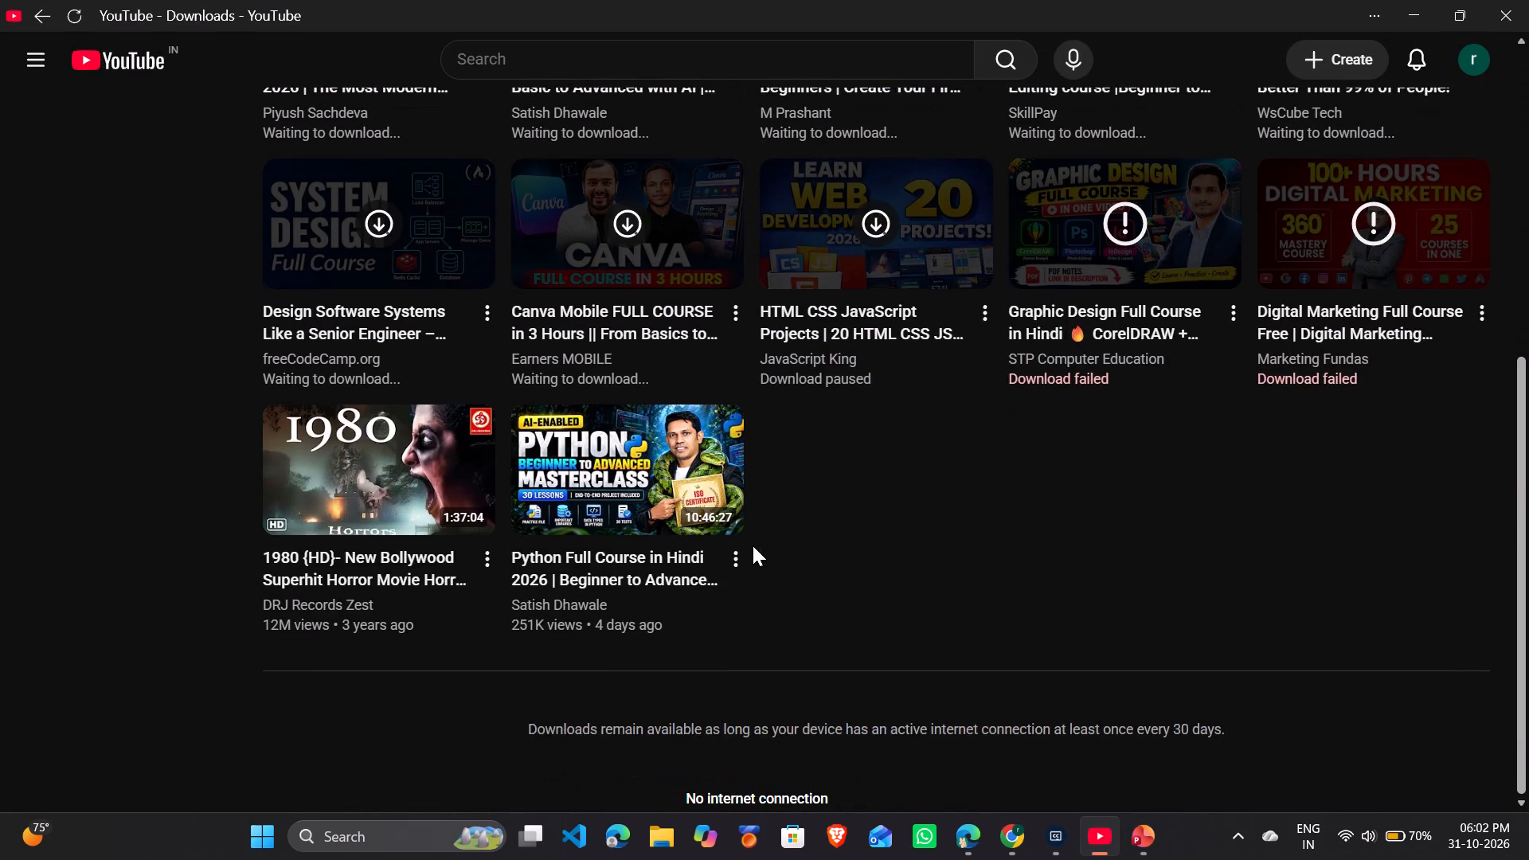
pyautogui.scroll(5, 753, 545)
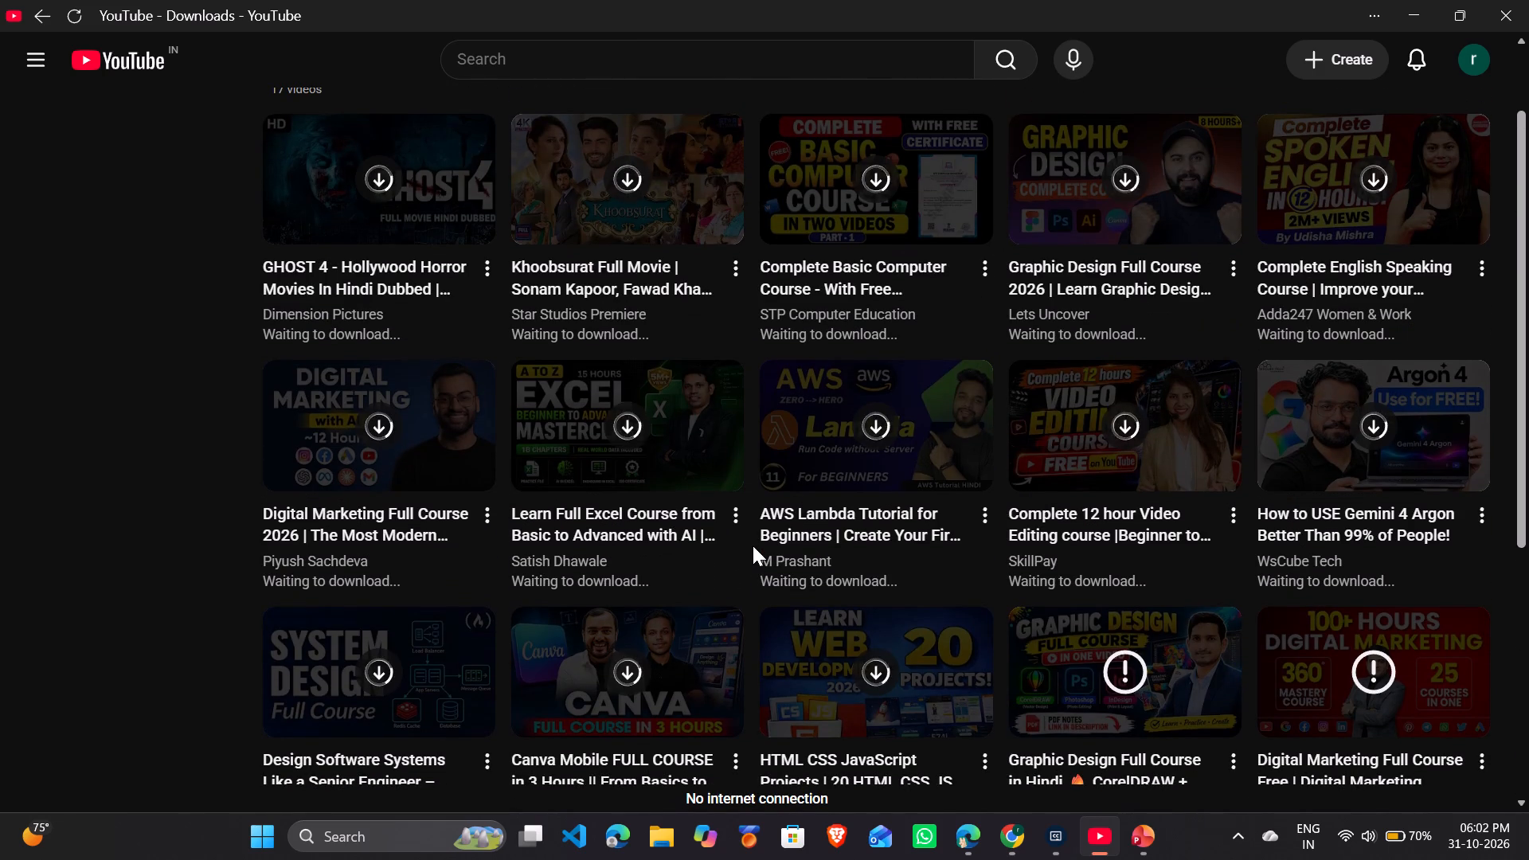
pyautogui.scroll(5, 753, 545)
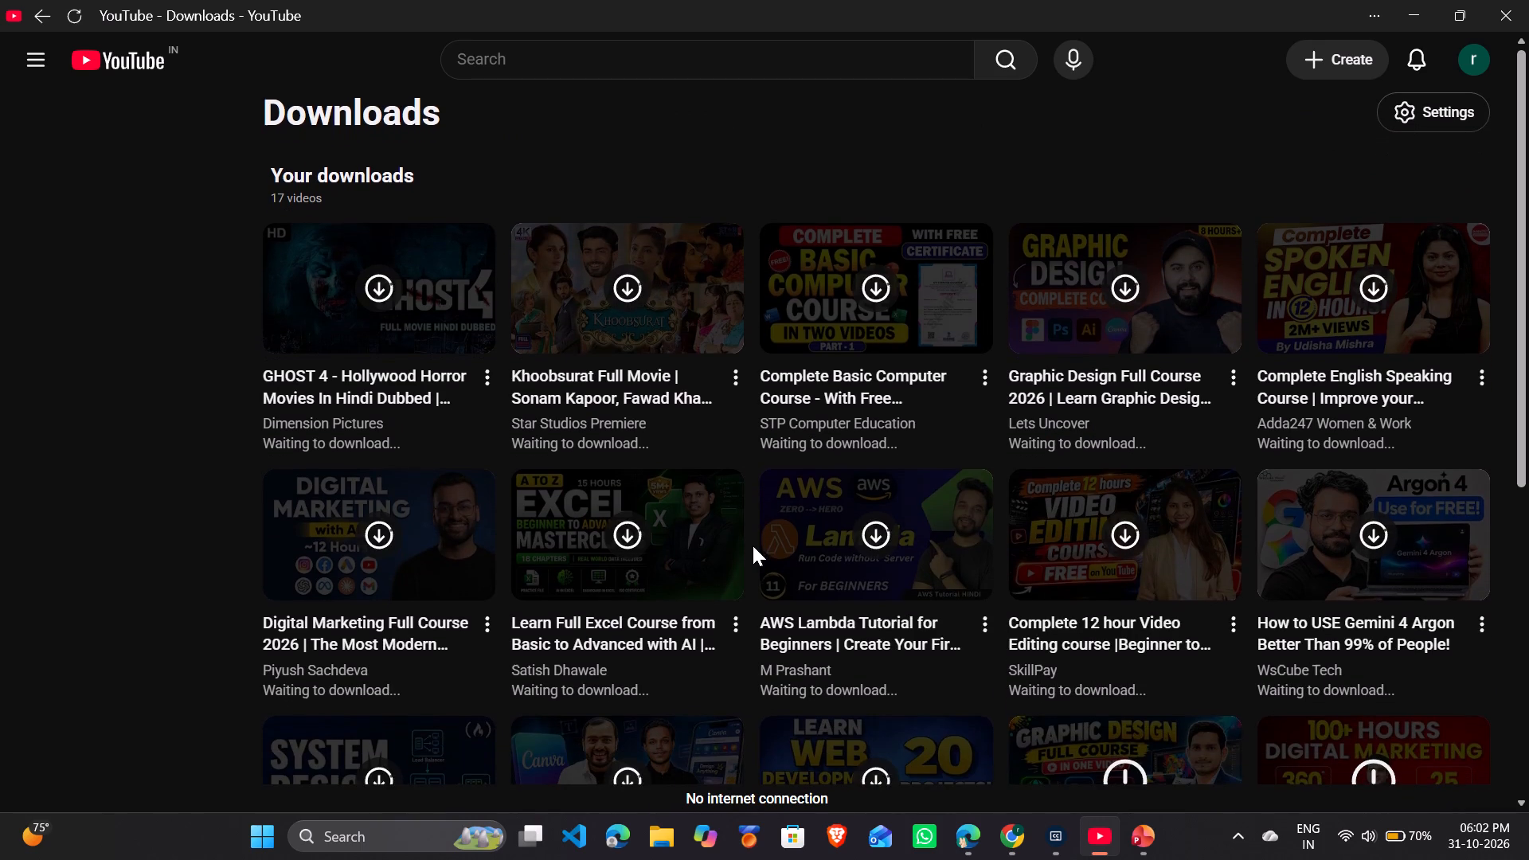
pyautogui.click(70, 12)
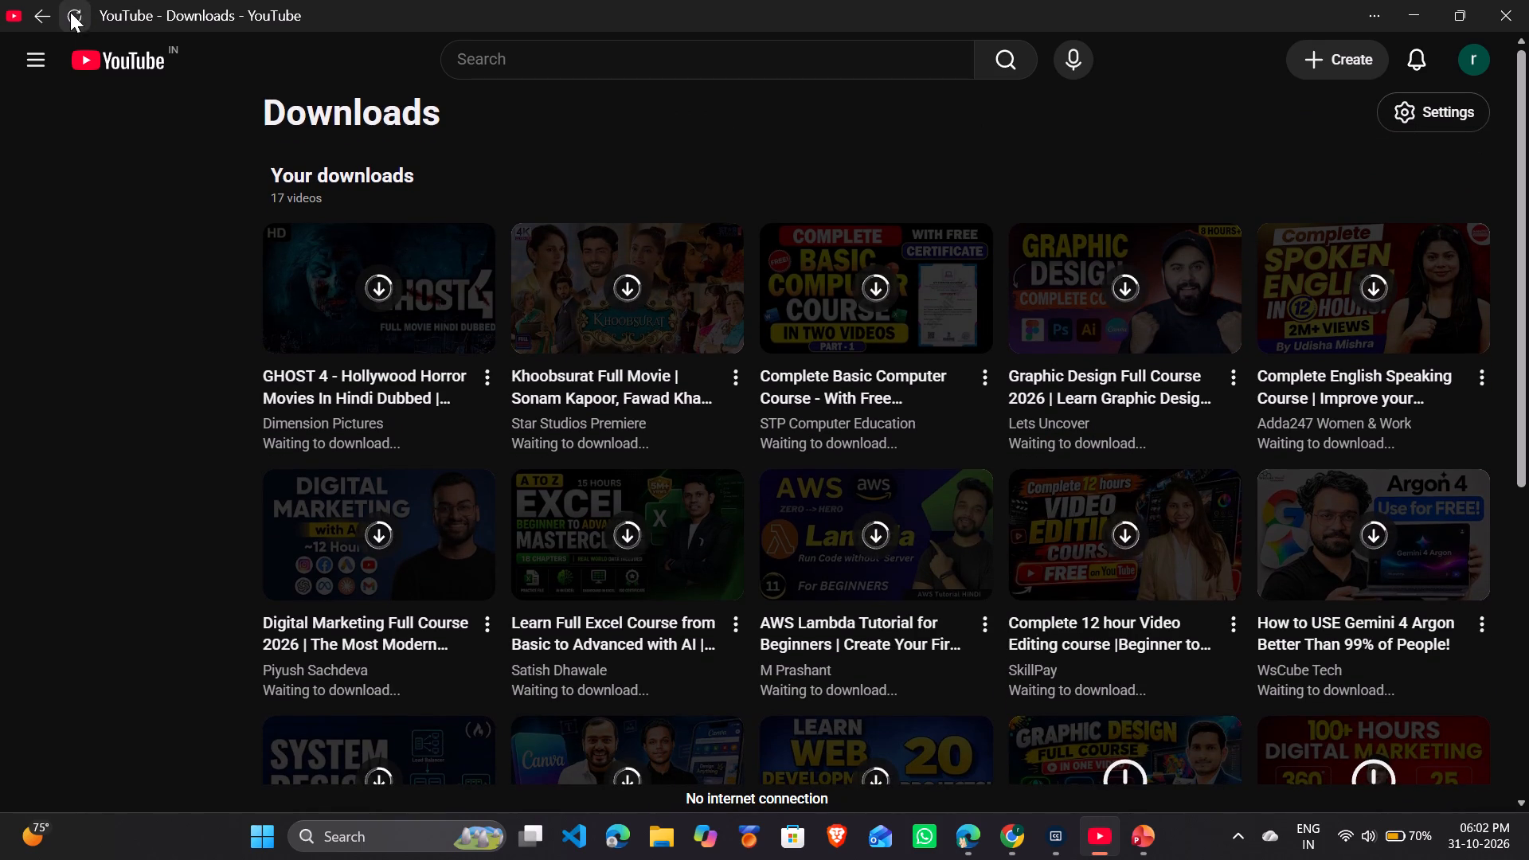
pyautogui.click(41, 2)
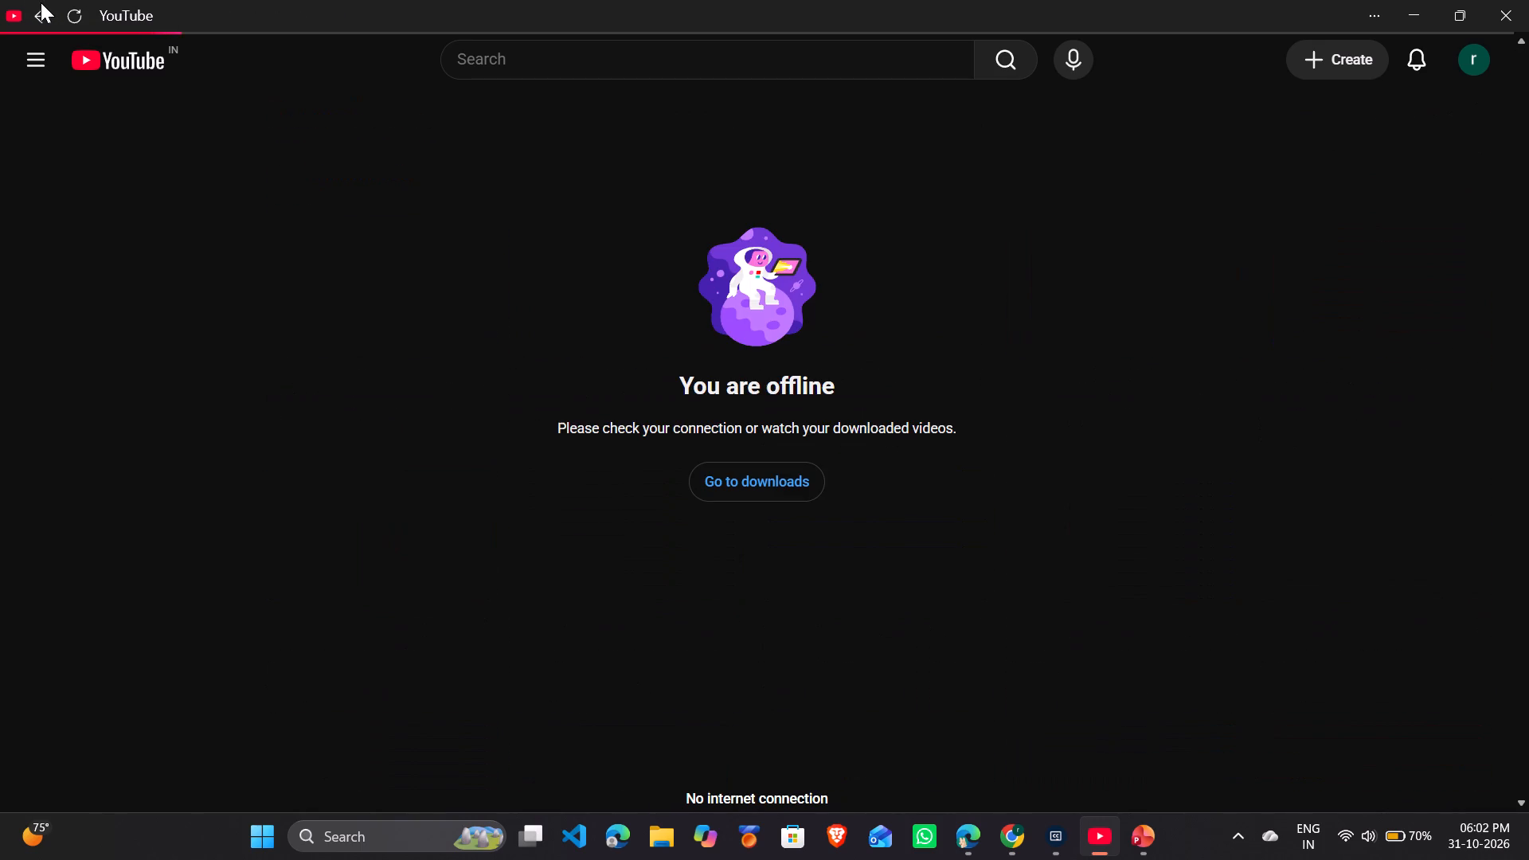
pyautogui.click(817, 476)
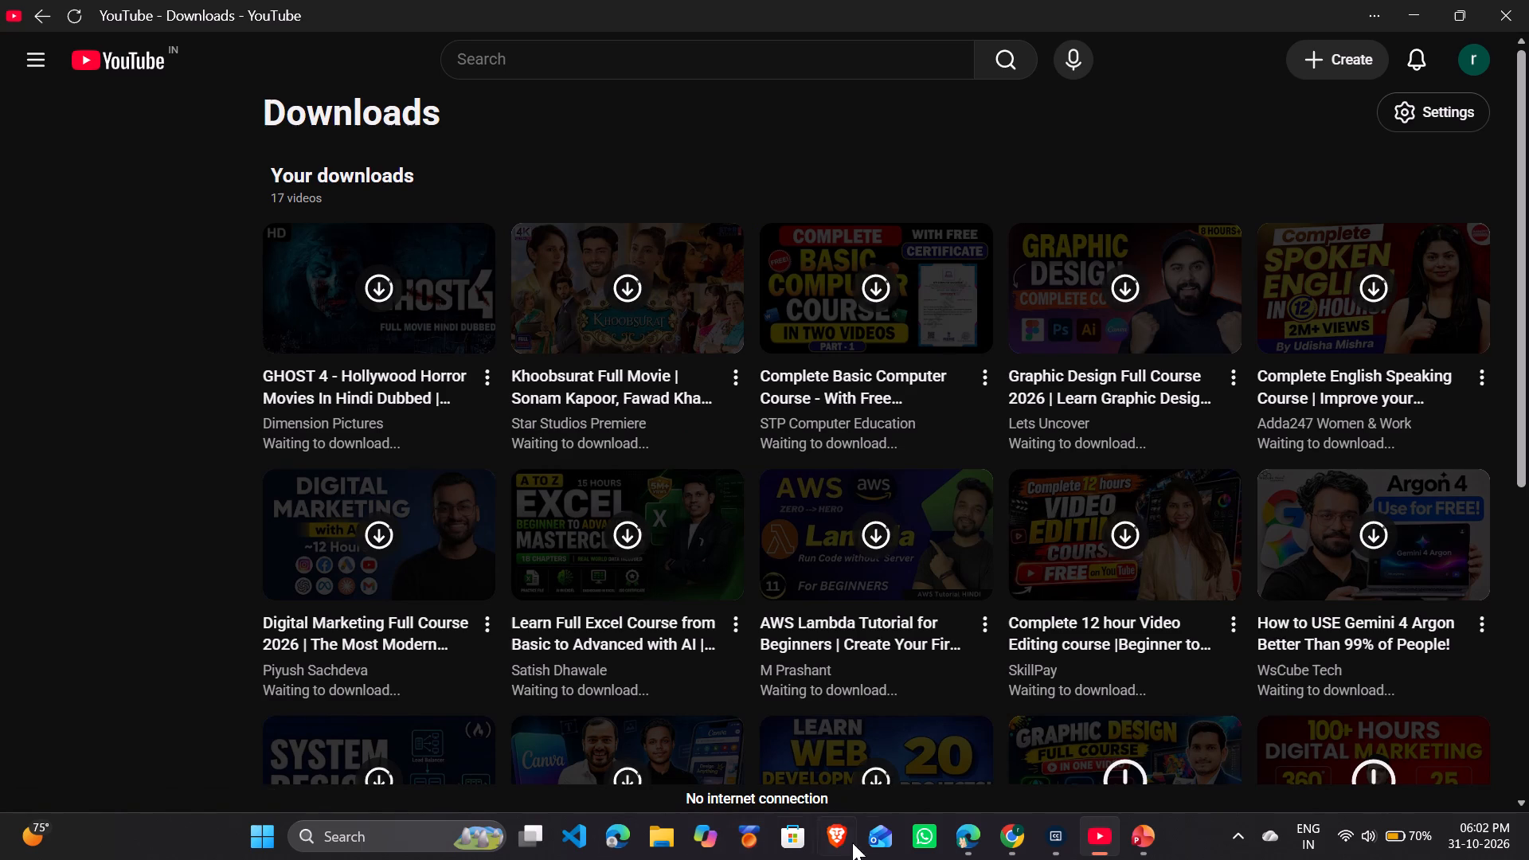
pyautogui.click(1150, 851)
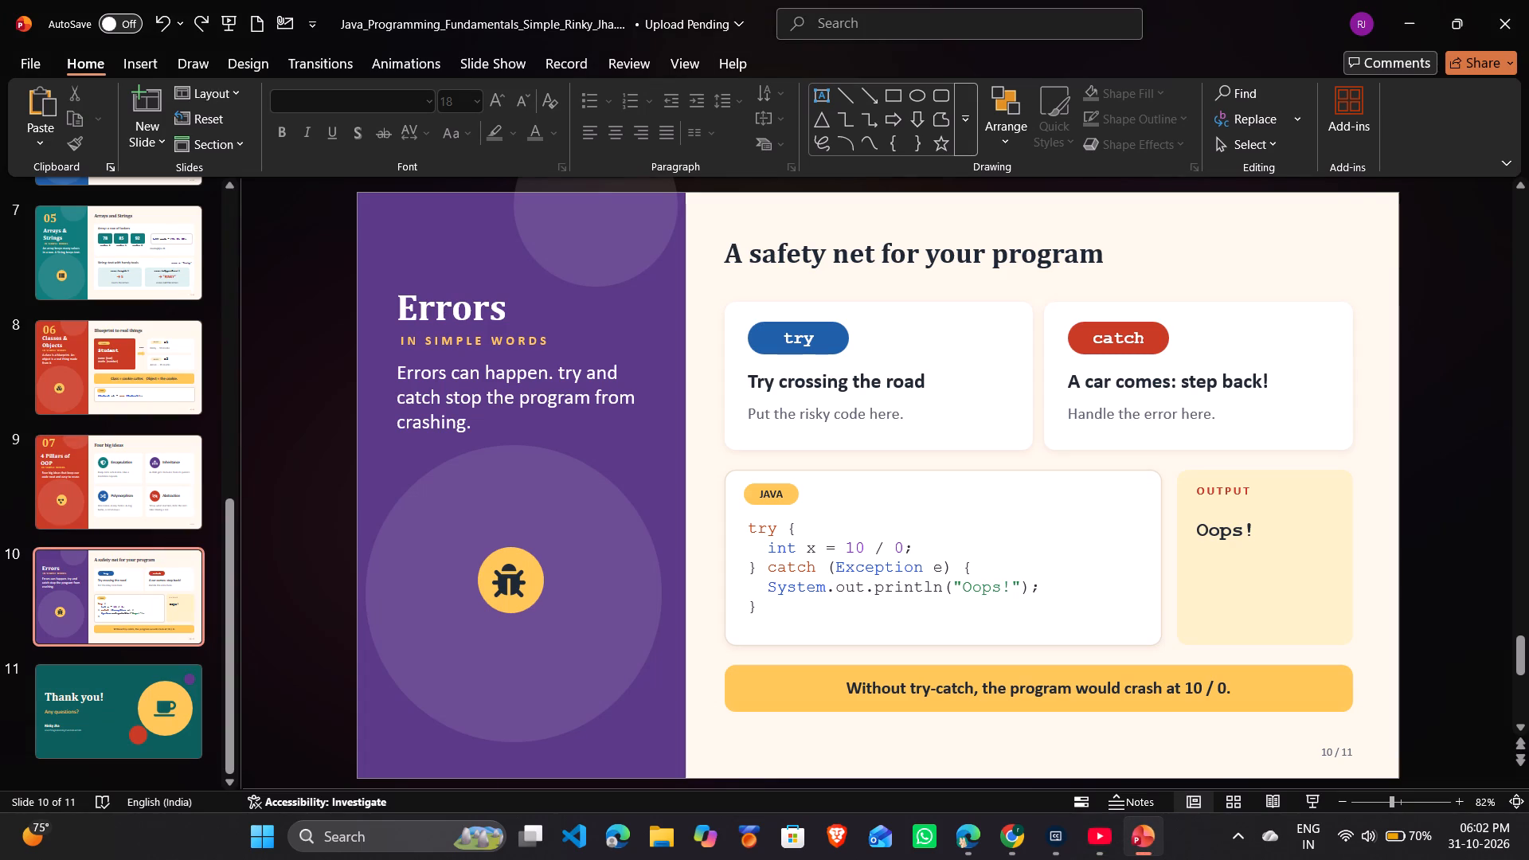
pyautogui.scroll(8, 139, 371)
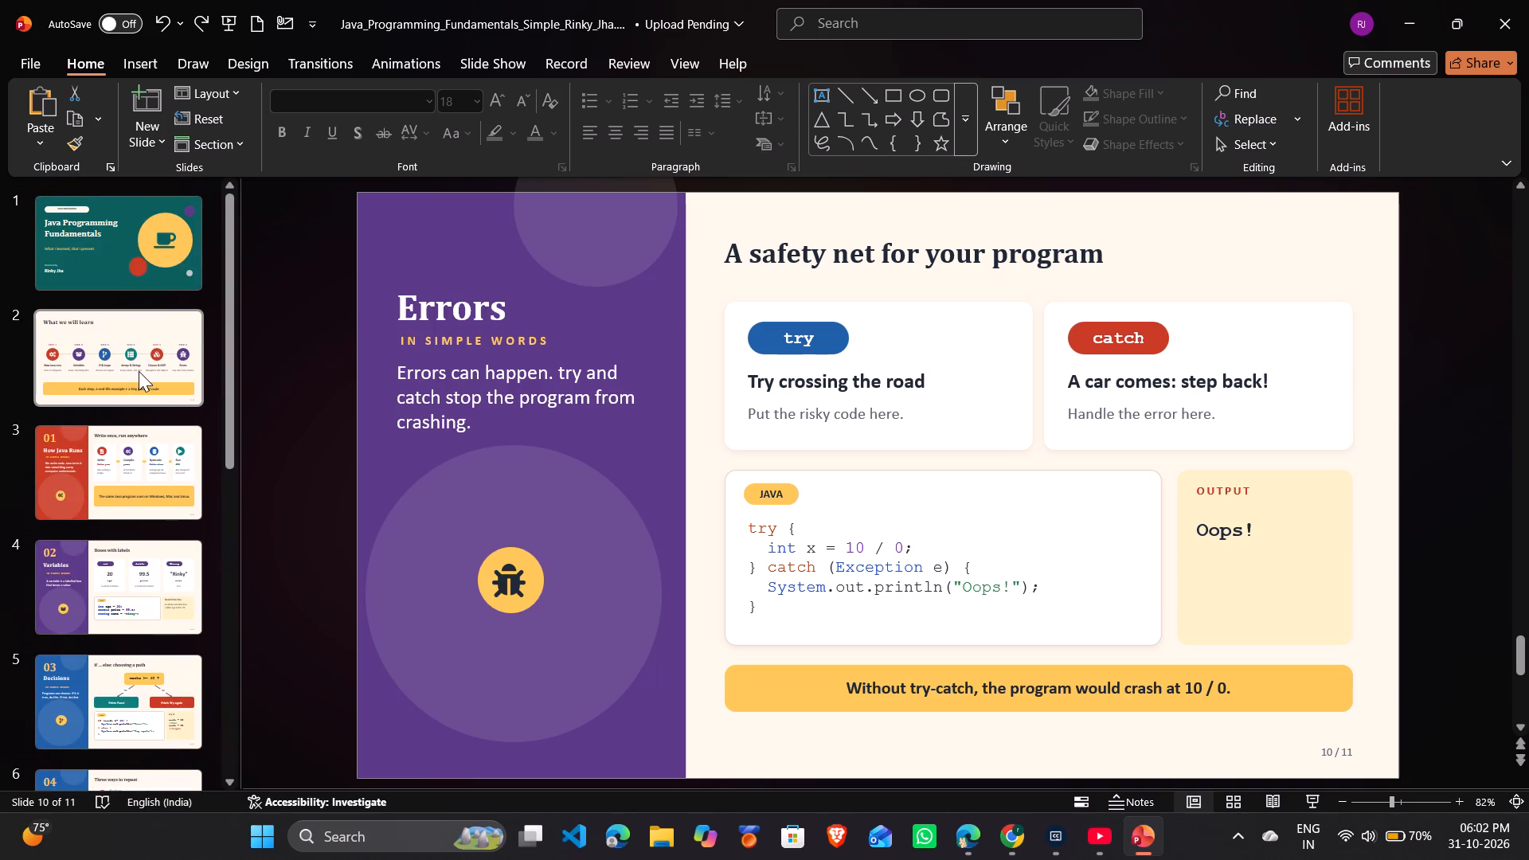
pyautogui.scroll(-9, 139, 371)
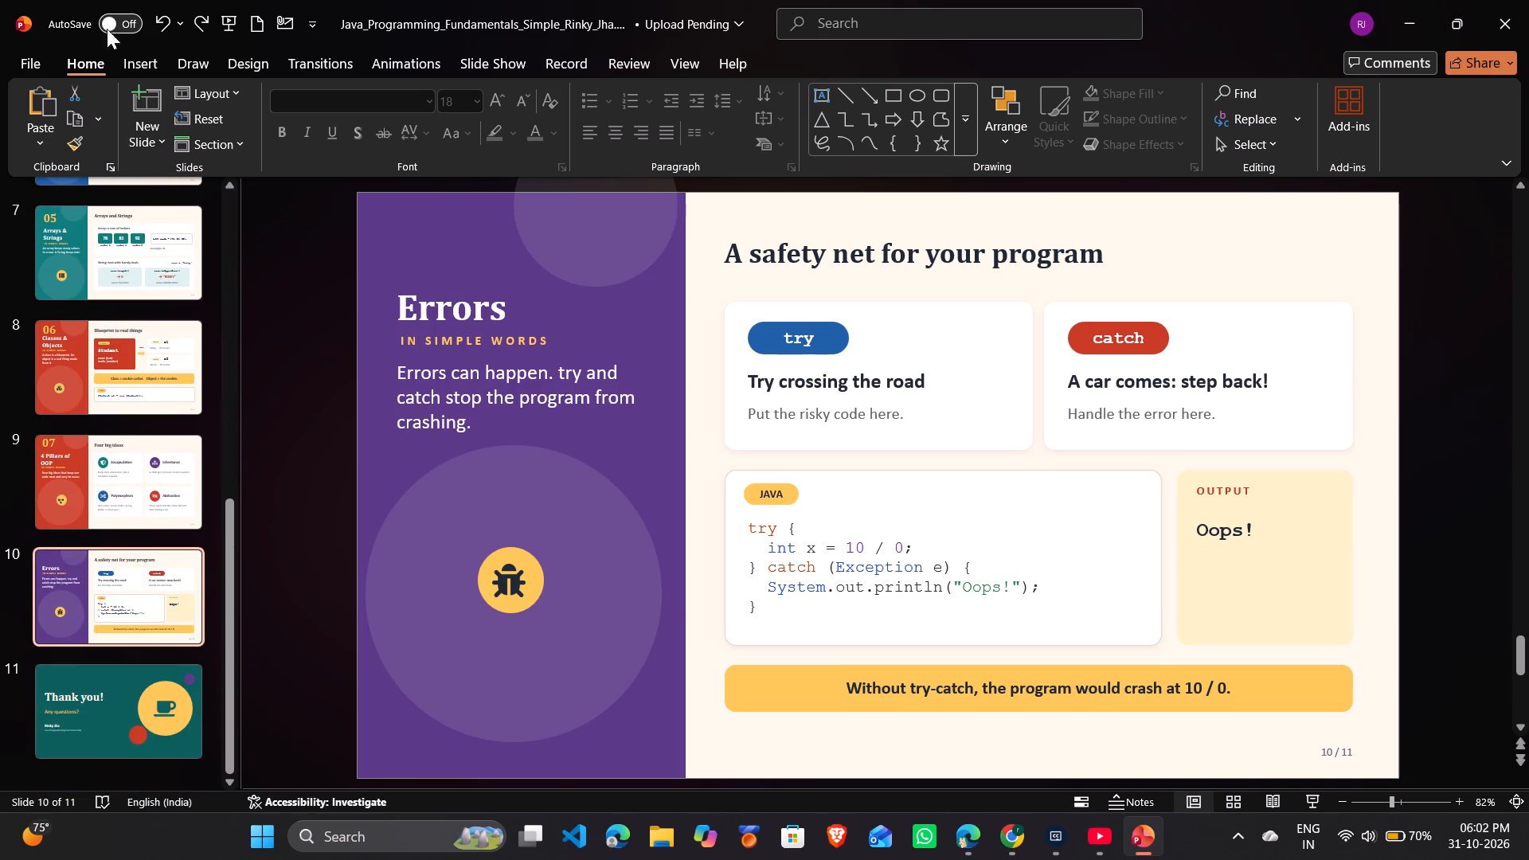
# Turn on AutoSave for the presentation.
pyautogui.click(104, 19)
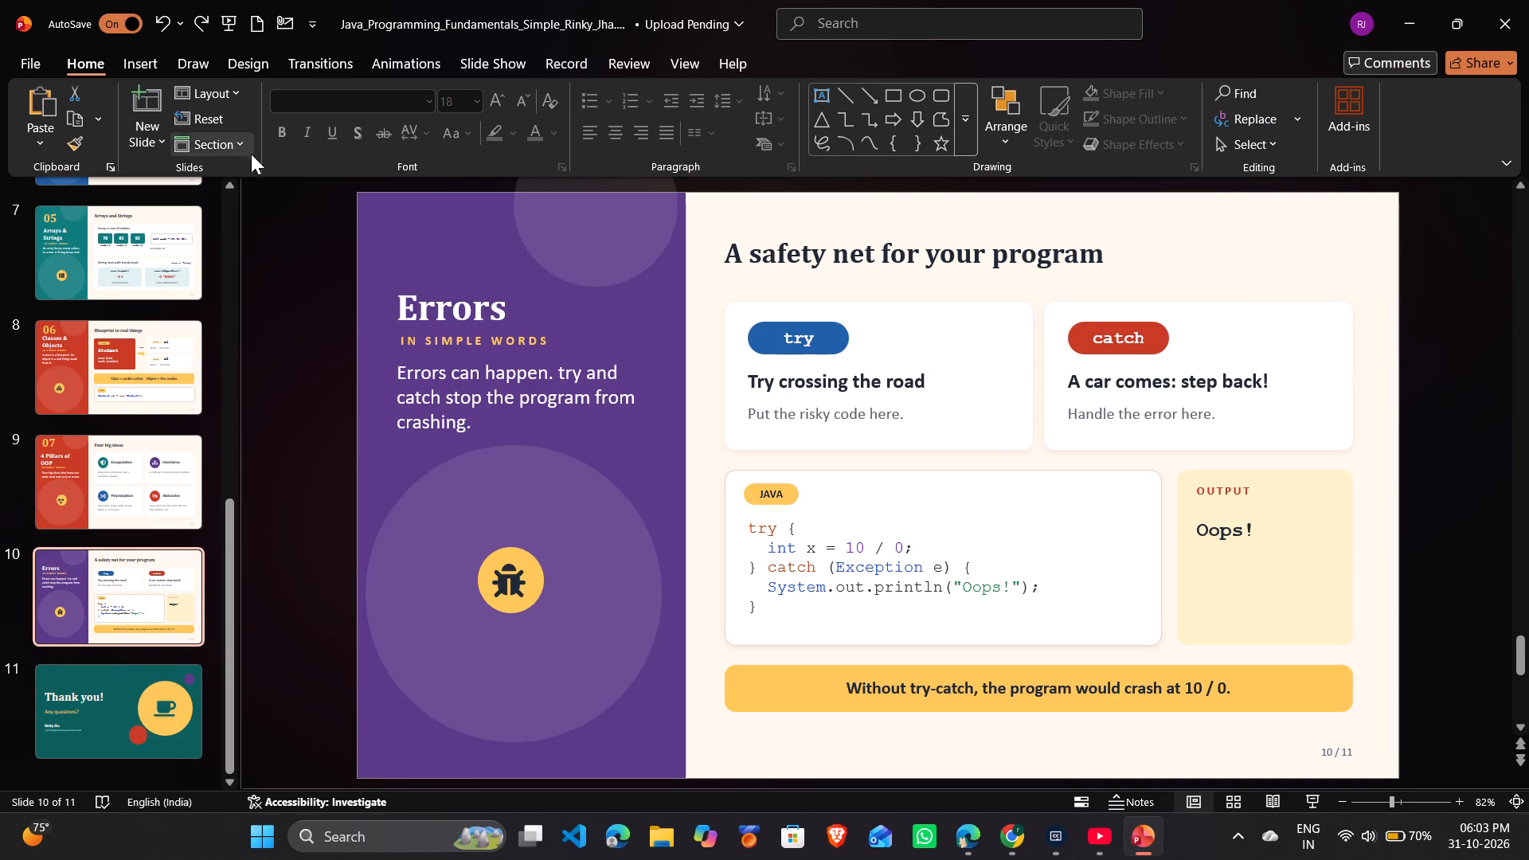
# Paste the copied 07 as text only and place it above the Errors heading on the purple panel.
pyautogui.hscroll(-1, 130, 143)
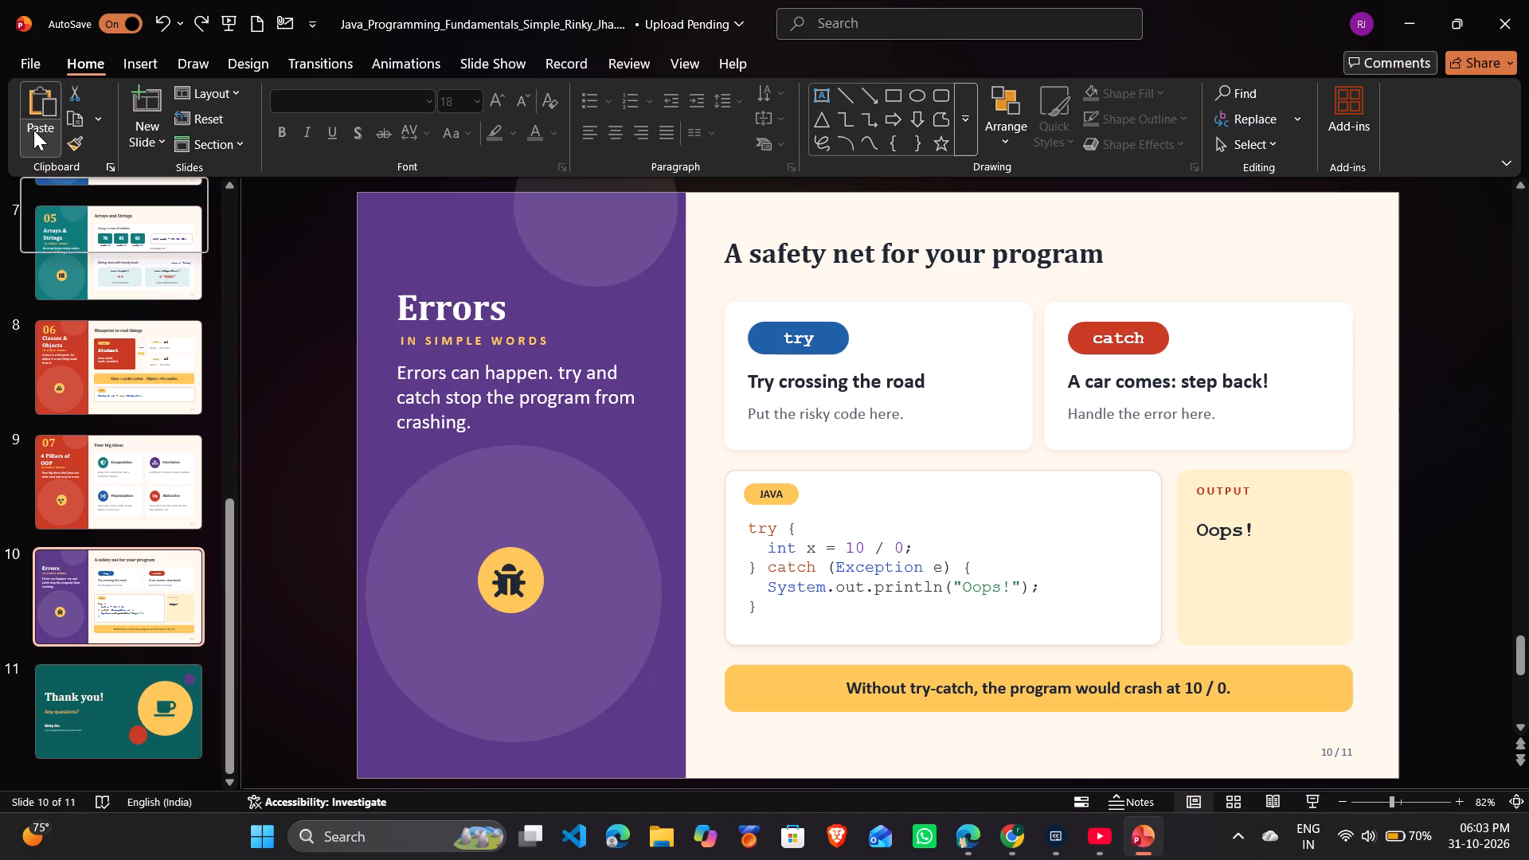
pyautogui.click(33, 130)
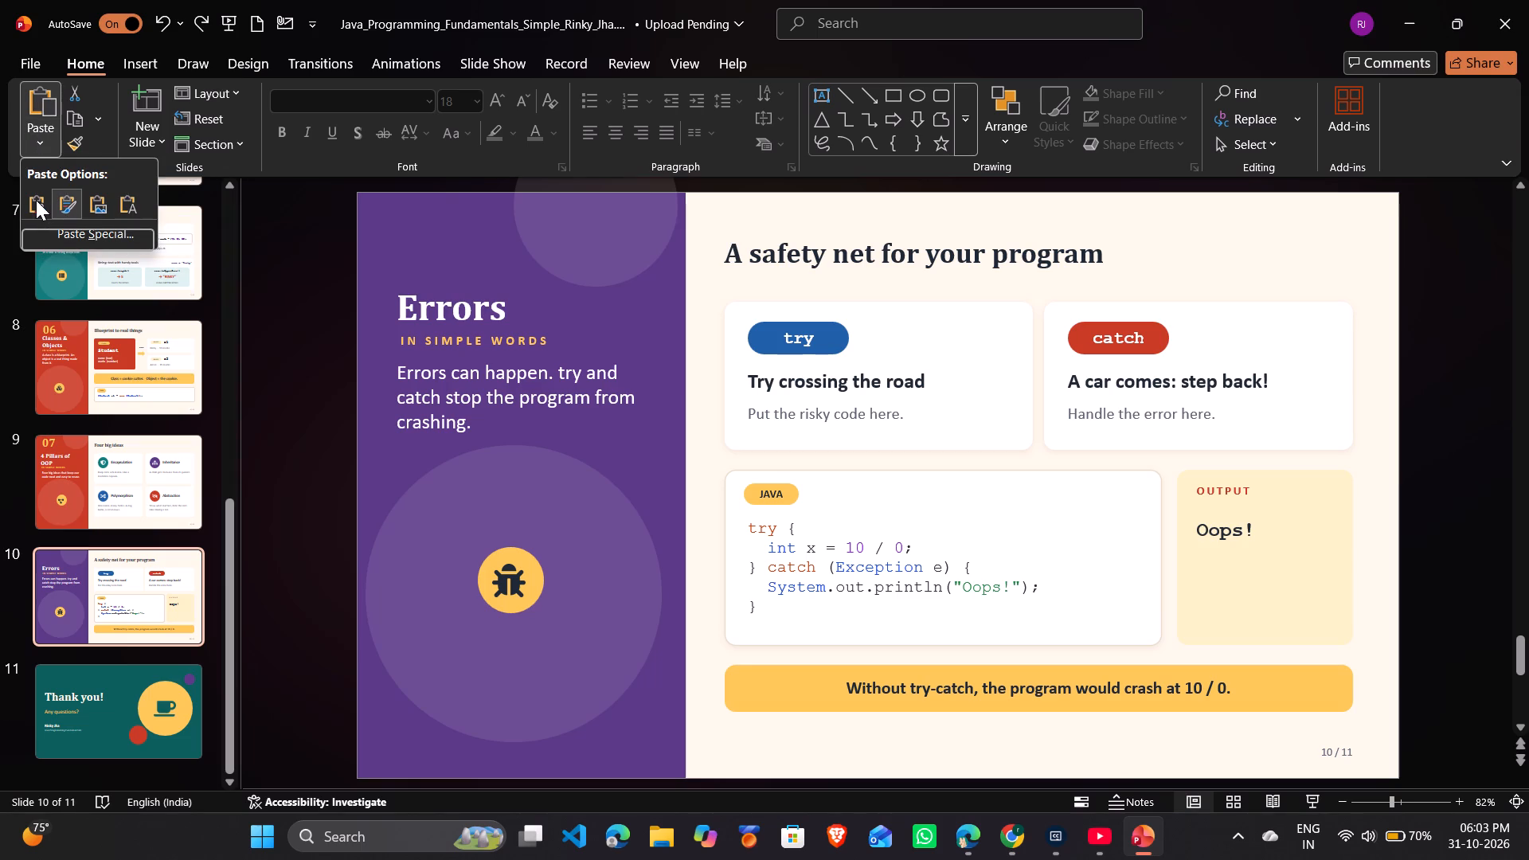
pyautogui.click(125, 202)
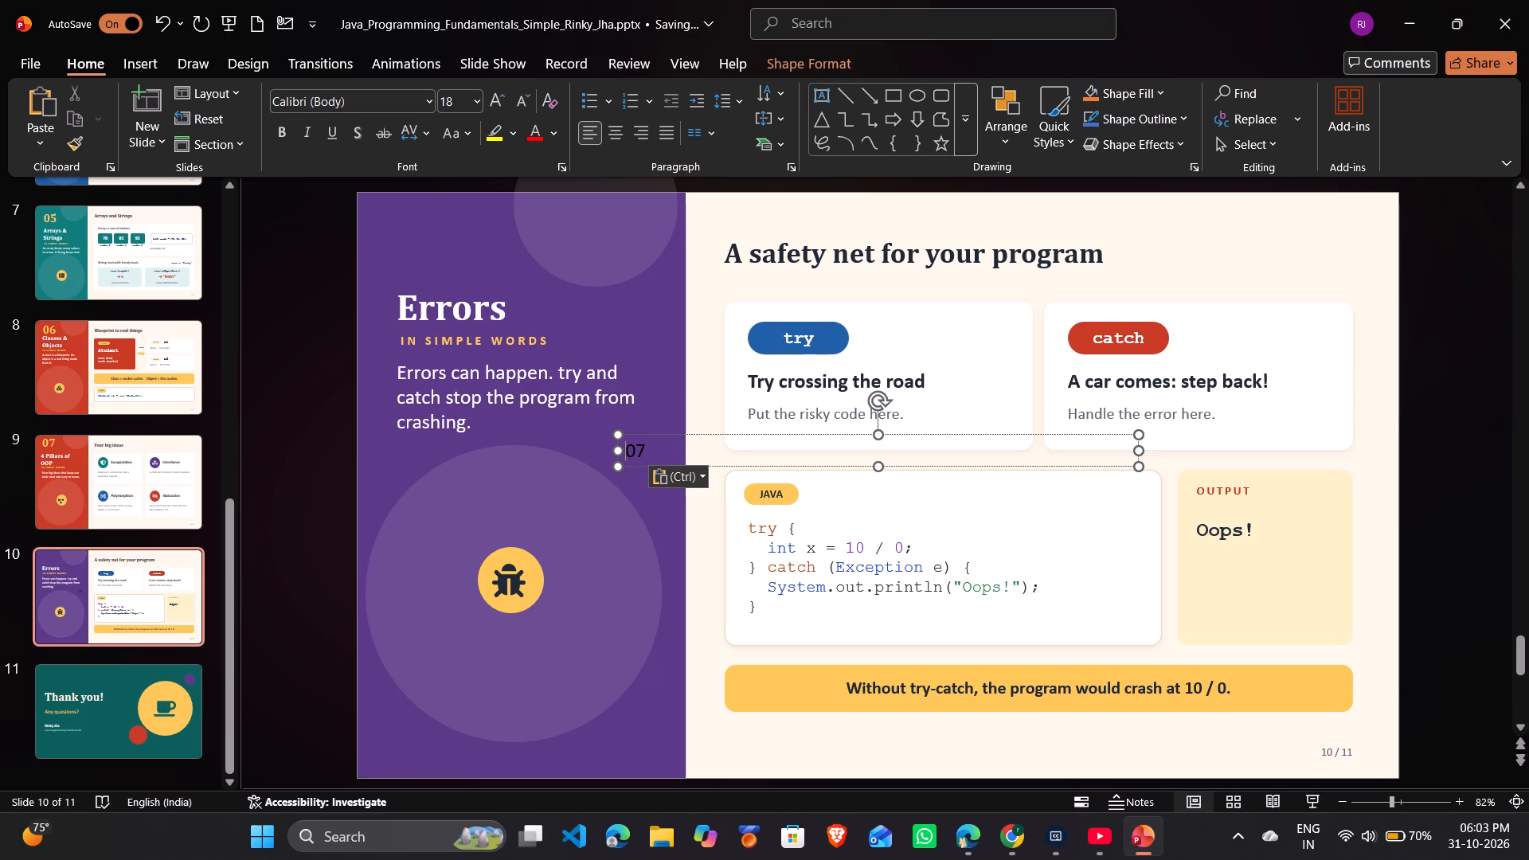
pyautogui.moveTo(669, 443); pyautogui.dragTo(504, 258)
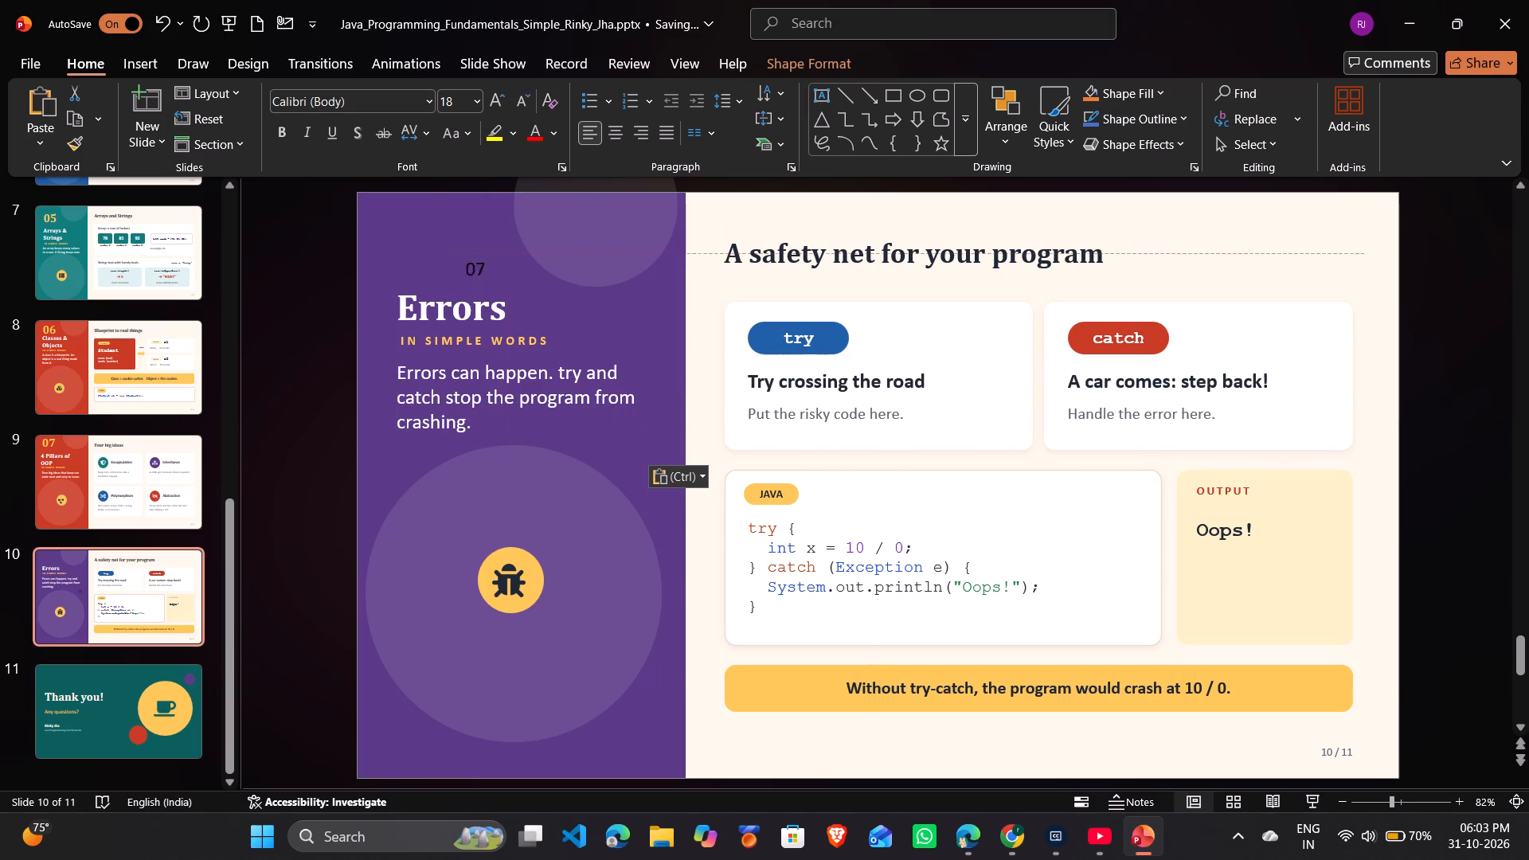
pyautogui.moveTo(504, 258); pyautogui.dragTo(425, 246)
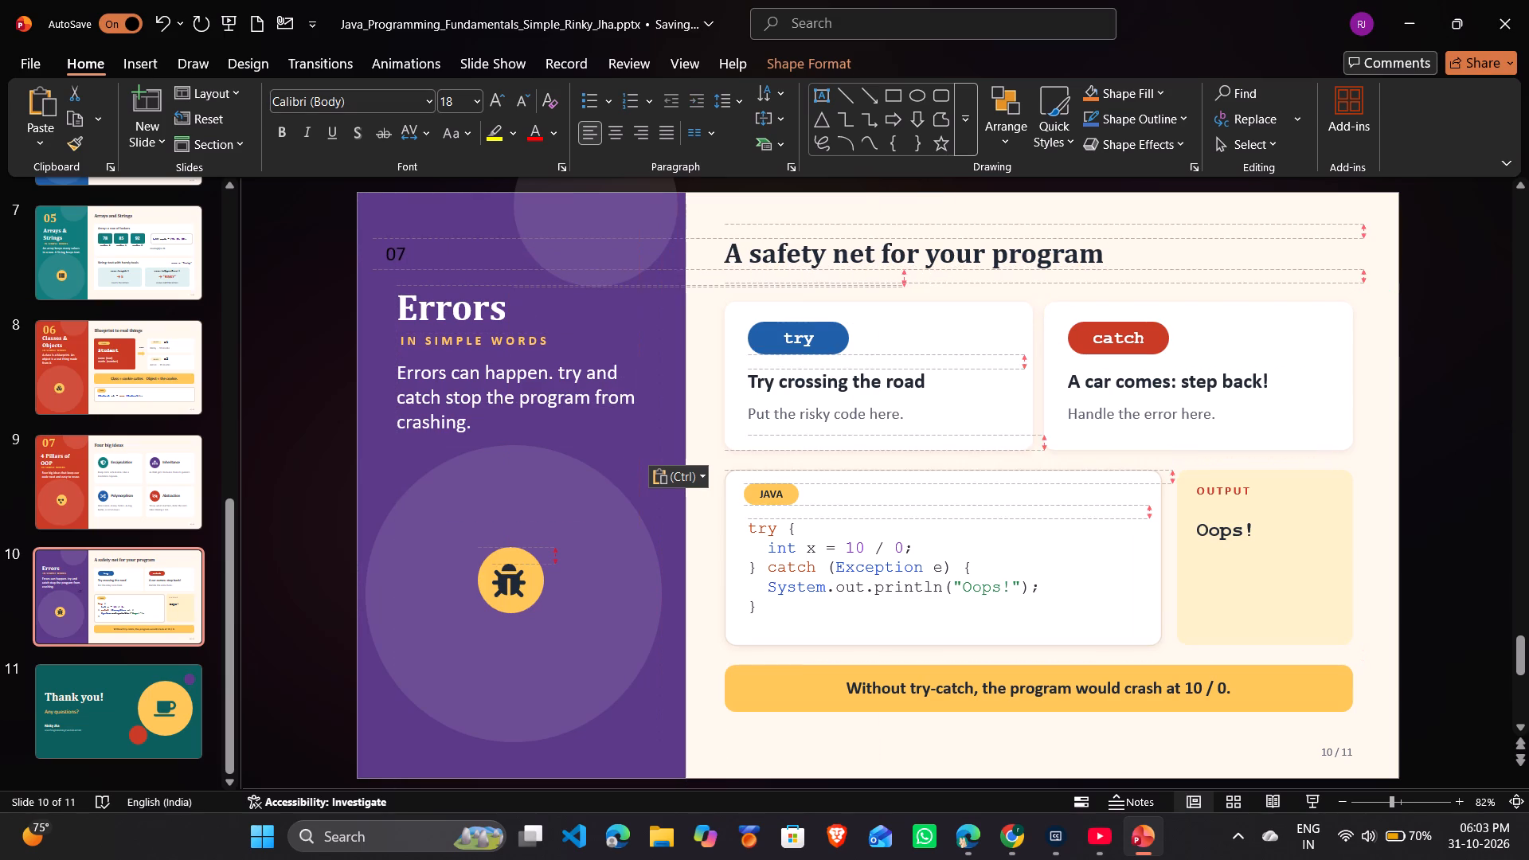
pyautogui.moveTo(425, 246); pyautogui.dragTo(443, 242)
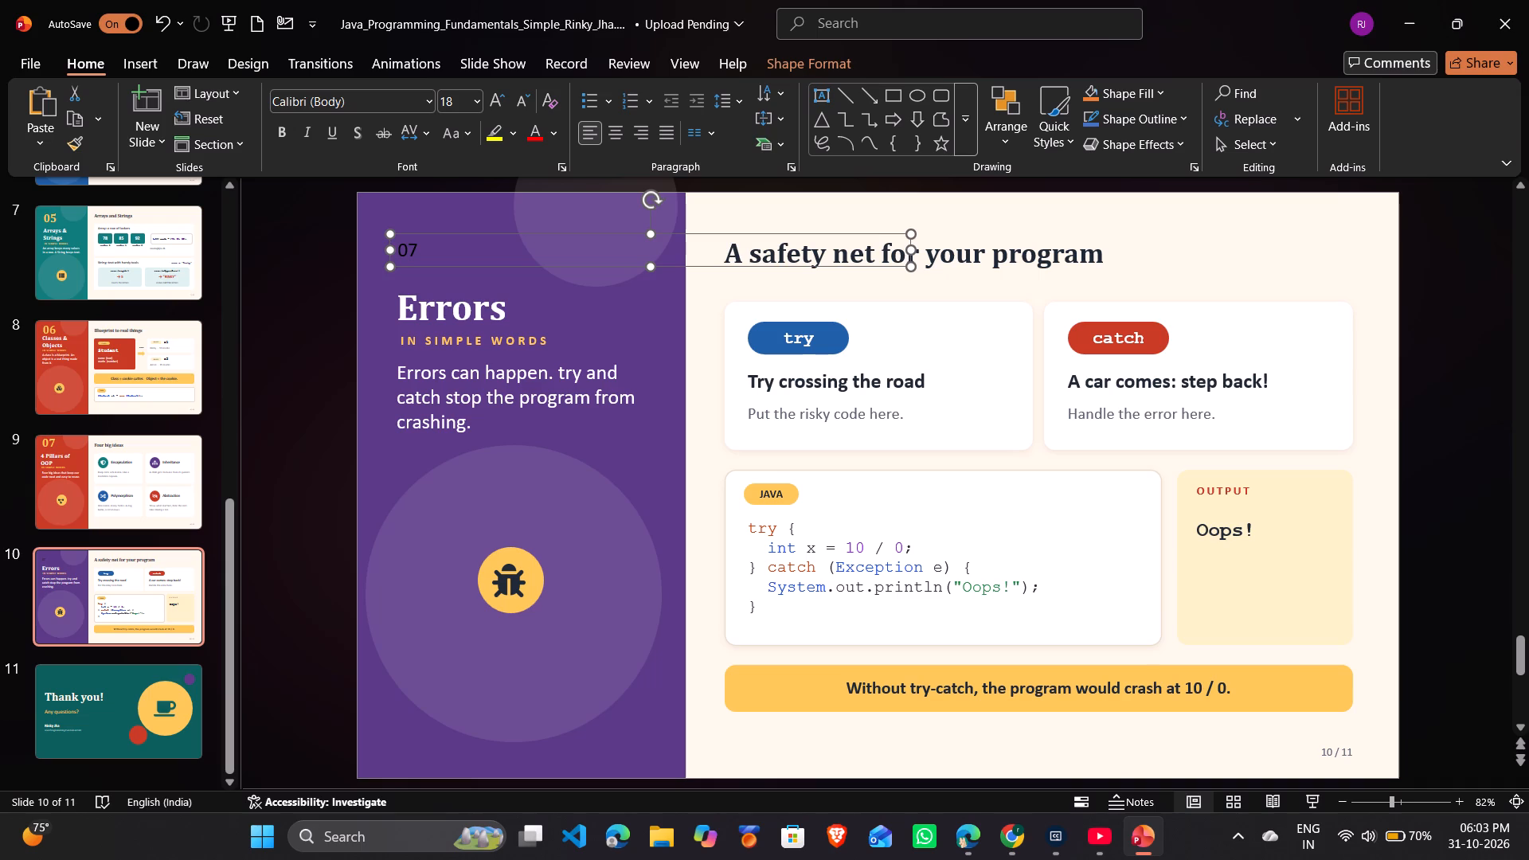
# Narrow the 07 text box so it fits within the purple panel, and nudge it slightly higher.
pyautogui.moveTo(910, 245); pyautogui.dragTo(851, 250)
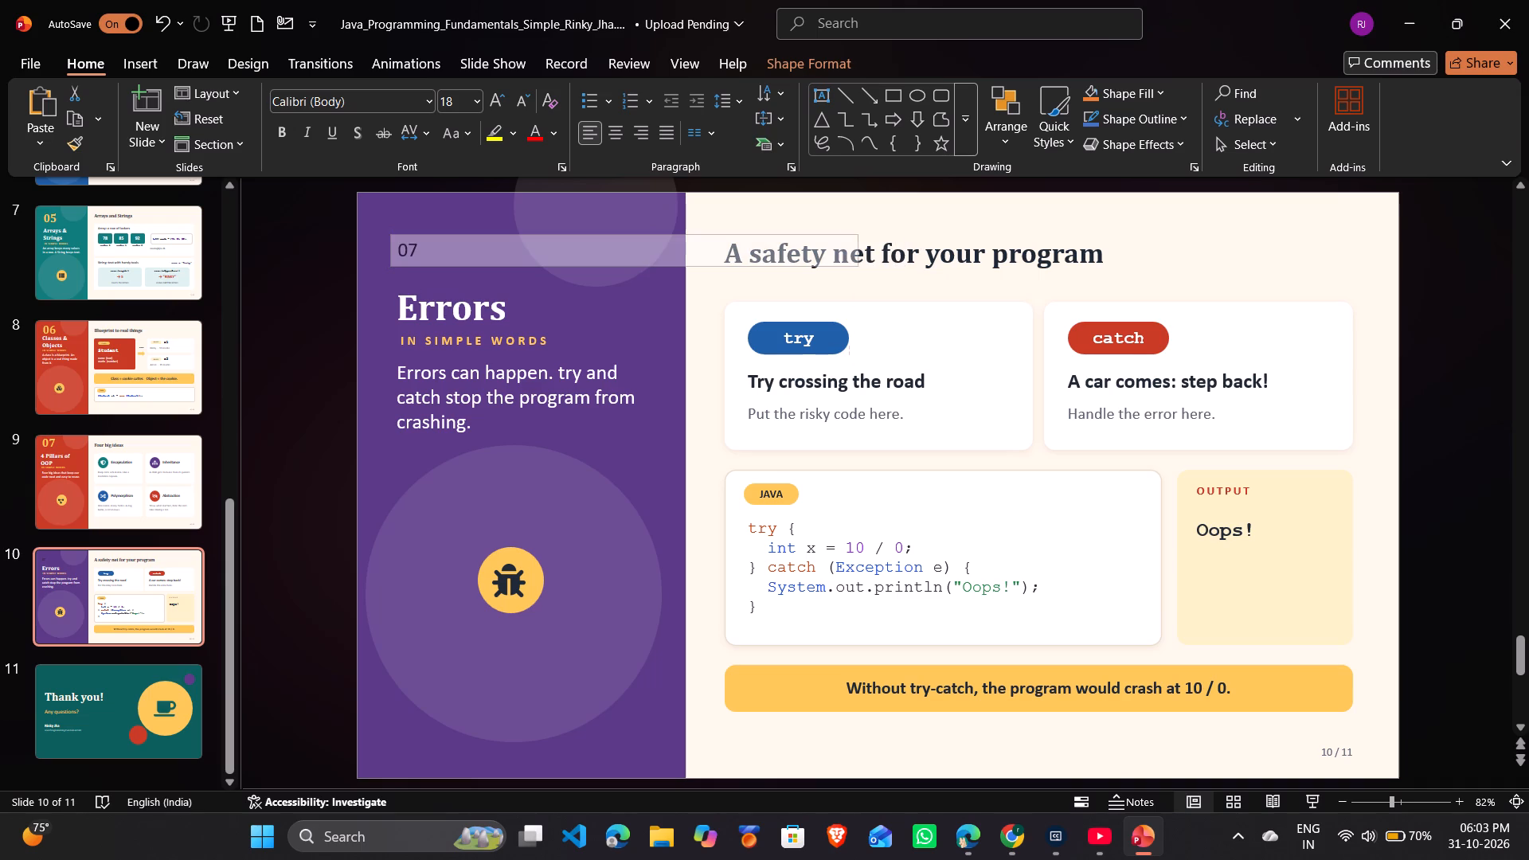
pyautogui.moveTo(851, 250); pyautogui.dragTo(843, 250)
pyautogui.moveTo(851, 242); pyautogui.dragTo(841, 233)
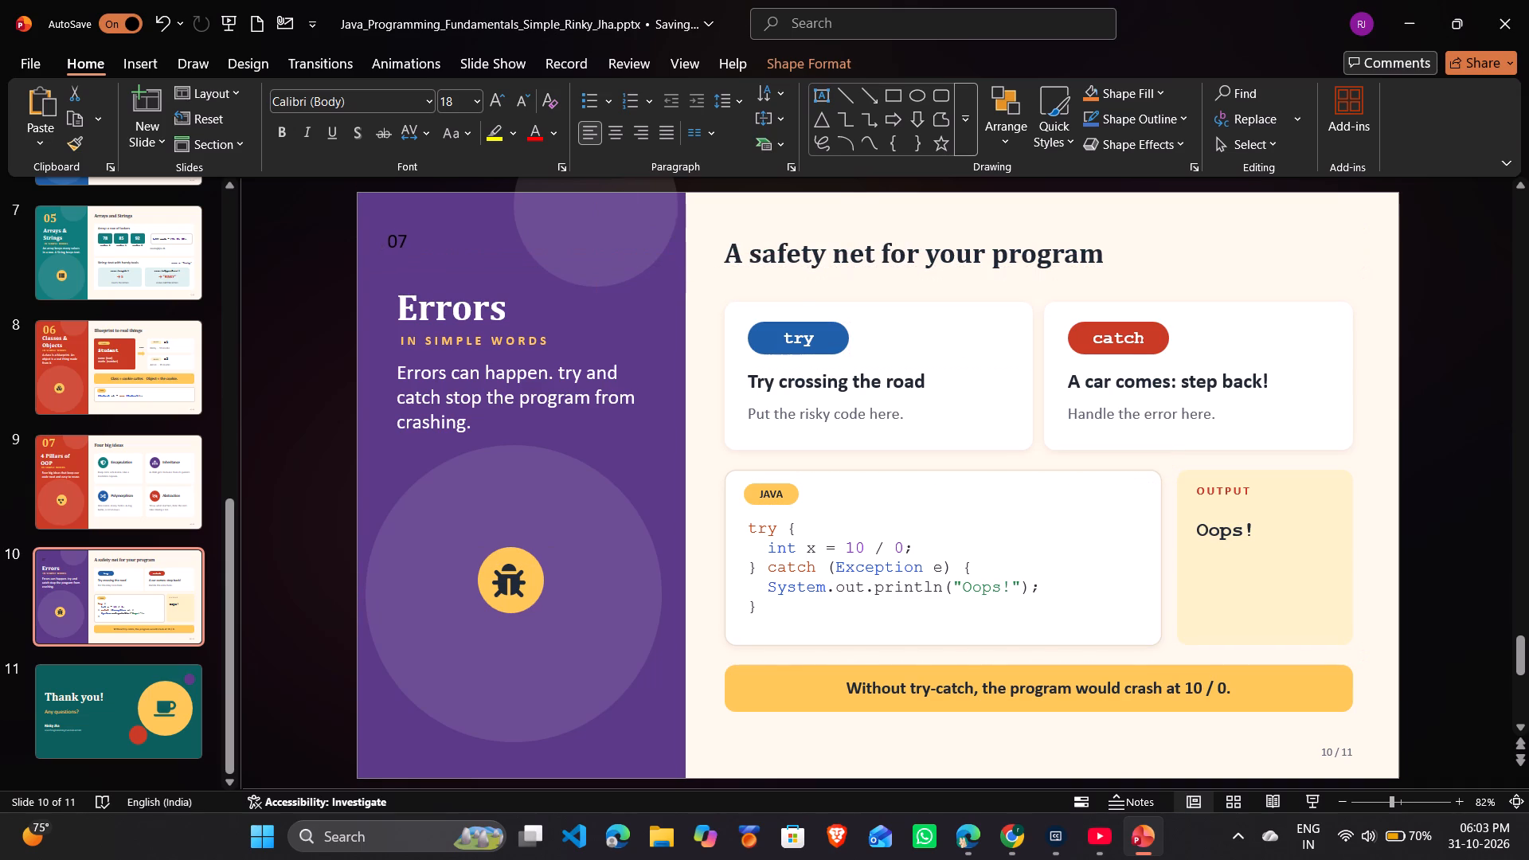
pyautogui.moveTo(841, 233); pyautogui.dragTo(847, 230)
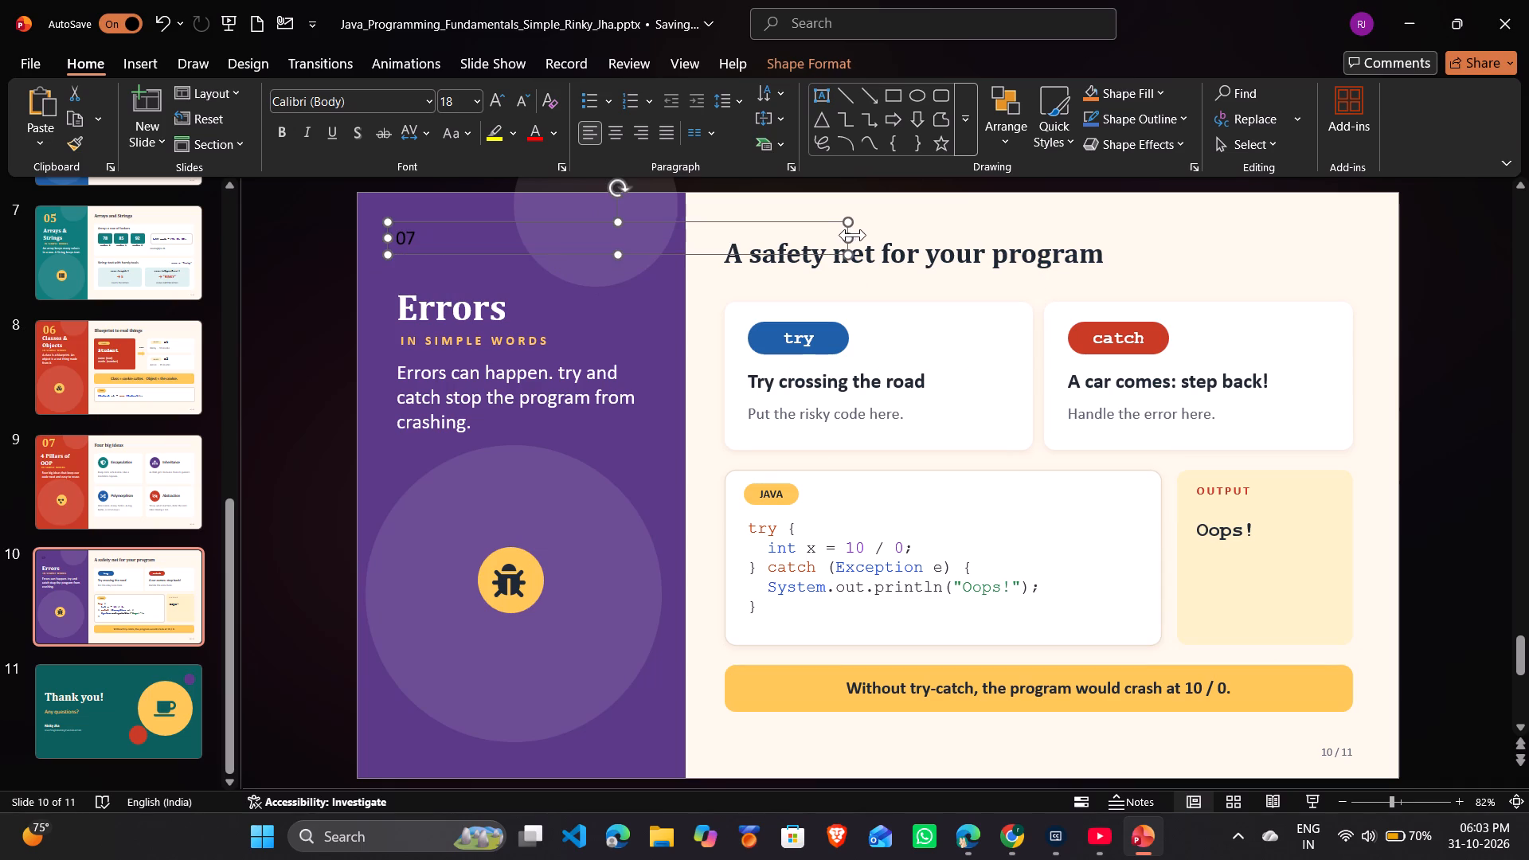
pyautogui.moveTo(850, 233); pyautogui.dragTo(812, 241)
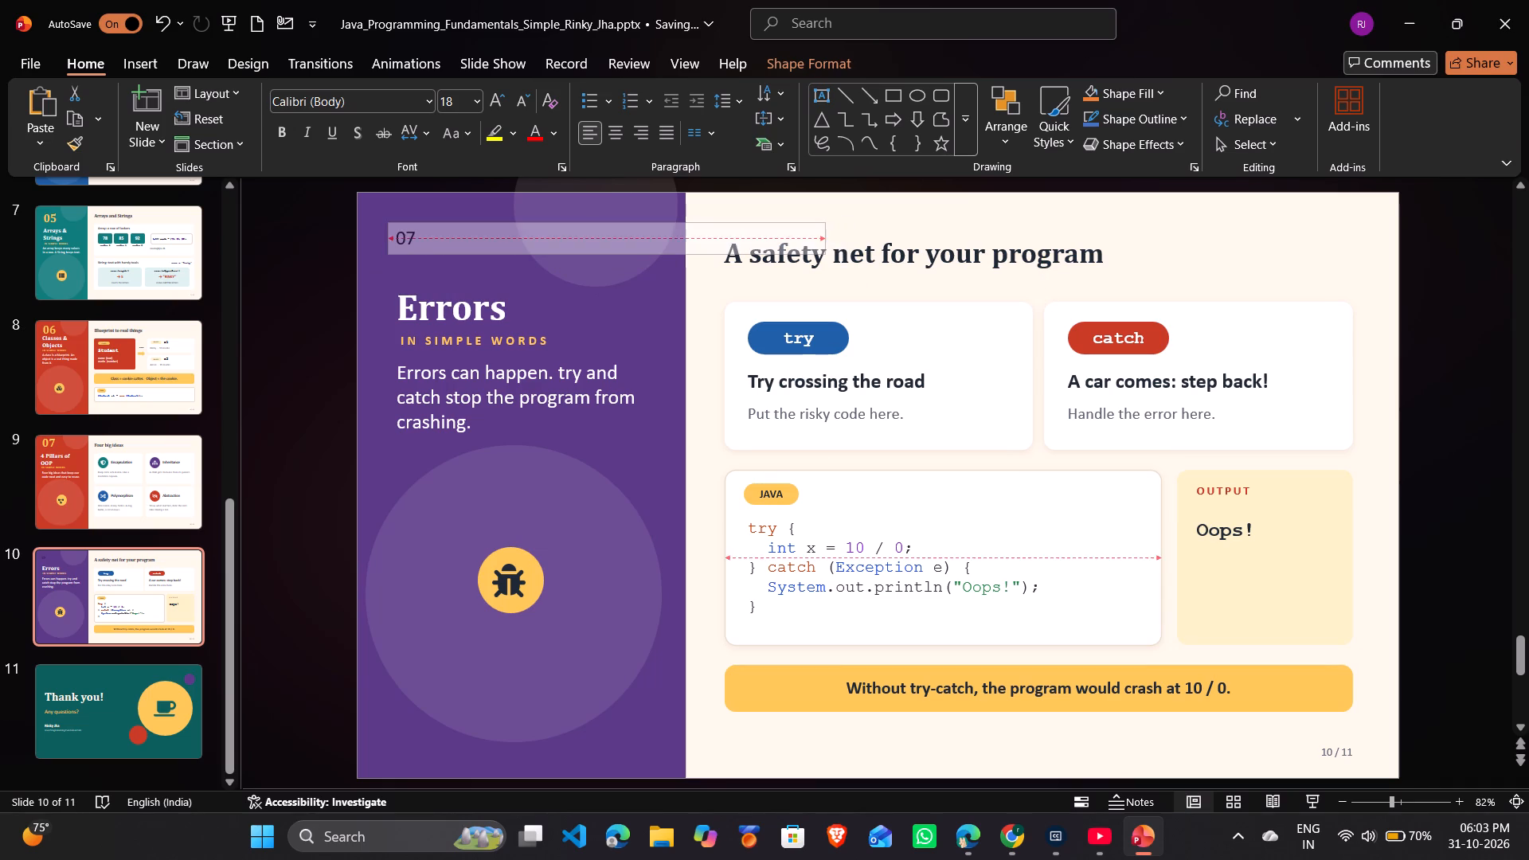
pyautogui.moveTo(812, 241); pyautogui.dragTo(811, 241)
pyautogui.moveTo(816, 237); pyautogui.dragTo(747, 248)
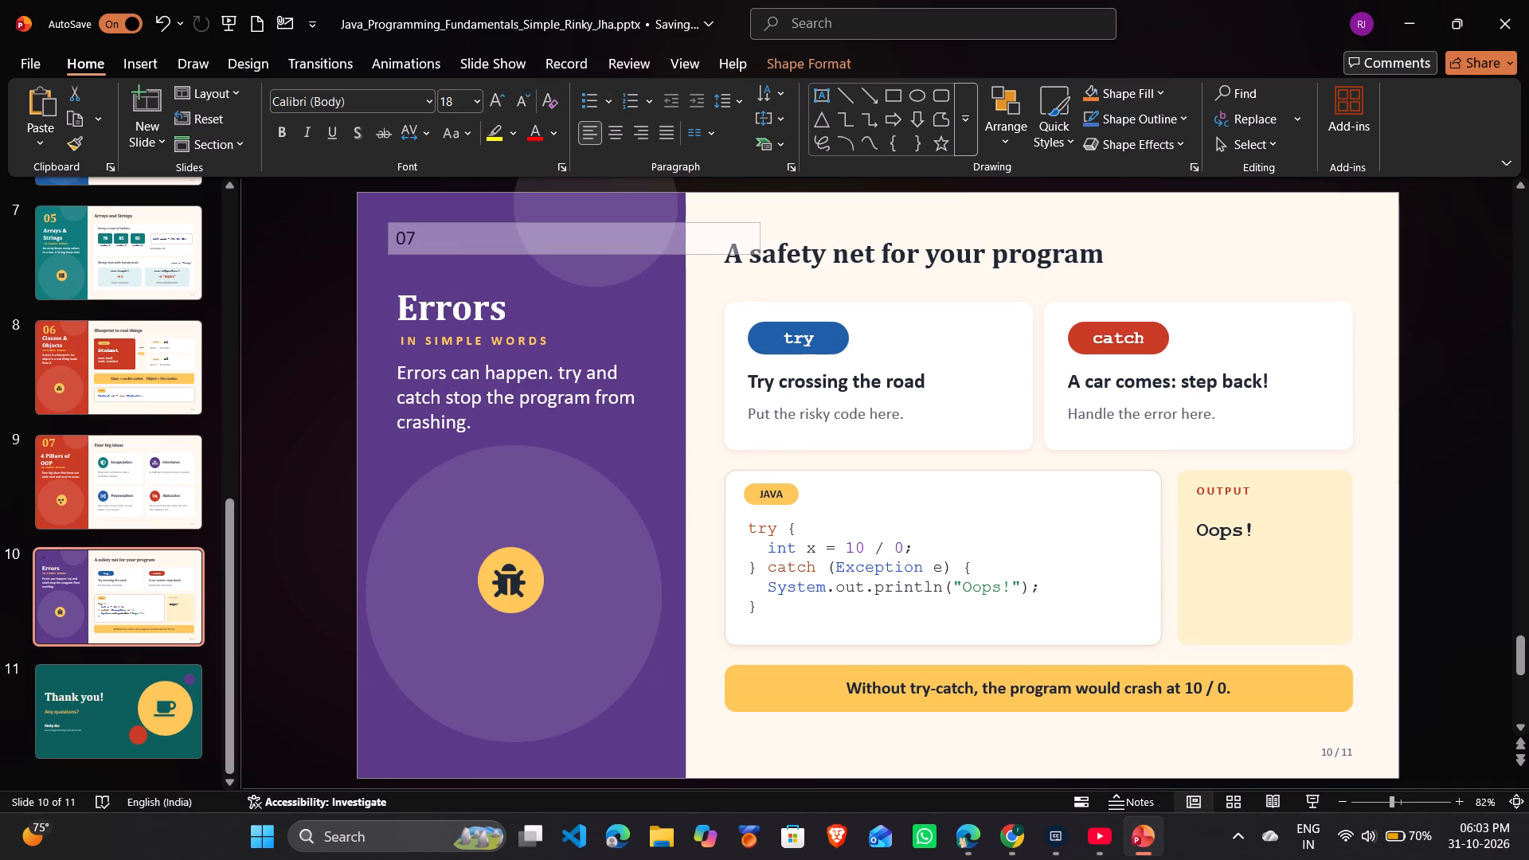
pyautogui.moveTo(747, 248); pyautogui.dragTo(486, 251)
pyautogui.moveTo(485, 252); pyautogui.dragTo(583, 310)
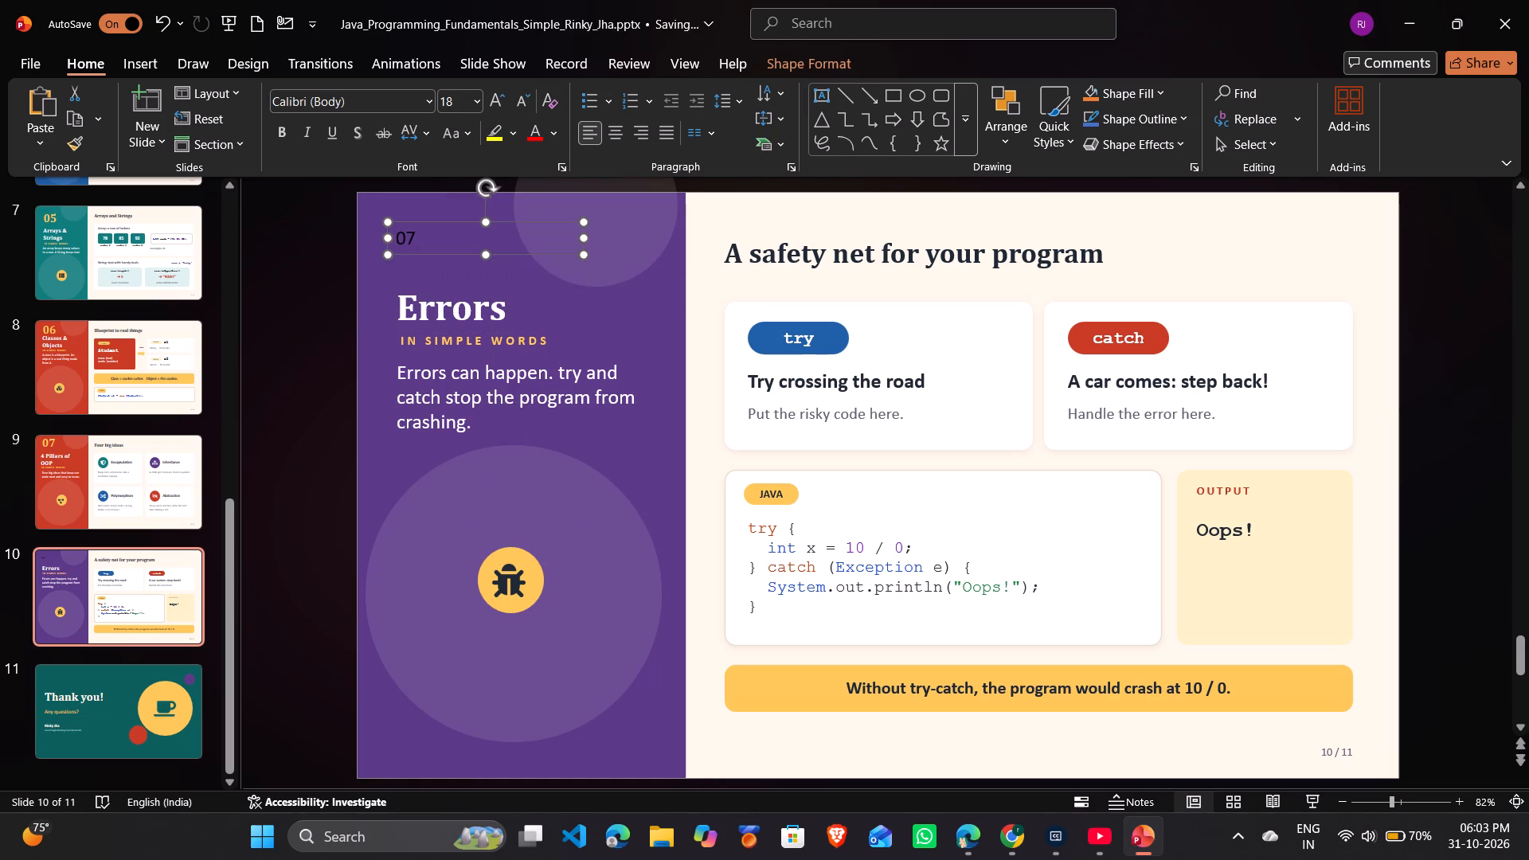
# Change the section number above the Errors heading to 08.
pyautogui.click(435, 238)
pyautogui.click(405, 232)
pyautogui.press('Right')
pyautogui.press('BackSpace')
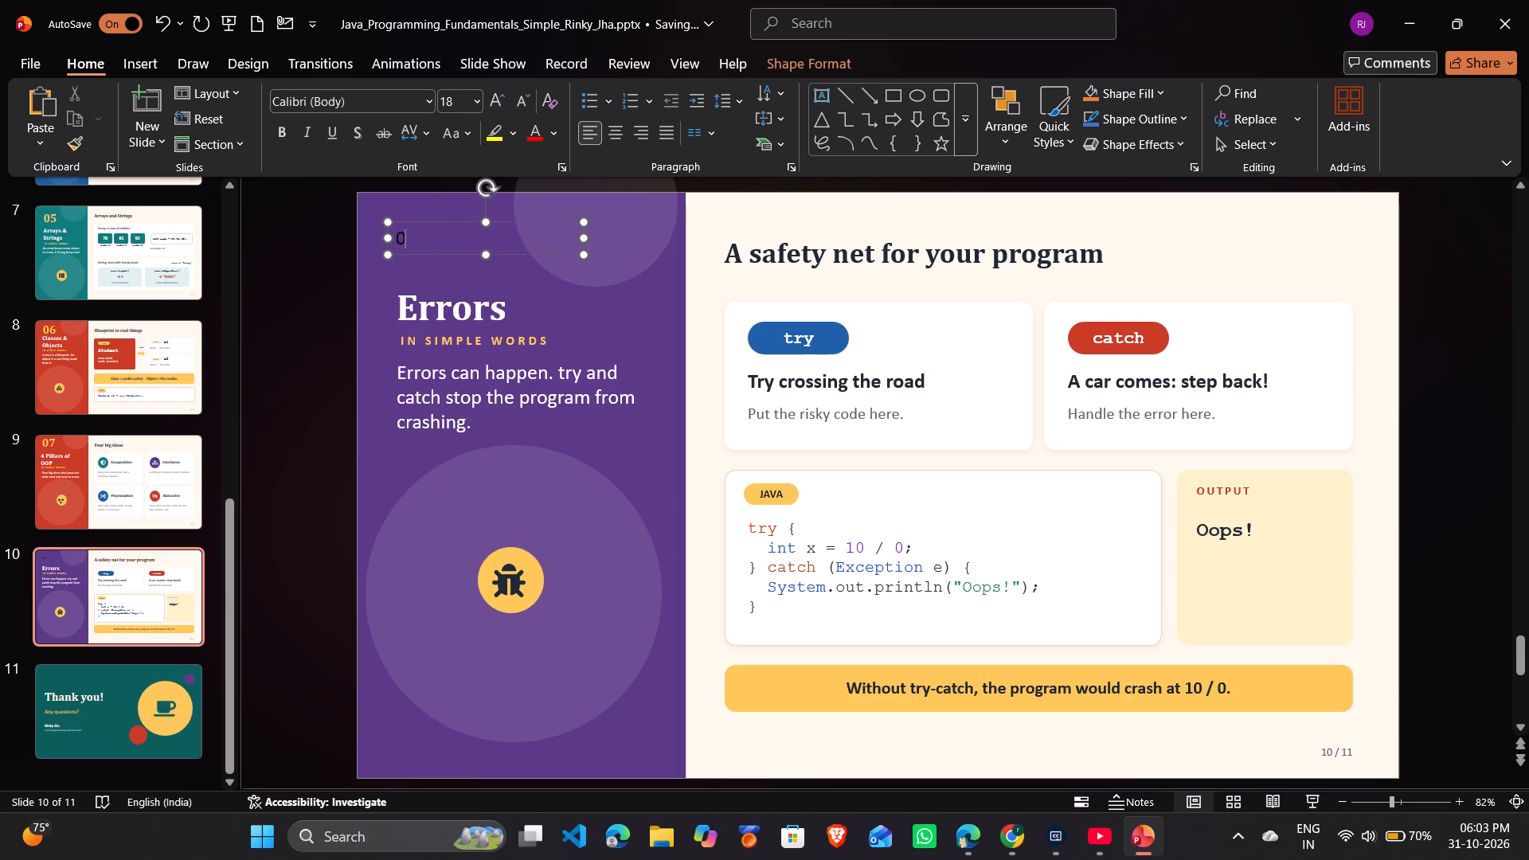
pyautogui.press('8')
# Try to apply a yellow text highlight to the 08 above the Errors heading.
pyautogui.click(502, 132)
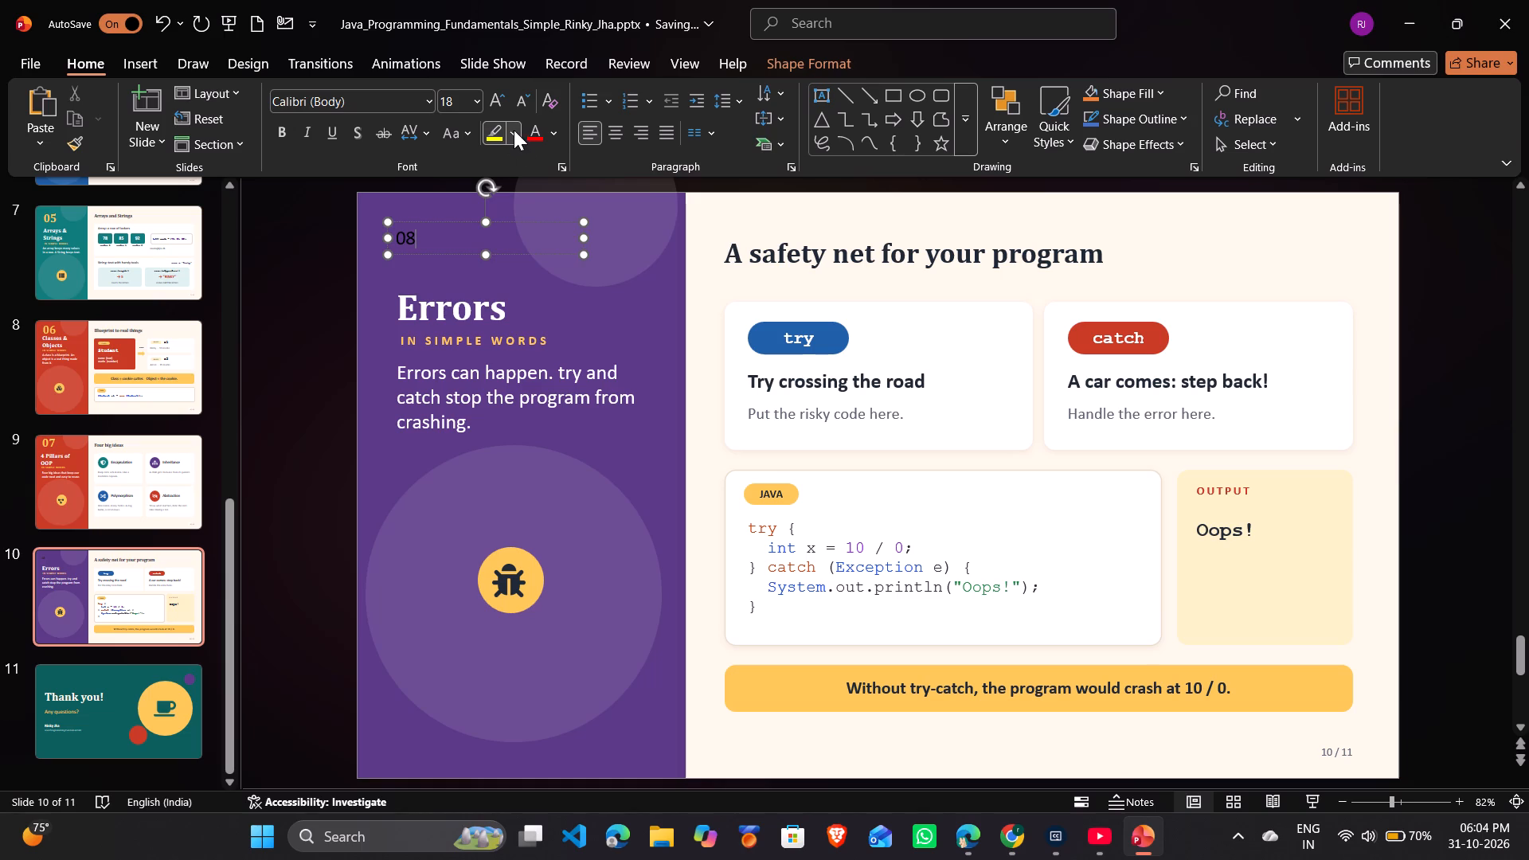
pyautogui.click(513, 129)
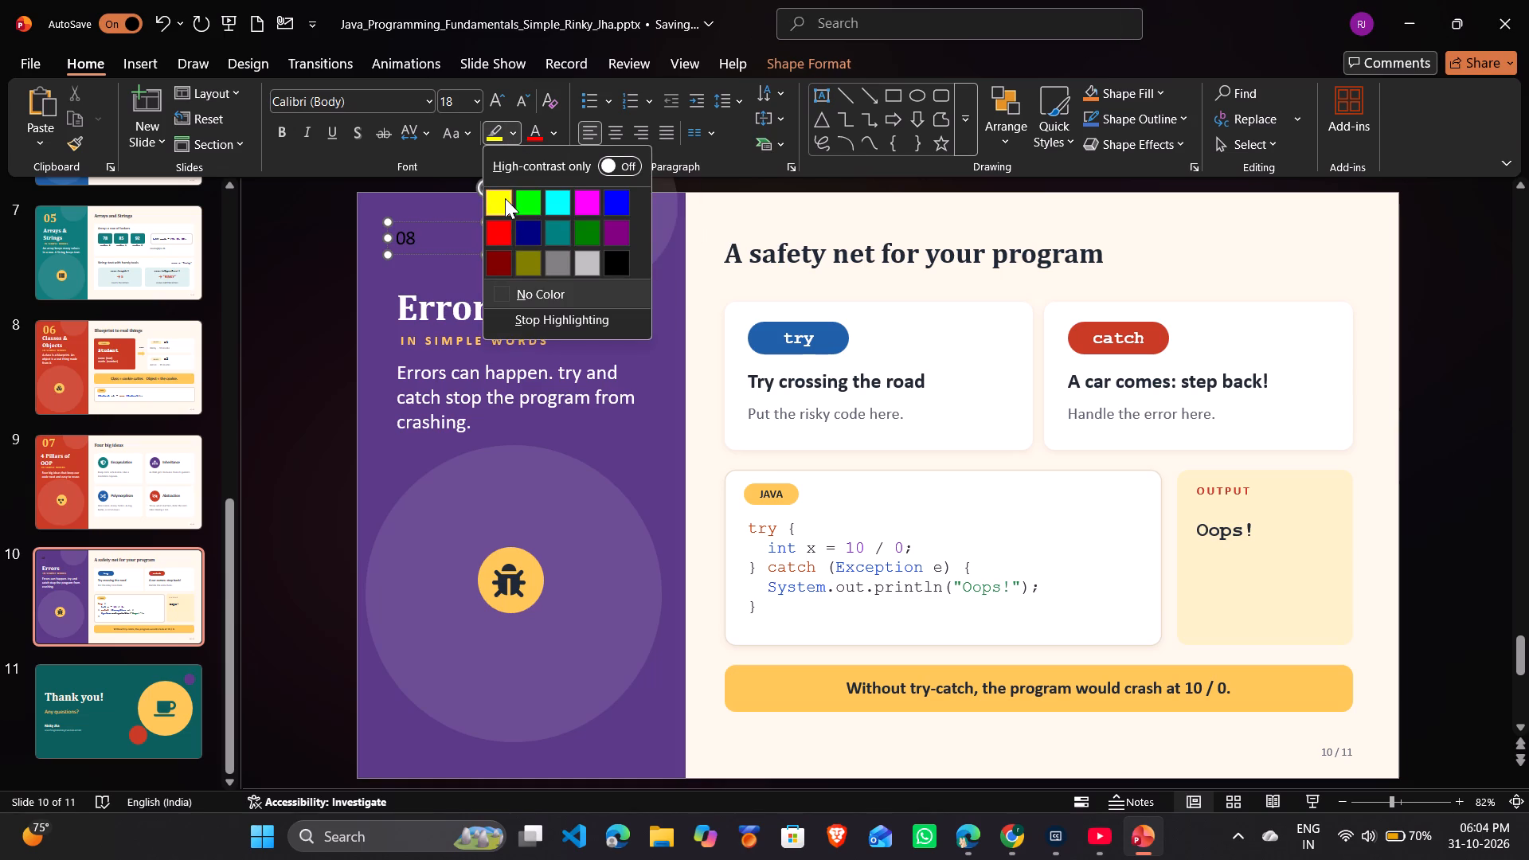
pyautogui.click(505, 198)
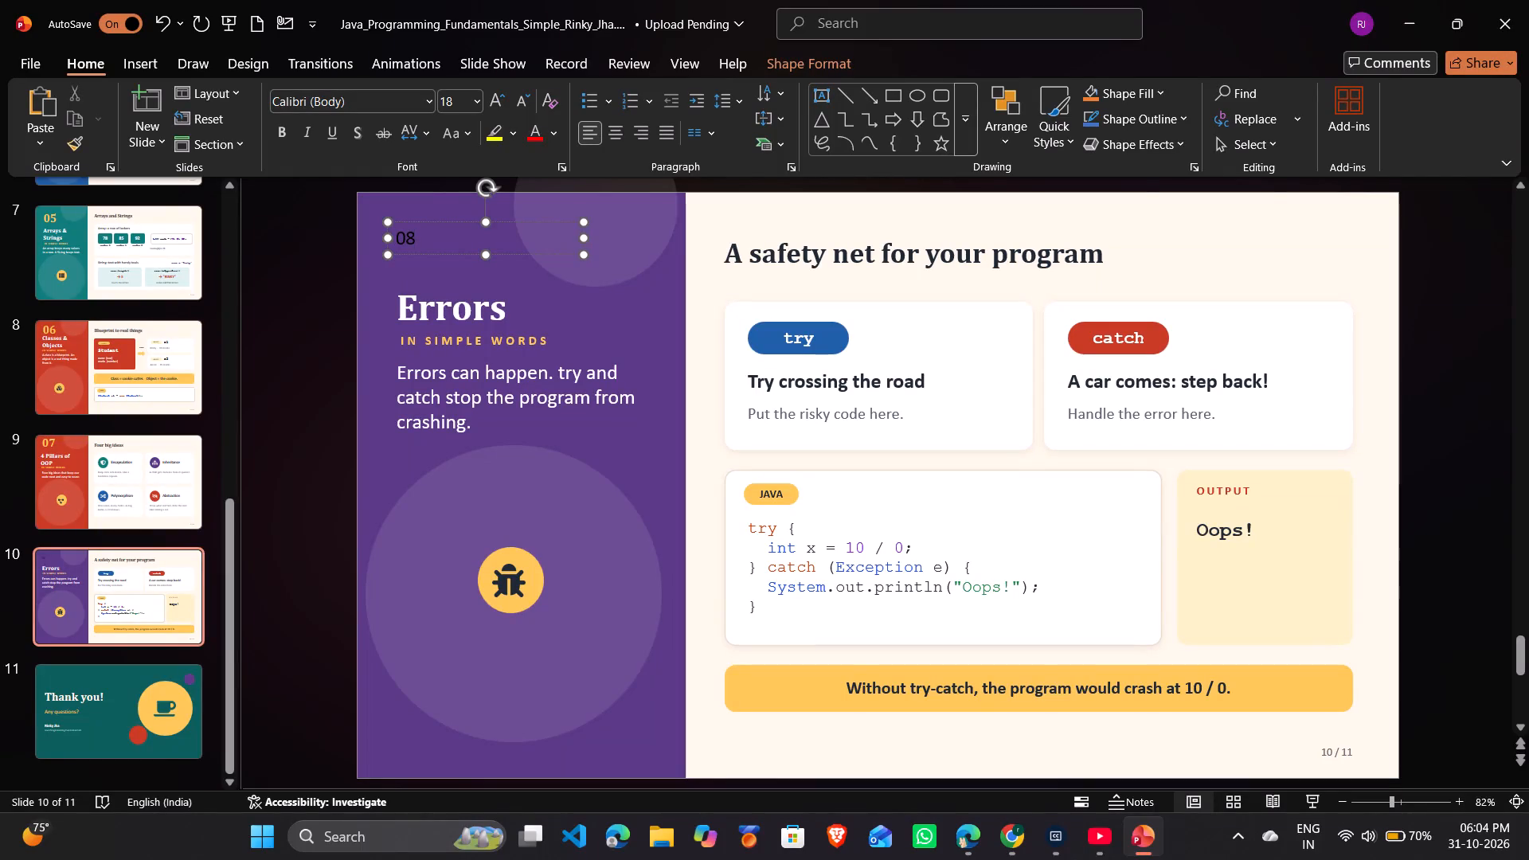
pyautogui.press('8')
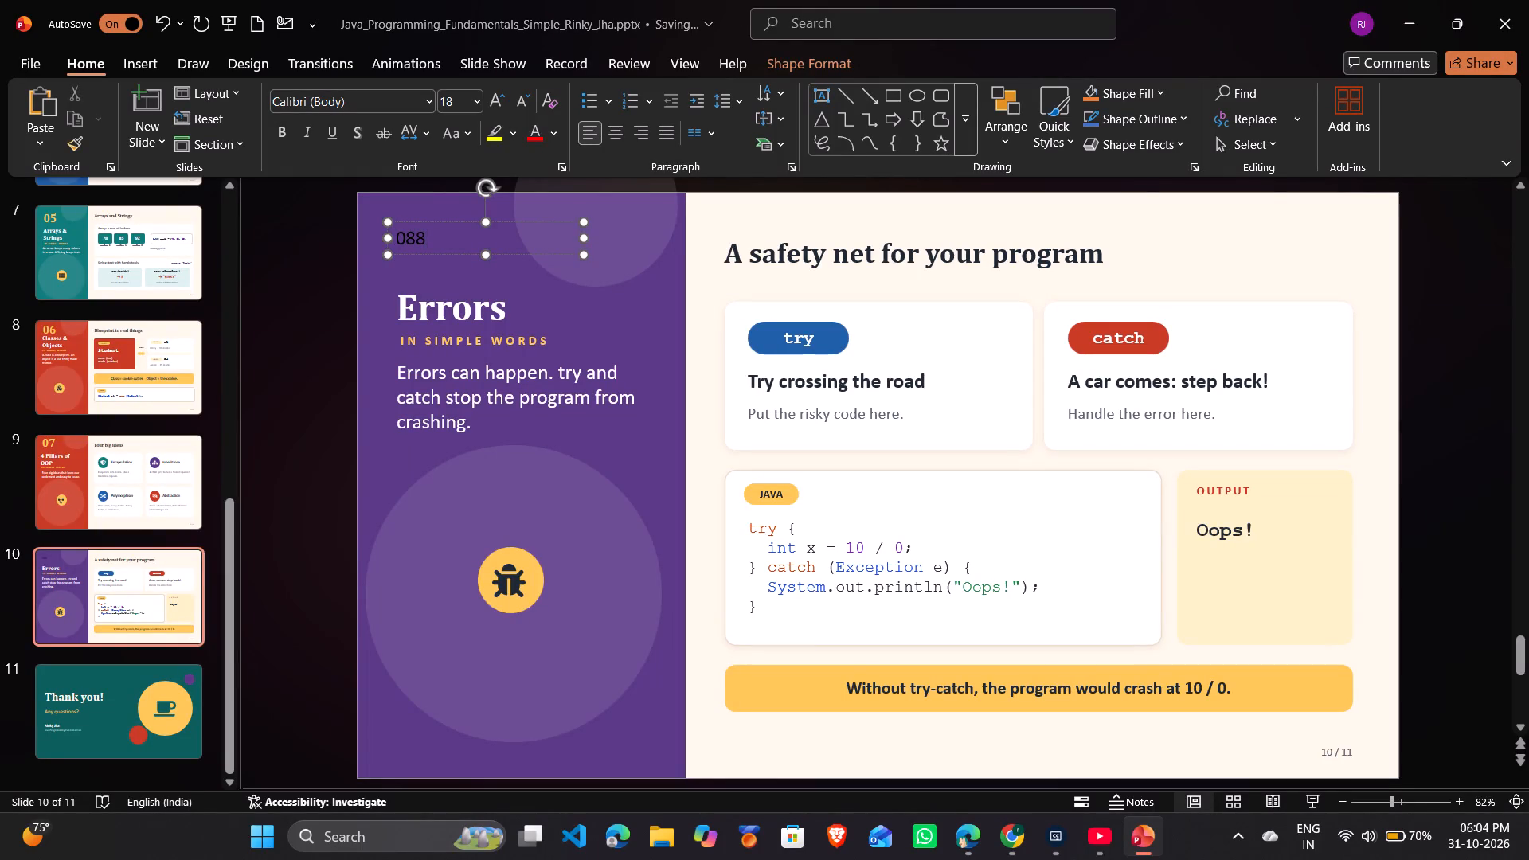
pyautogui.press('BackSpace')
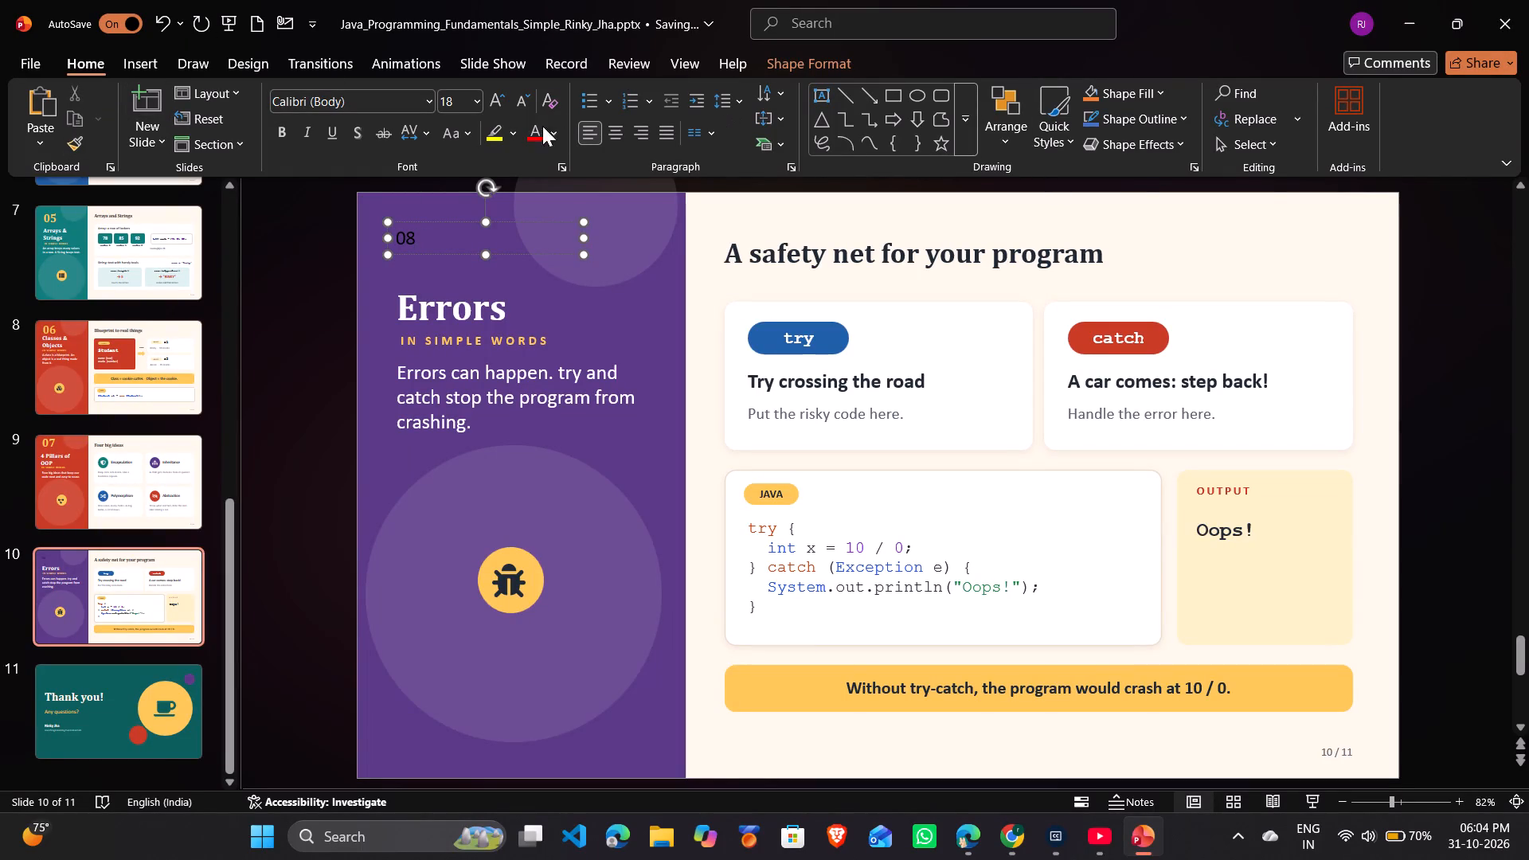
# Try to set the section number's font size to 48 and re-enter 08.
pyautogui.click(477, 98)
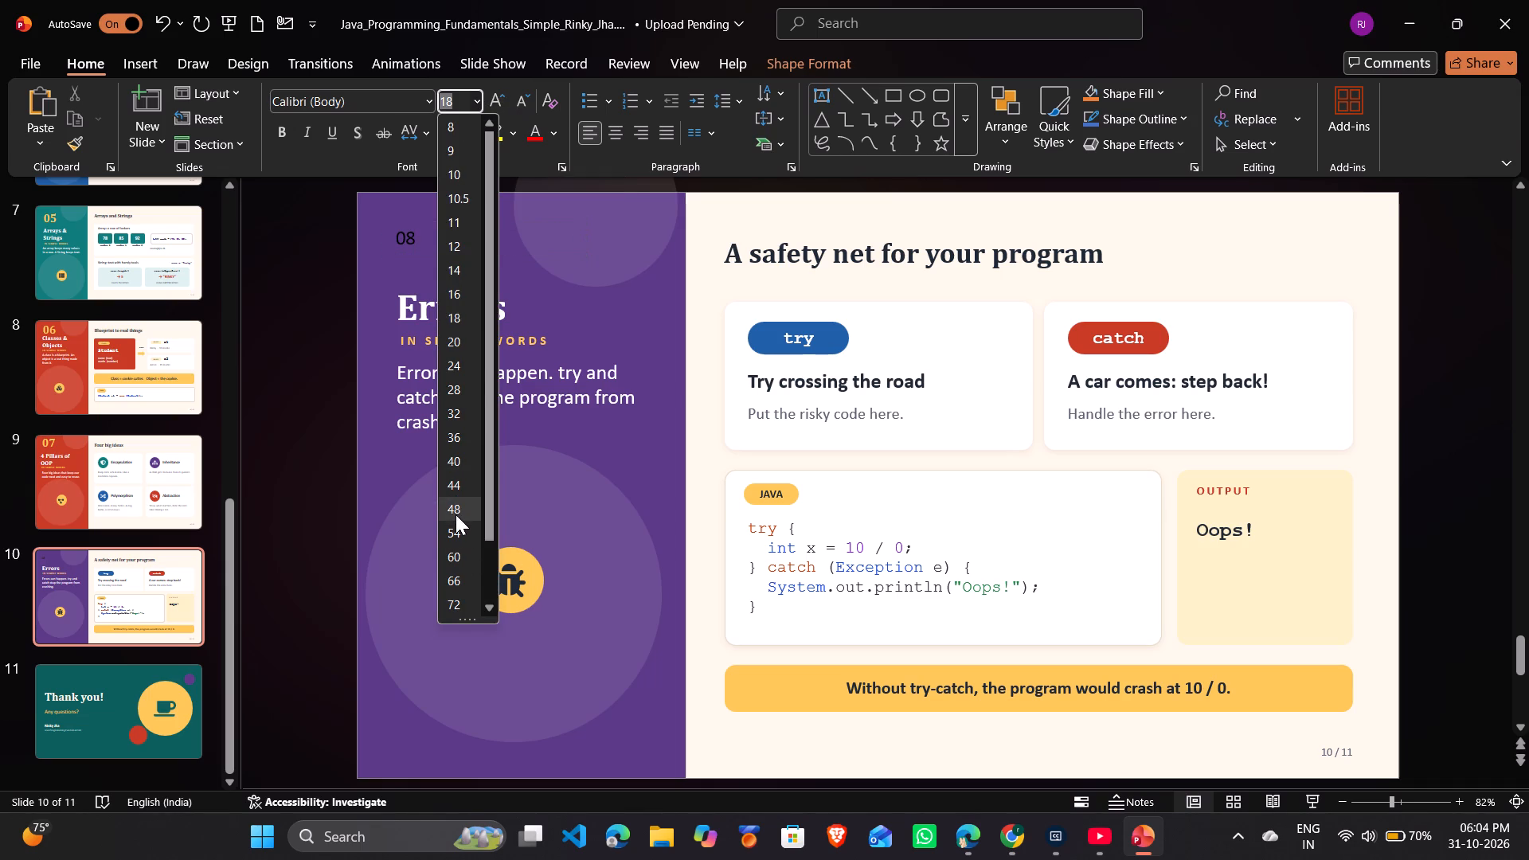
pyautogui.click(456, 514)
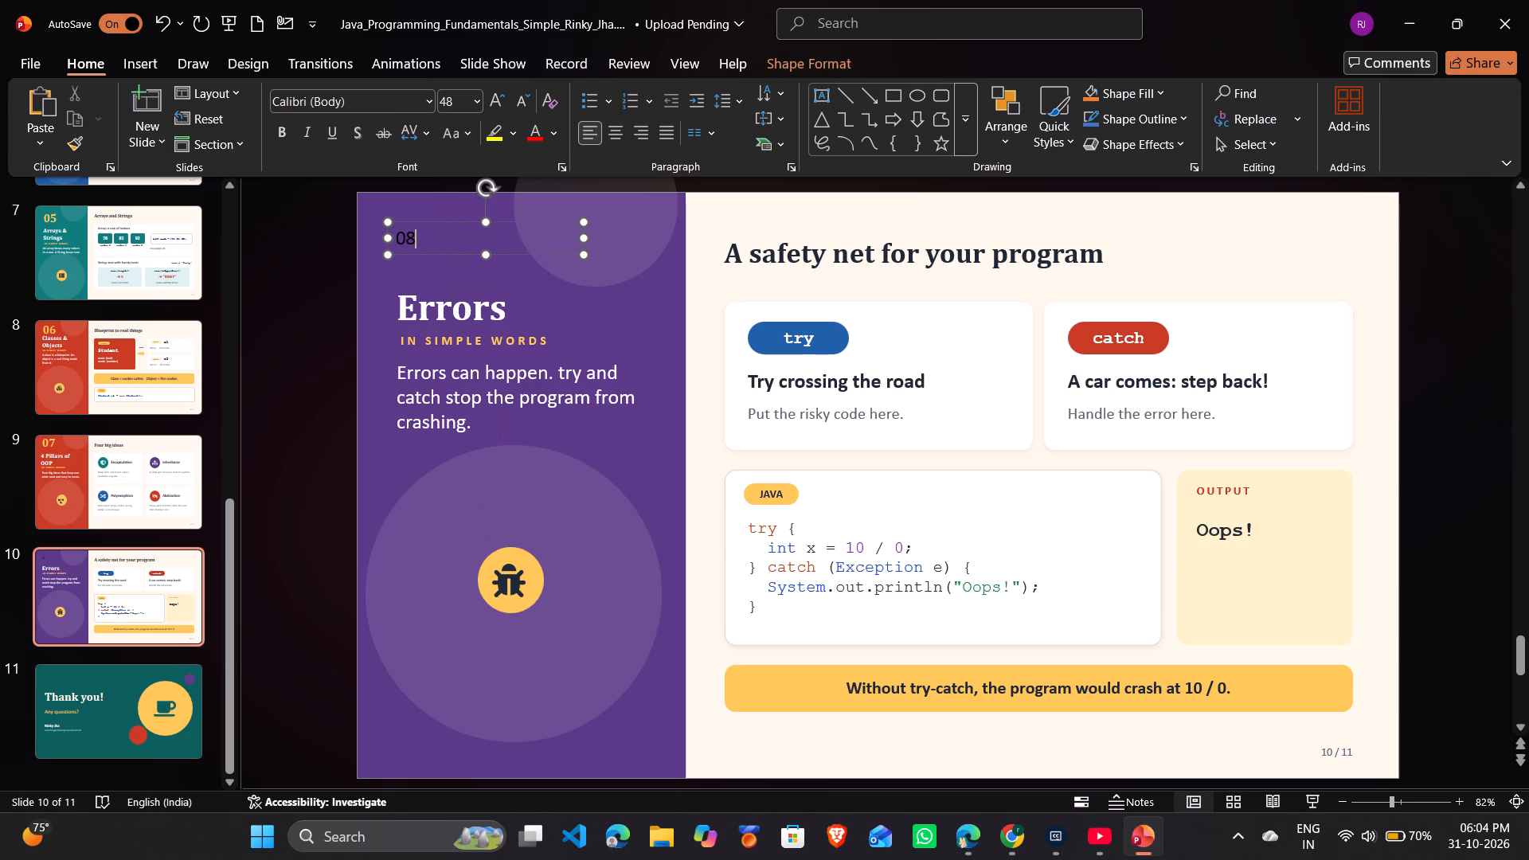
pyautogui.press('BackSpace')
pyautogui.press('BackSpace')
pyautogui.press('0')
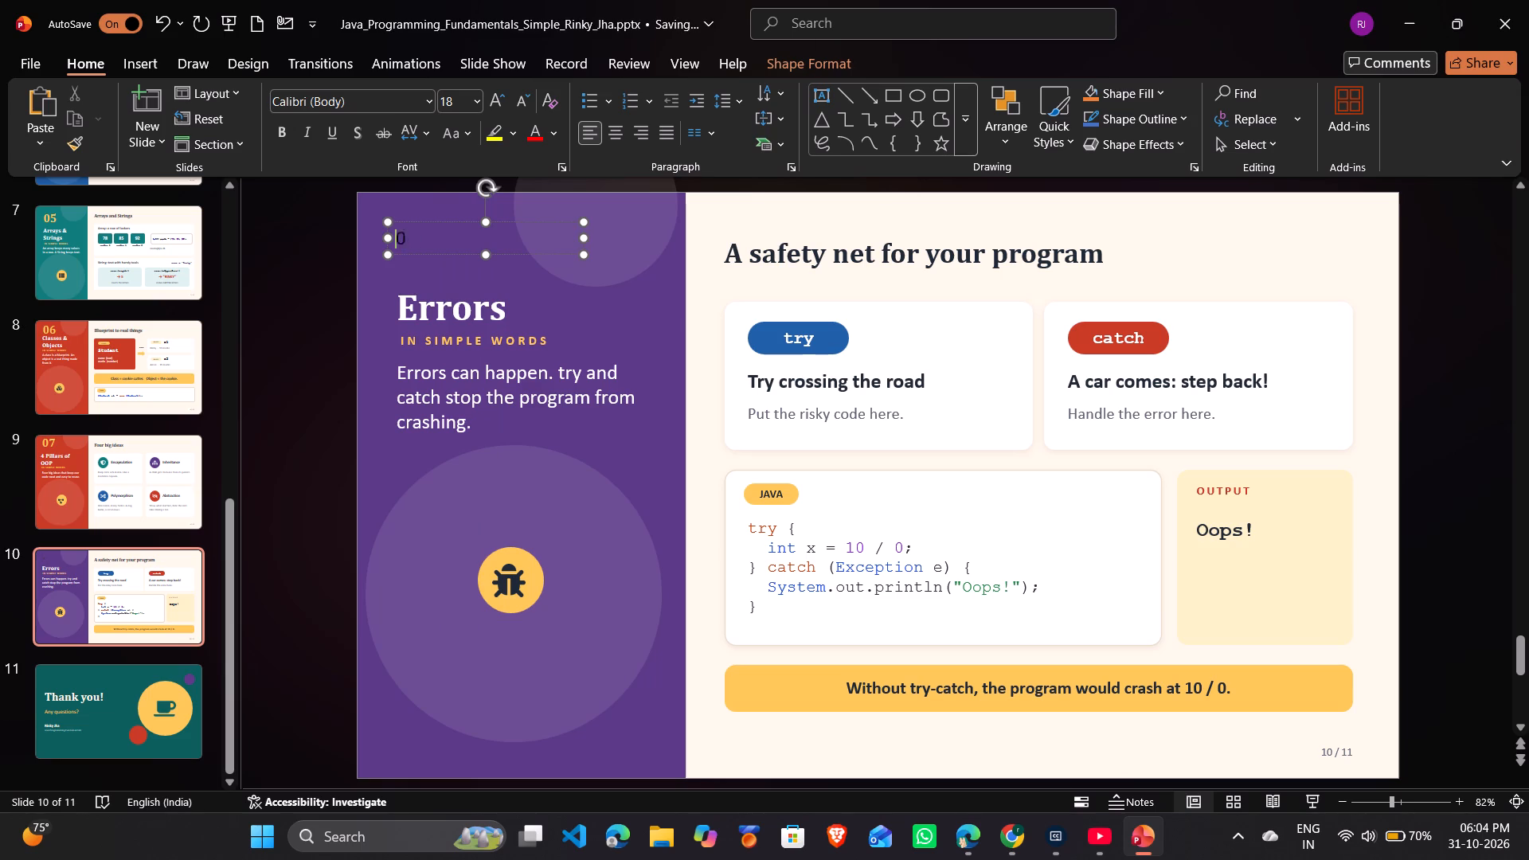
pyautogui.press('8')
# Clear the section number, set the font size to 44, and re-enter 08 above the Errors heading.
pyautogui.press('BackSpace')
pyautogui.press('BackSpace')
pyautogui.click(476, 102)
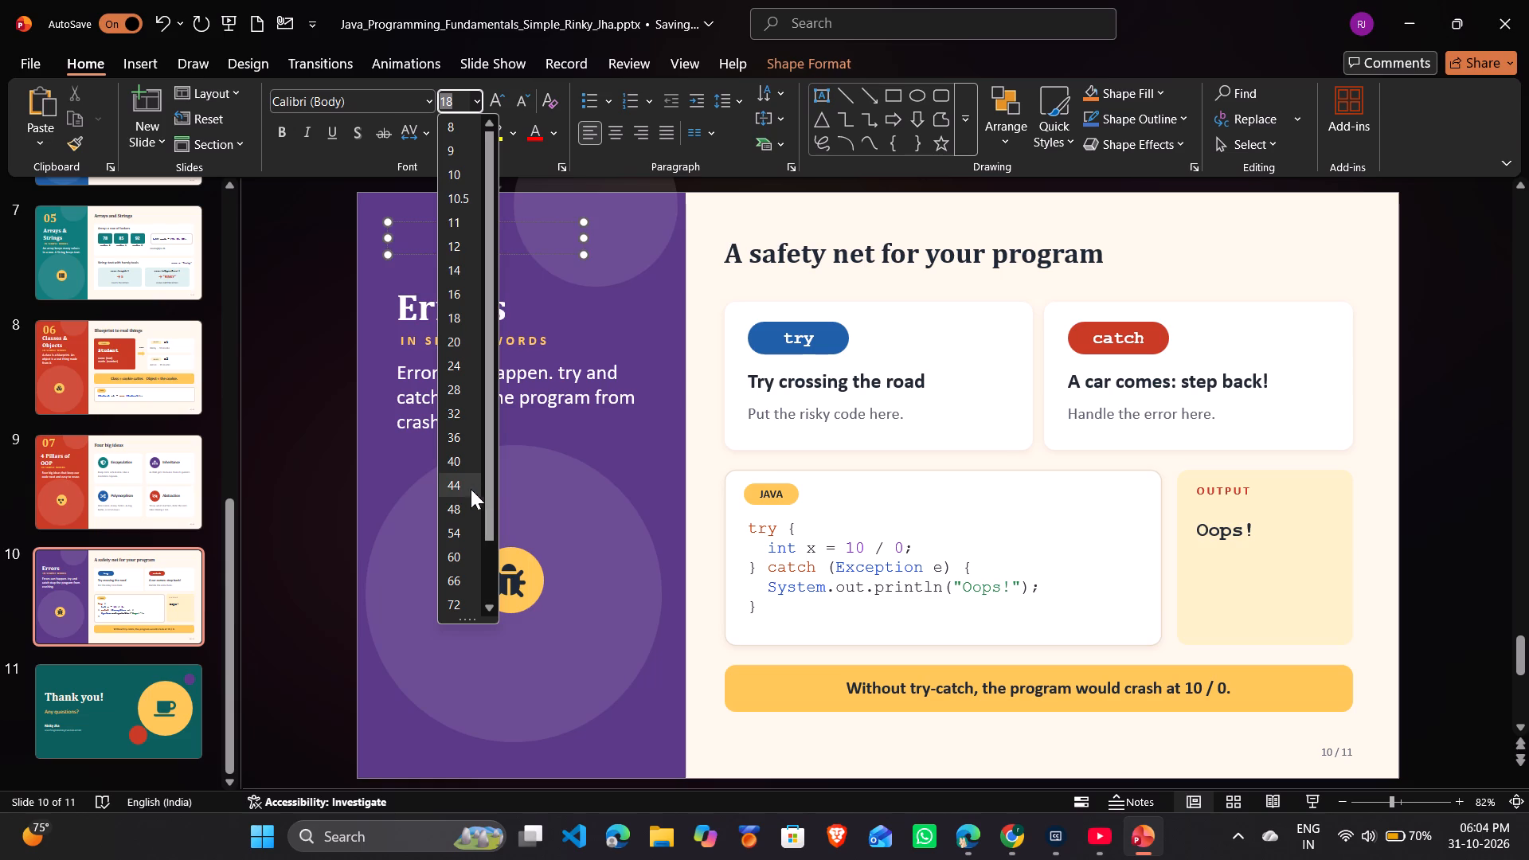
pyautogui.click(456, 493)
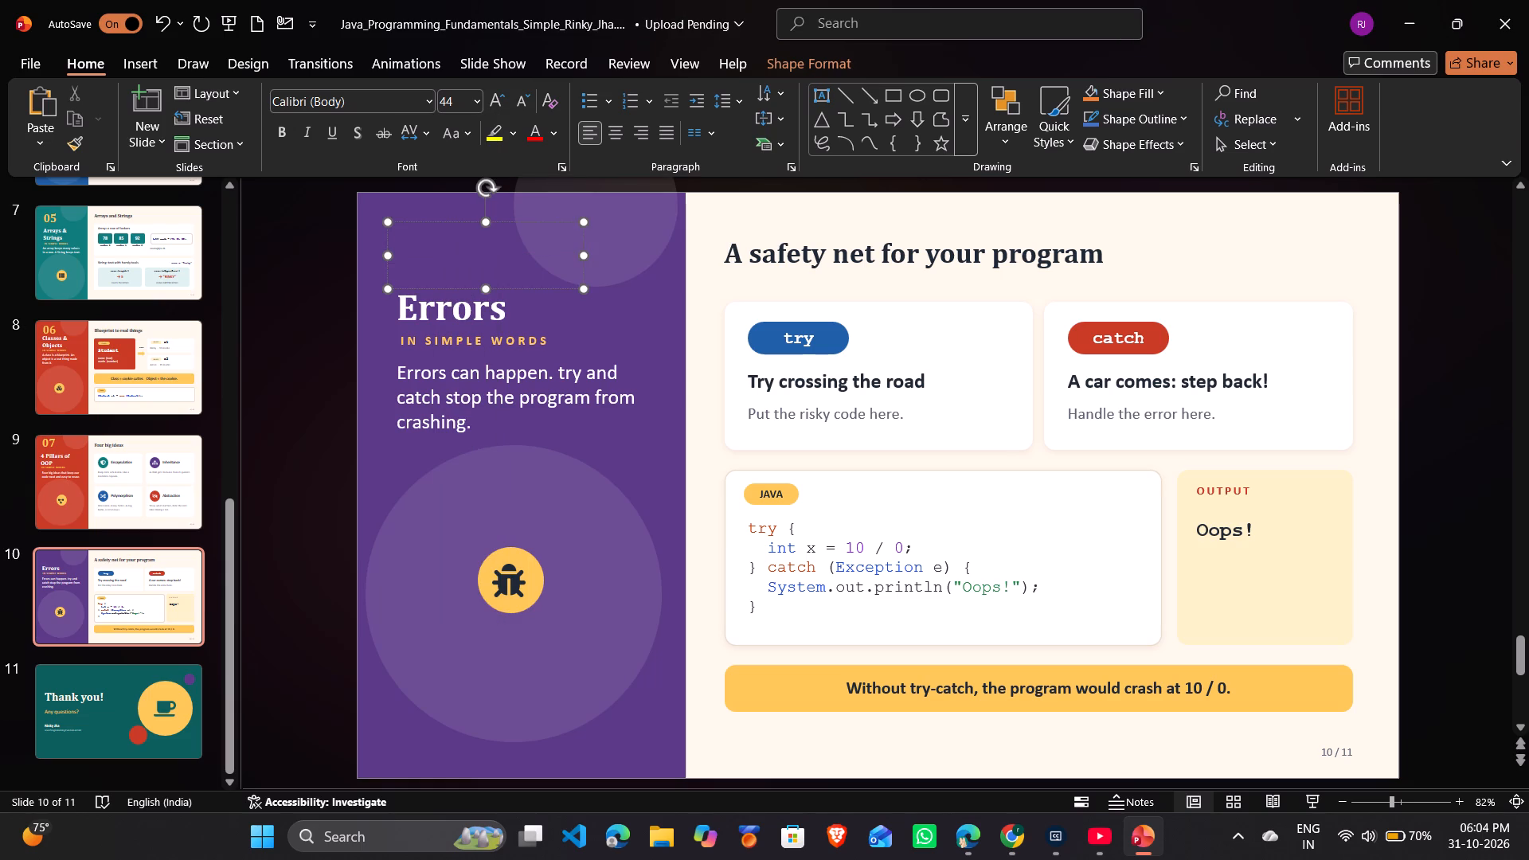
pyautogui.press('0')
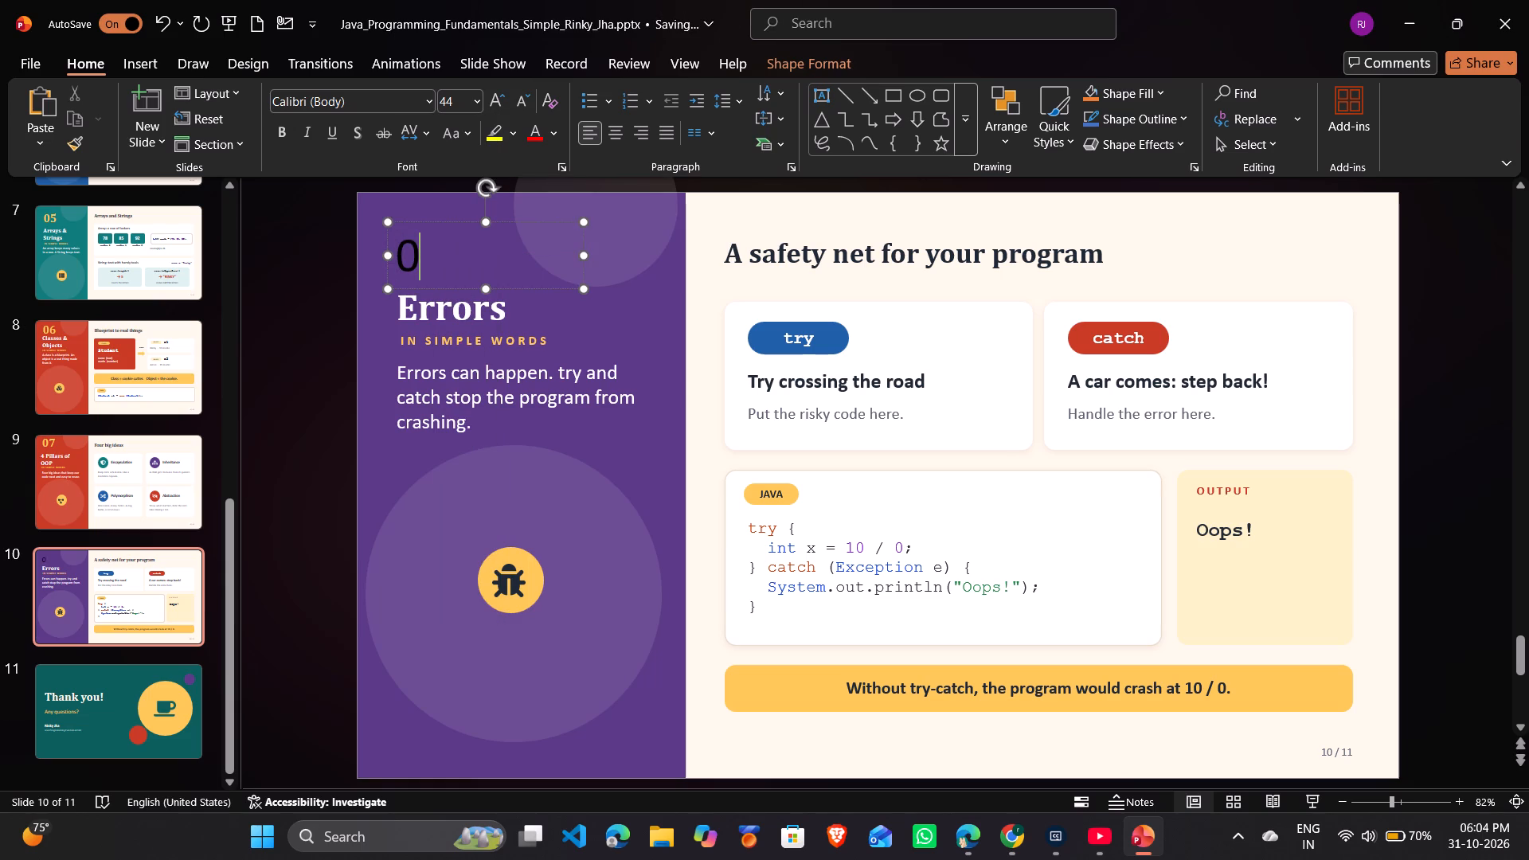
pyautogui.press('8')
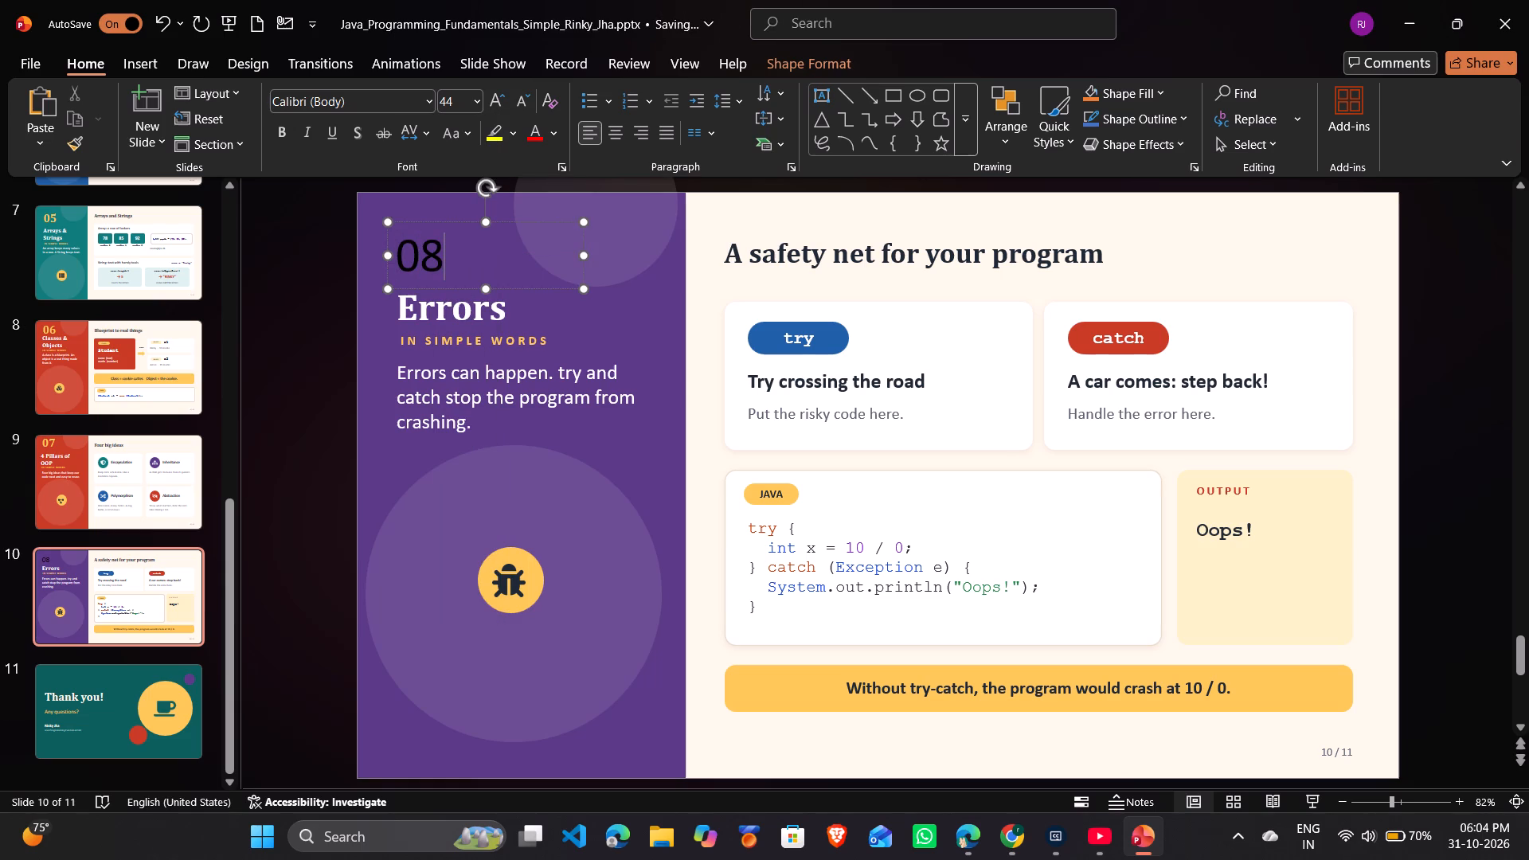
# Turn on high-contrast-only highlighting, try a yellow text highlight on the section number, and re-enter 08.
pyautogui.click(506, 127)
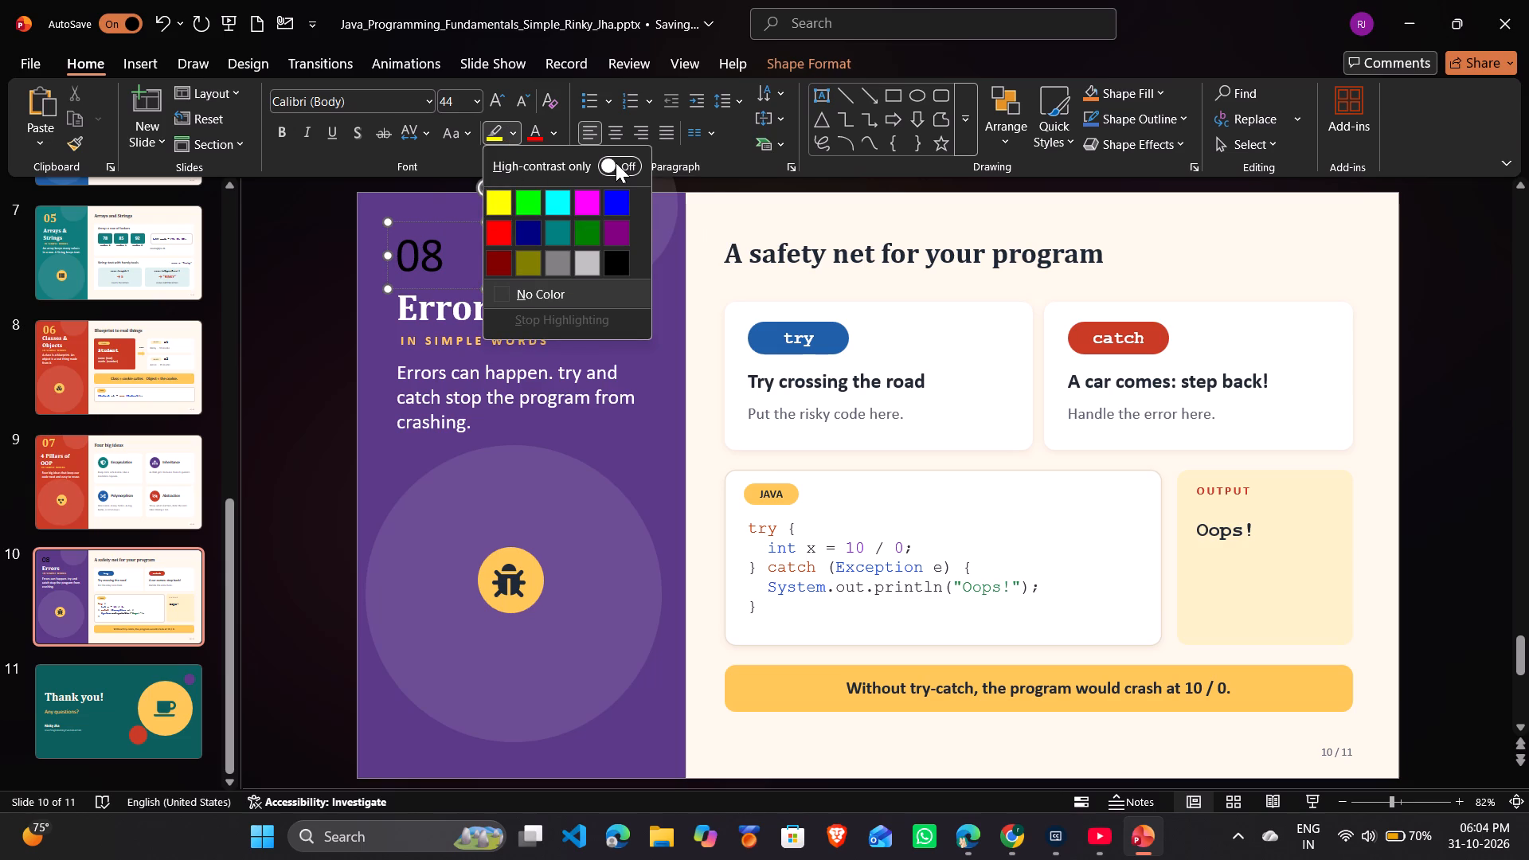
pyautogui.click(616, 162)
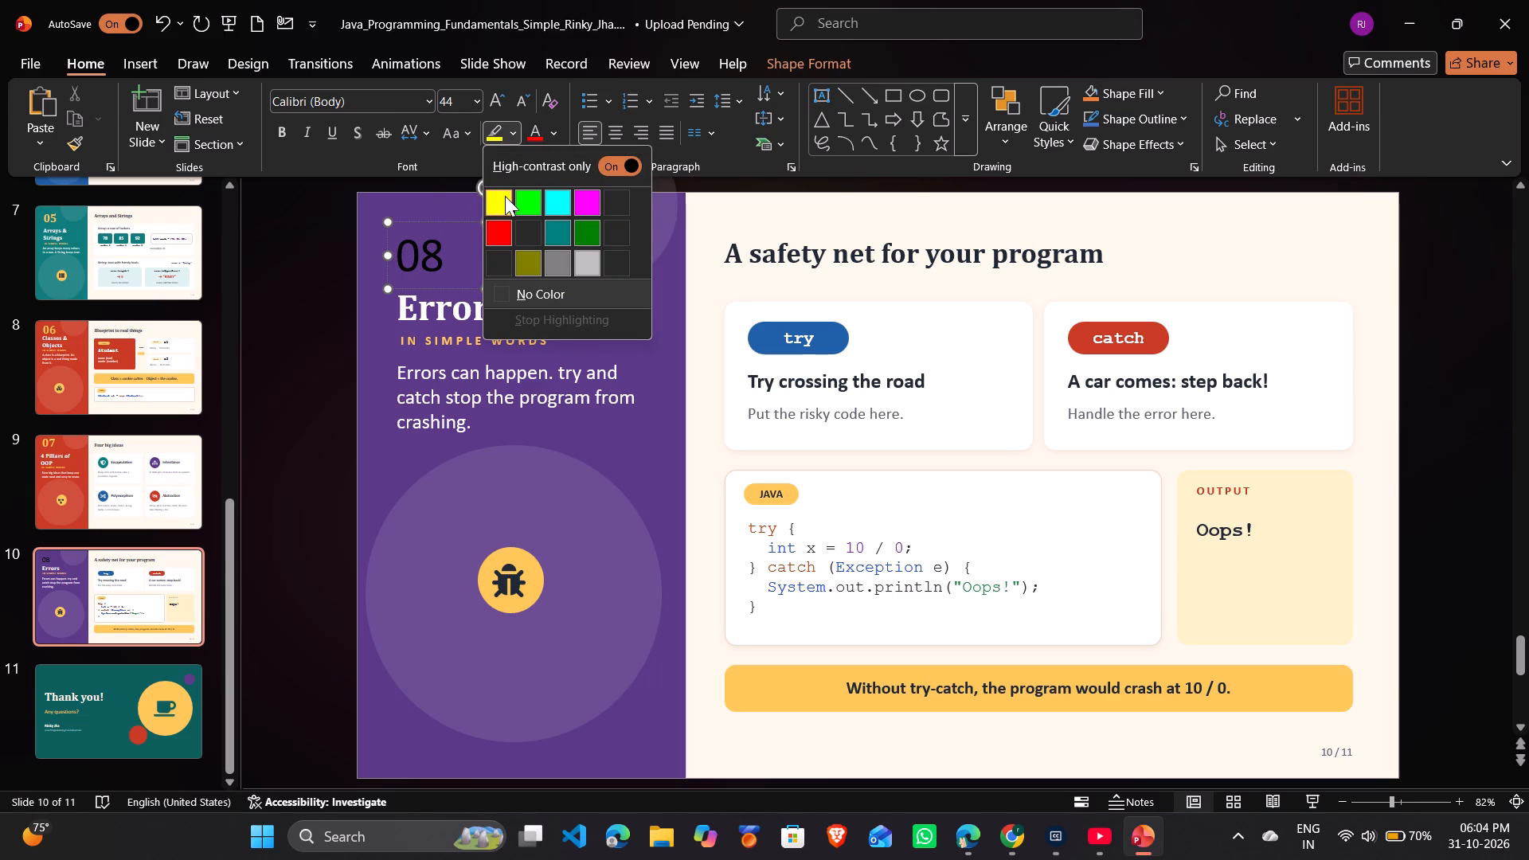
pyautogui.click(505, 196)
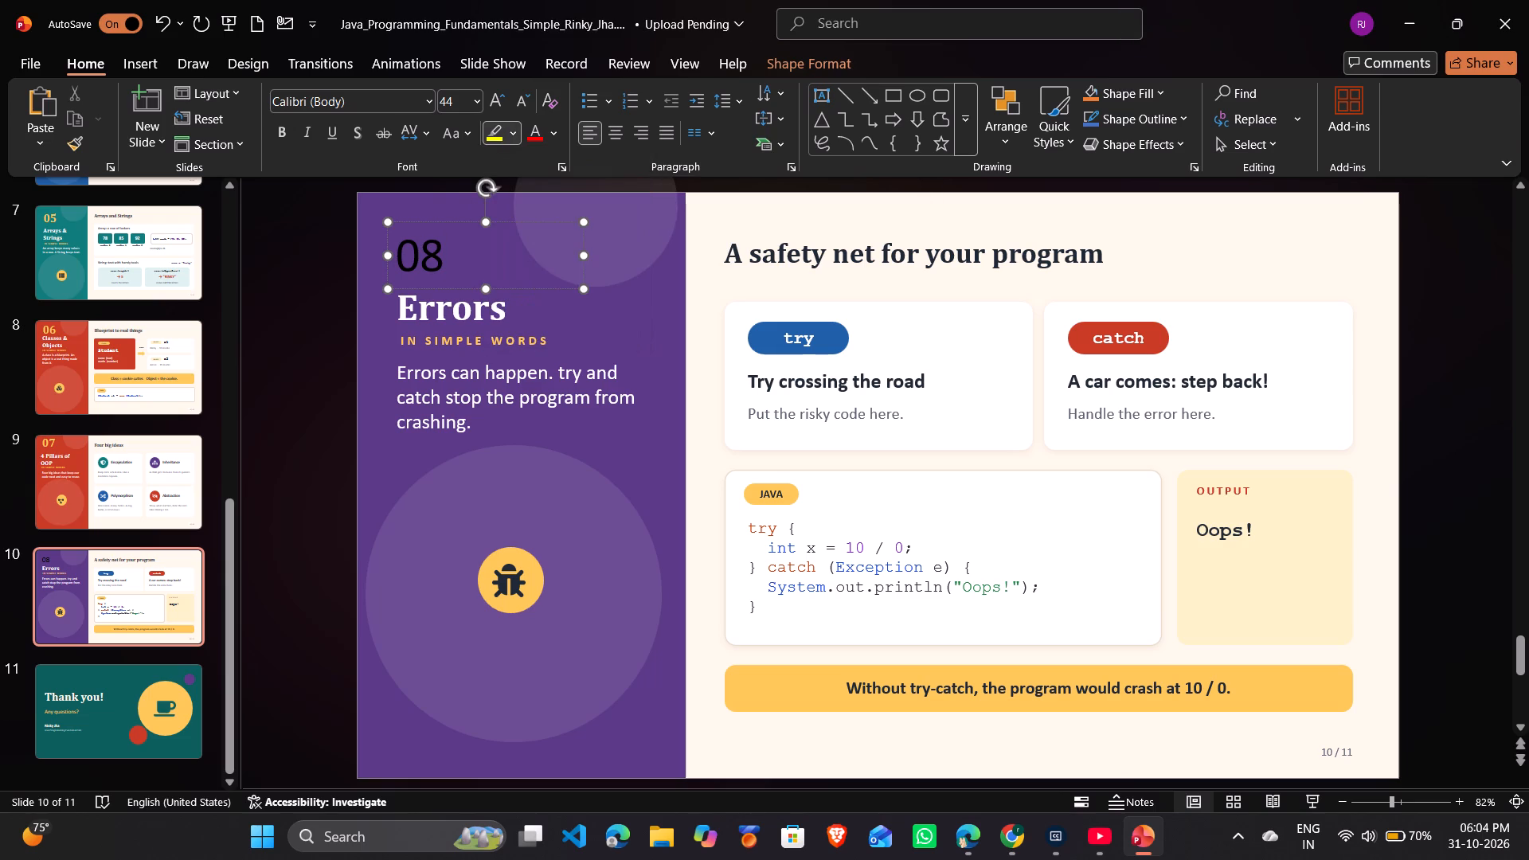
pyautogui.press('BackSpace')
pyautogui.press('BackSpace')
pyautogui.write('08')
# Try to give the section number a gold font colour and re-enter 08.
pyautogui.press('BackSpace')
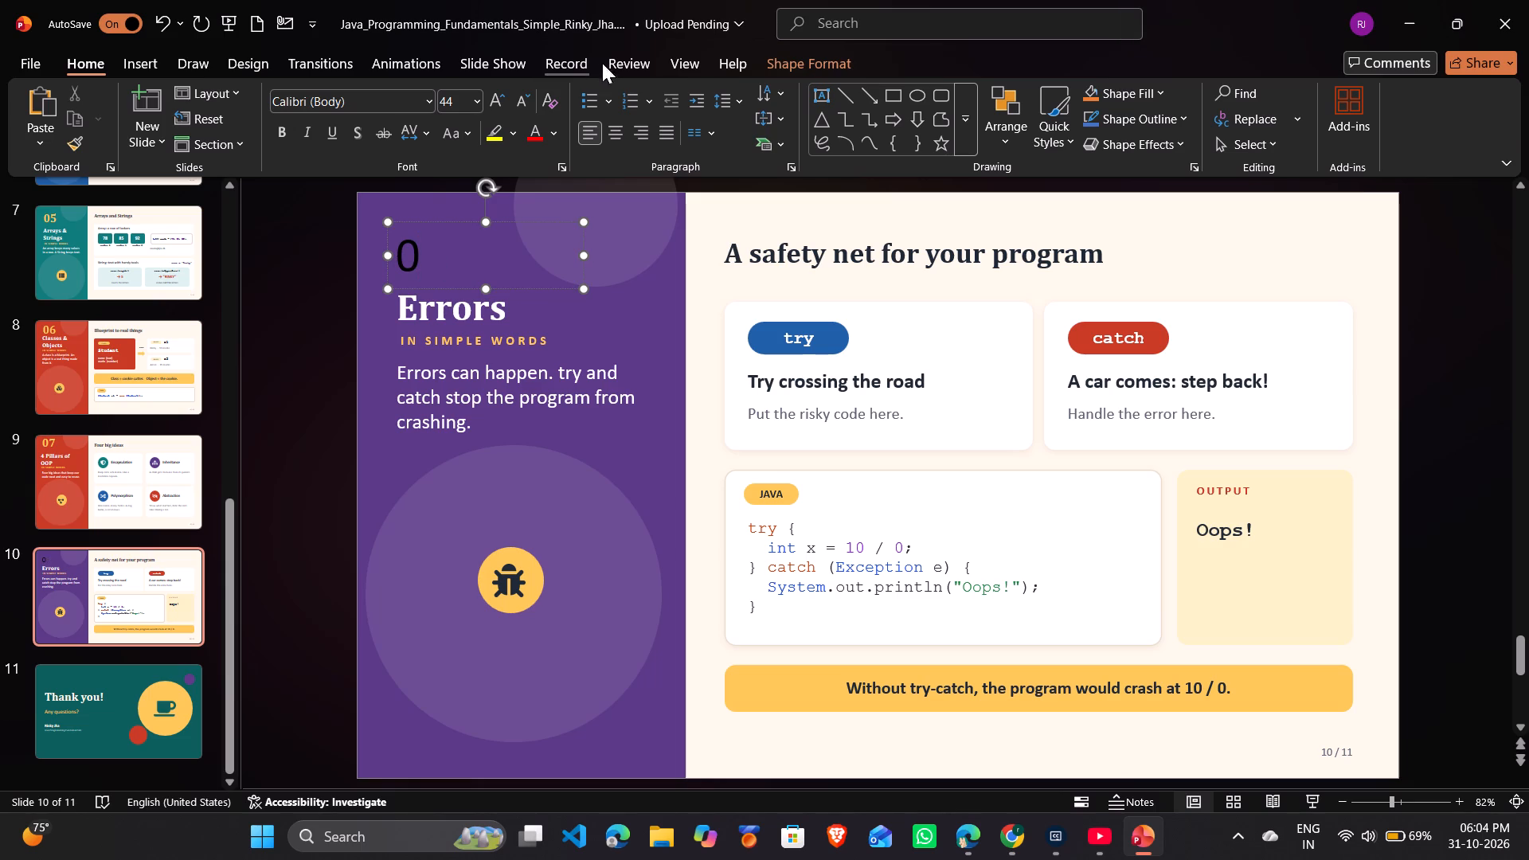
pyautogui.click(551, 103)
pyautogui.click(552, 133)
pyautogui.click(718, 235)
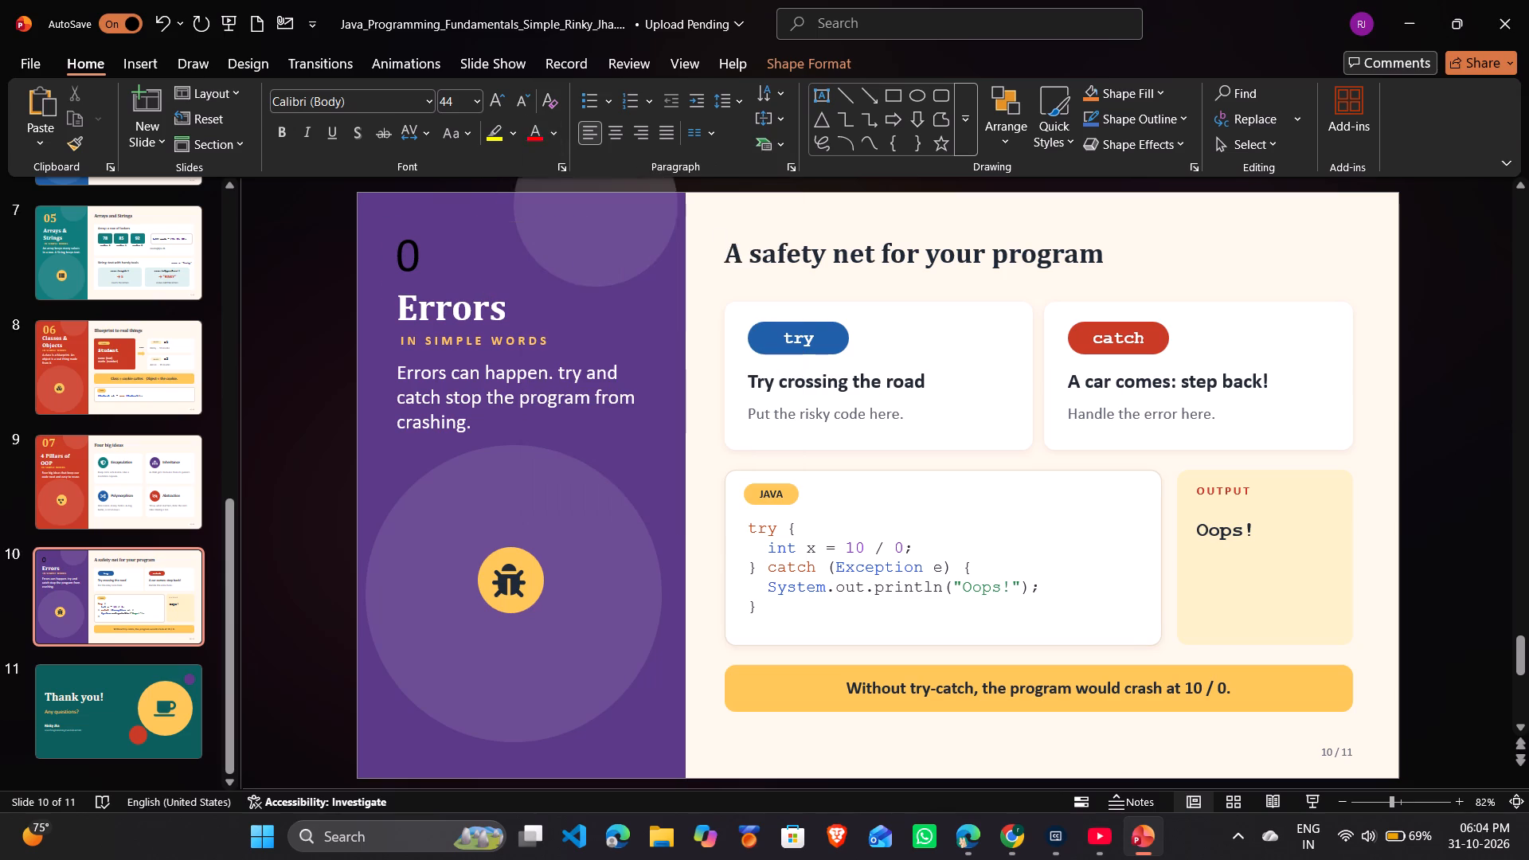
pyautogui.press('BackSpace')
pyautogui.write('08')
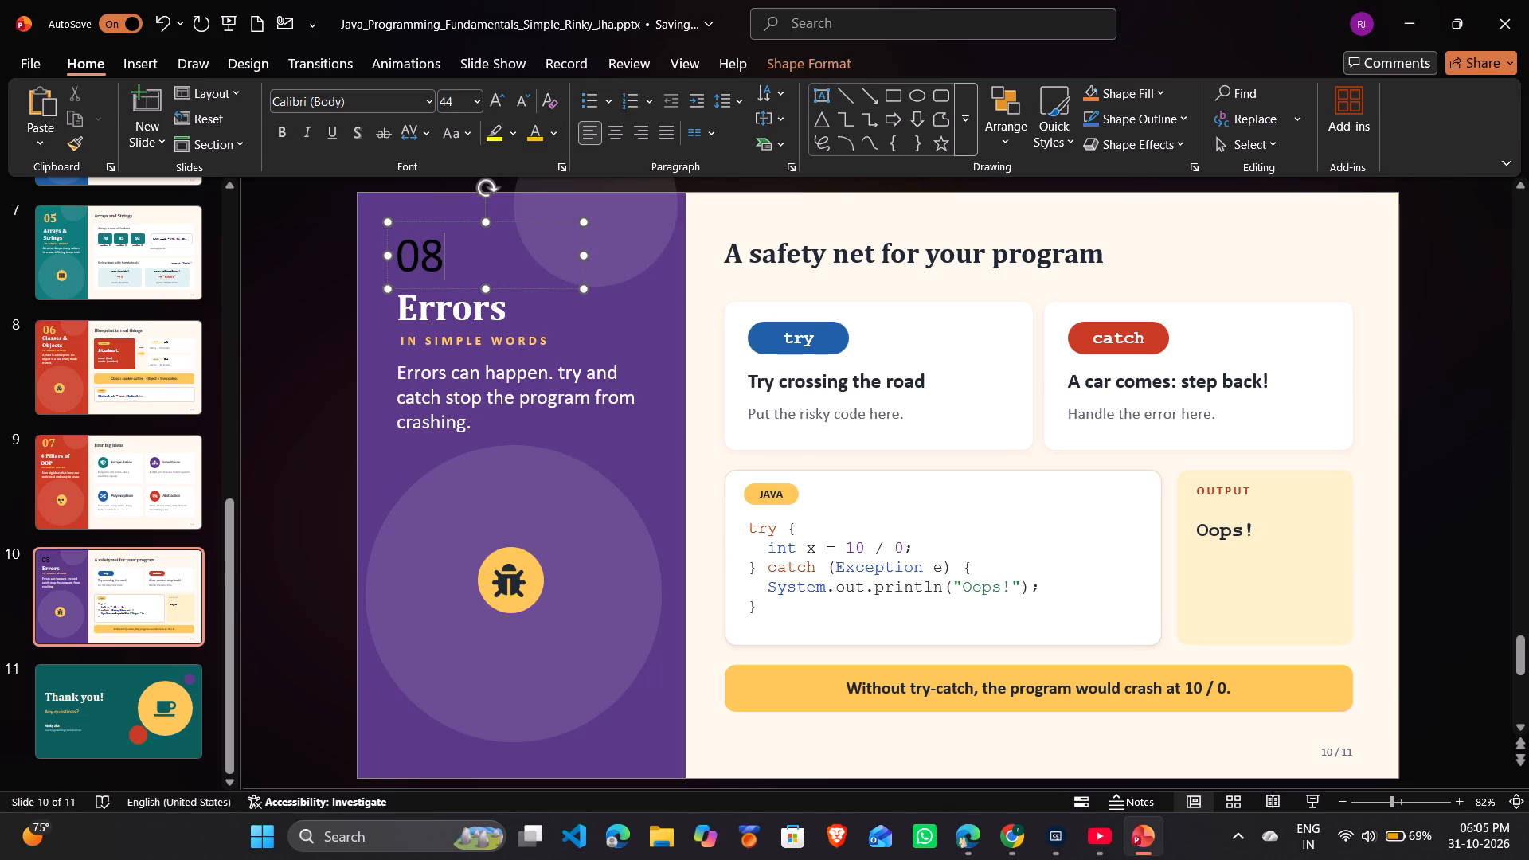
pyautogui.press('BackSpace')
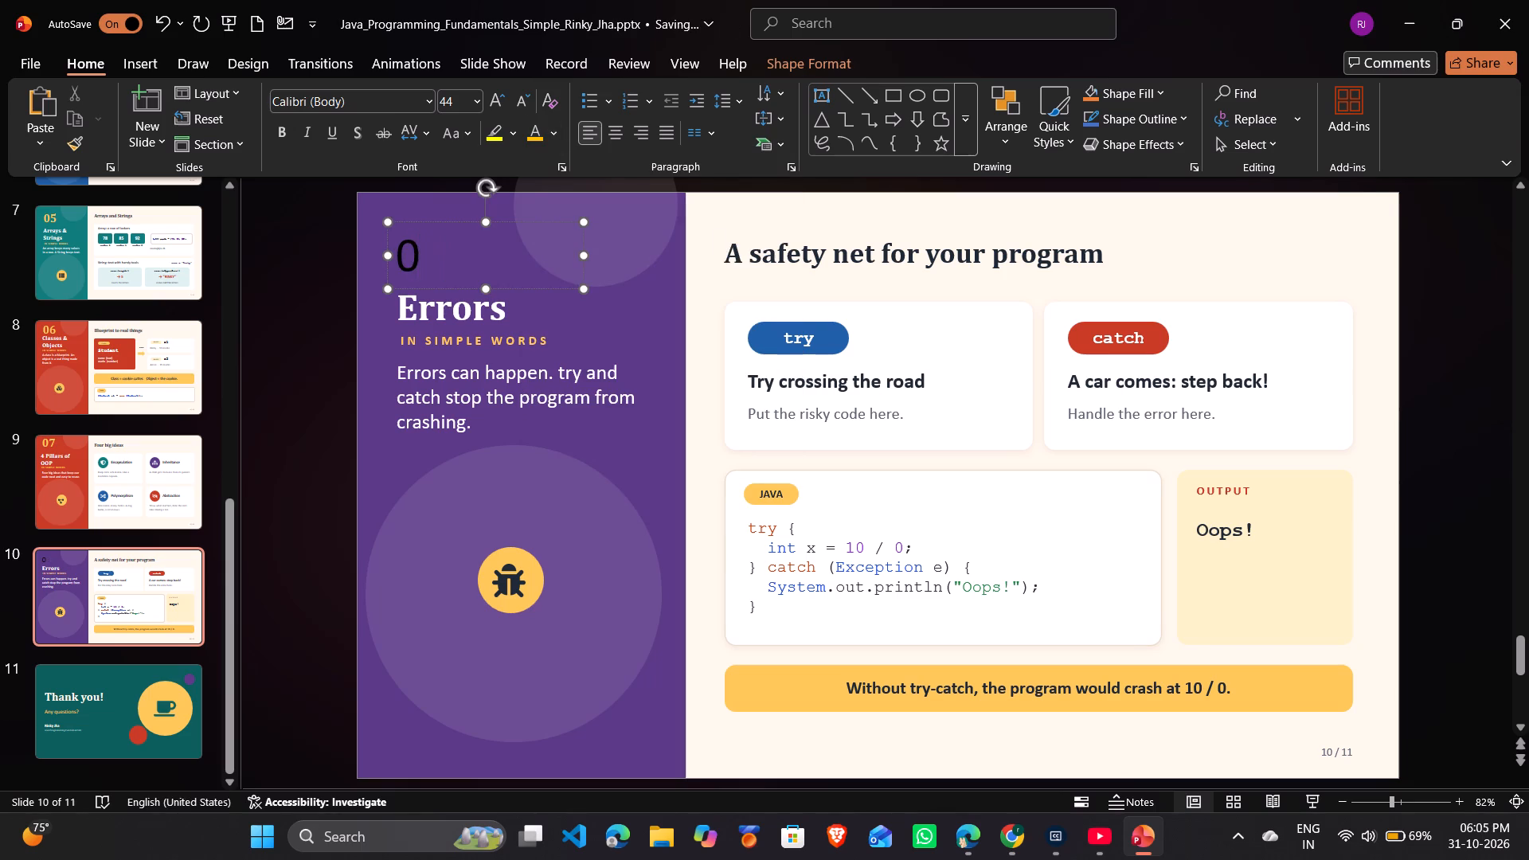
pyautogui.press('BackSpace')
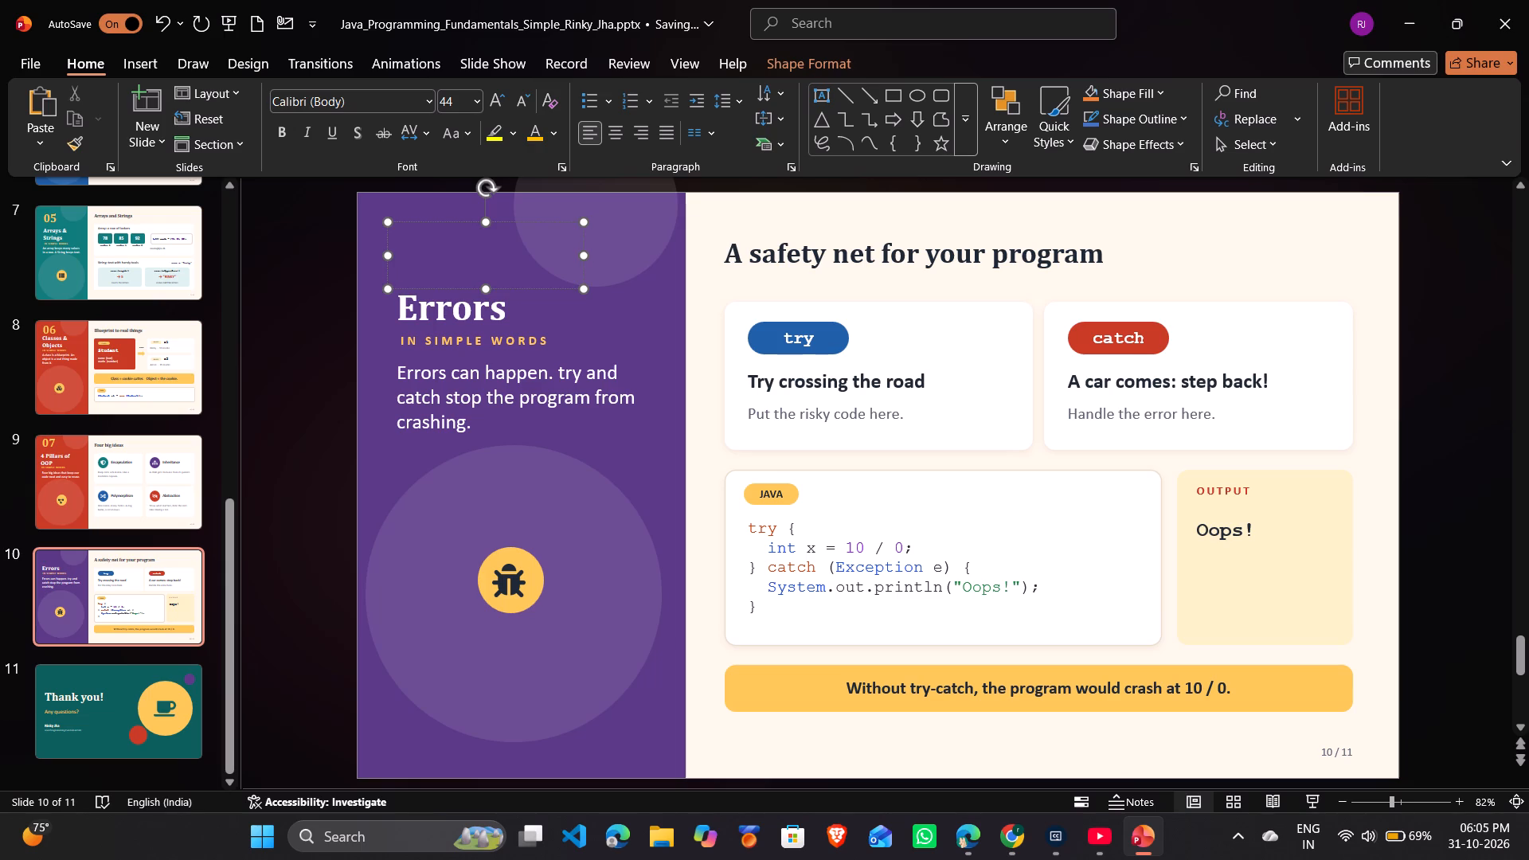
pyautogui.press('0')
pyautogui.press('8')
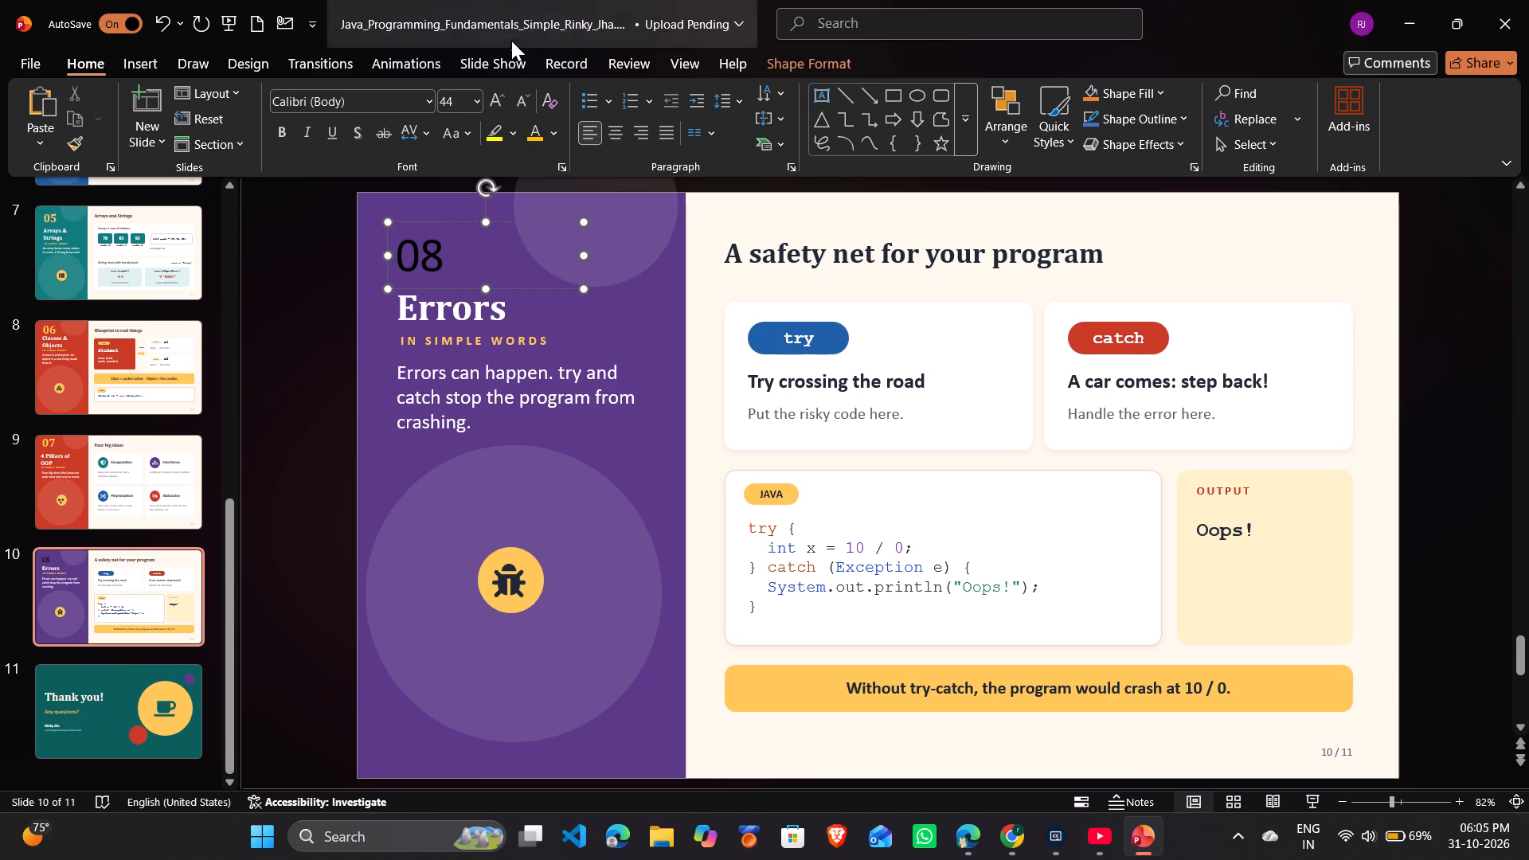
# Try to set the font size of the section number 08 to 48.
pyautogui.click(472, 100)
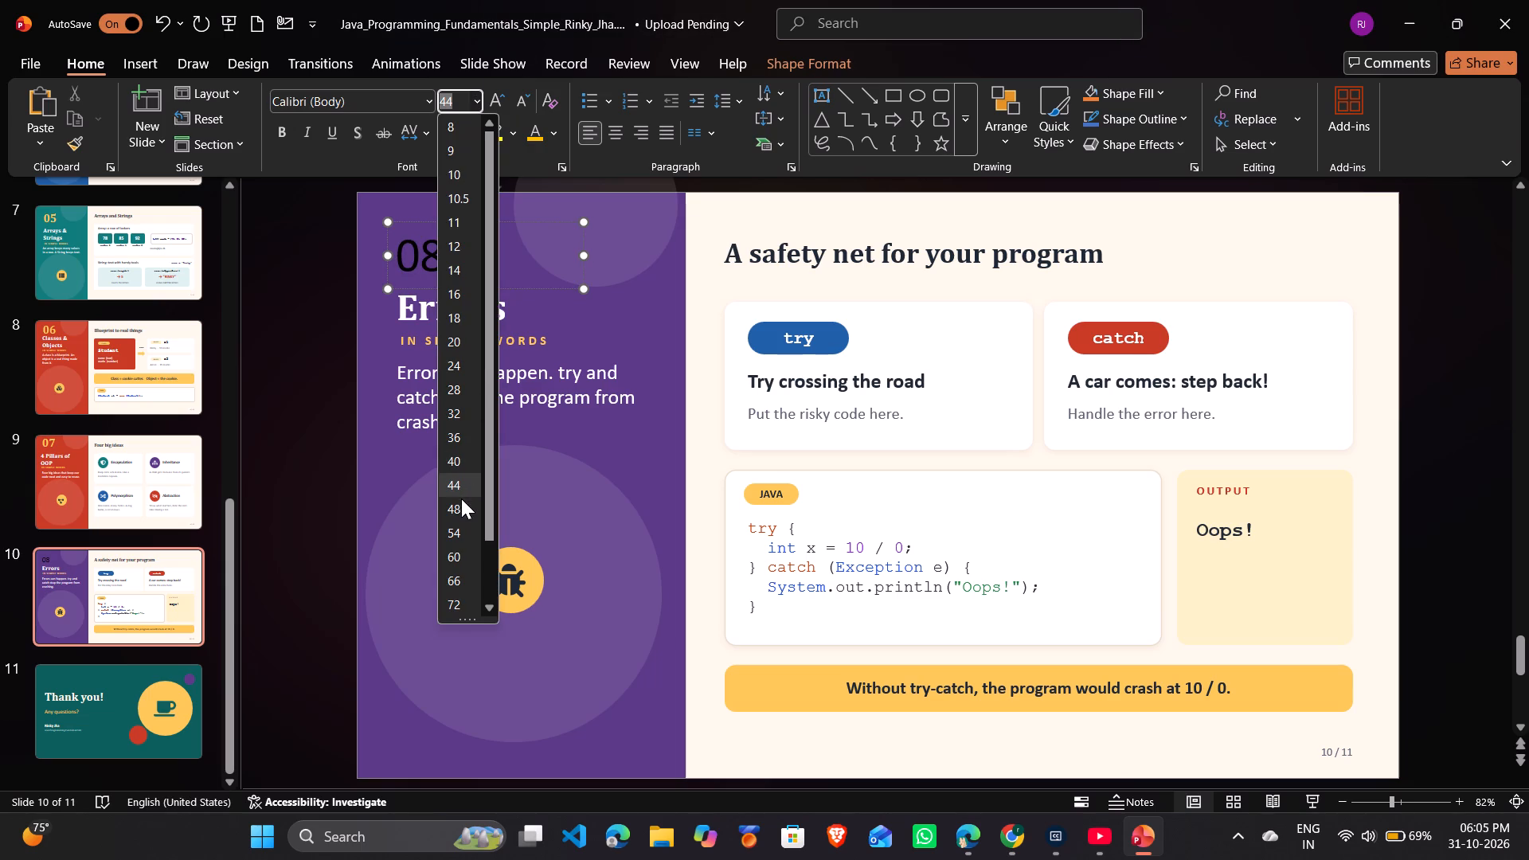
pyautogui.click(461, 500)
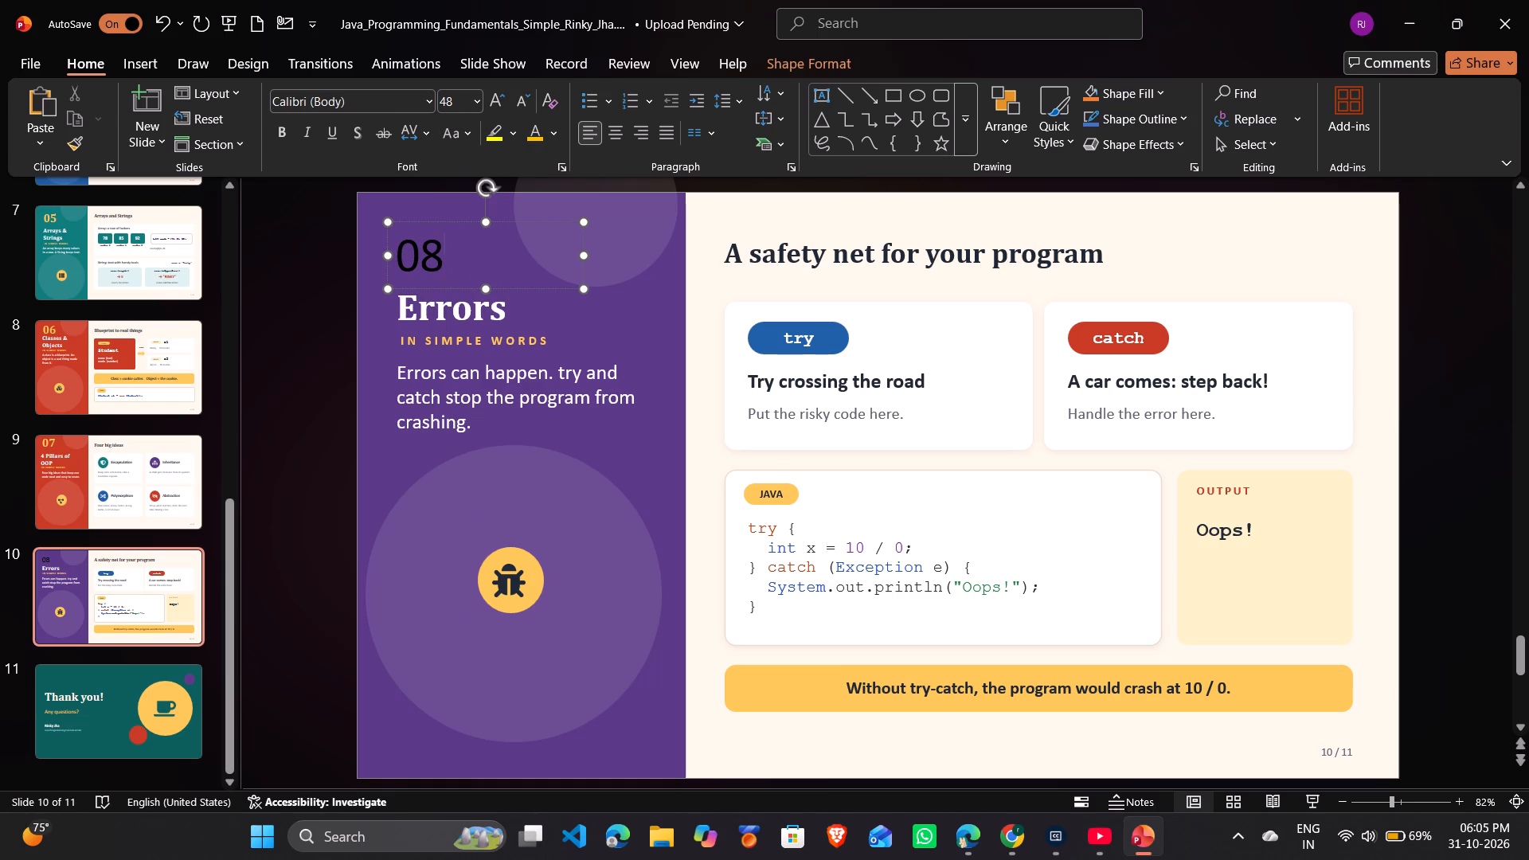
# Move the 08 text box slightly higher above the Errors heading.
pyautogui.click(583, 270)
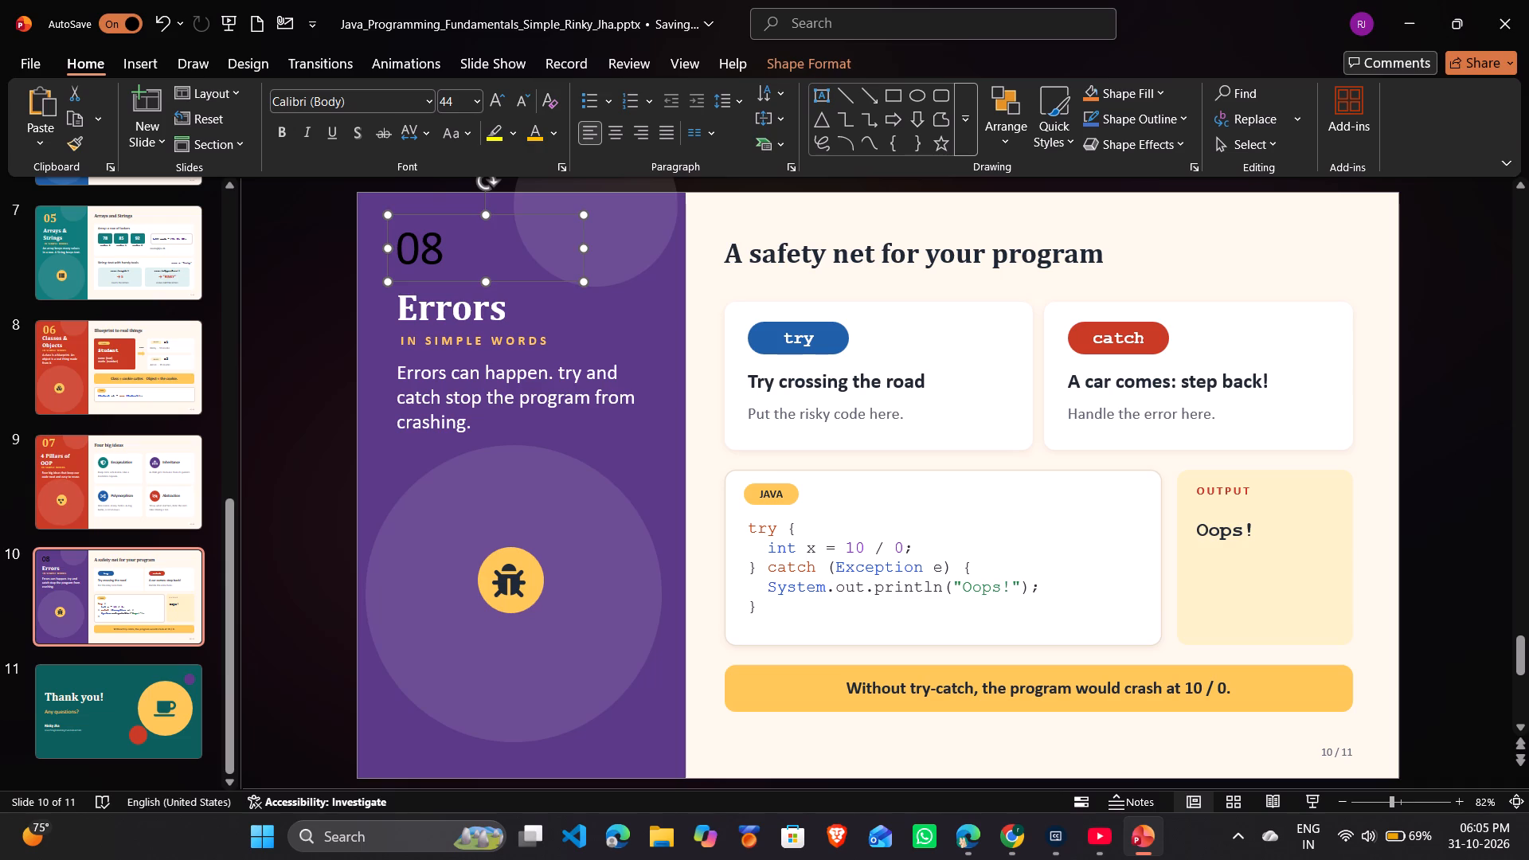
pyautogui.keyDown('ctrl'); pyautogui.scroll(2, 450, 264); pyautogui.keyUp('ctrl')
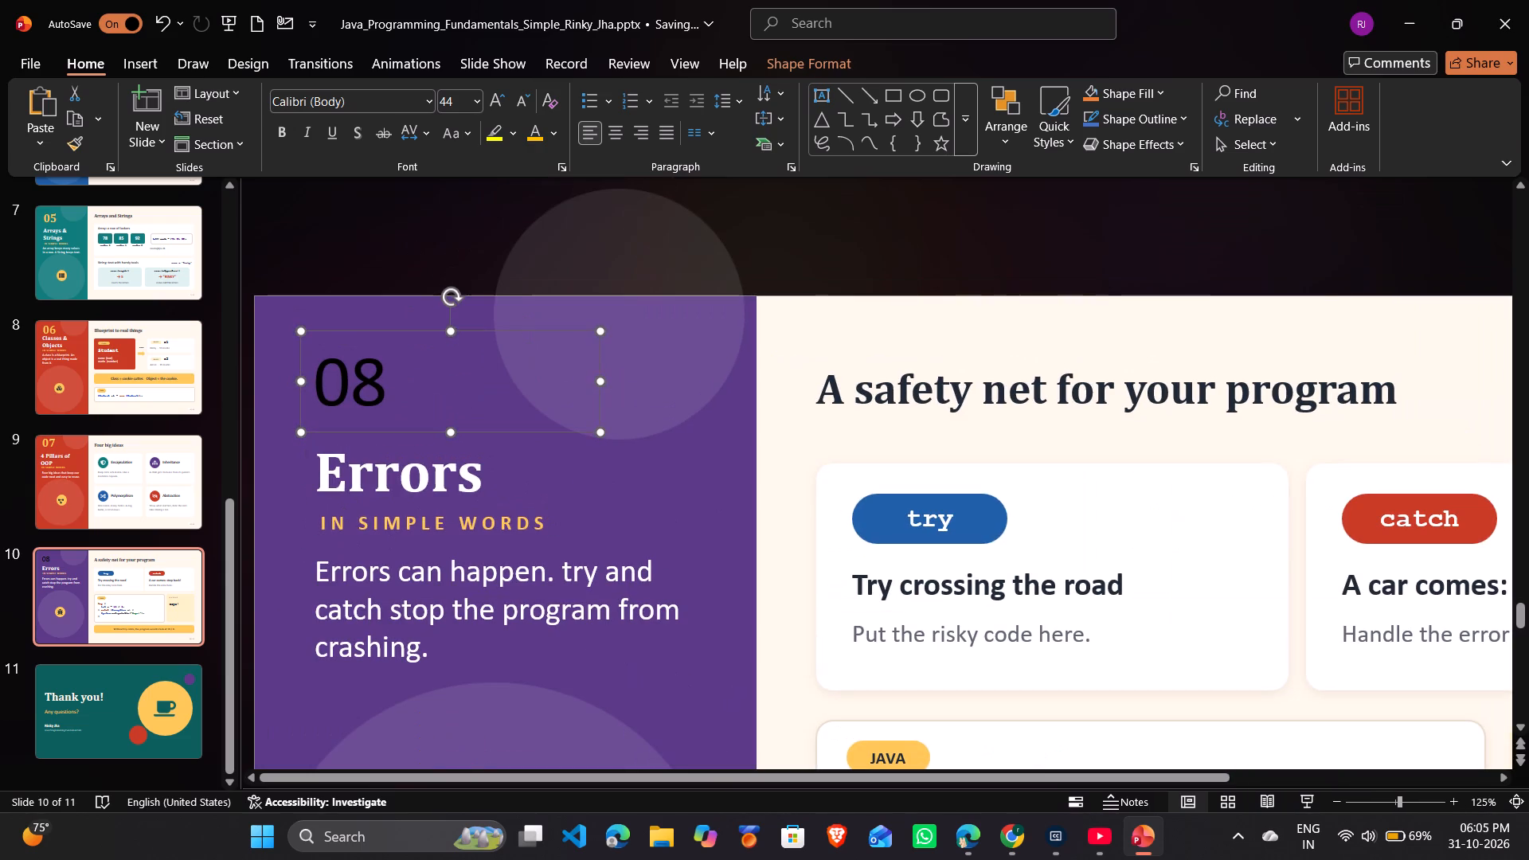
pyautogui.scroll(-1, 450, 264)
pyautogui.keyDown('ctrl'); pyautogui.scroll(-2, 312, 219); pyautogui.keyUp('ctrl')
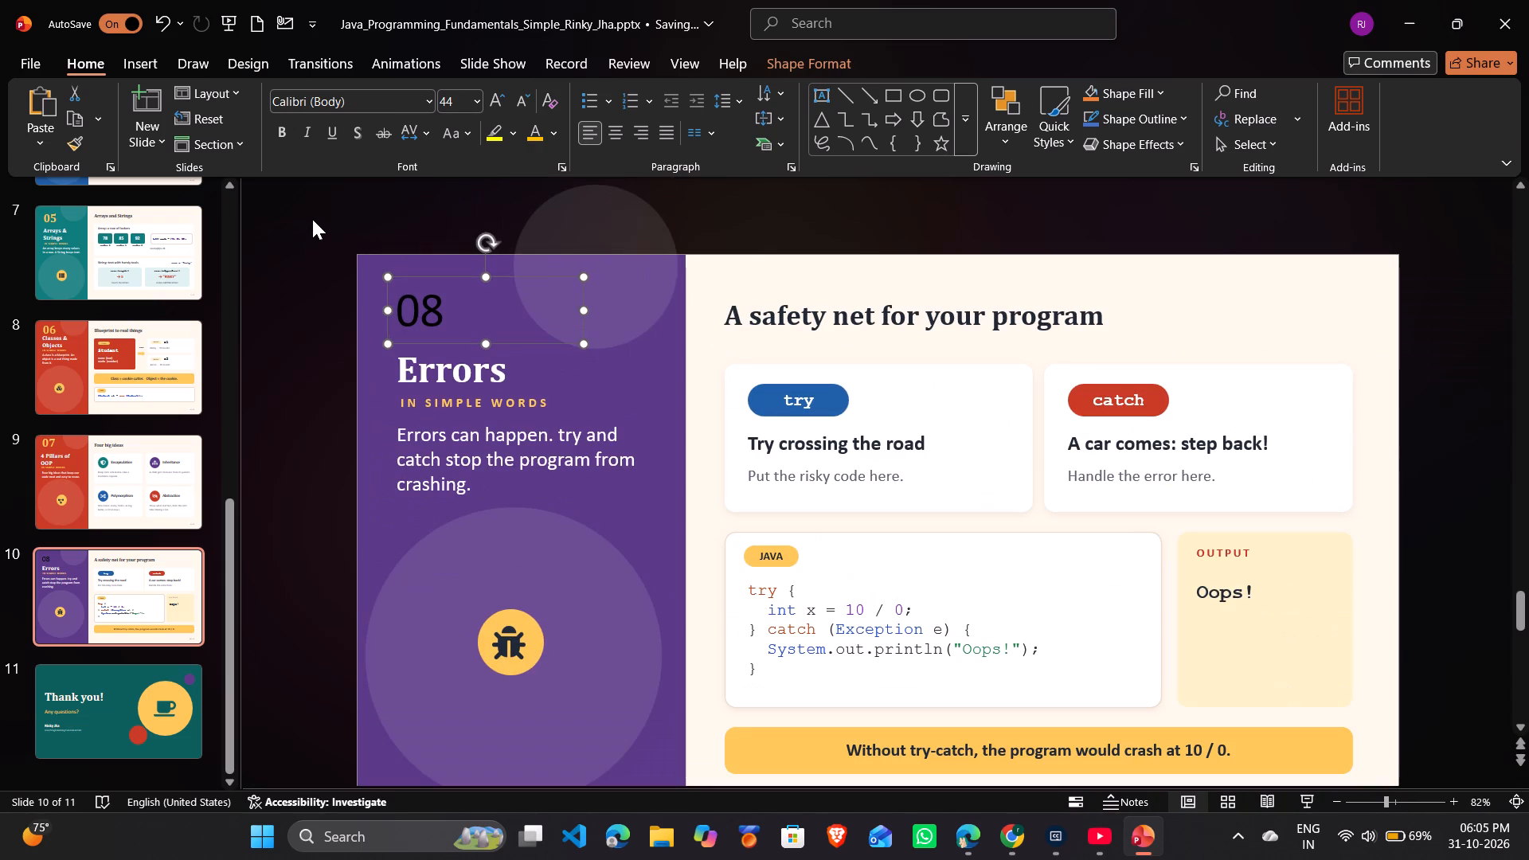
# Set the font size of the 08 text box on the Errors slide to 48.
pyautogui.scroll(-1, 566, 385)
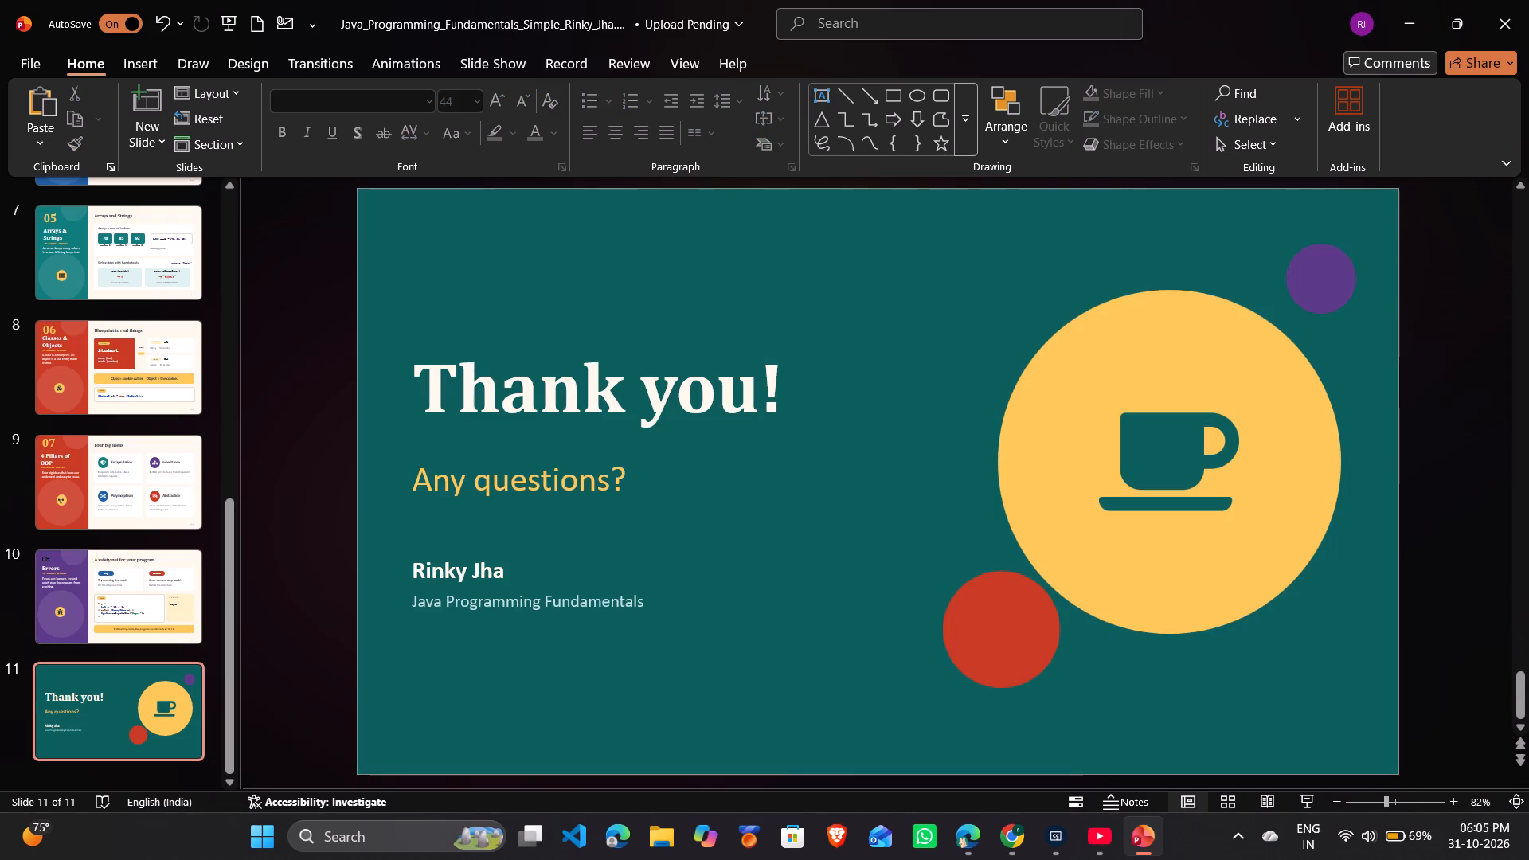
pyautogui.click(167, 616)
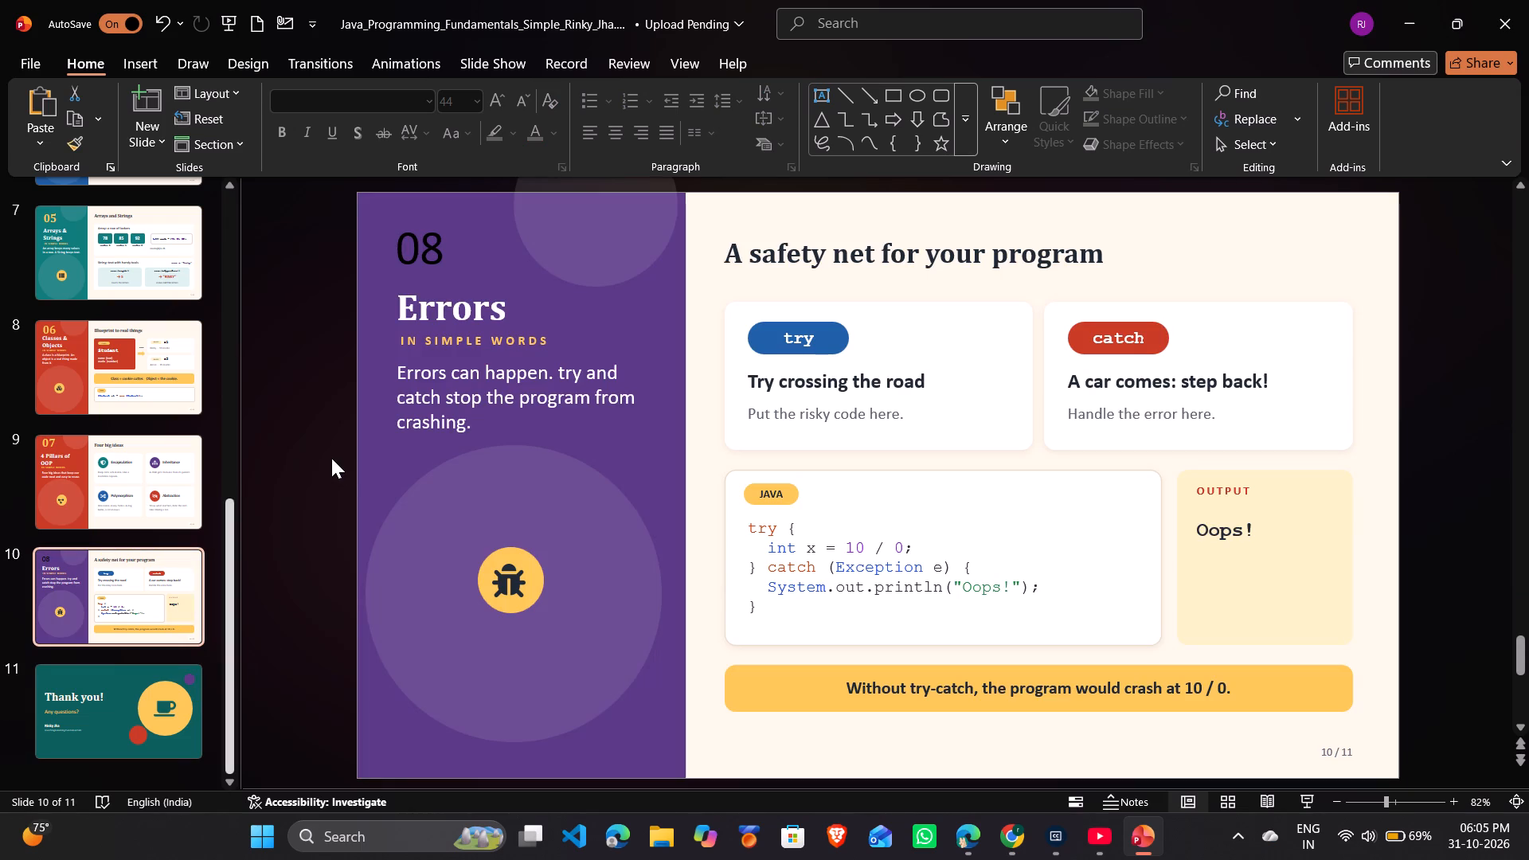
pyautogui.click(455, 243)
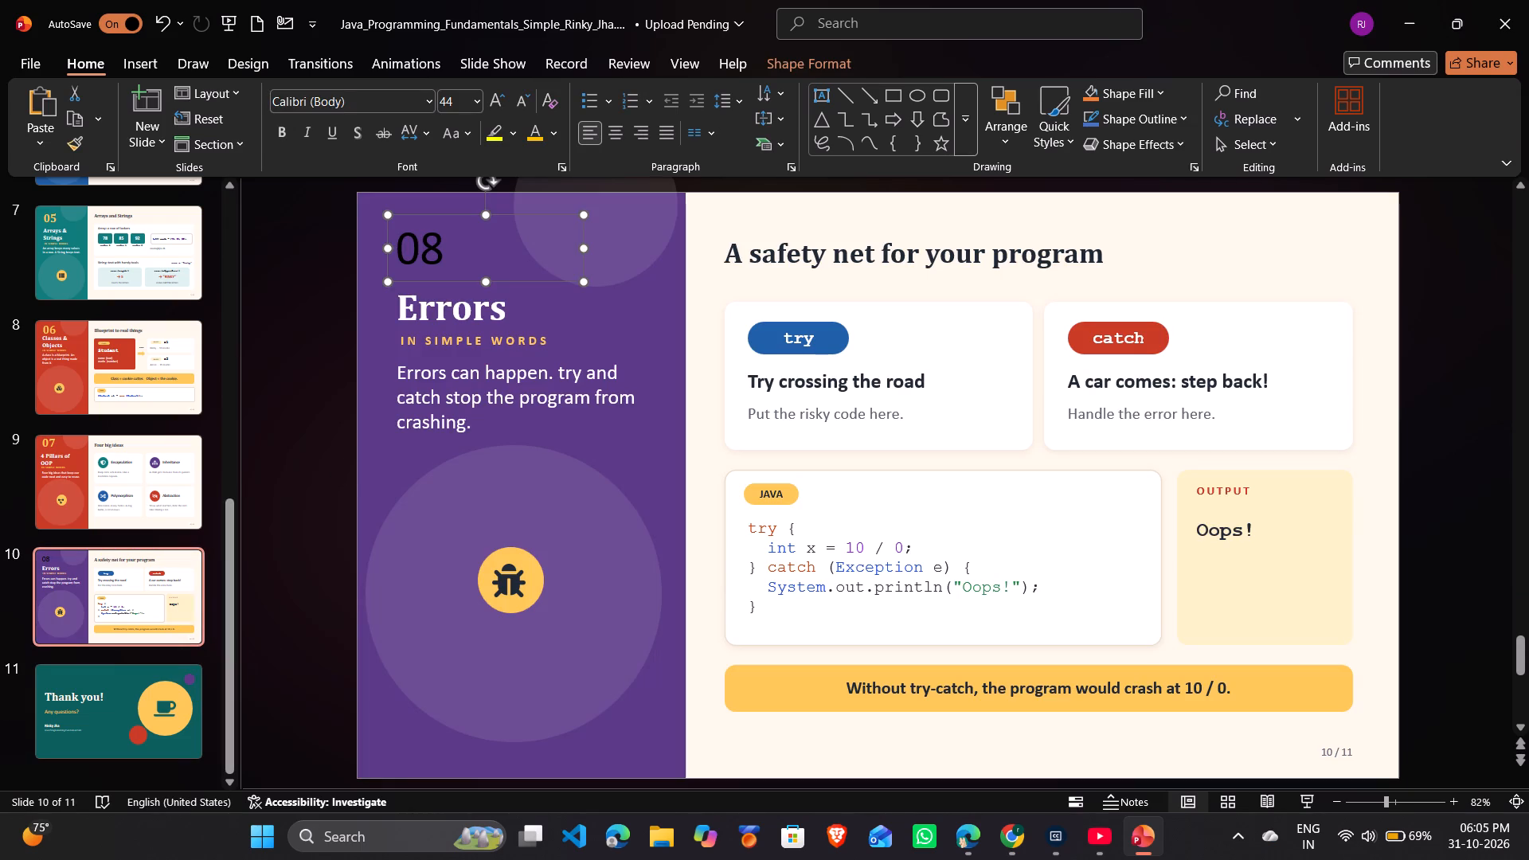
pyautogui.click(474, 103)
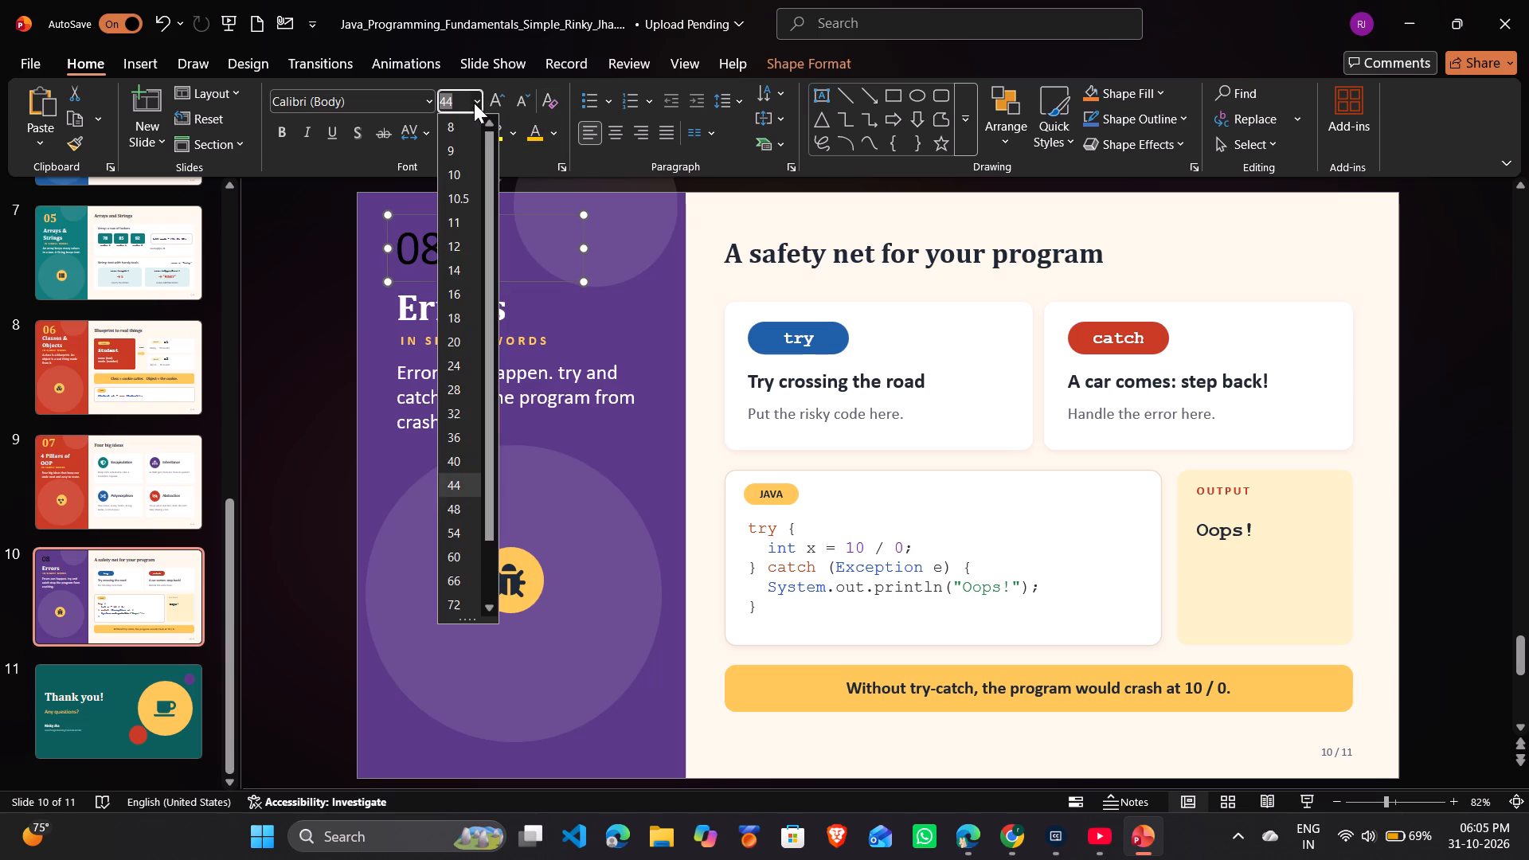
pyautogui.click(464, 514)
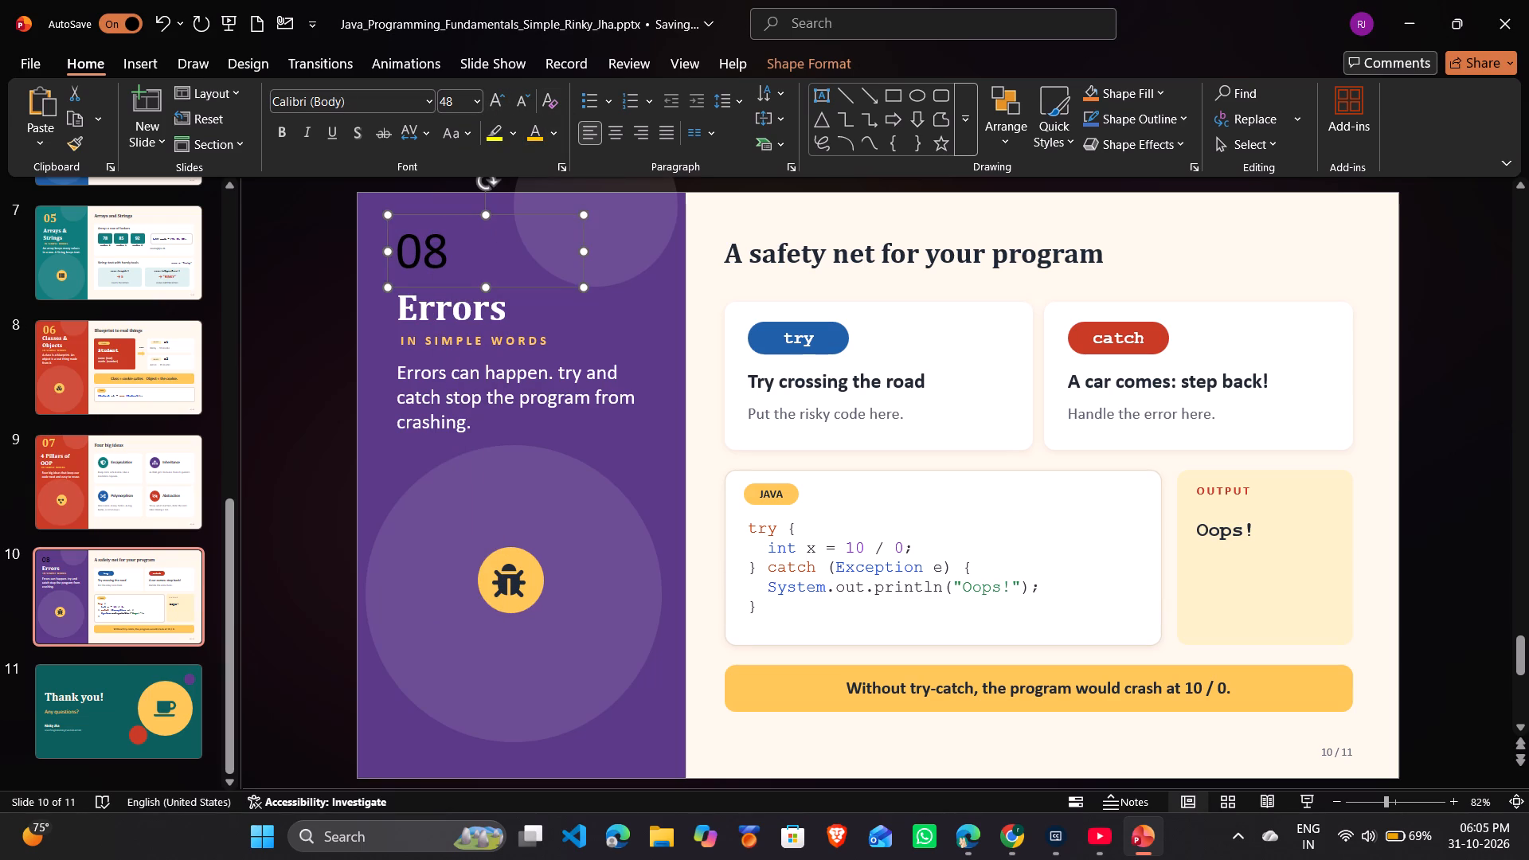
# Delete the 08 text box above the Errors heading.
pyautogui.click(478, 253)
pyautogui.press('BackSpace')
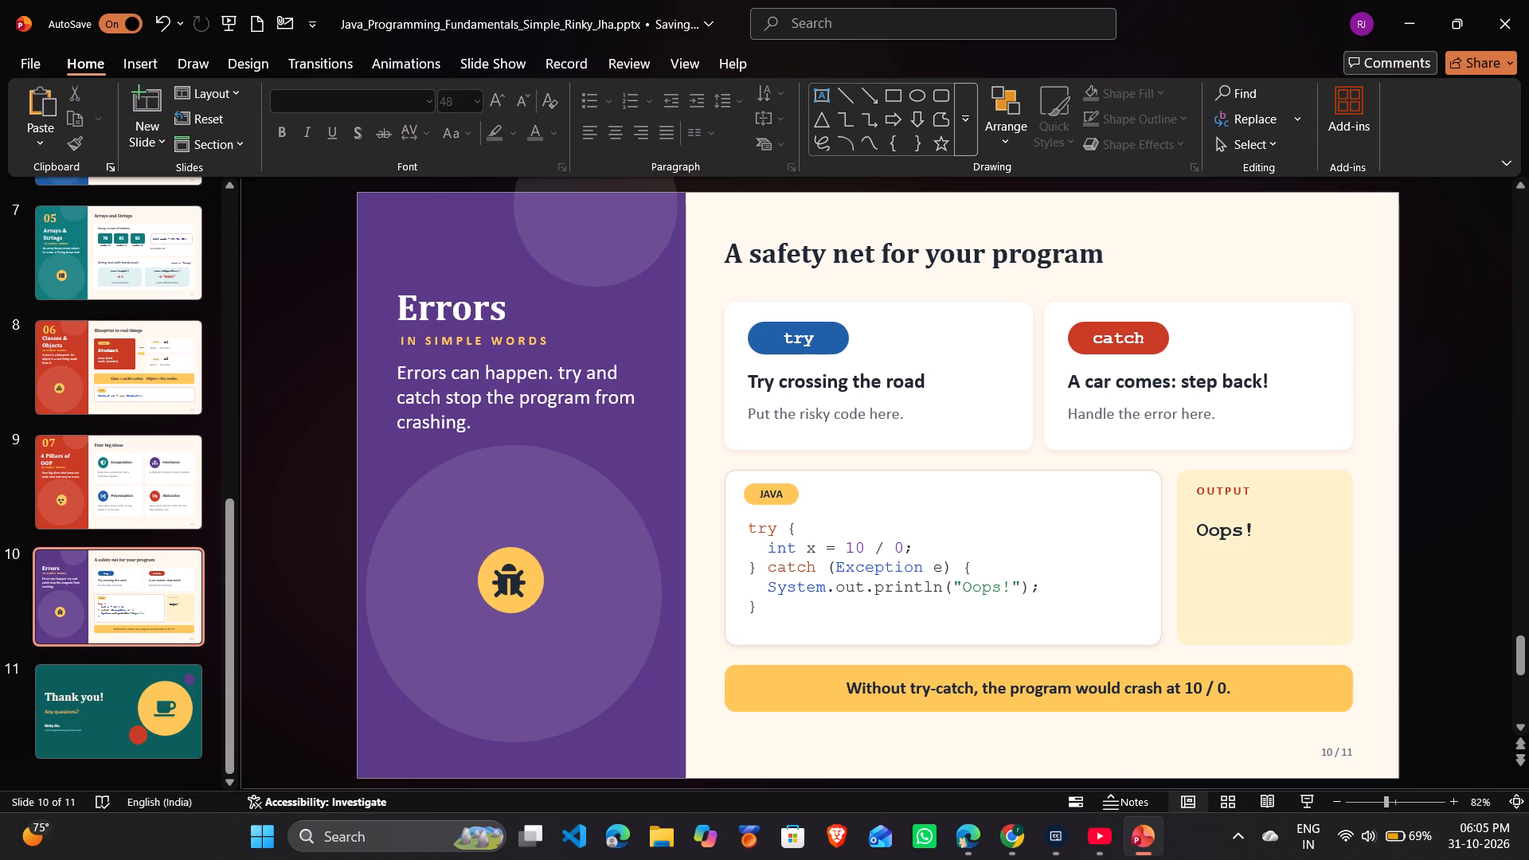
# Enter 08 as text directly in the purple side-panel shape of the Errors slide.
pyautogui.click(447, 241)
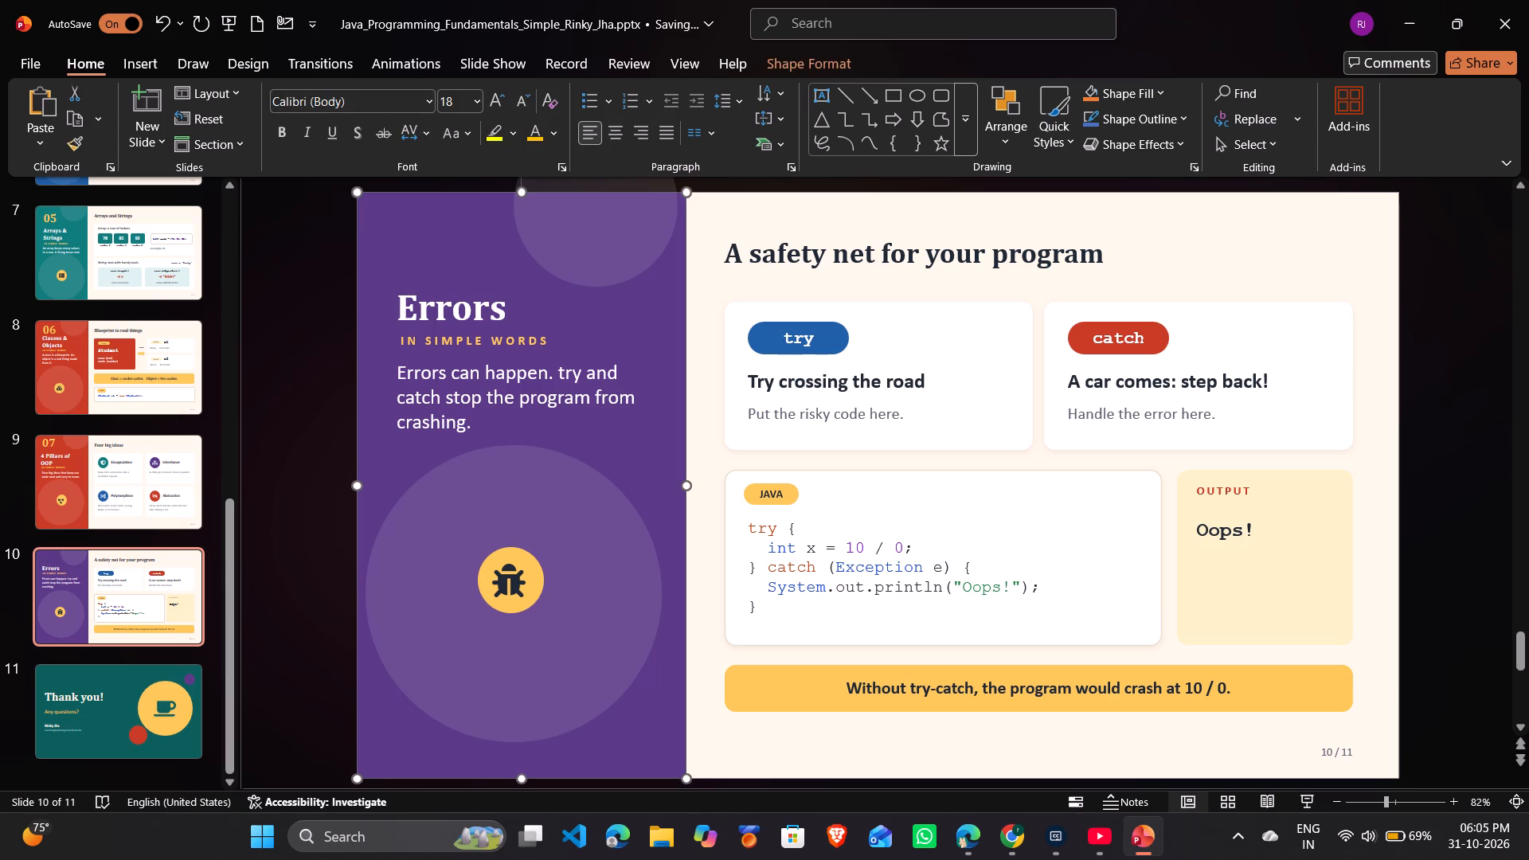
pyautogui.click(451, 252)
pyautogui.press('0')
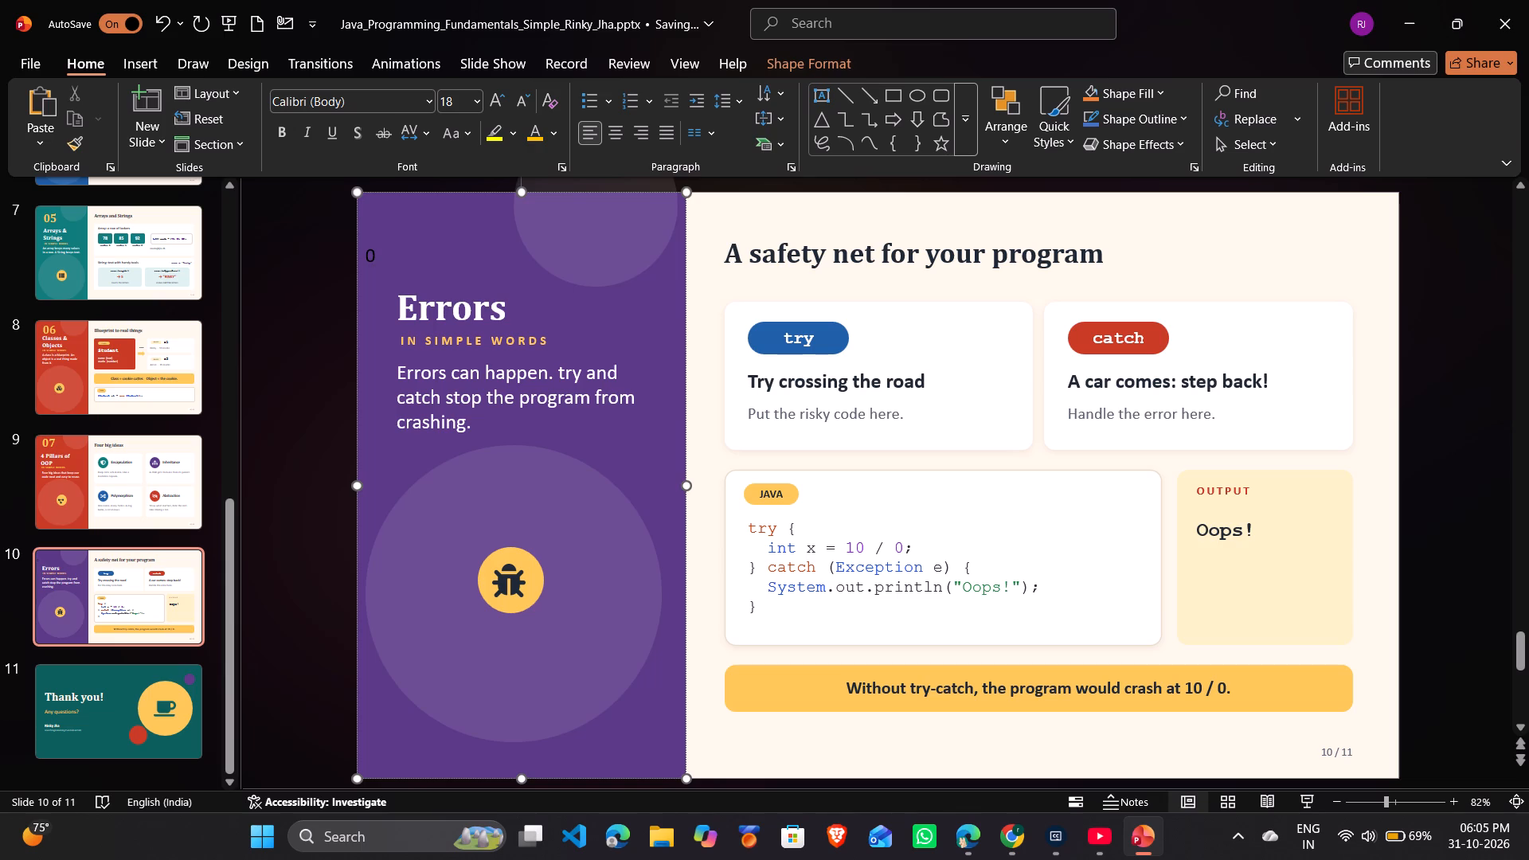
pyautogui.press('8')
# Apply a yellow text highlight to the 08 in the purple side panel.
pyautogui.click(366, 247)
pyautogui.moveTo(366, 247); pyautogui.dragTo(394, 249)
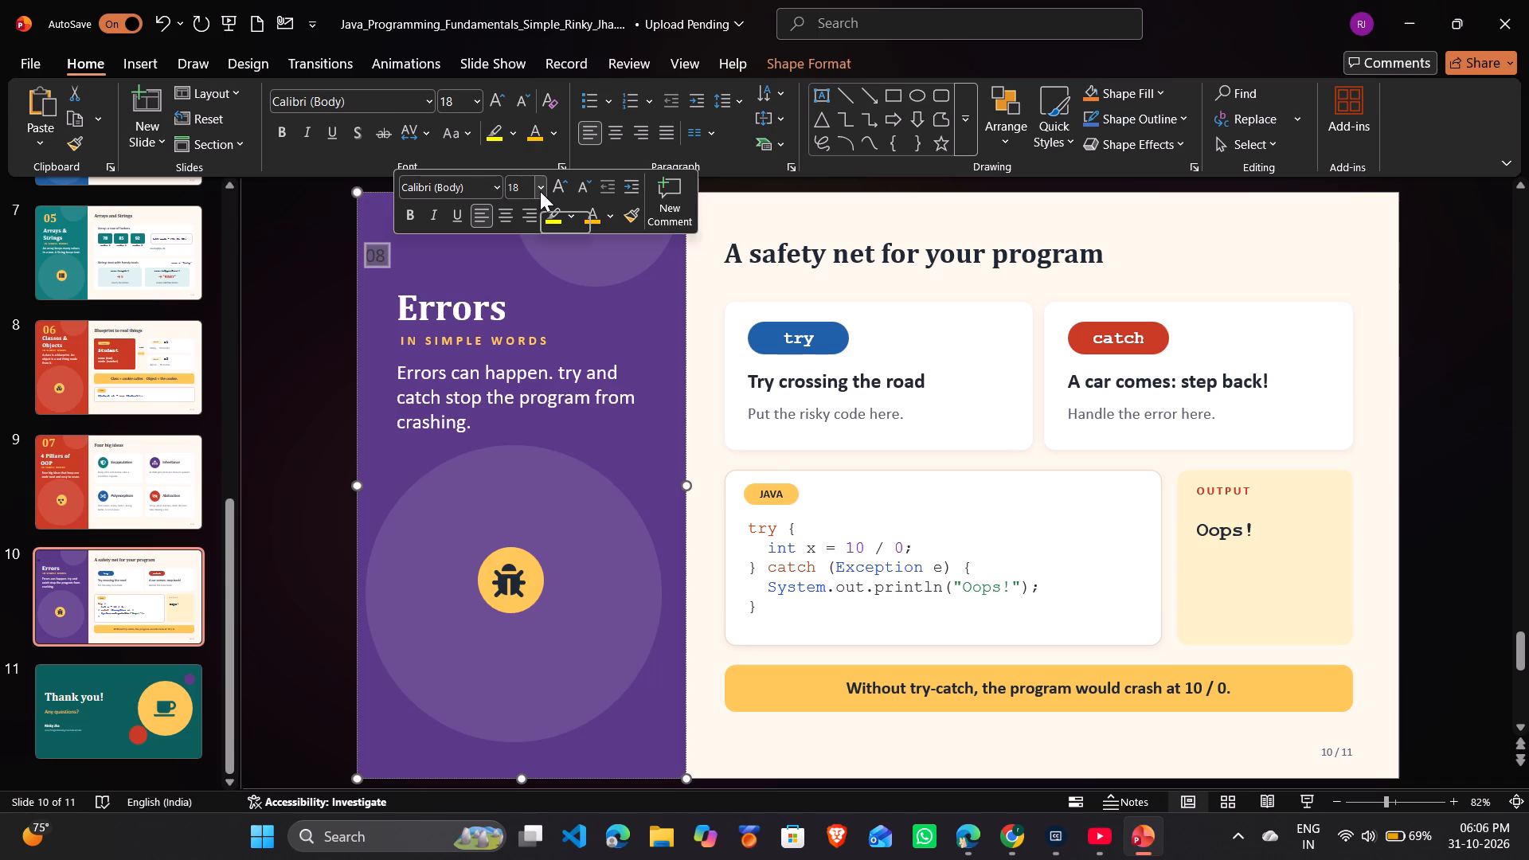
pyautogui.click(575, 217)
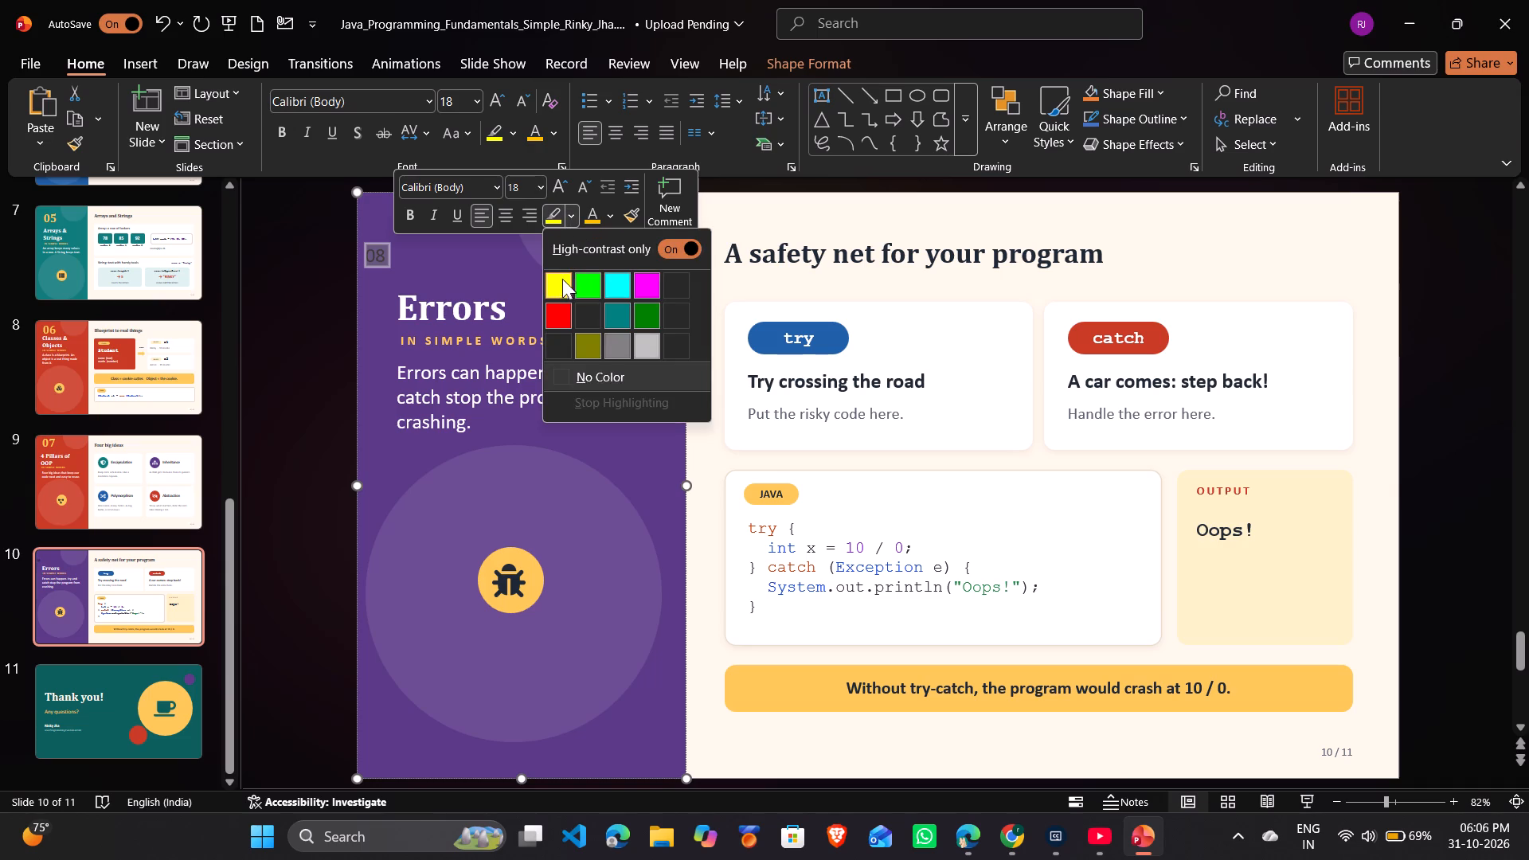
pyautogui.click(558, 282)
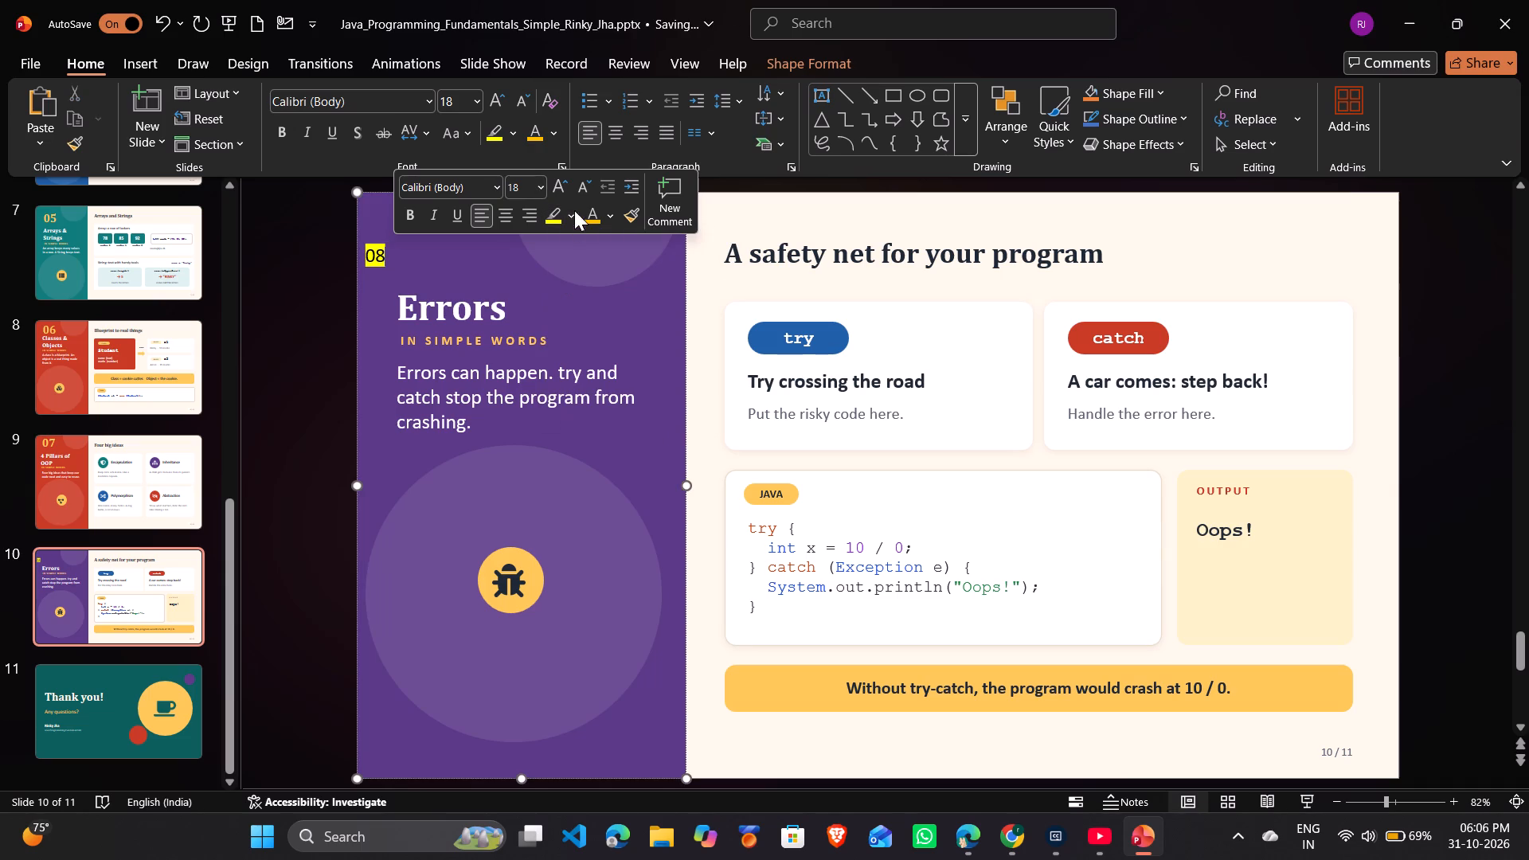
pyautogui.click(565, 213)
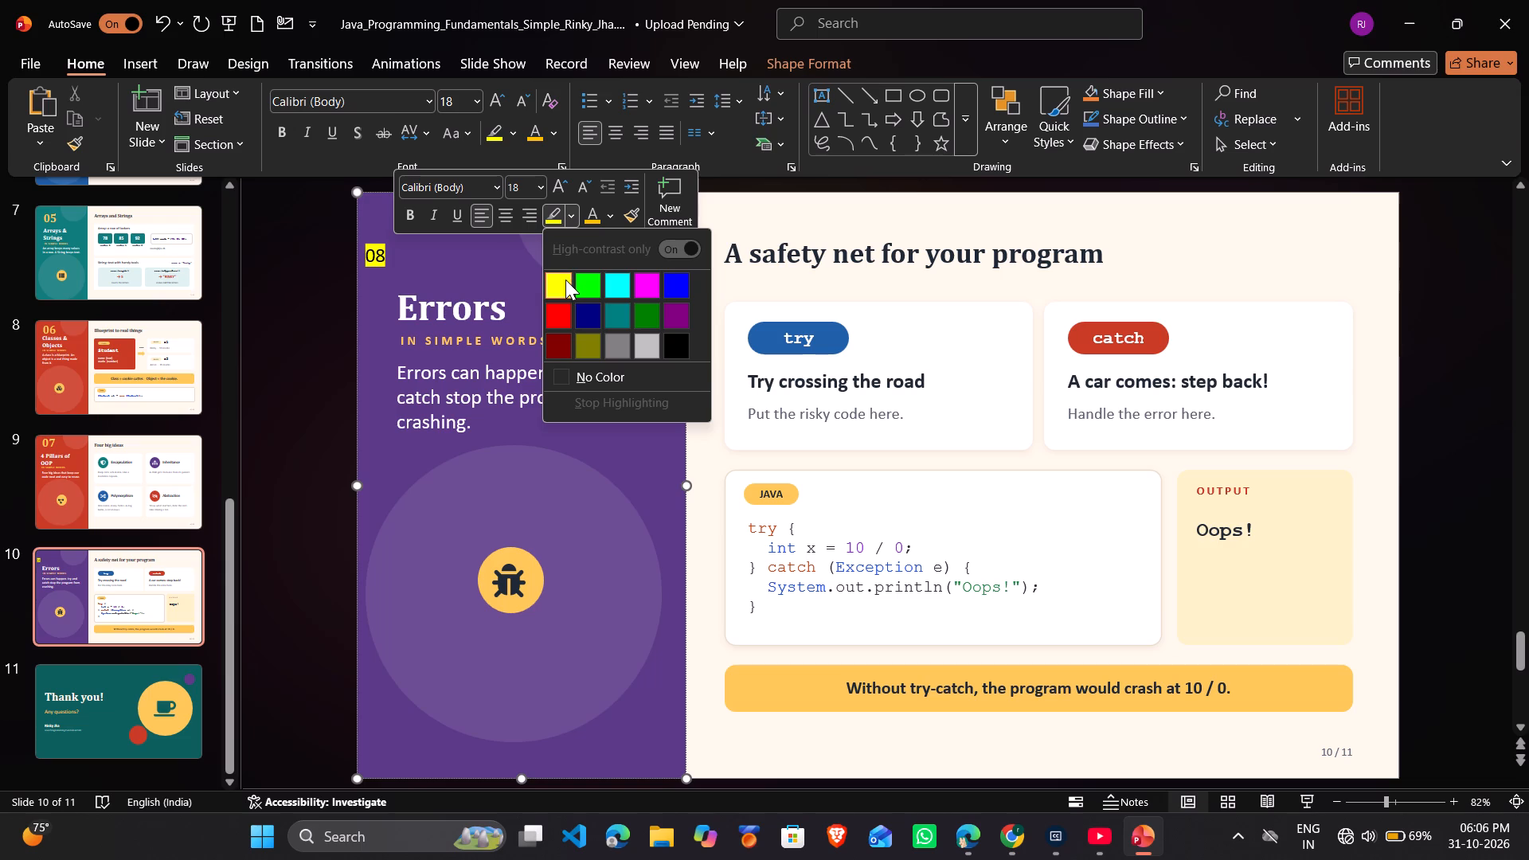
pyautogui.click(565, 279)
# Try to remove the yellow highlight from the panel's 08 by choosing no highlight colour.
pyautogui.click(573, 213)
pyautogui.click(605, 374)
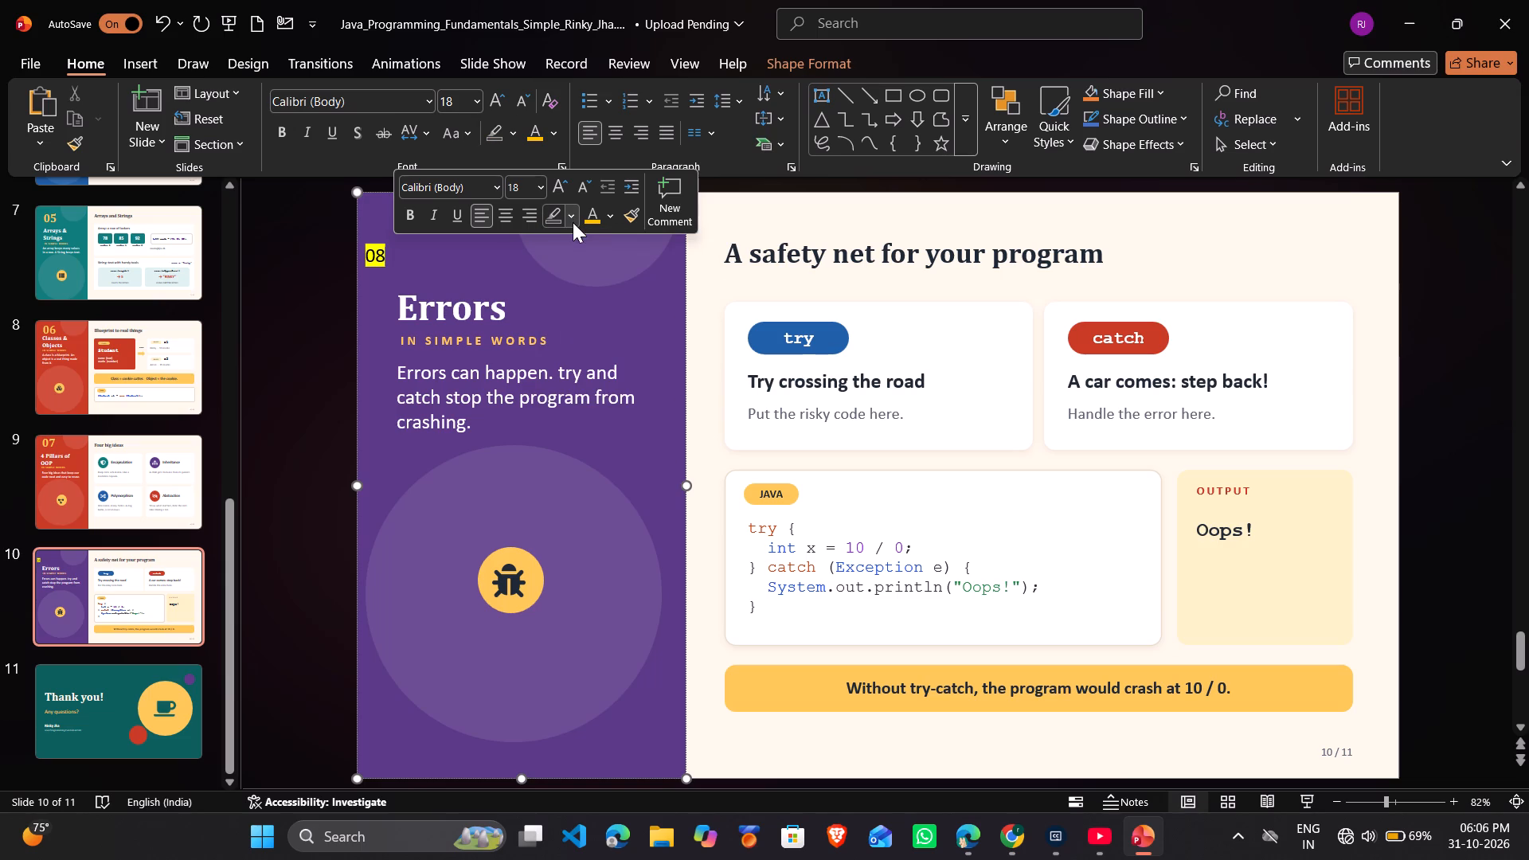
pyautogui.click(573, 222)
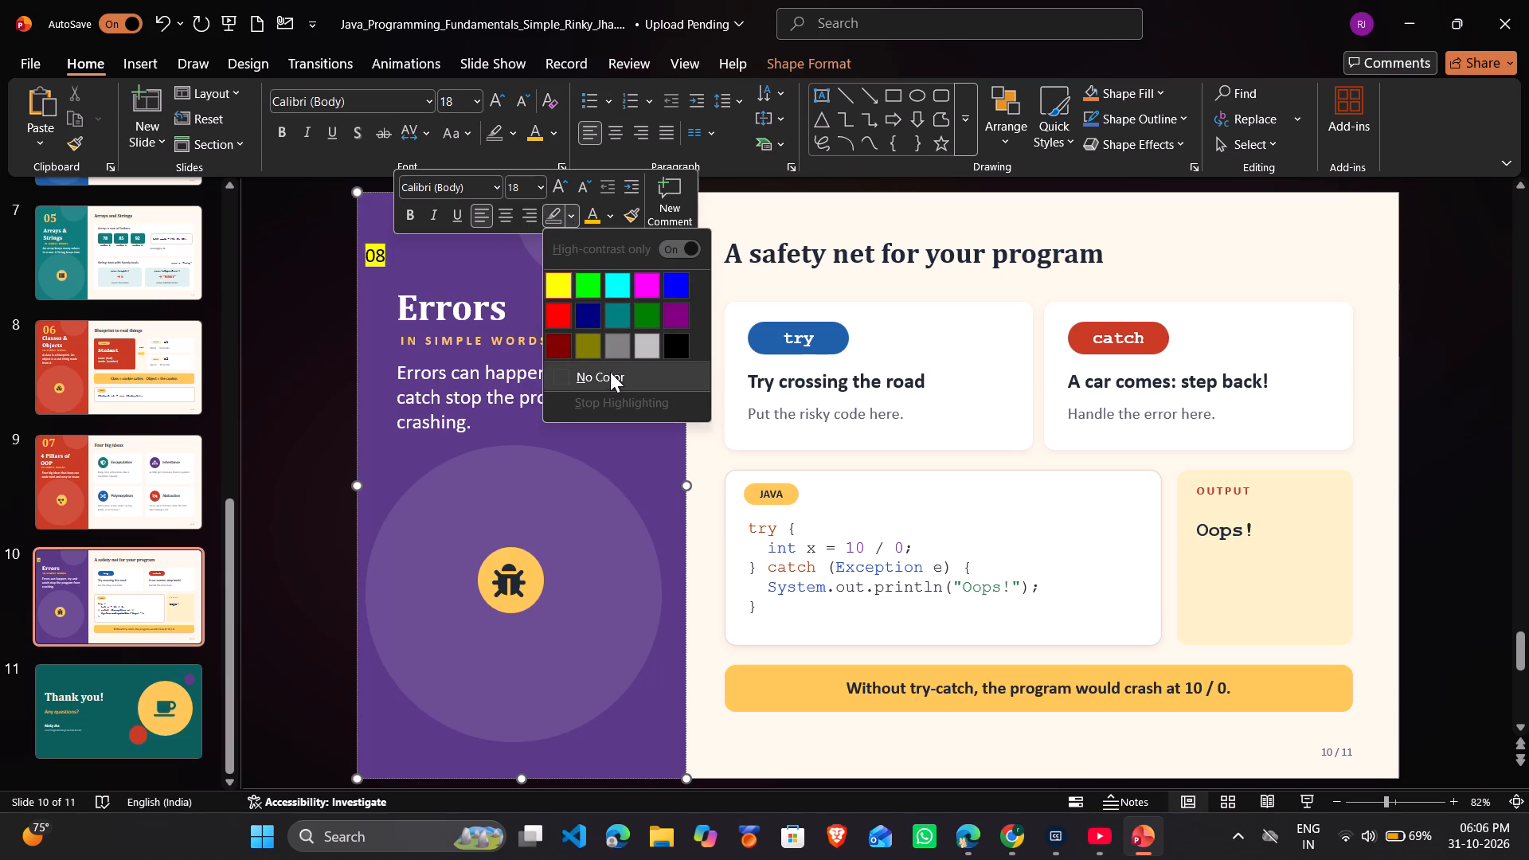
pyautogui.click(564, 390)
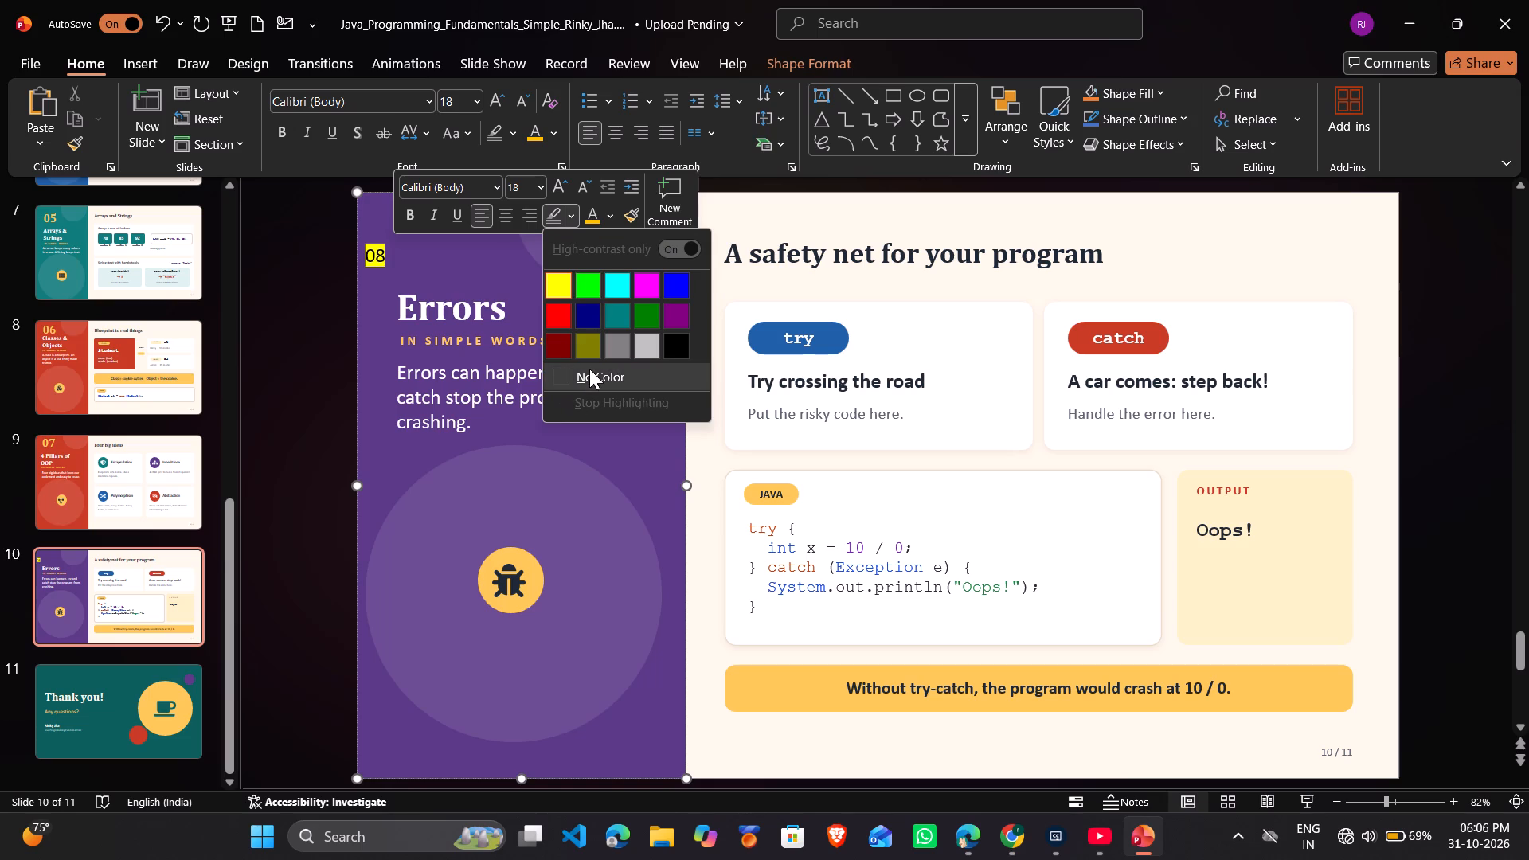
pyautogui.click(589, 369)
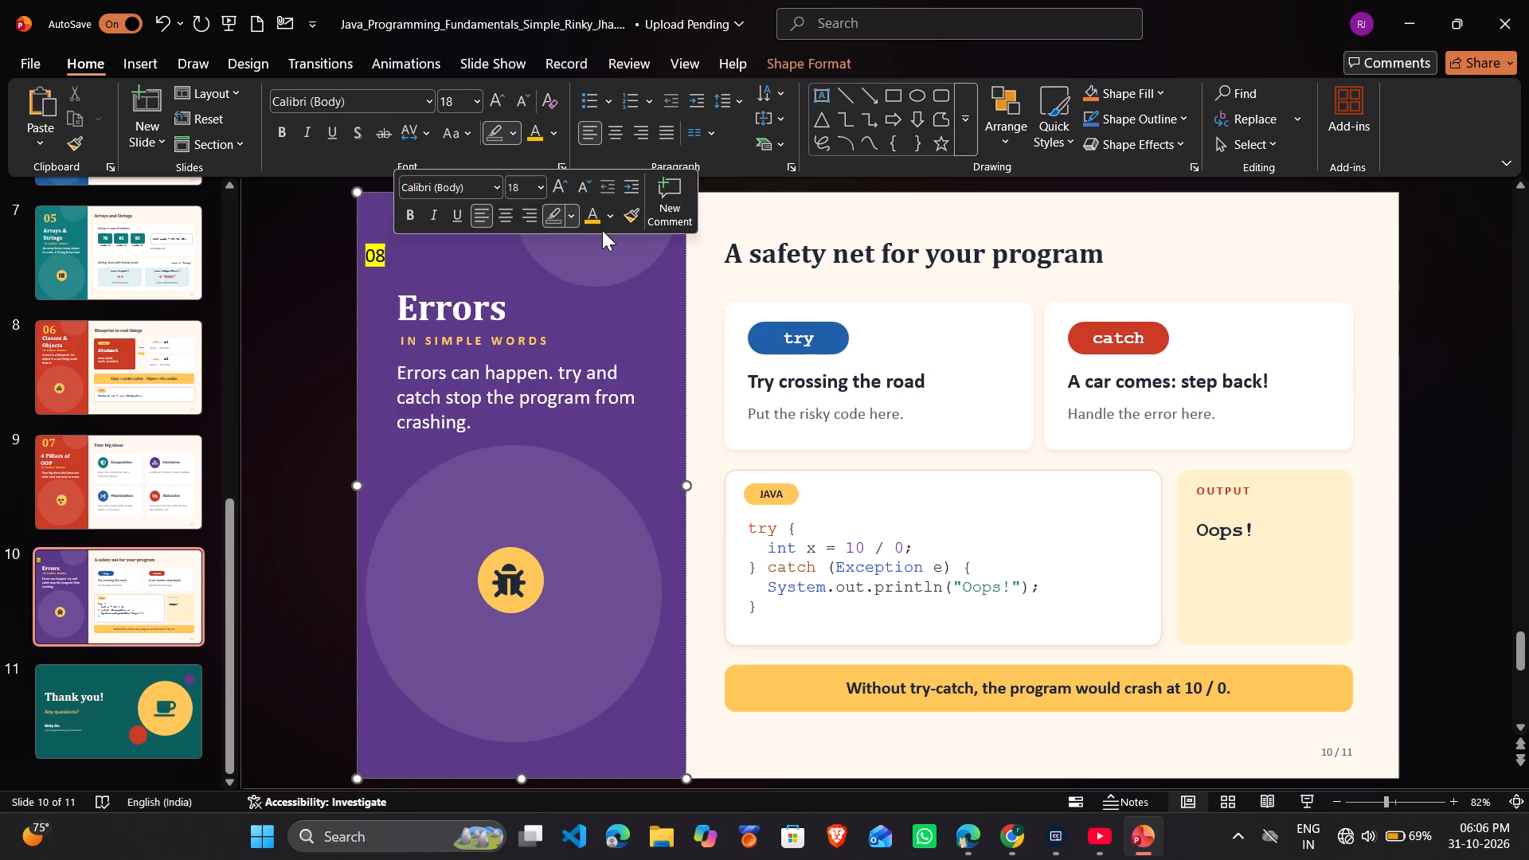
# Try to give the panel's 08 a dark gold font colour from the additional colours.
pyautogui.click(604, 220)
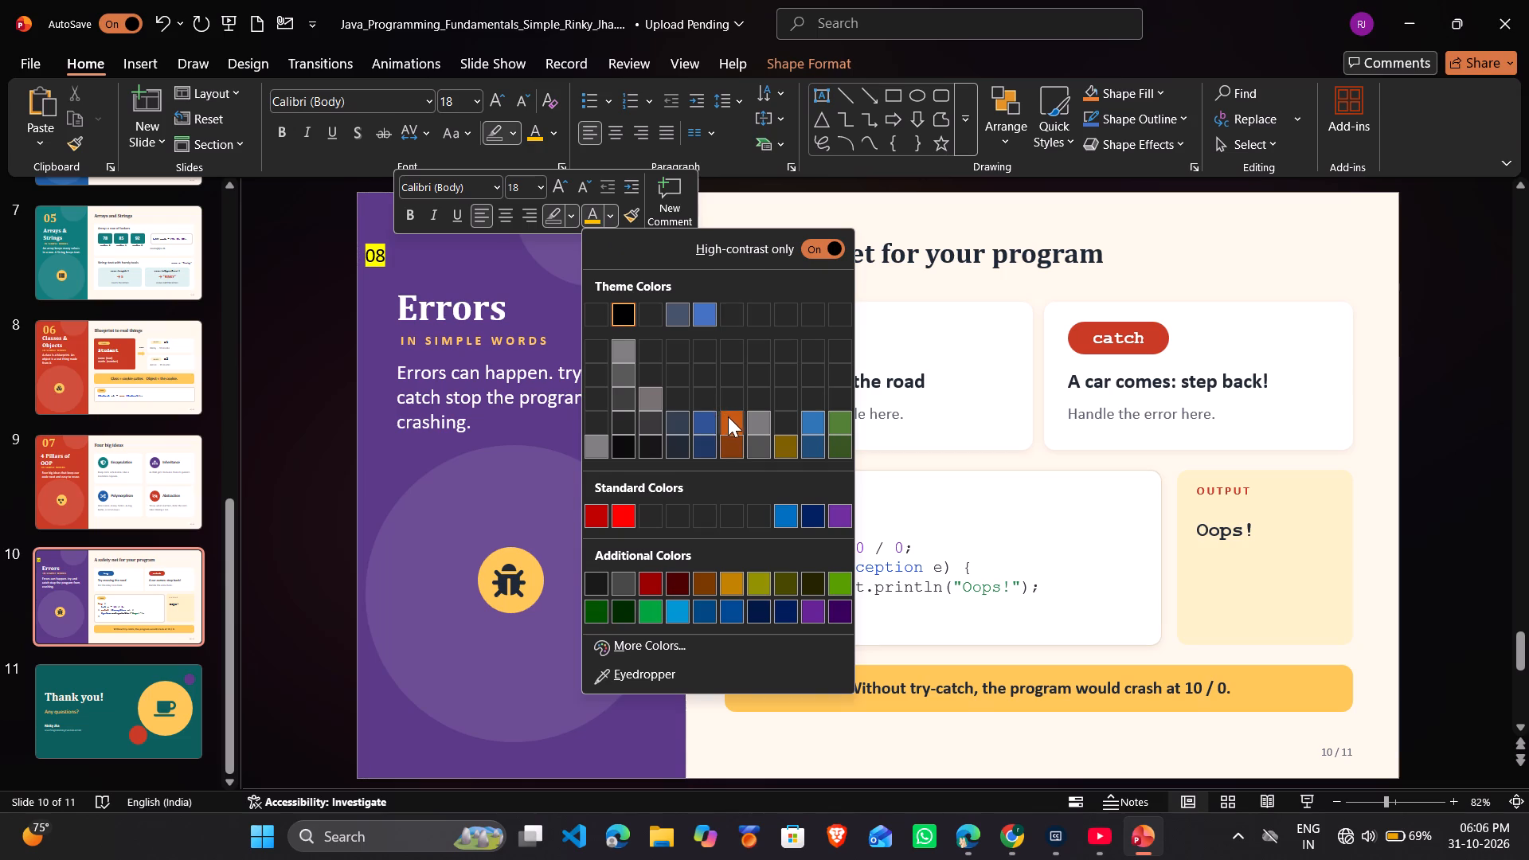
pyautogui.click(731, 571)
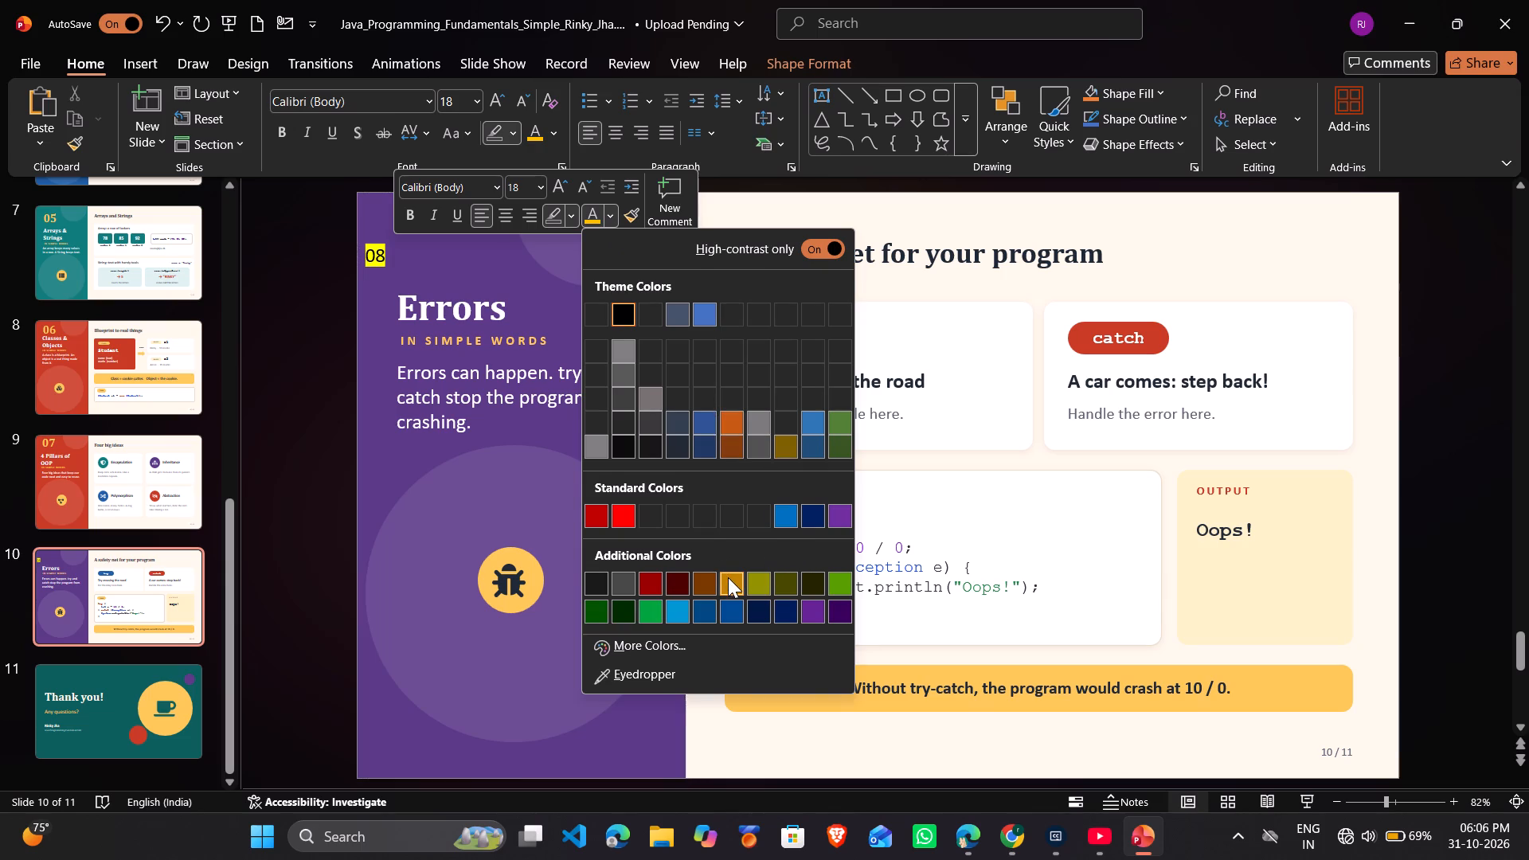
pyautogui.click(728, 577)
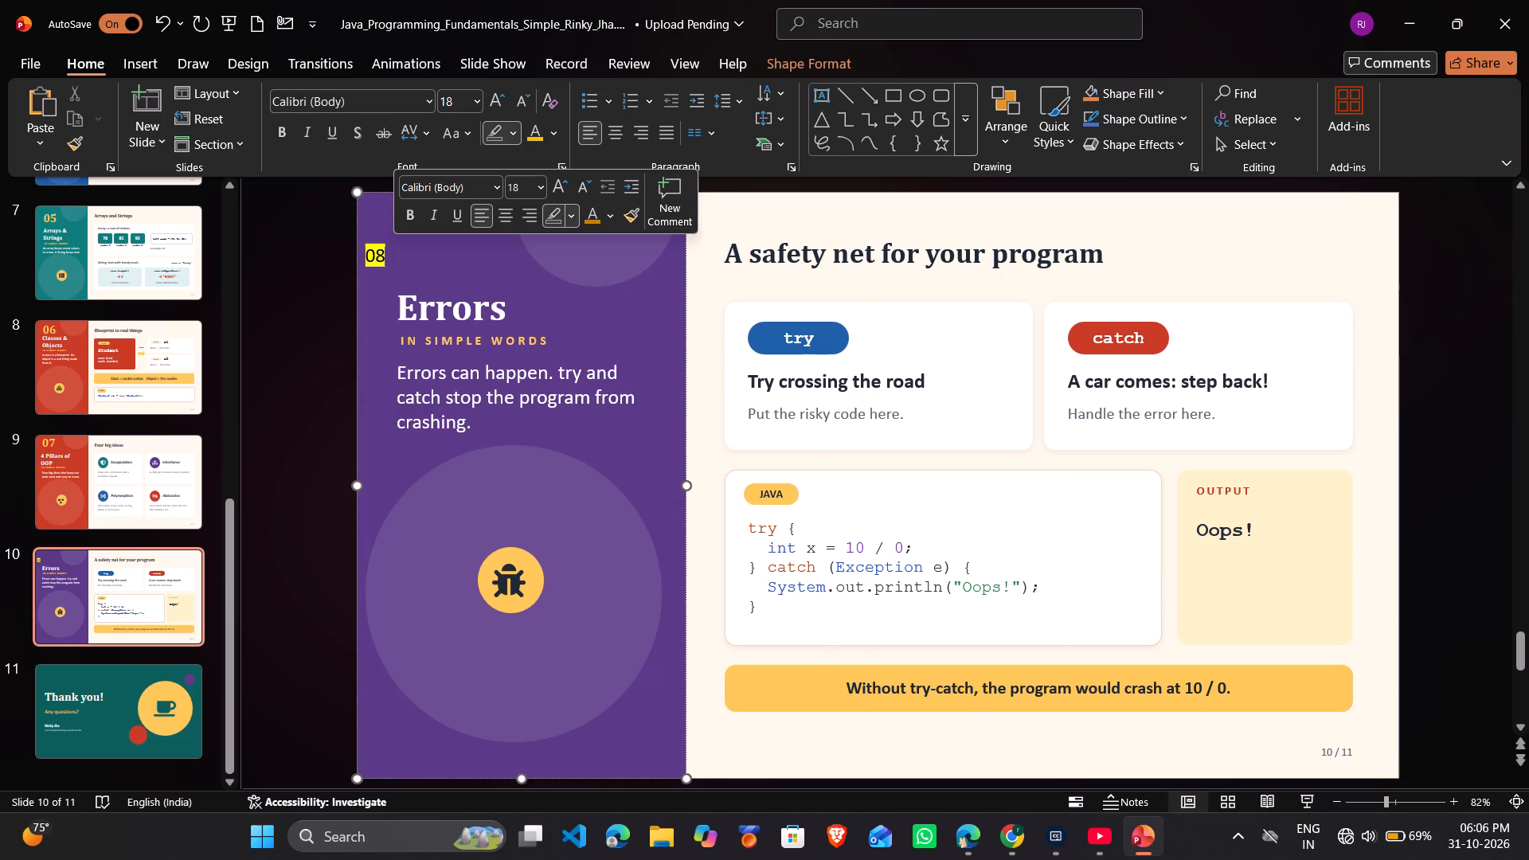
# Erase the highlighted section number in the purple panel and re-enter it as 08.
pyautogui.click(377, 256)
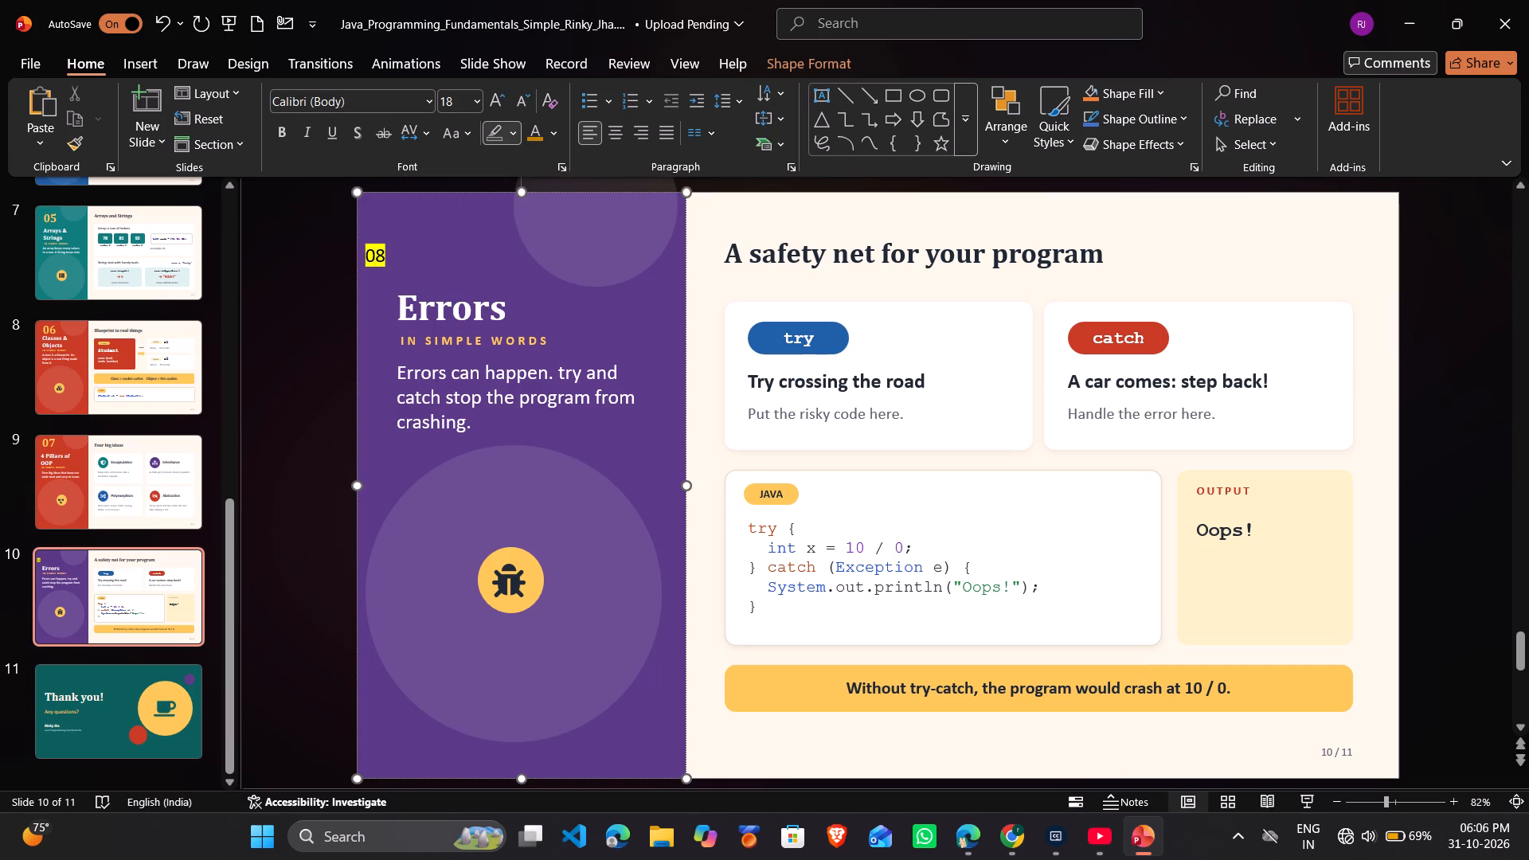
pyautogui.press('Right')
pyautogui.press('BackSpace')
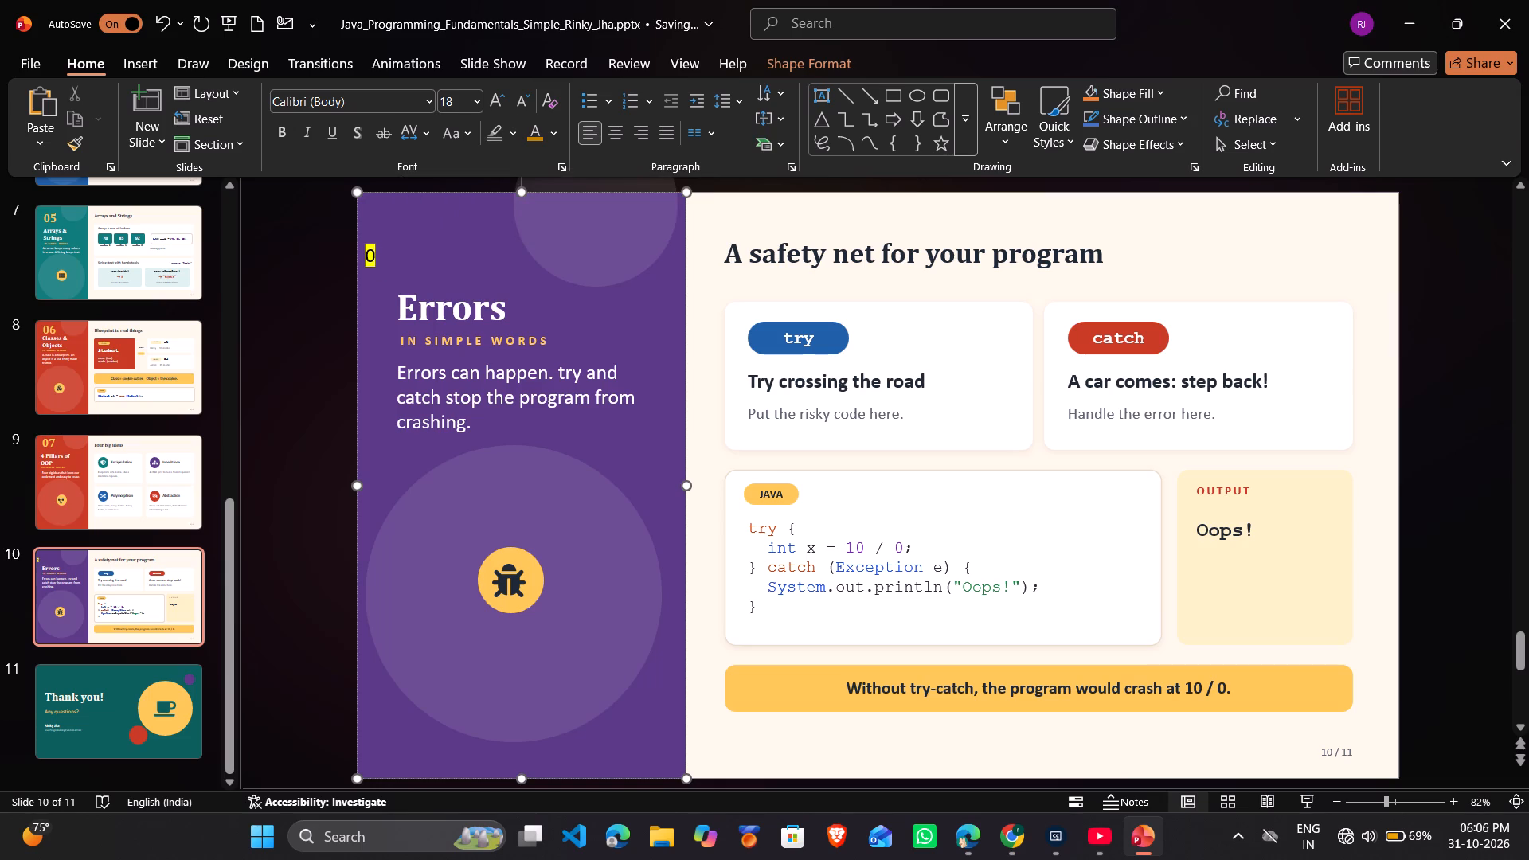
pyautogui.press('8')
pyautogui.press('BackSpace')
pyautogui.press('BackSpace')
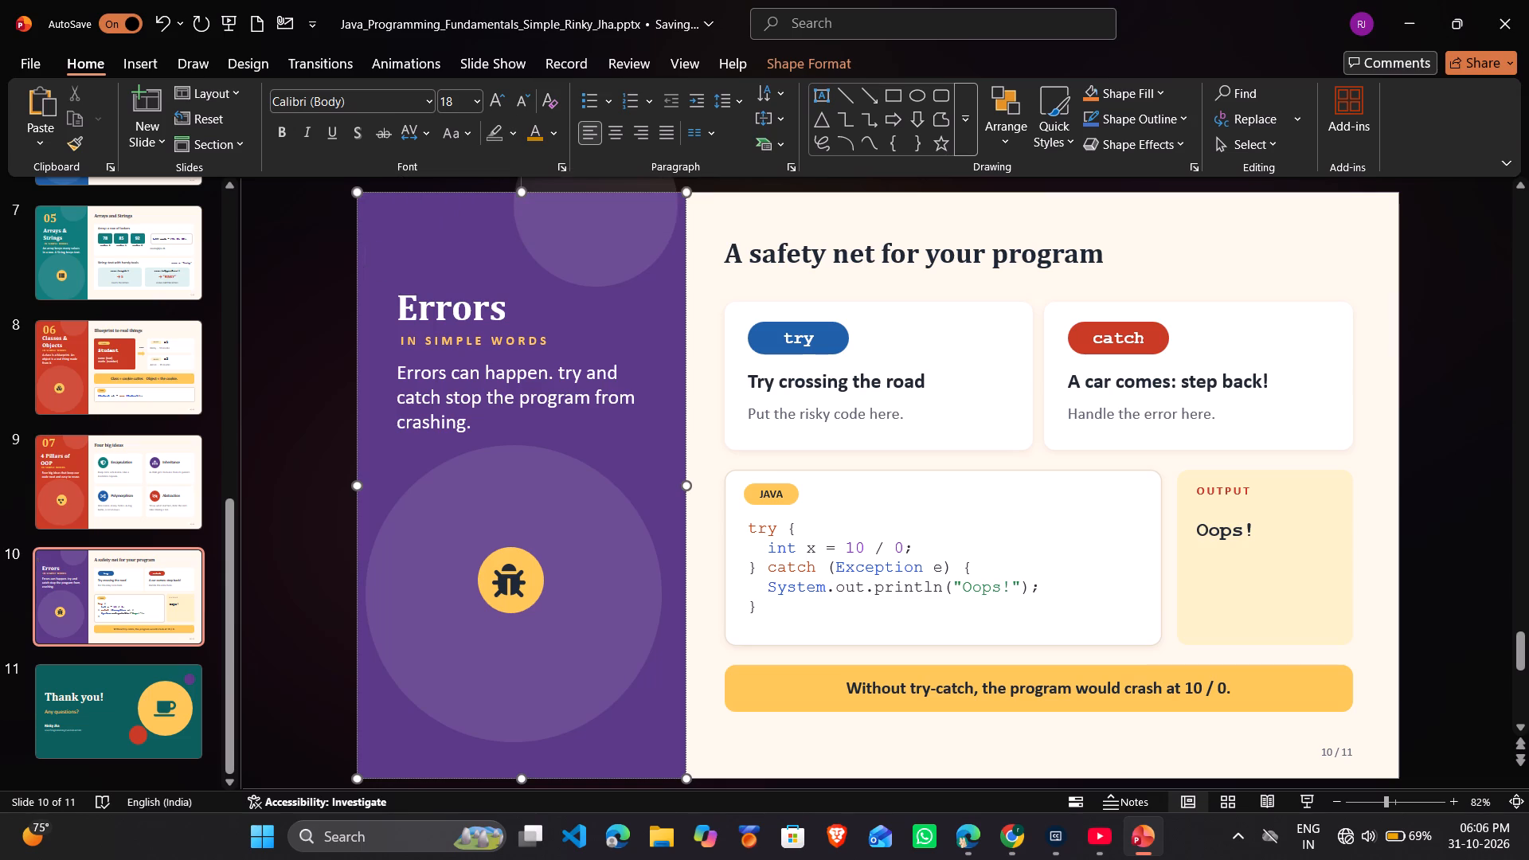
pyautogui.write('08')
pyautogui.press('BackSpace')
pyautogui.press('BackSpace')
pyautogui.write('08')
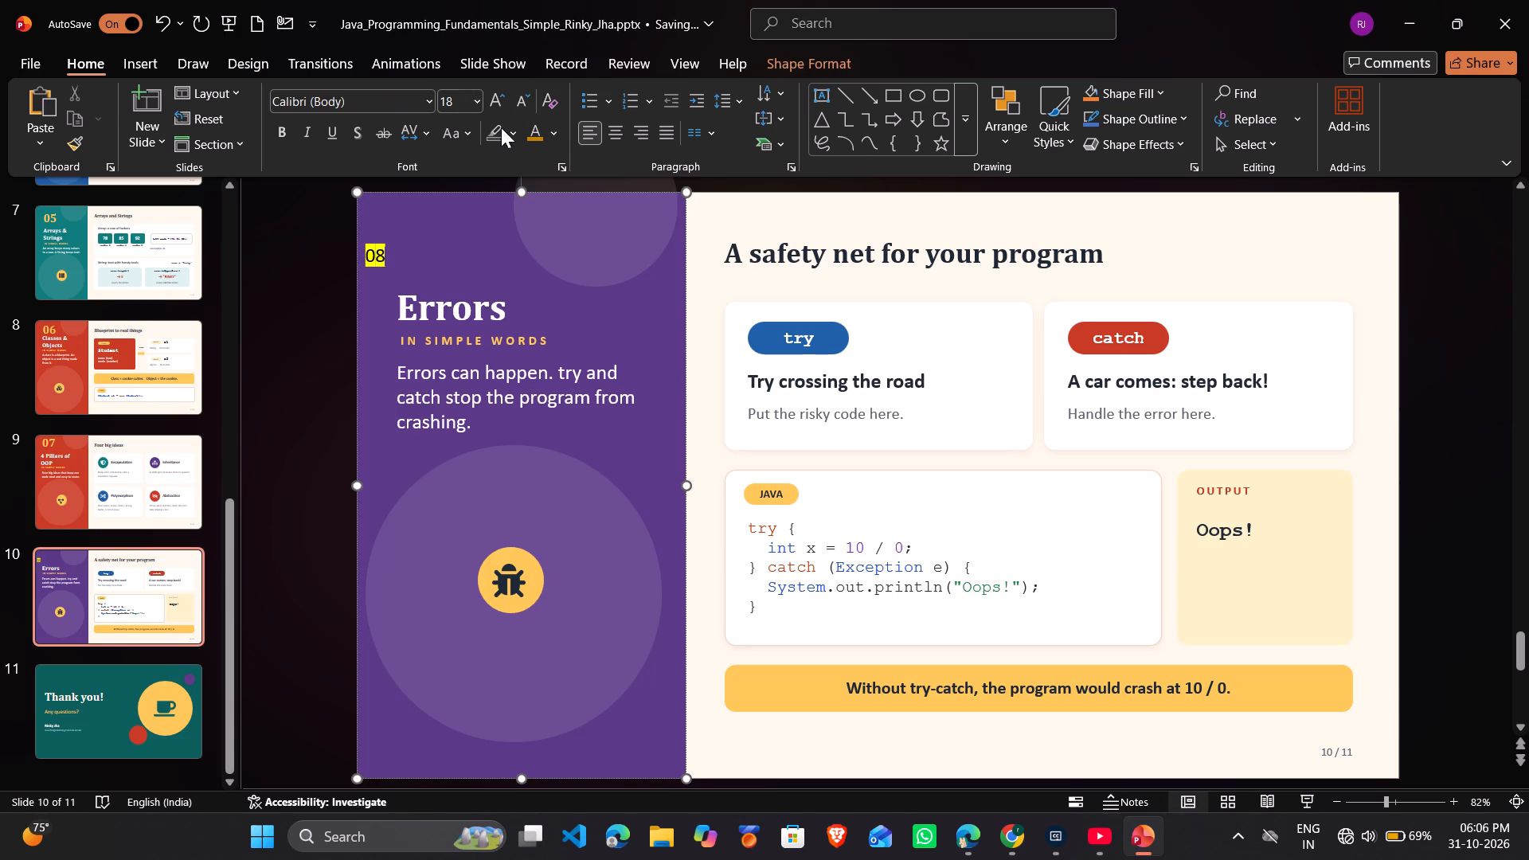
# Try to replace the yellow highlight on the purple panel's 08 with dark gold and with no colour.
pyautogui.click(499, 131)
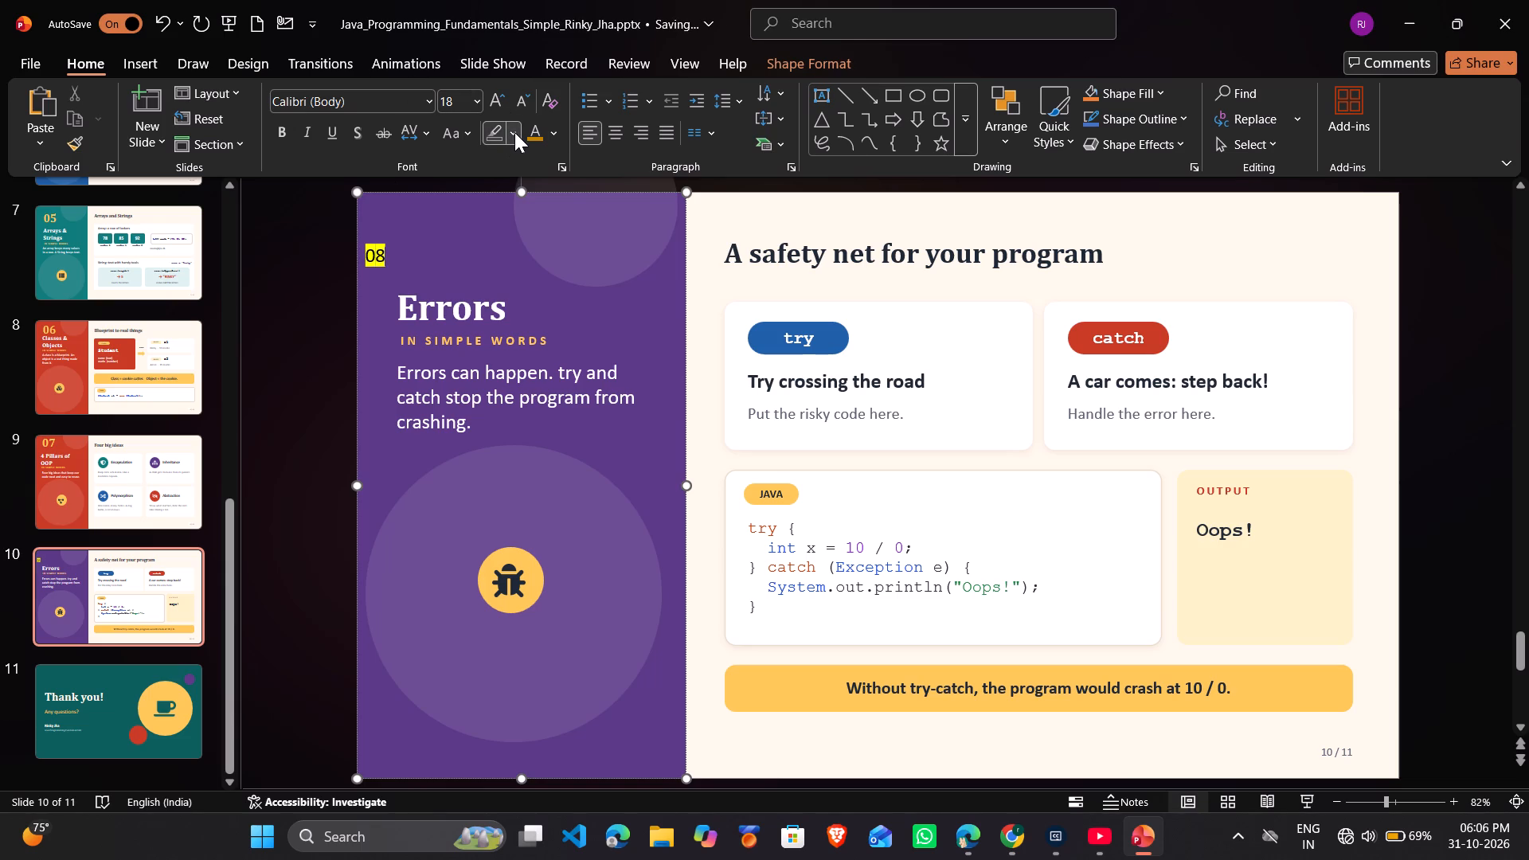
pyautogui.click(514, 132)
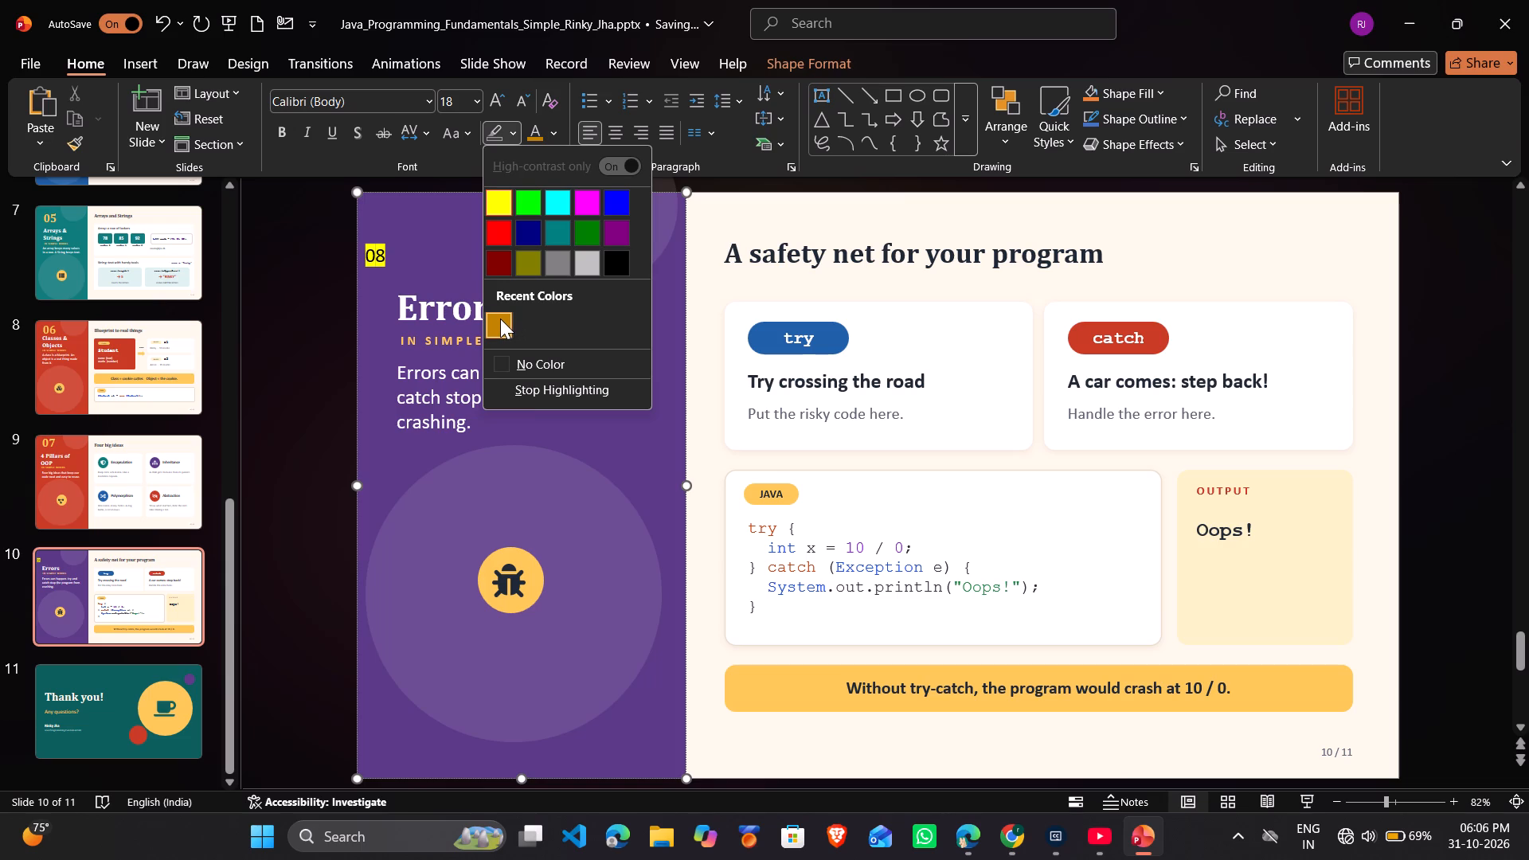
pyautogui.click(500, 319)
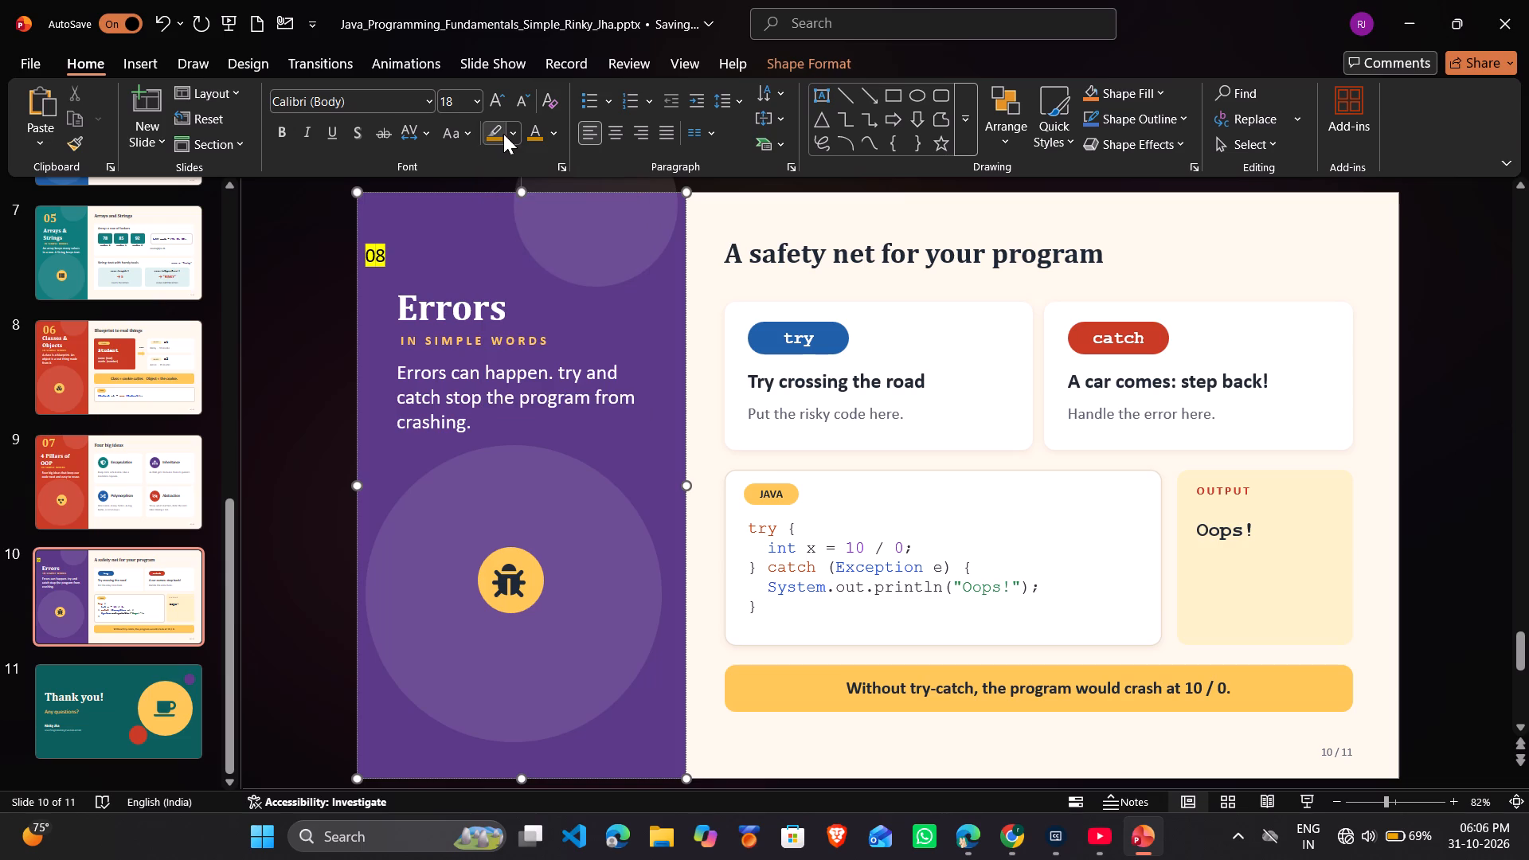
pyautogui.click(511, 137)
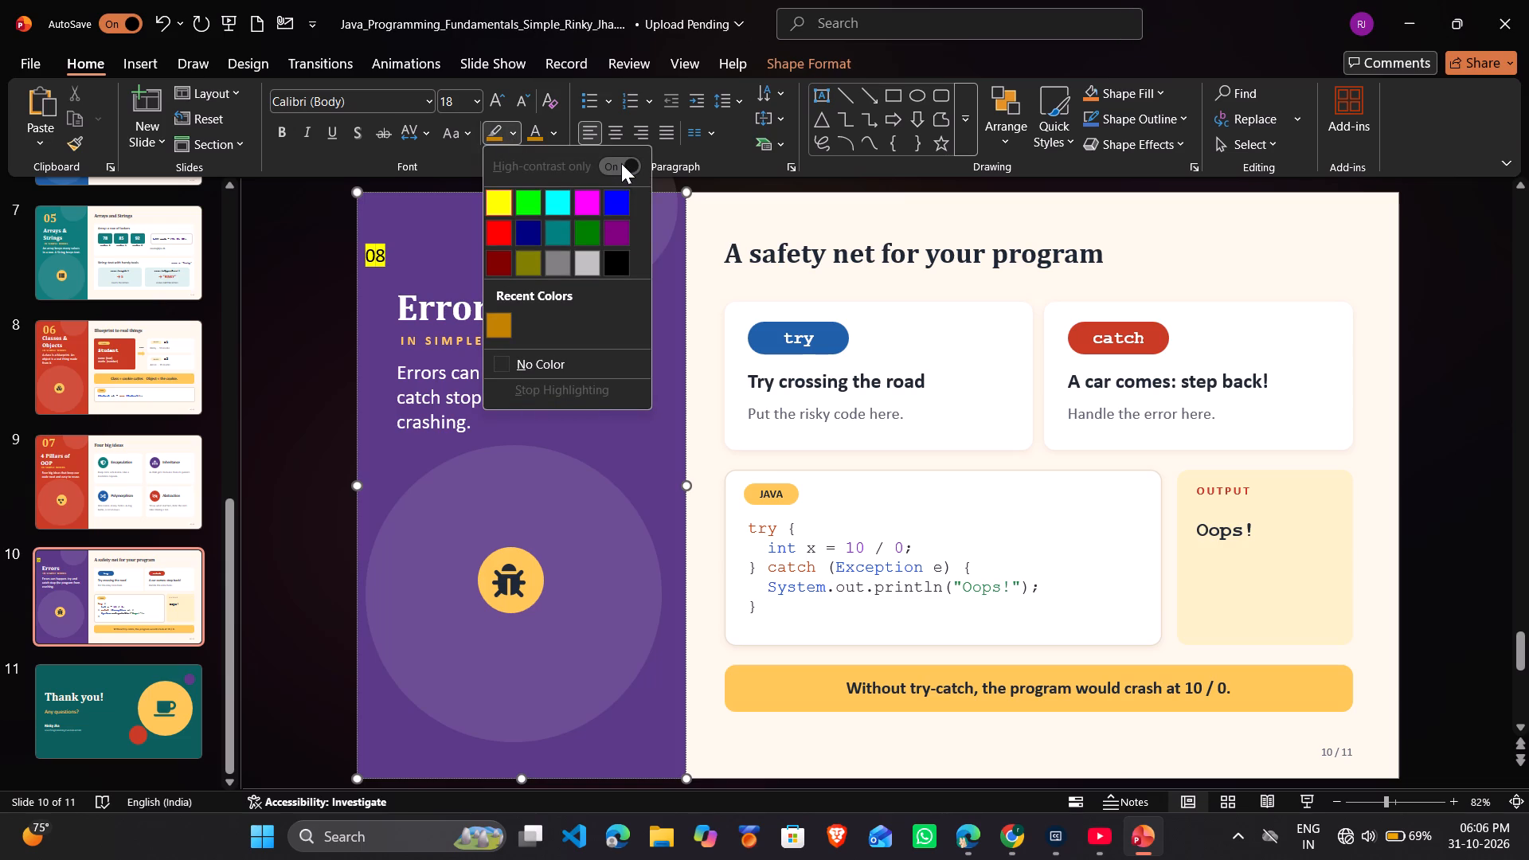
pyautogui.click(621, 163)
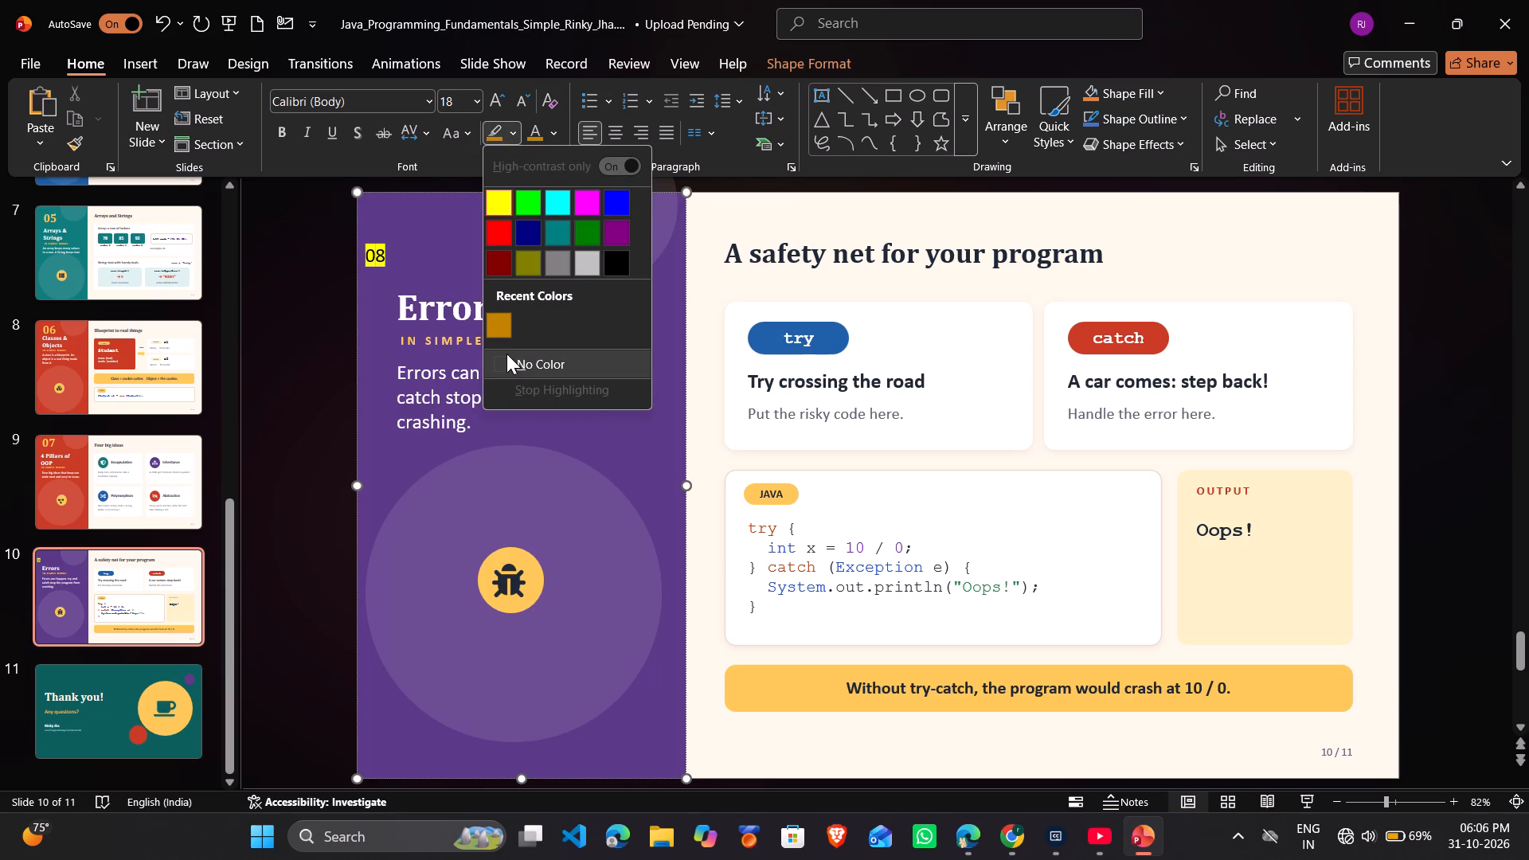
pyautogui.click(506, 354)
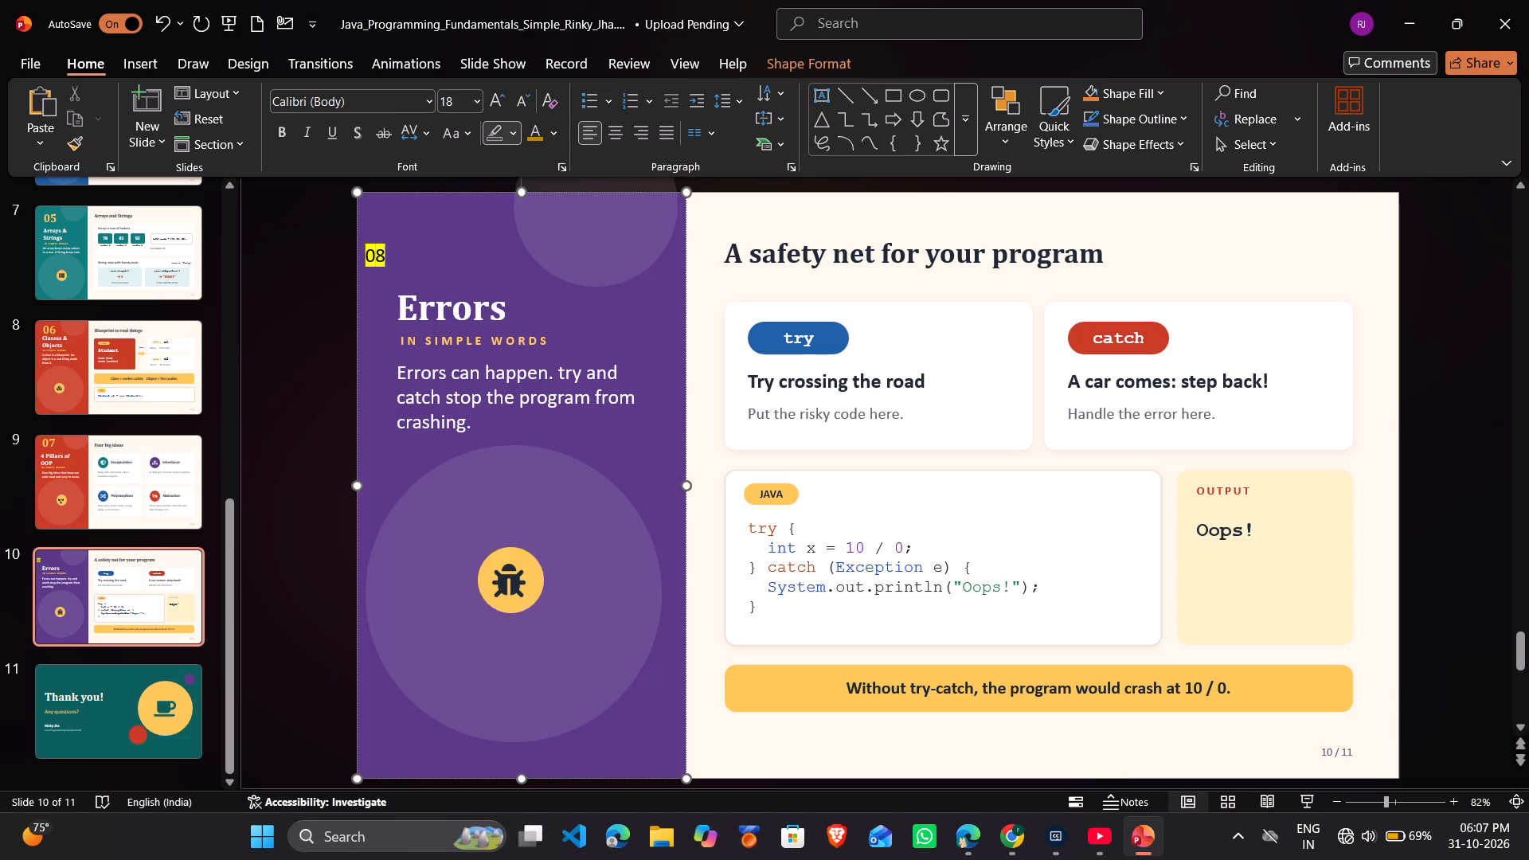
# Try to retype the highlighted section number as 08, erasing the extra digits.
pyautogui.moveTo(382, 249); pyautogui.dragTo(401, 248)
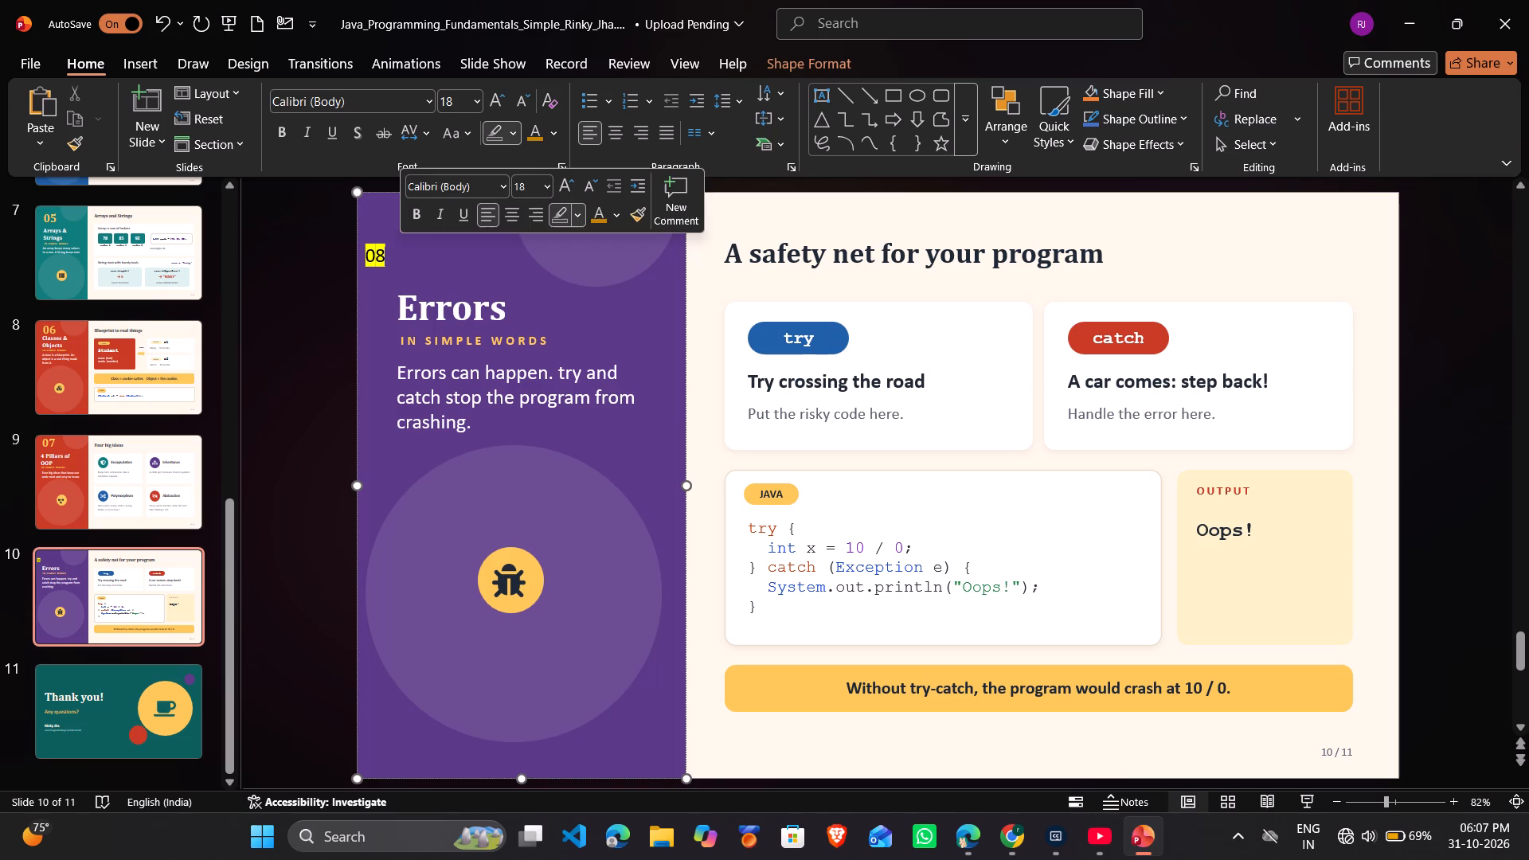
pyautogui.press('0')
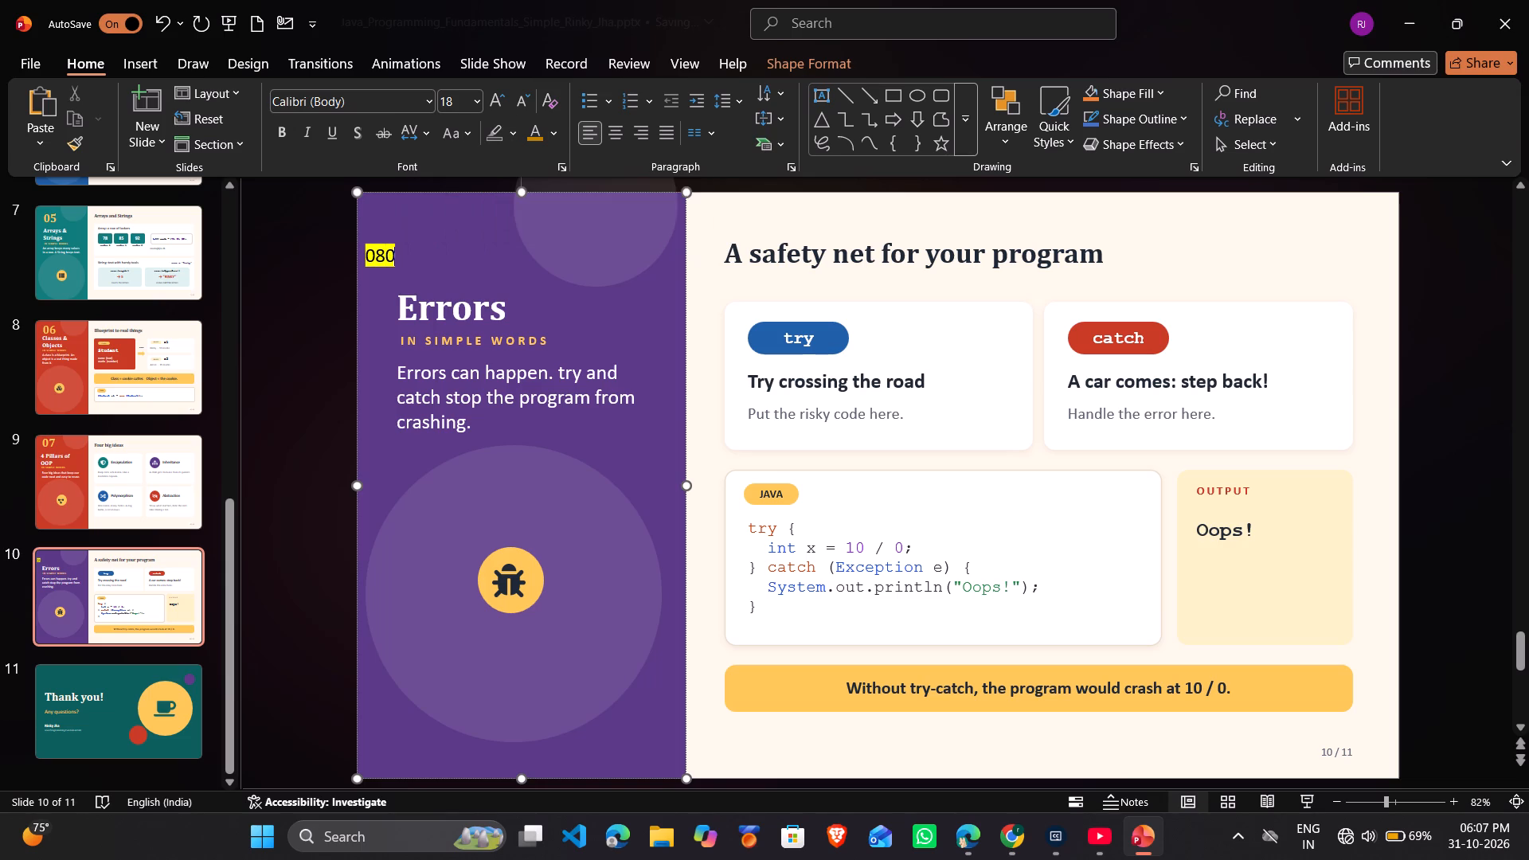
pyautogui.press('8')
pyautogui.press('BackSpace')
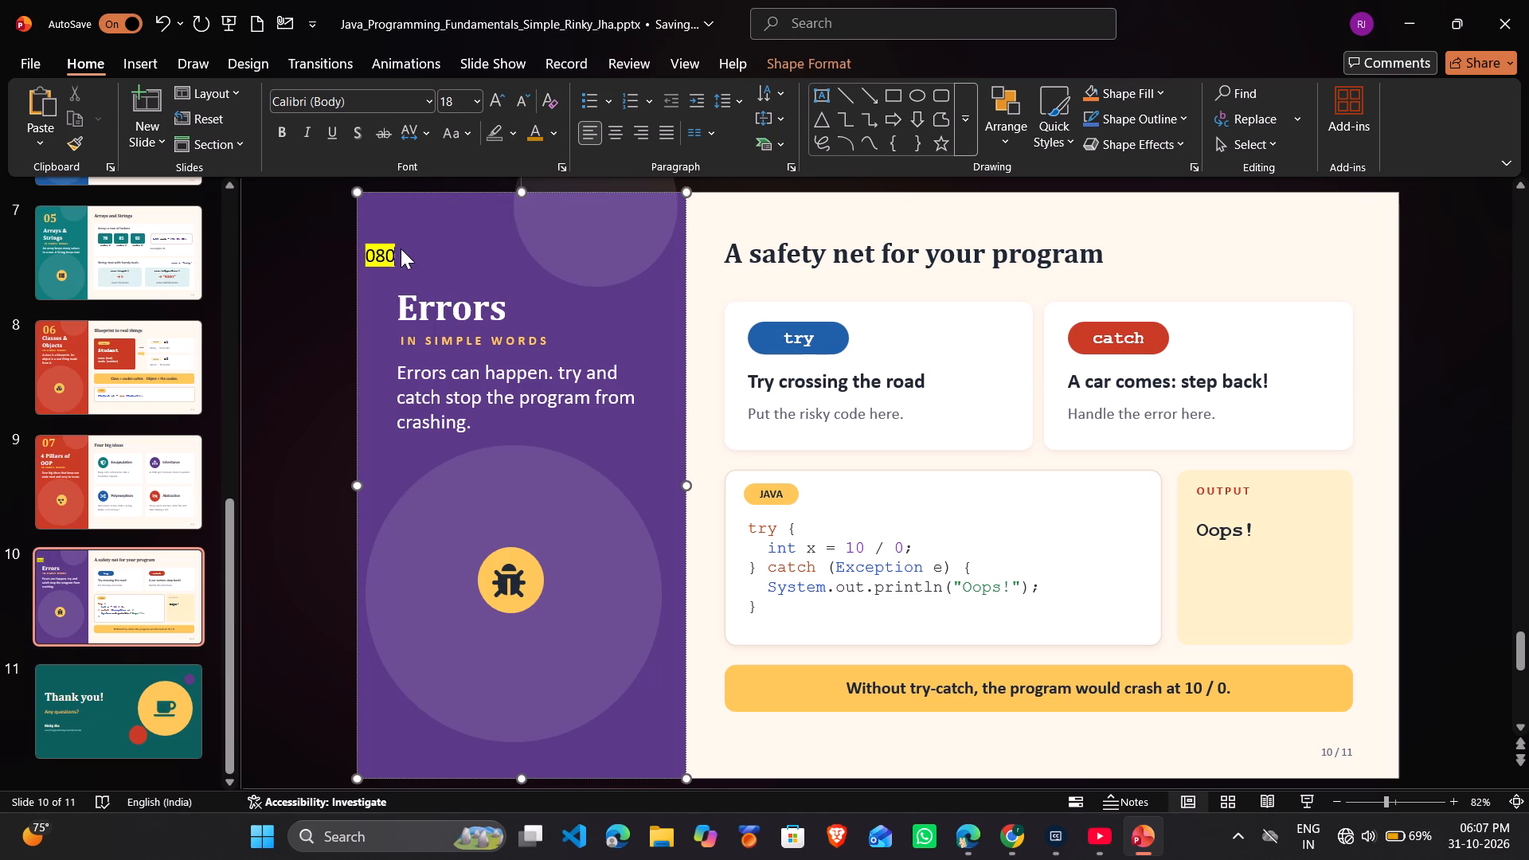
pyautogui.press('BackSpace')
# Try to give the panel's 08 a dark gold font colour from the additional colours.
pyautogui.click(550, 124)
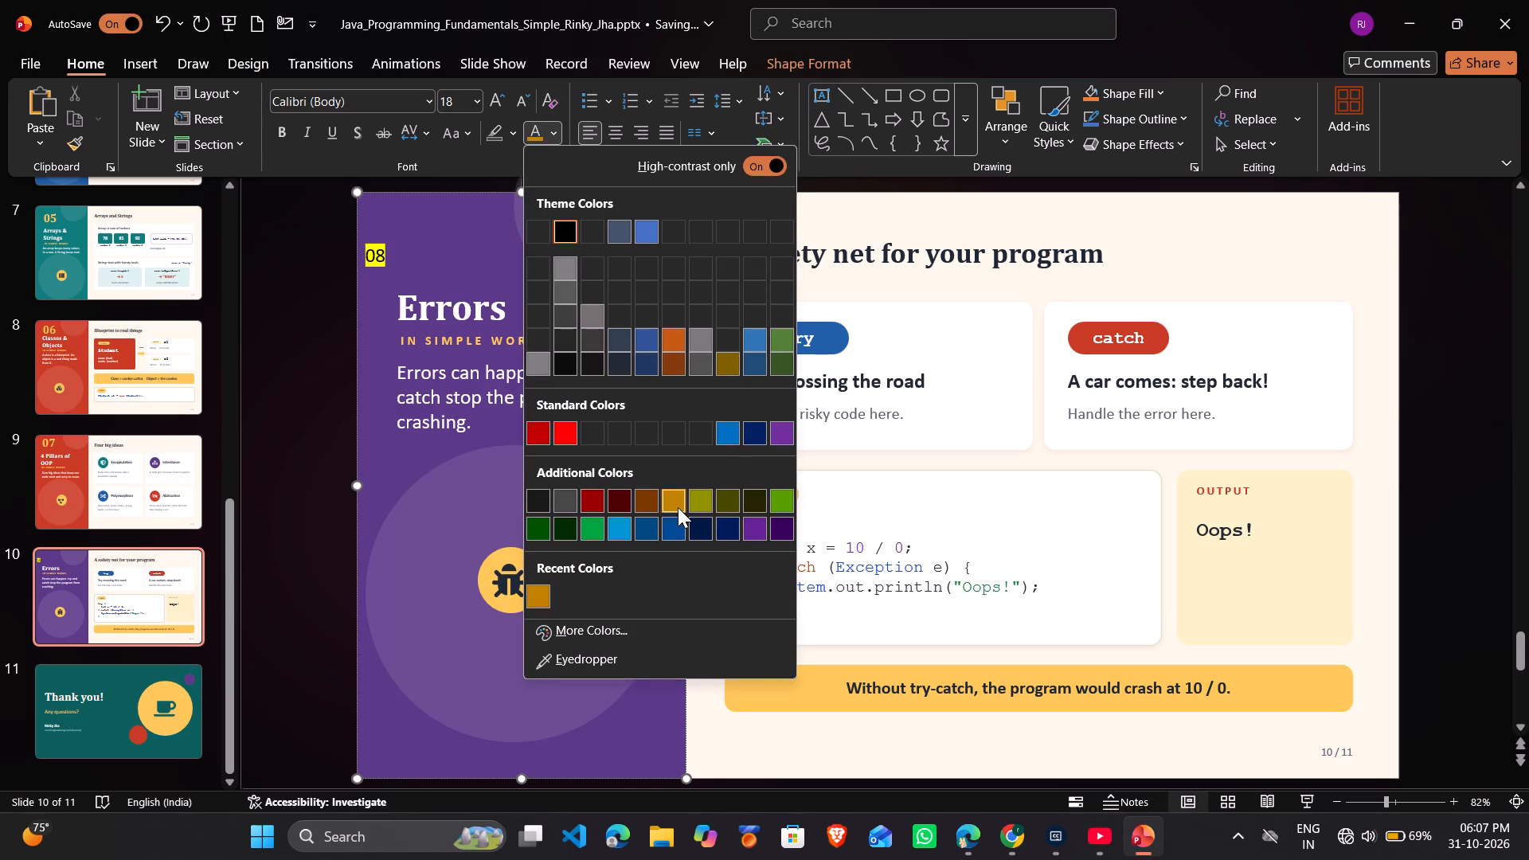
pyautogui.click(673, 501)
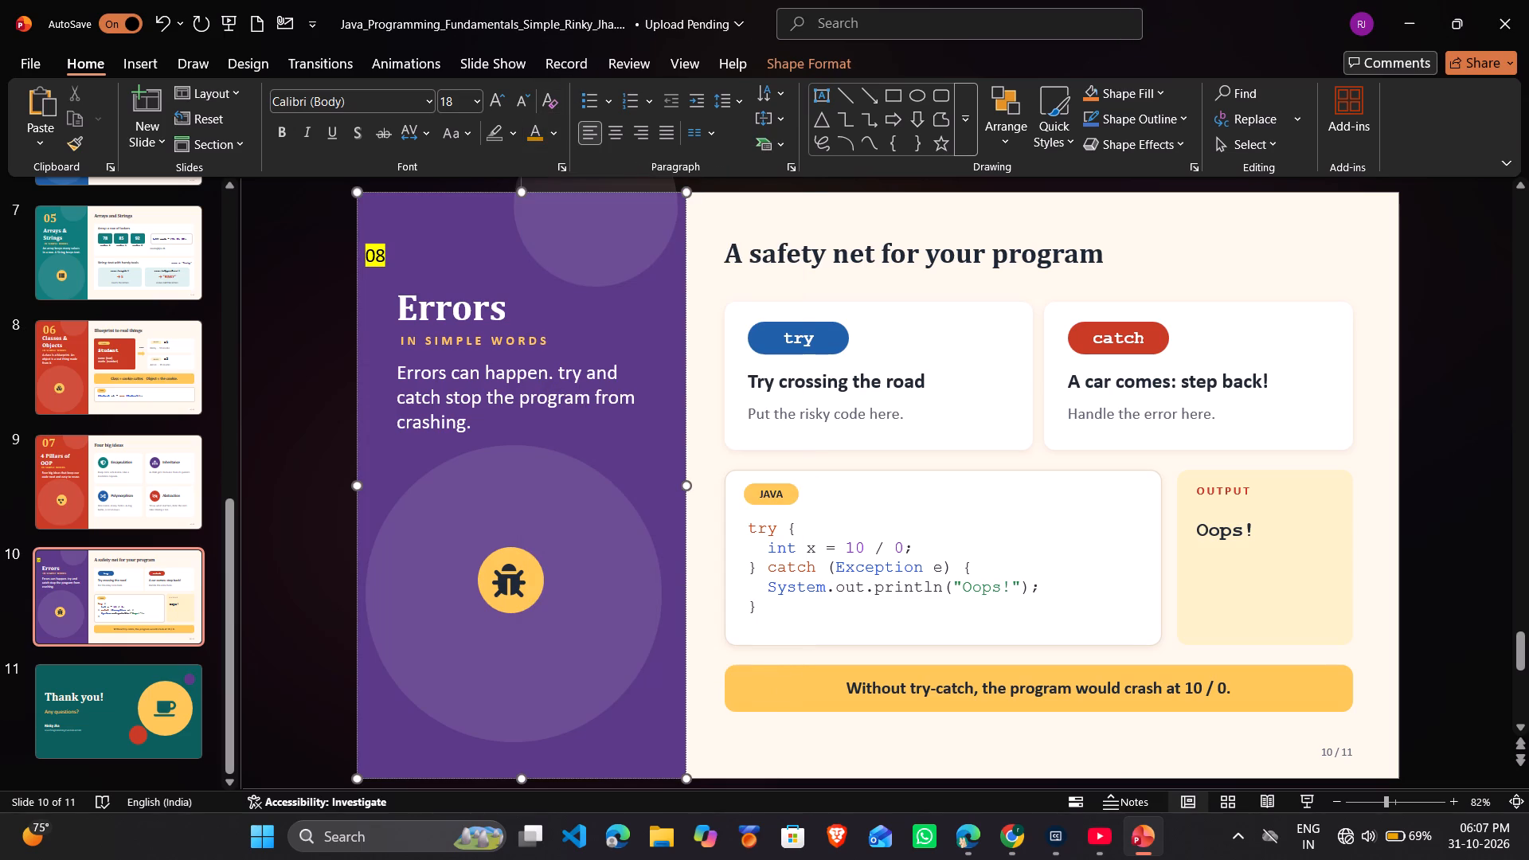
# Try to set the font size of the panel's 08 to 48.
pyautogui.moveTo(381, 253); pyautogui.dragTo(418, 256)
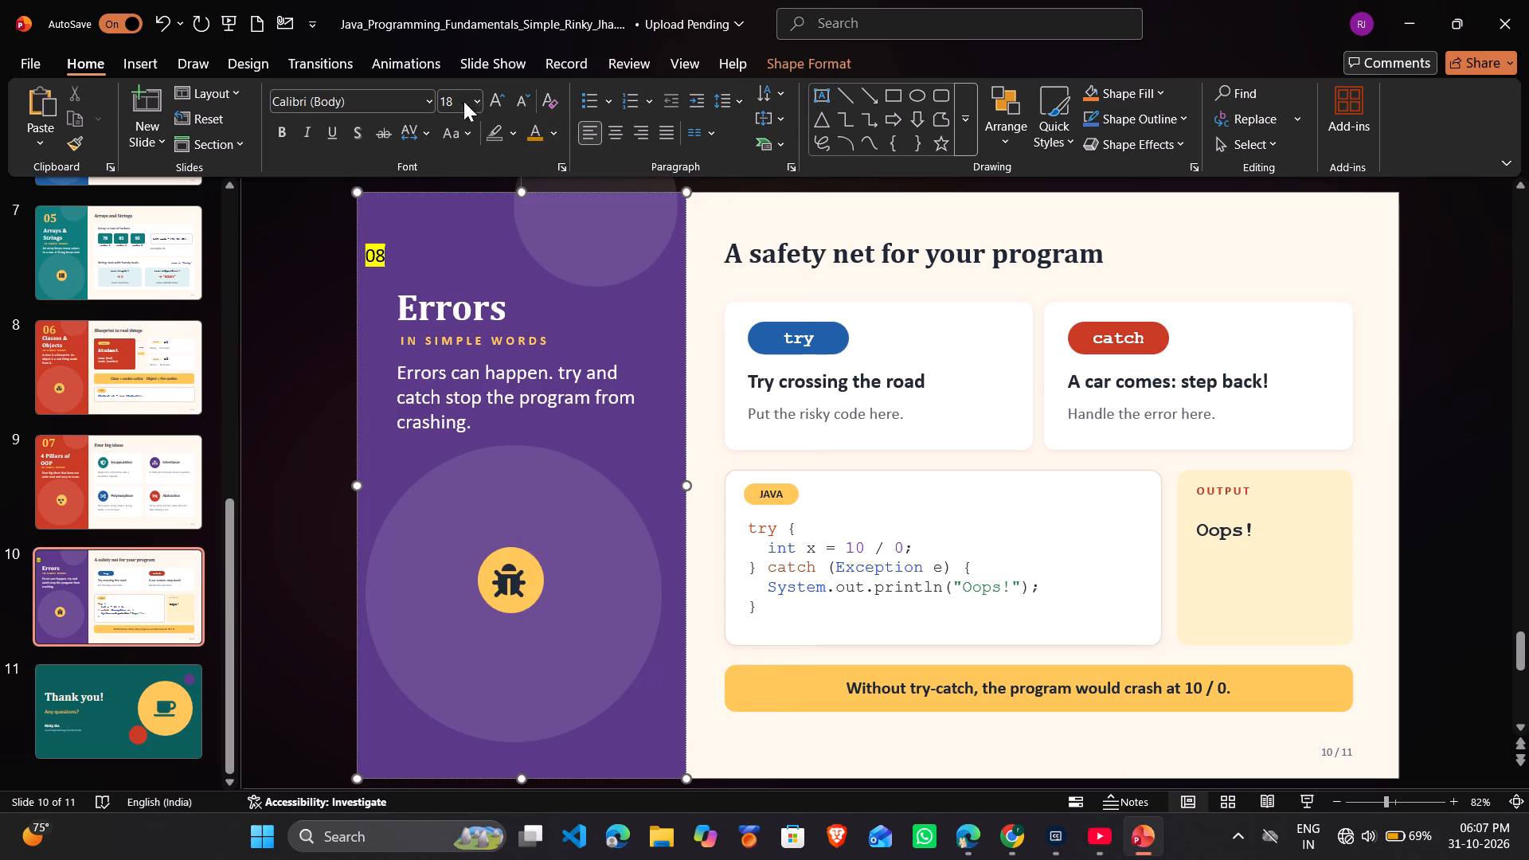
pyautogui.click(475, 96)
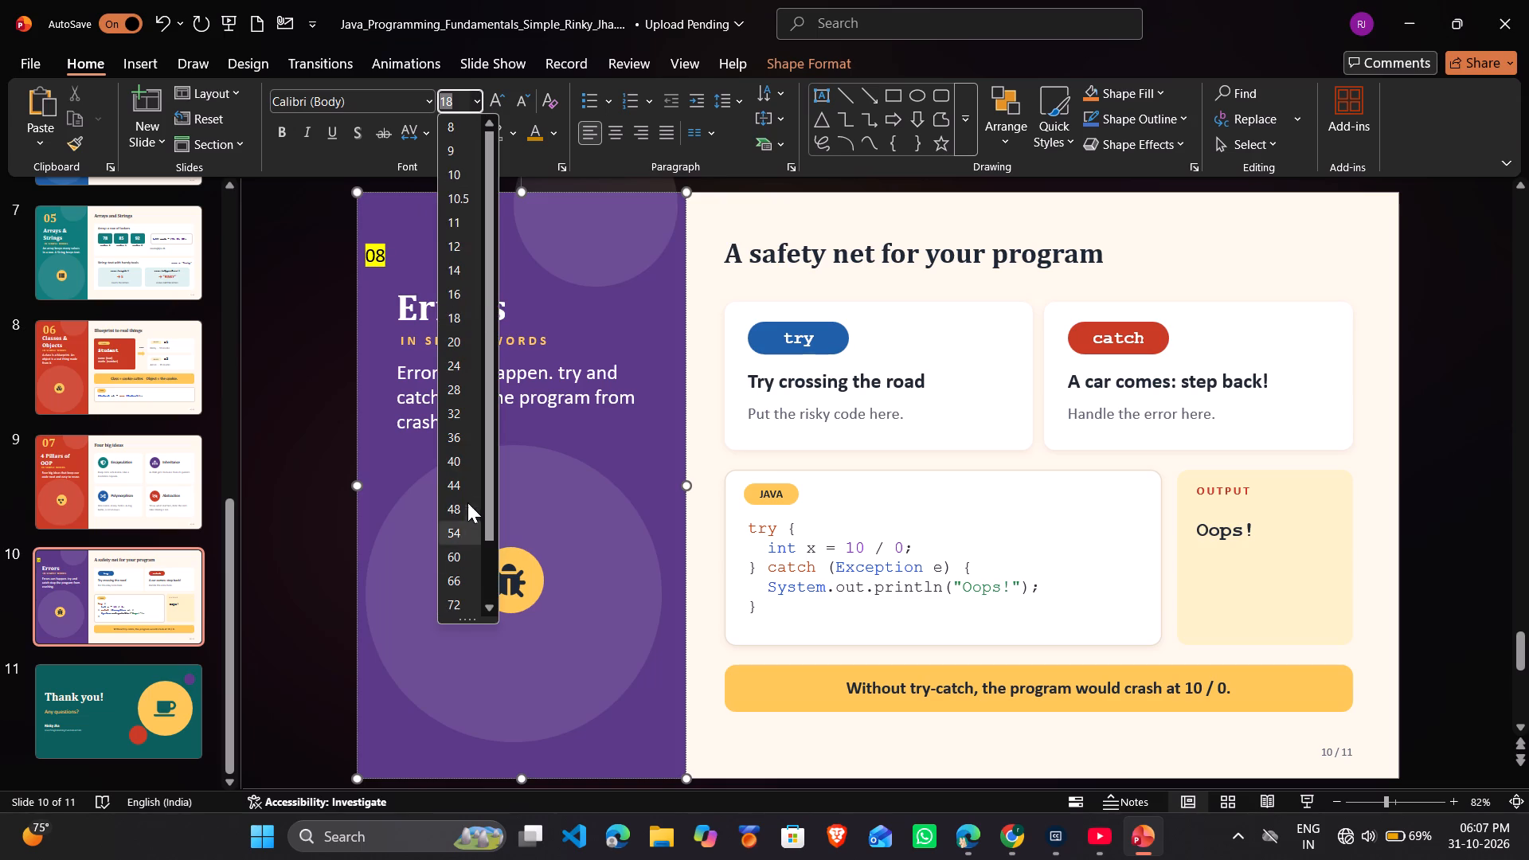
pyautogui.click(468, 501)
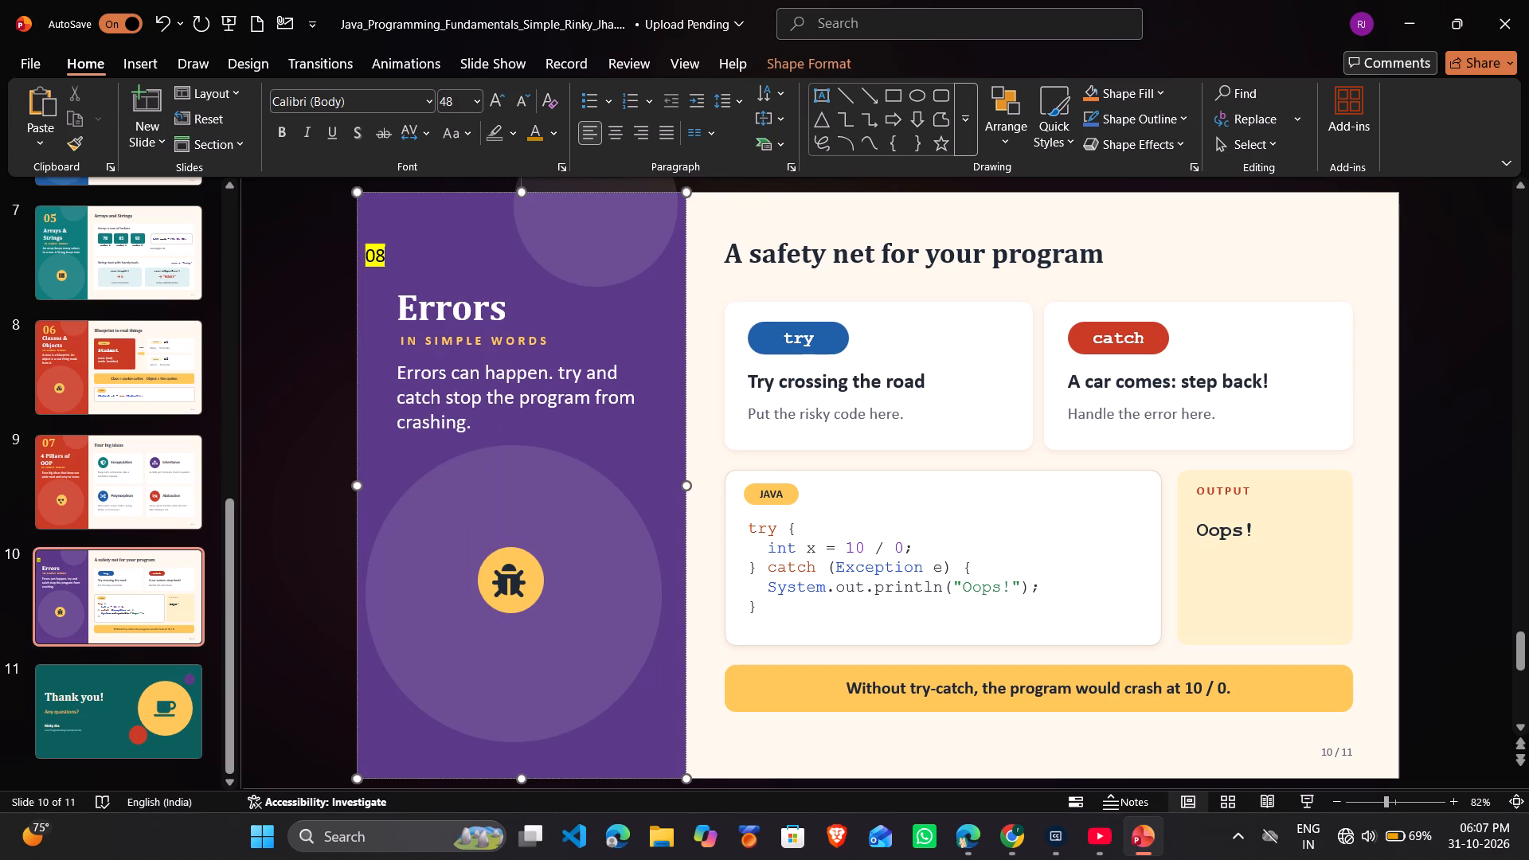
# Delete the yellow-highlighted 08 from the purple side panel of the Errors slide.
pyautogui.click(370, 255)
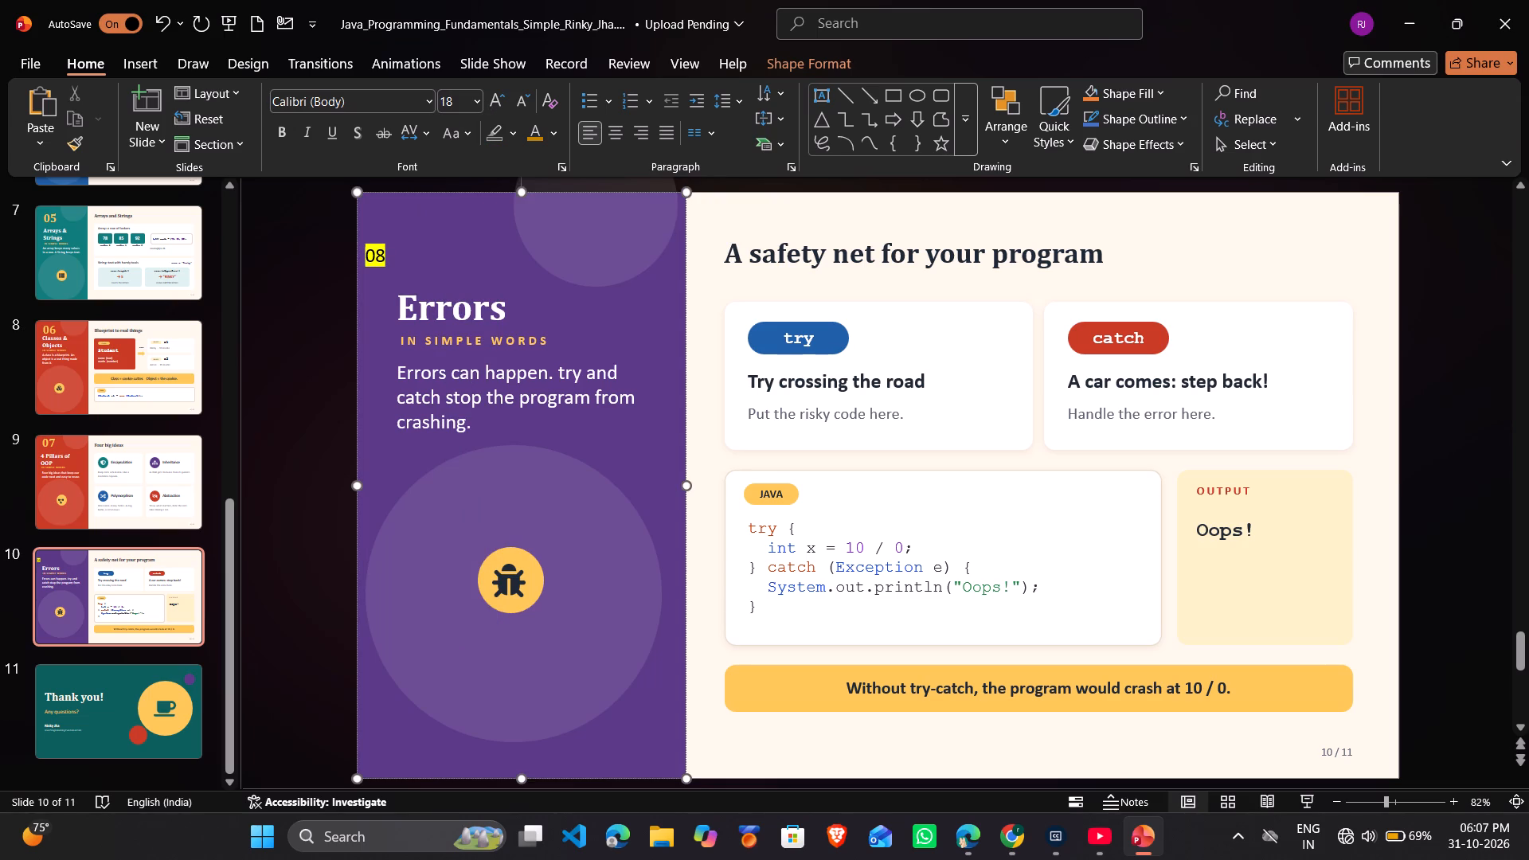
pyautogui.click(377, 258)
pyautogui.click(385, 258)
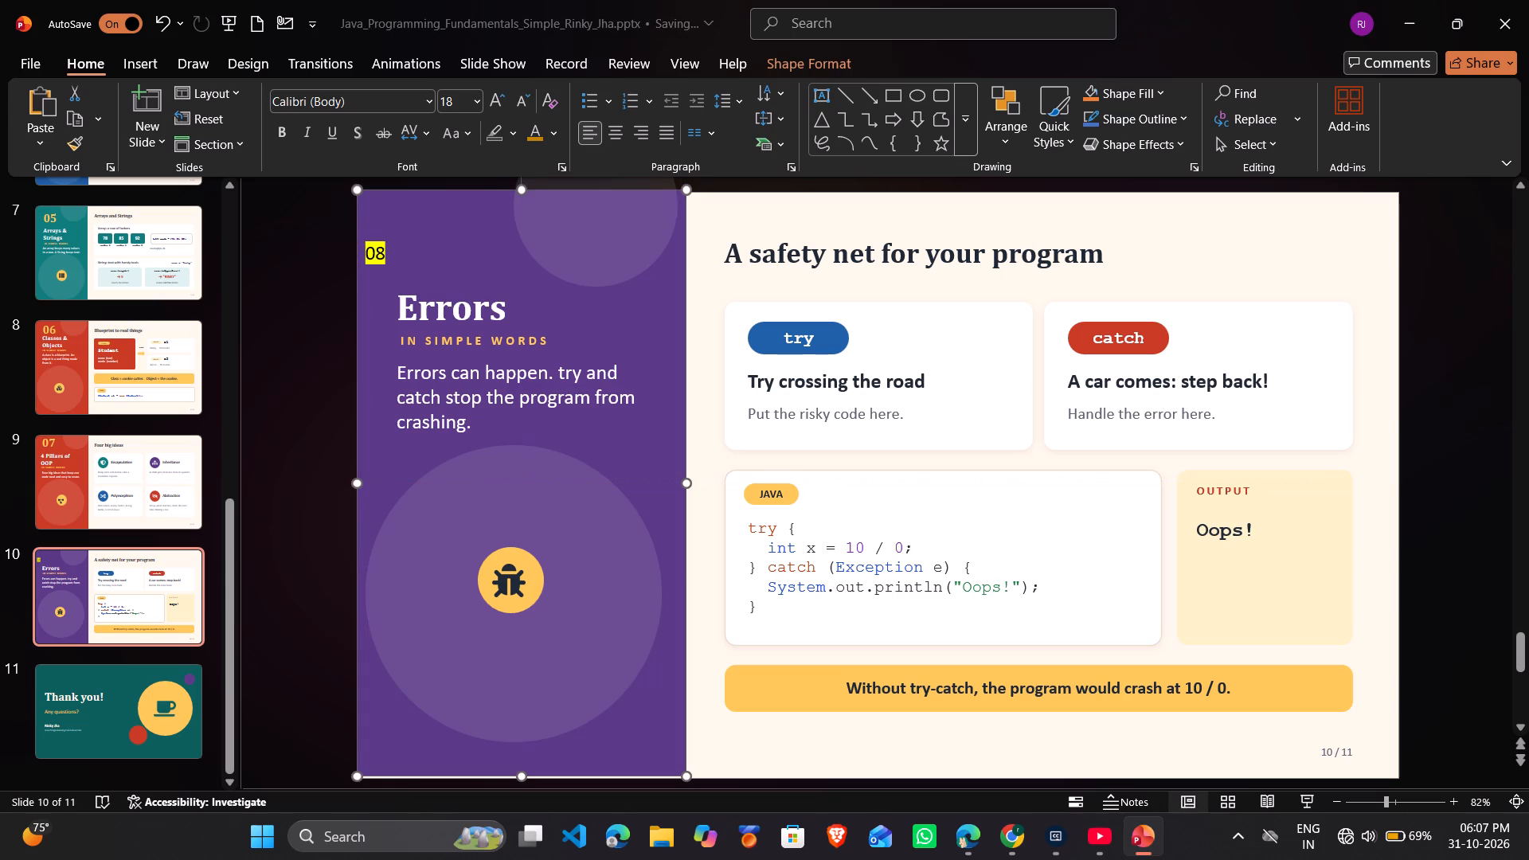
pyautogui.click(377, 253)
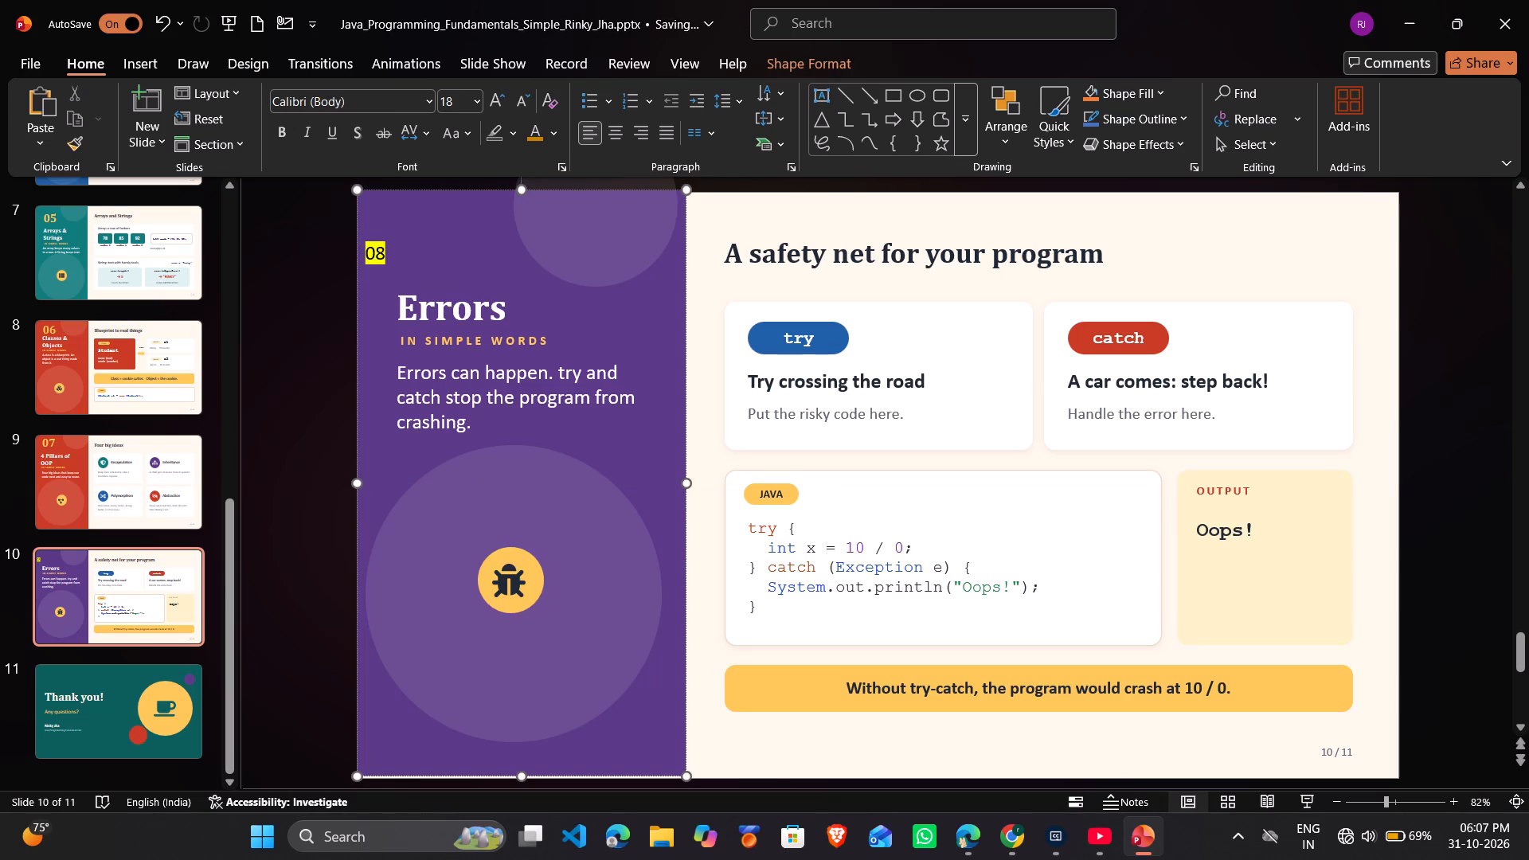
pyautogui.press('Right')
pyautogui.press('BackSpace')
pyautogui.press('BackSpace')
pyautogui.click(328, 284)
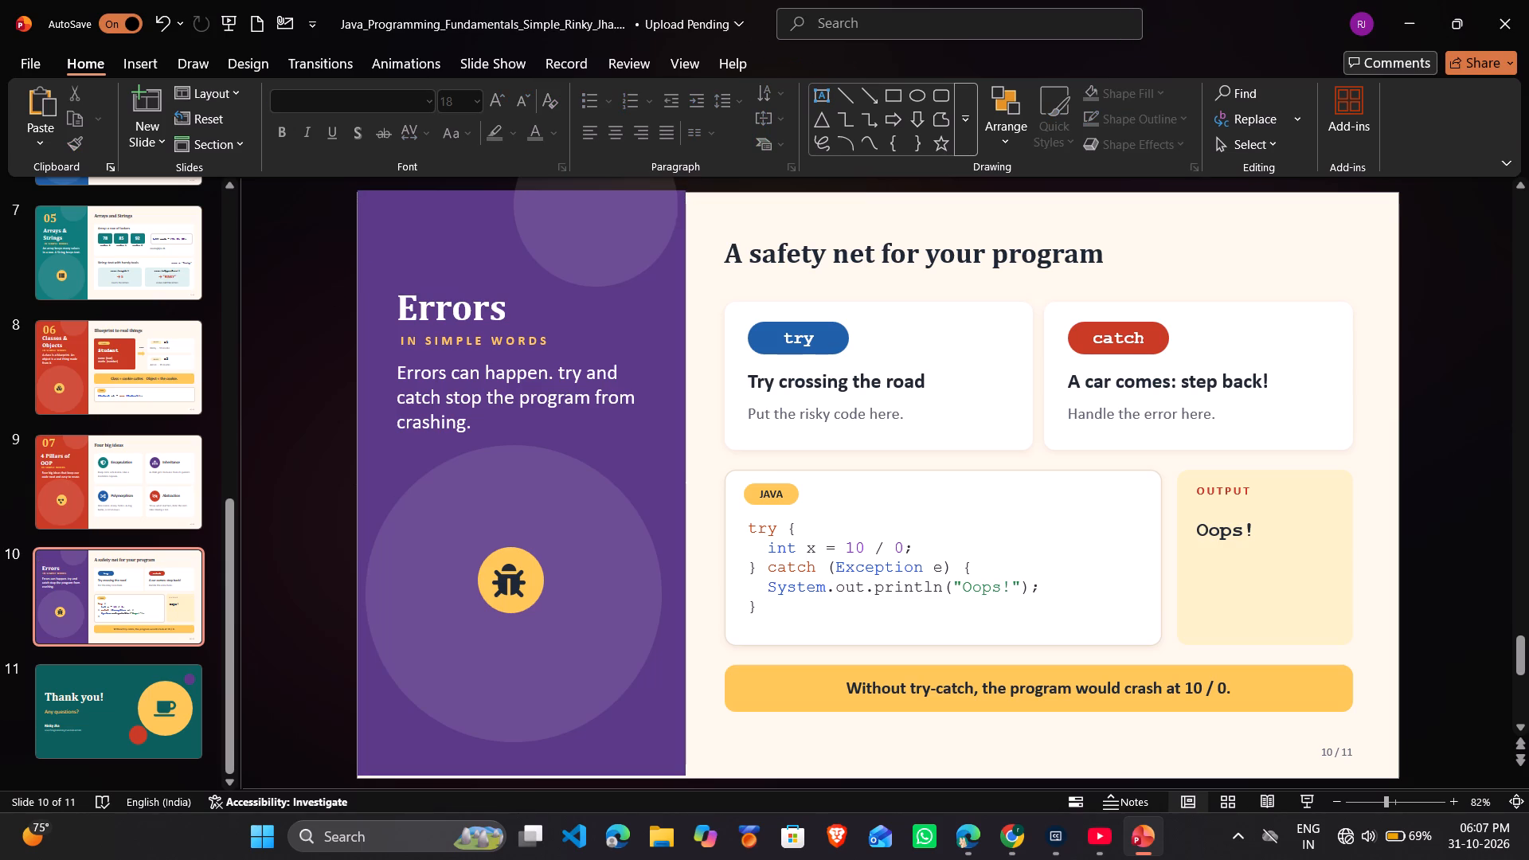
pyautogui.click(440, 234)
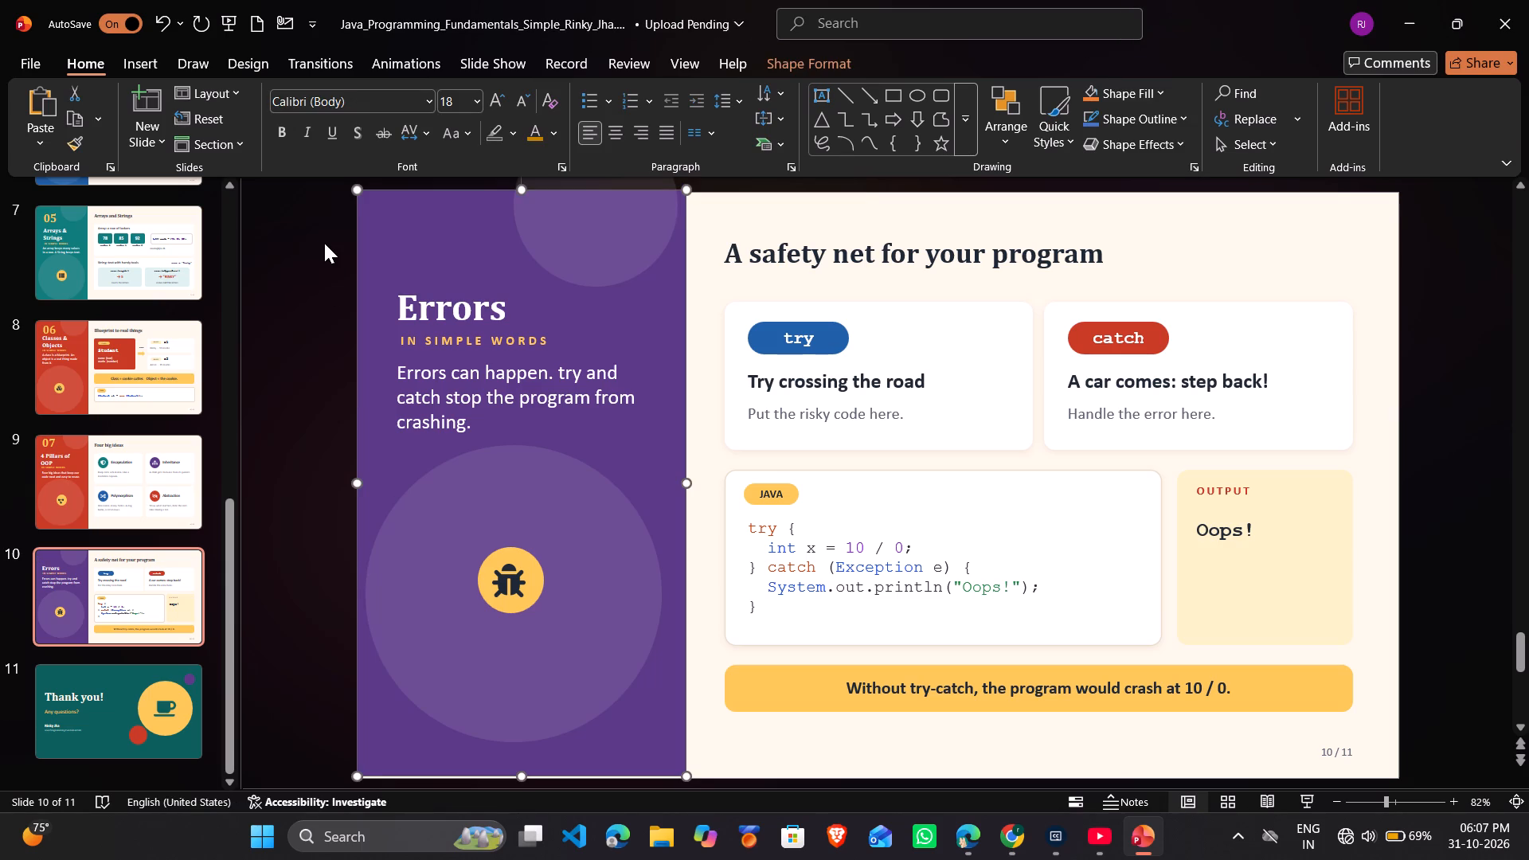
pyautogui.click(324, 243)
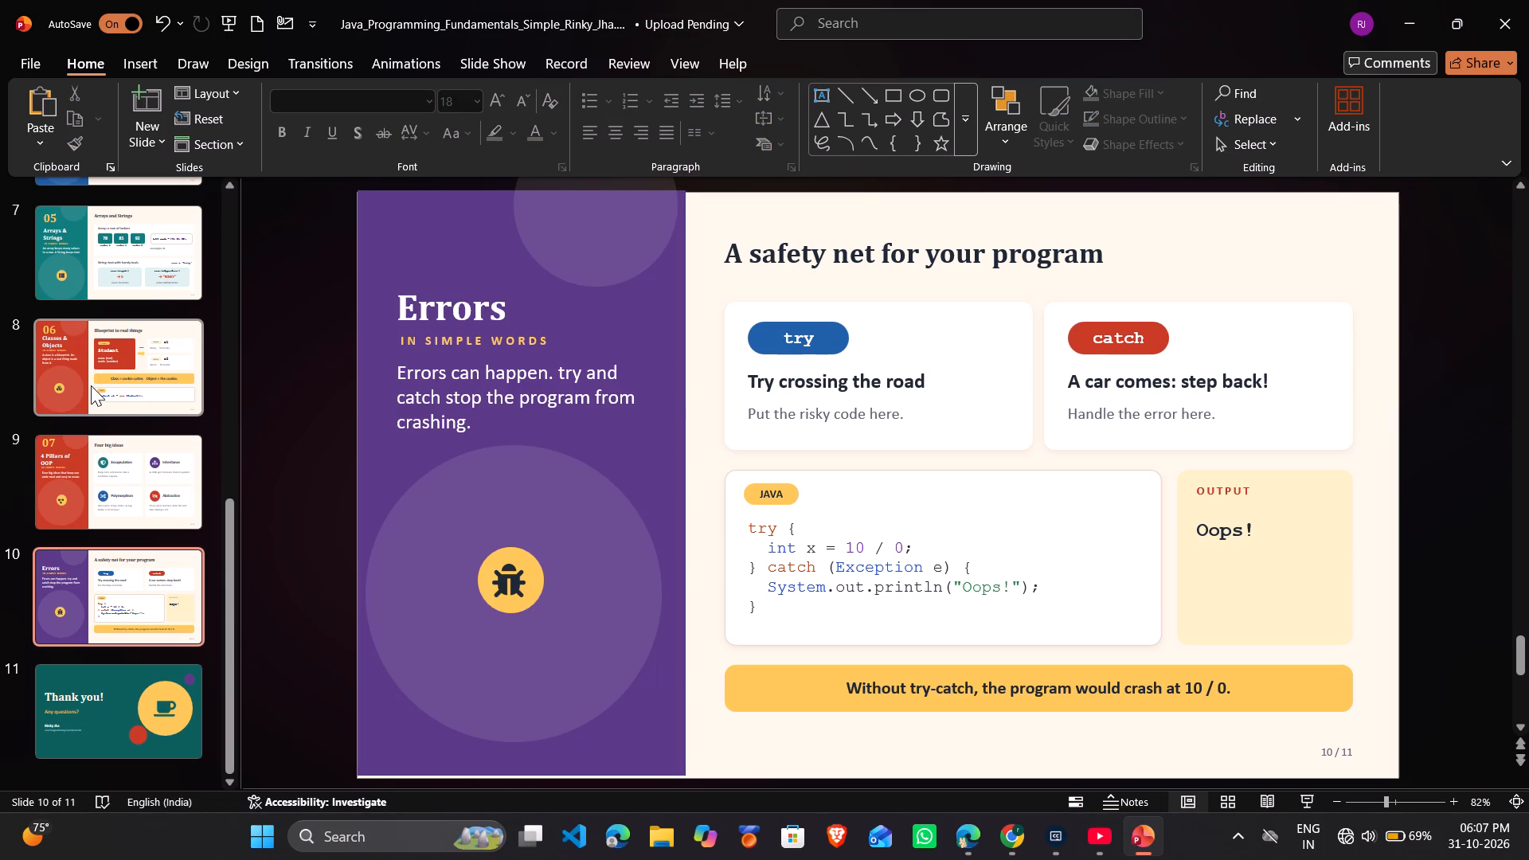
# Copy the gold 07 from the 4 Pillars of OOP slide and paste it into the Errors slide's purple panel.
pyautogui.click(65, 458)
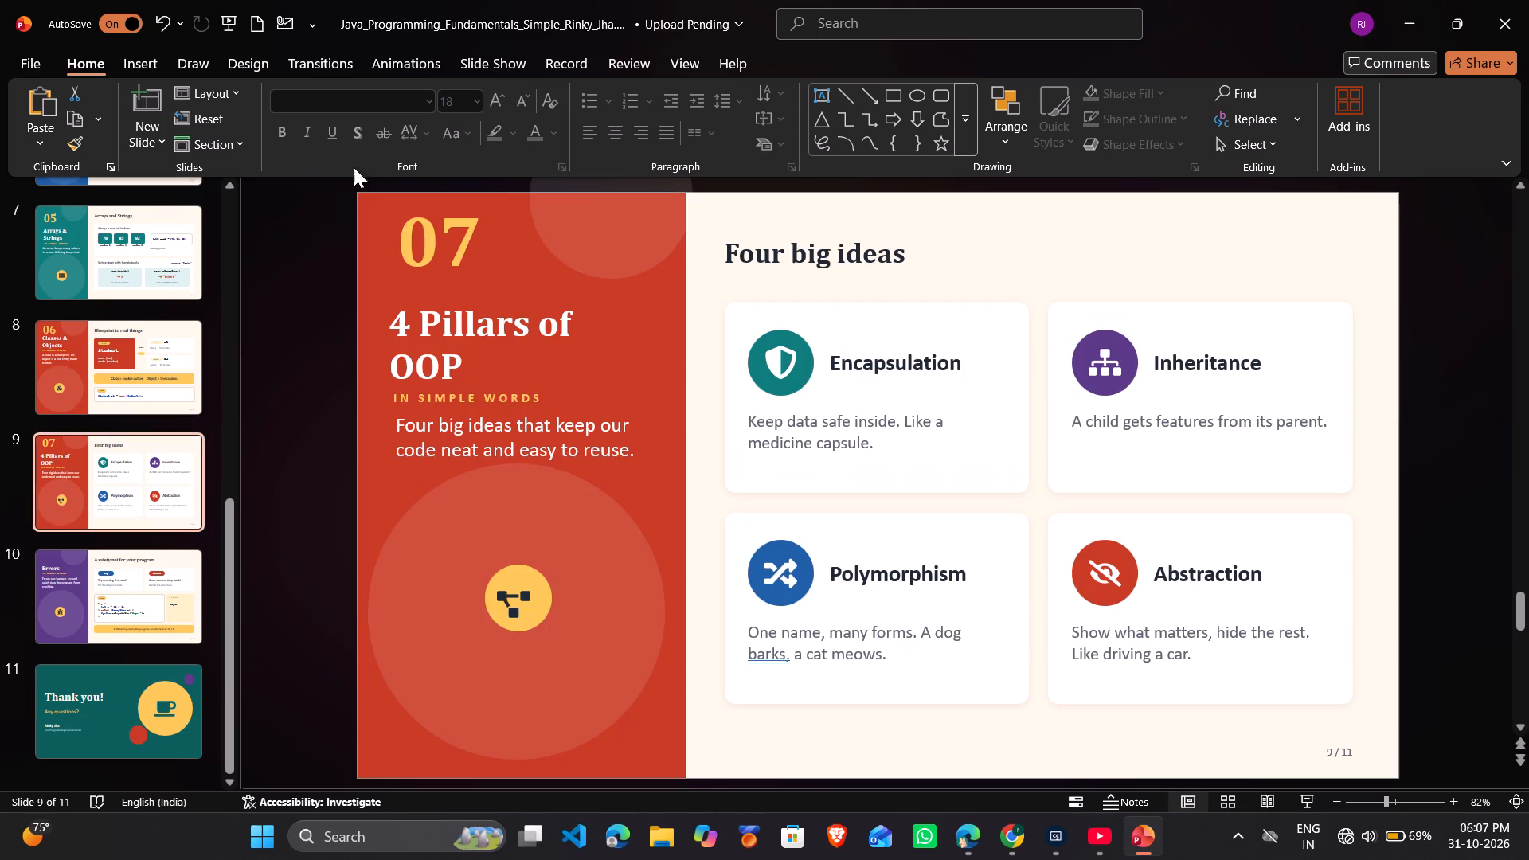
pyautogui.moveTo(401, 236); pyautogui.dragTo(446, 237)
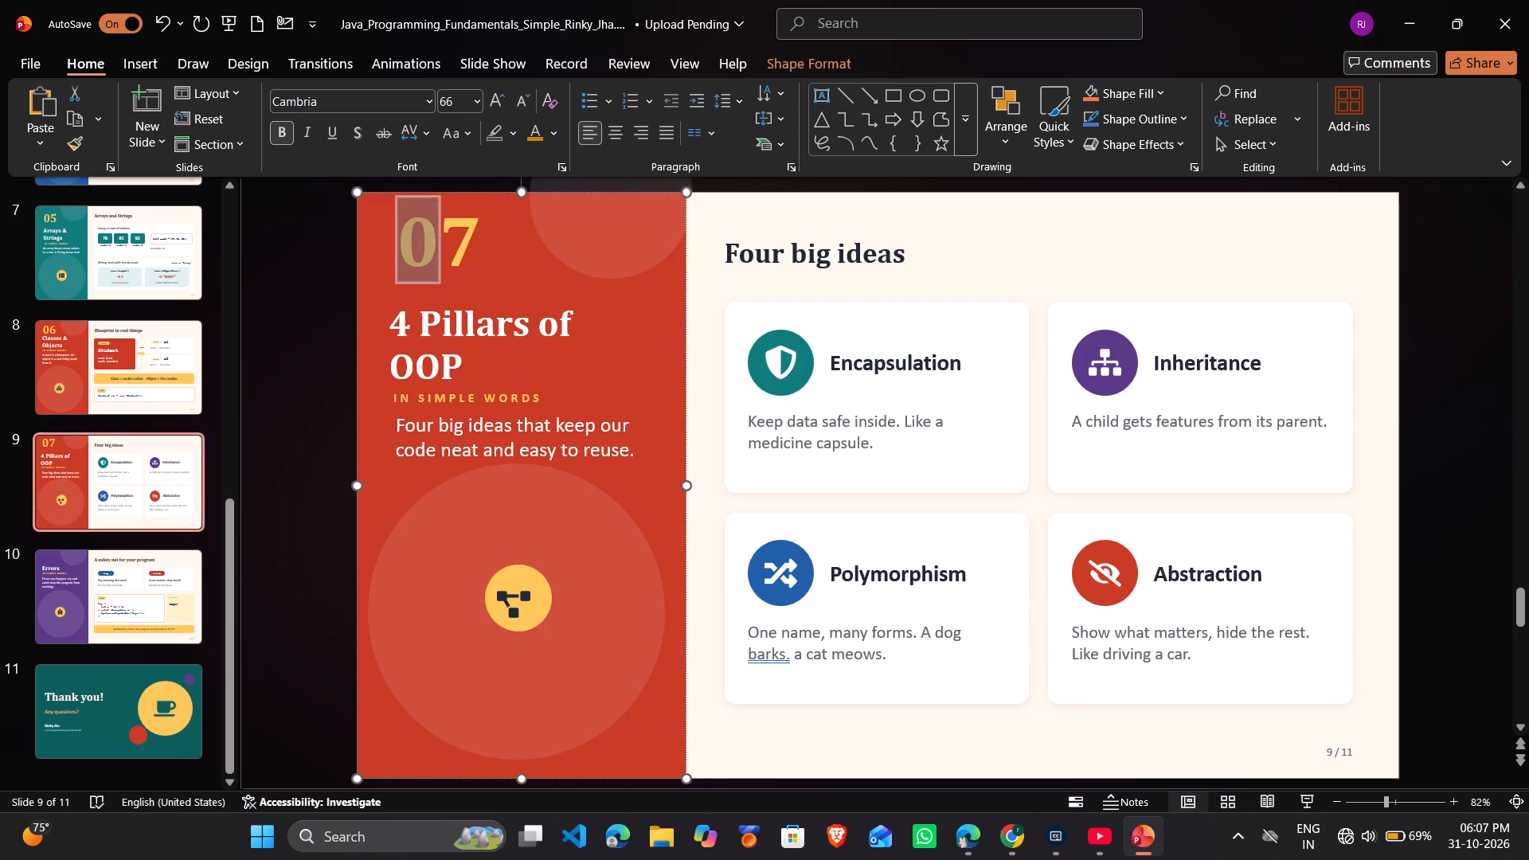
pyautogui.moveTo(446, 237); pyautogui.dragTo(500, 233)
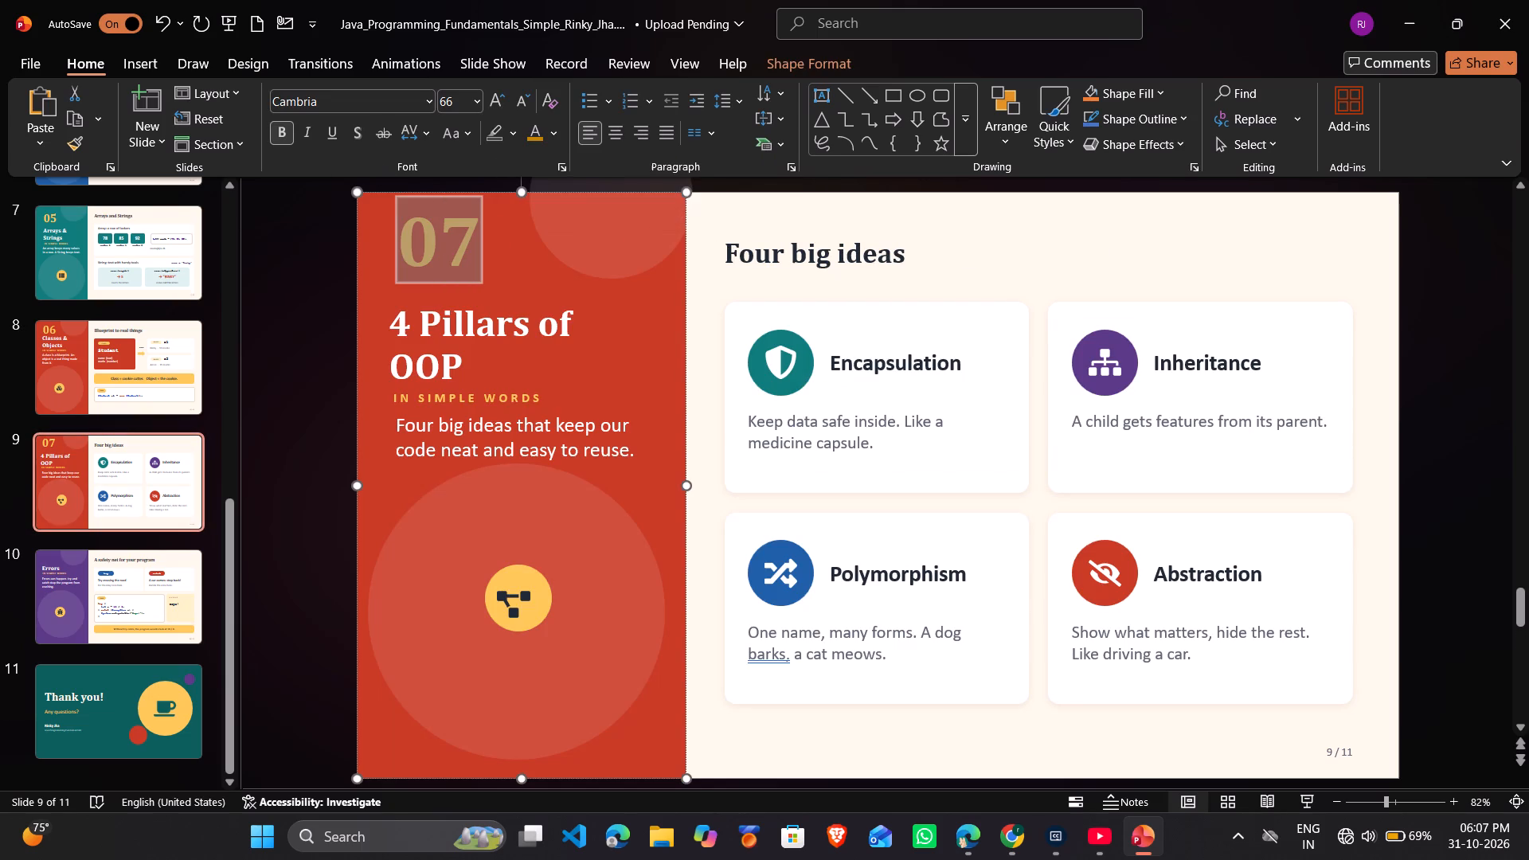
pyautogui.hotkey('ctrl', 'c')
pyautogui.click(147, 581)
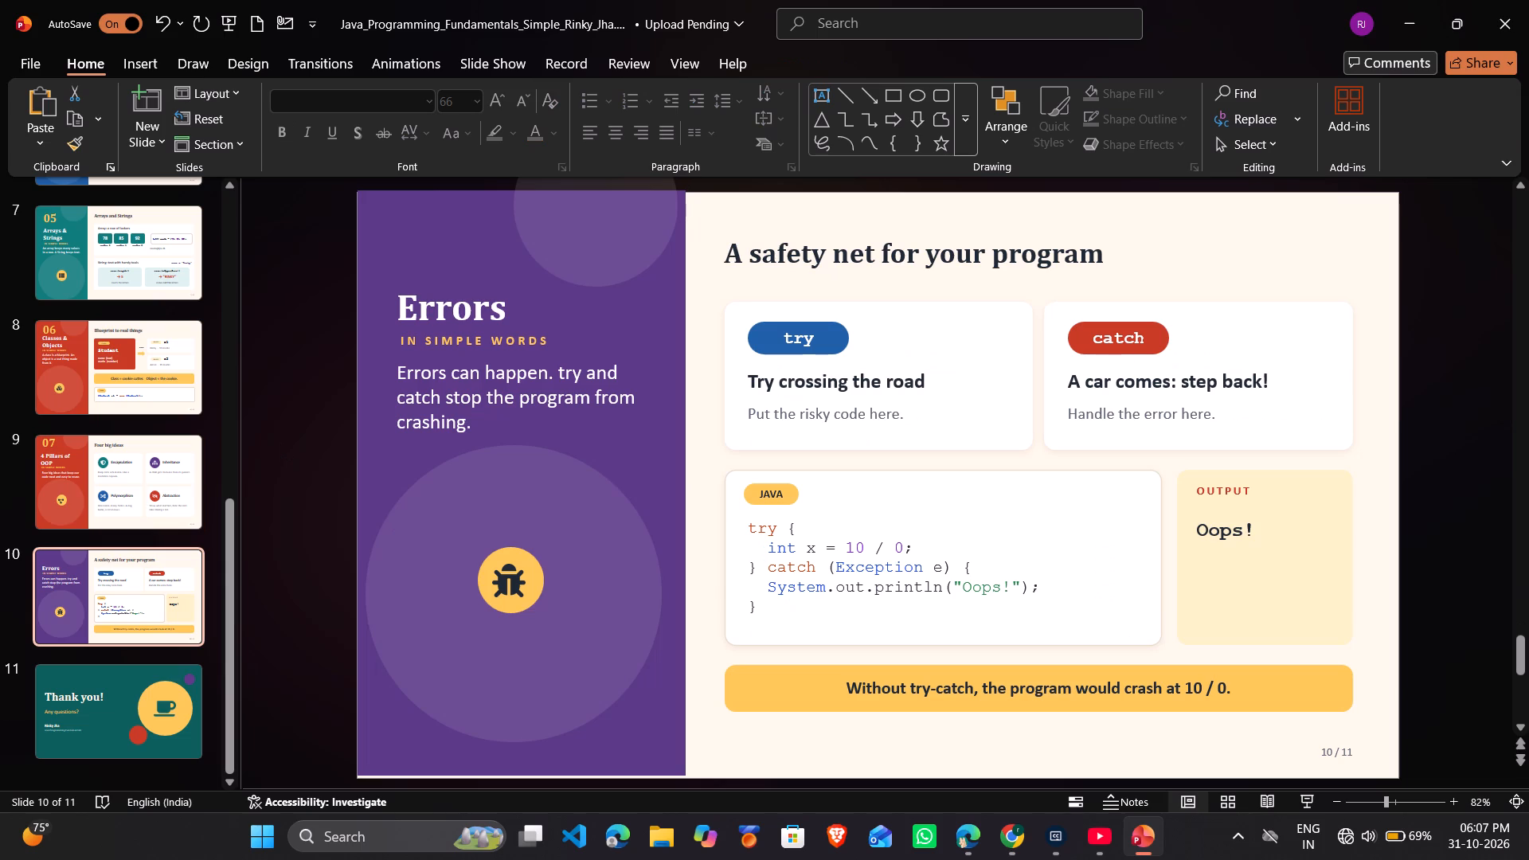
pyautogui.click(456, 263)
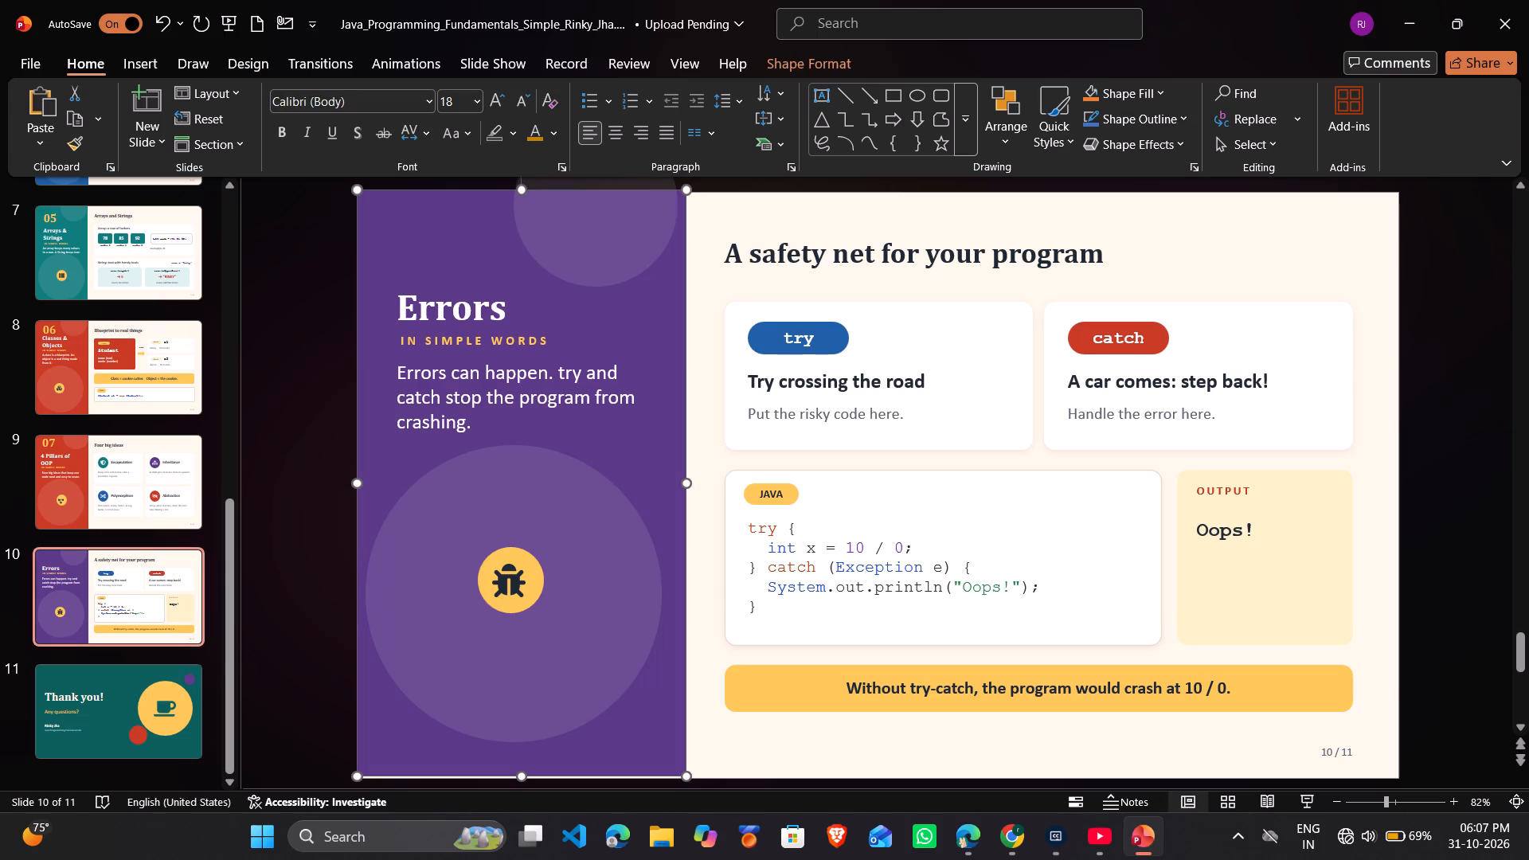
pyautogui.click(633, 282)
pyautogui.hotkey('ctrl', 'v')
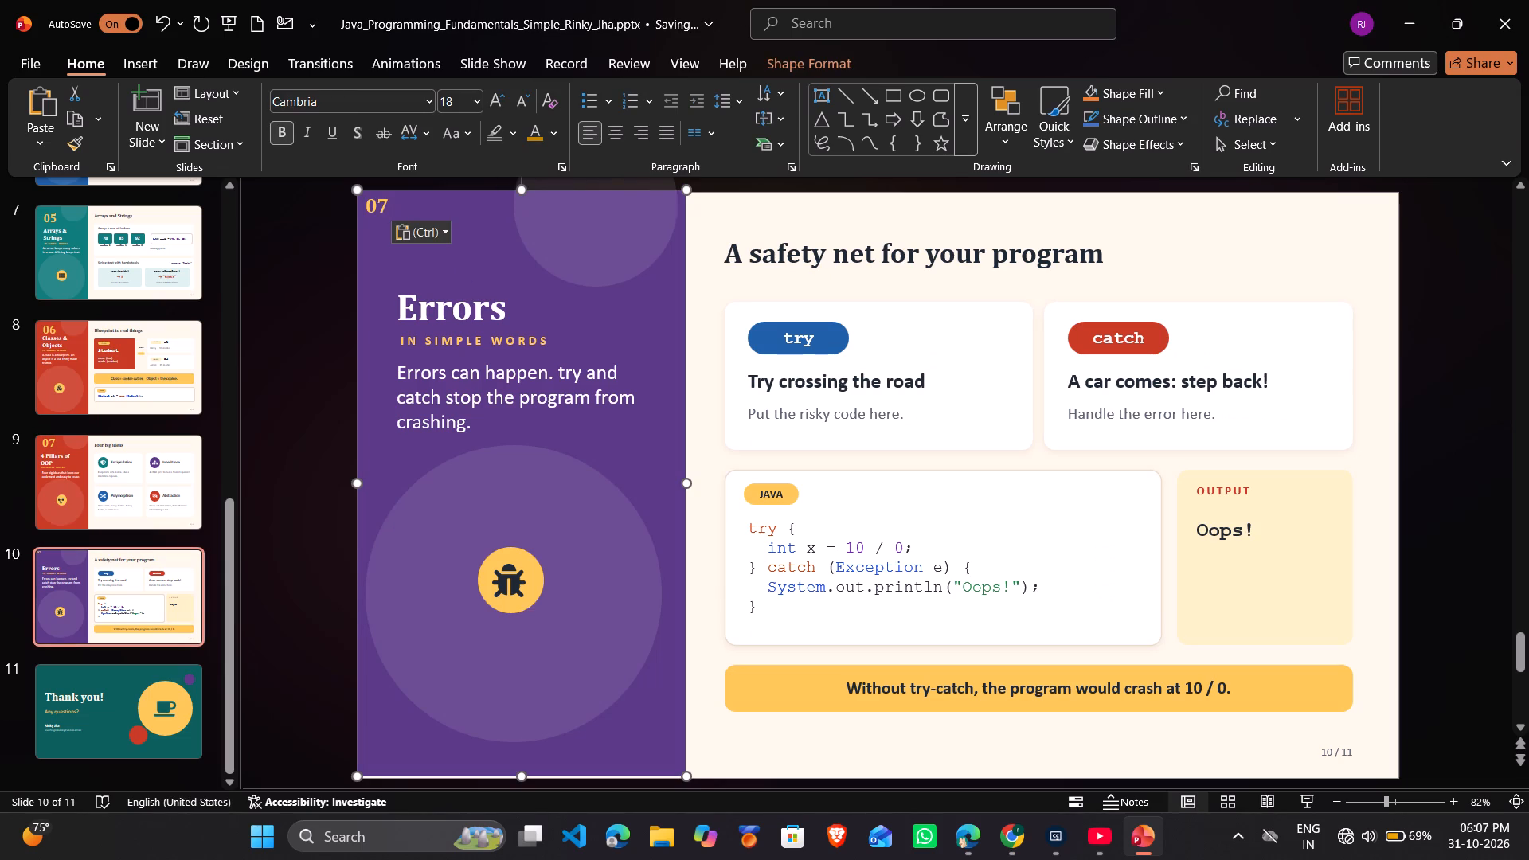
# Change the pasted section number in the purple panel to 08.
pyautogui.click(375, 201)
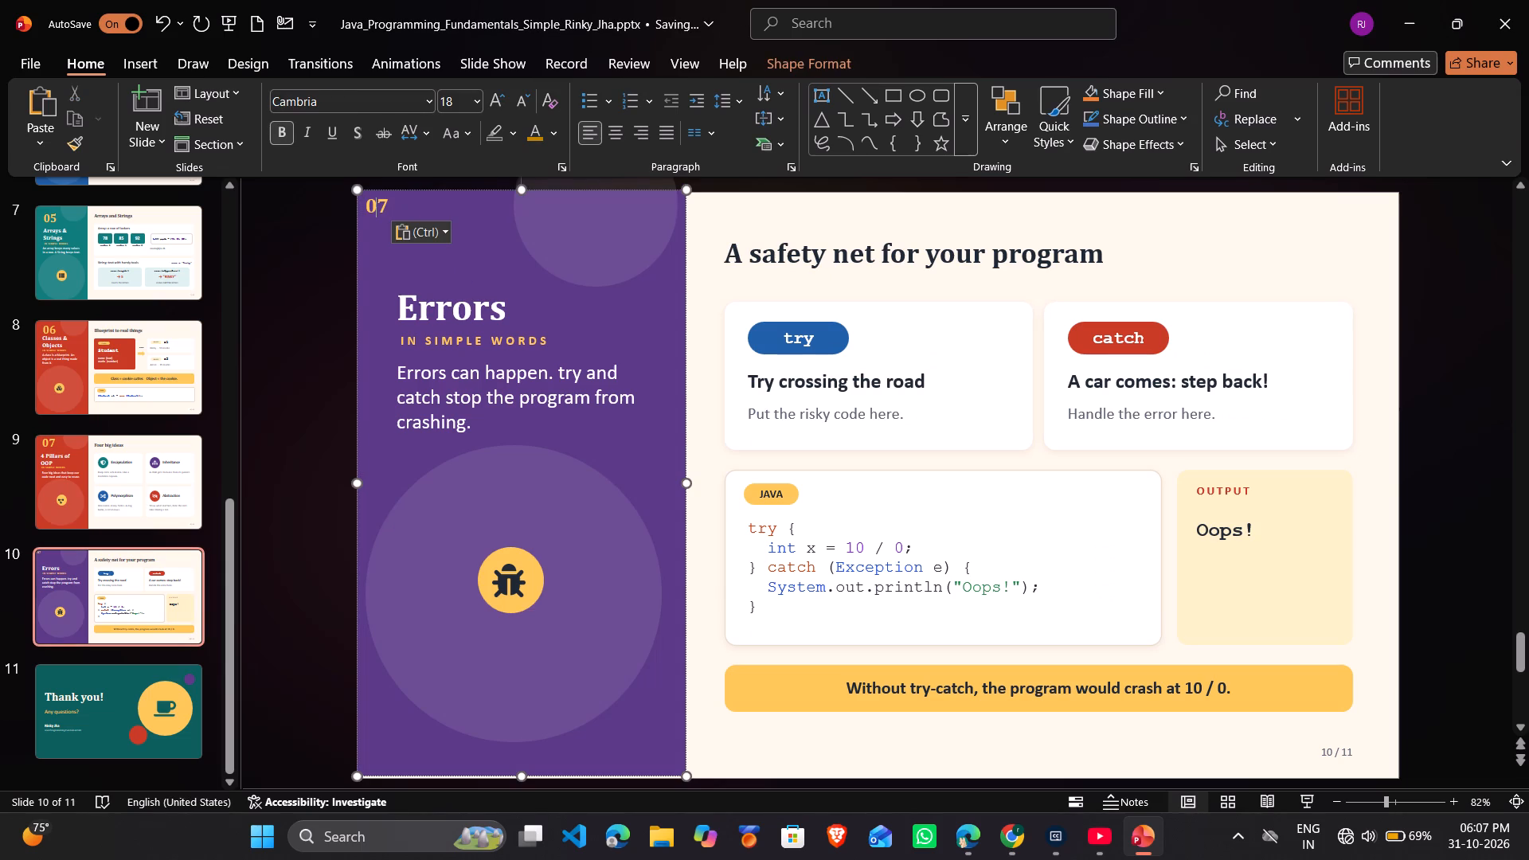
pyautogui.click(365, 200)
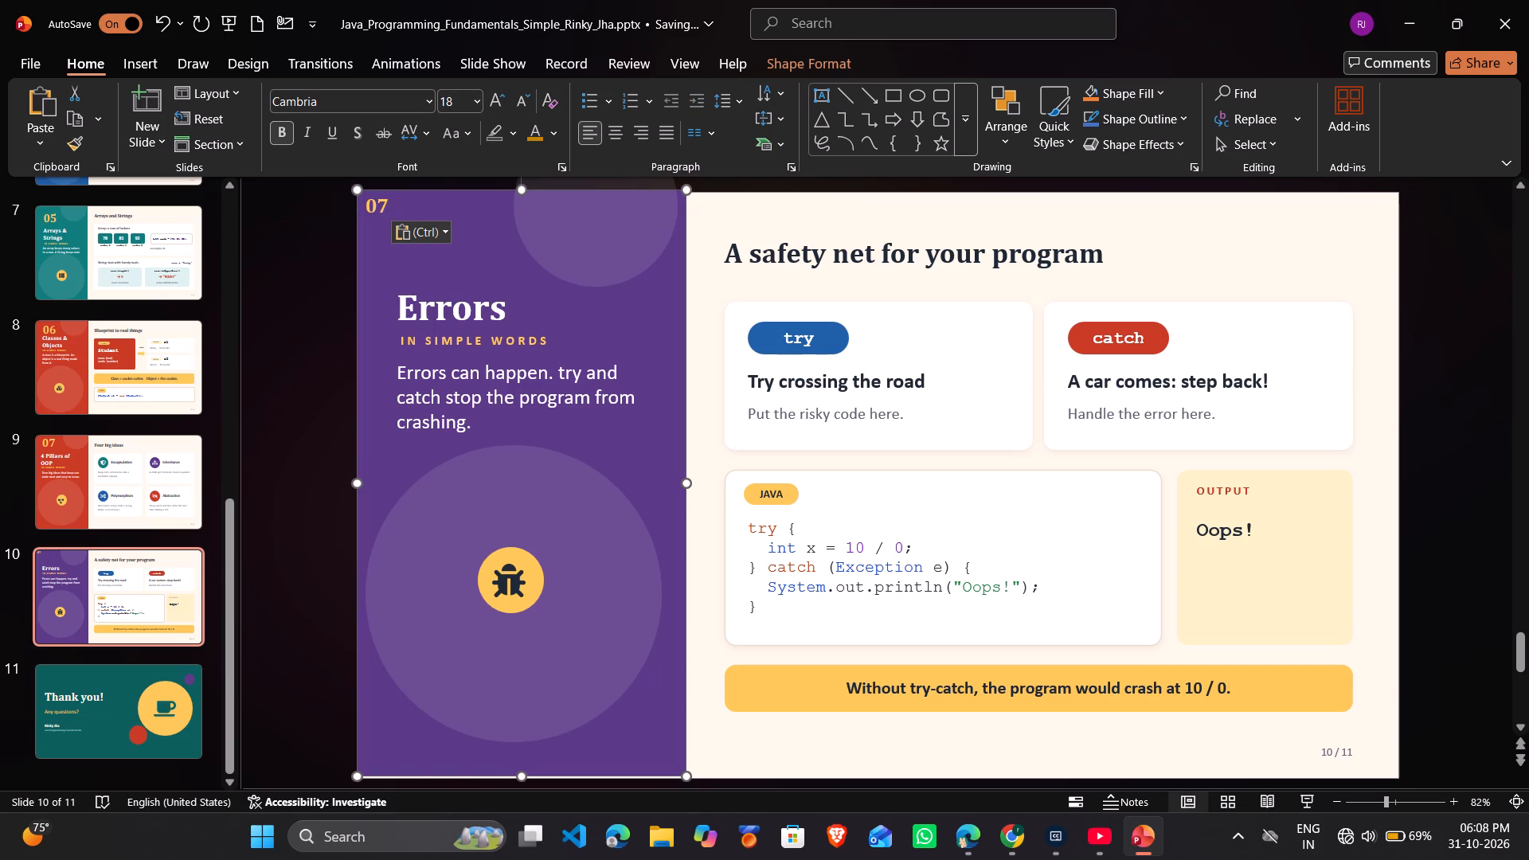
pyautogui.click(379, 213)
pyautogui.press('Right')
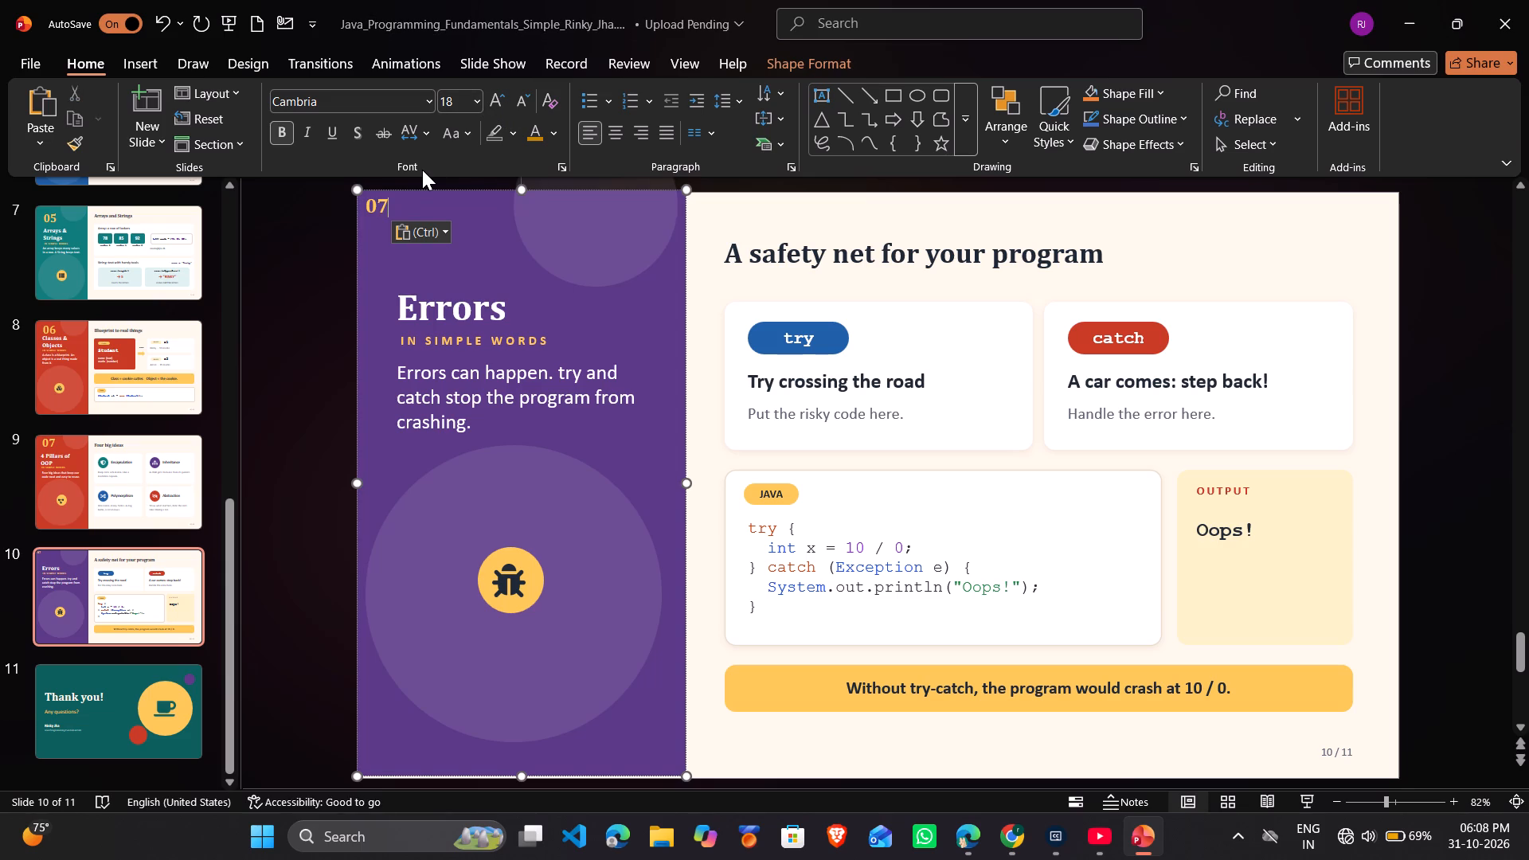
pyautogui.press('BackSpace')
pyautogui.press('8')
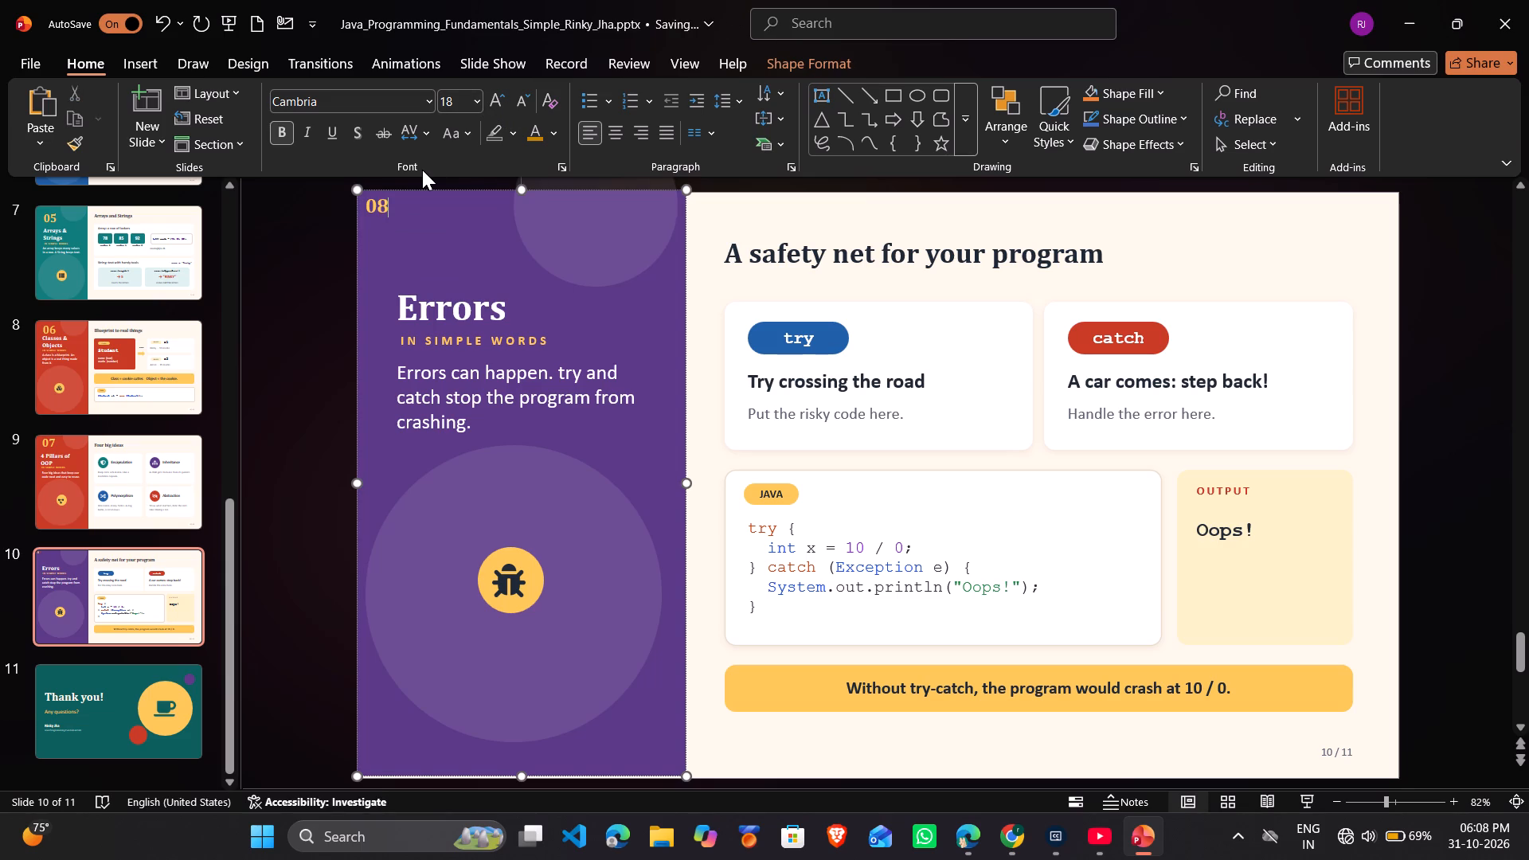
# Set the font size of the gold 08 in the Errors slide's purple panel to 48.
pyautogui.click(476, 93)
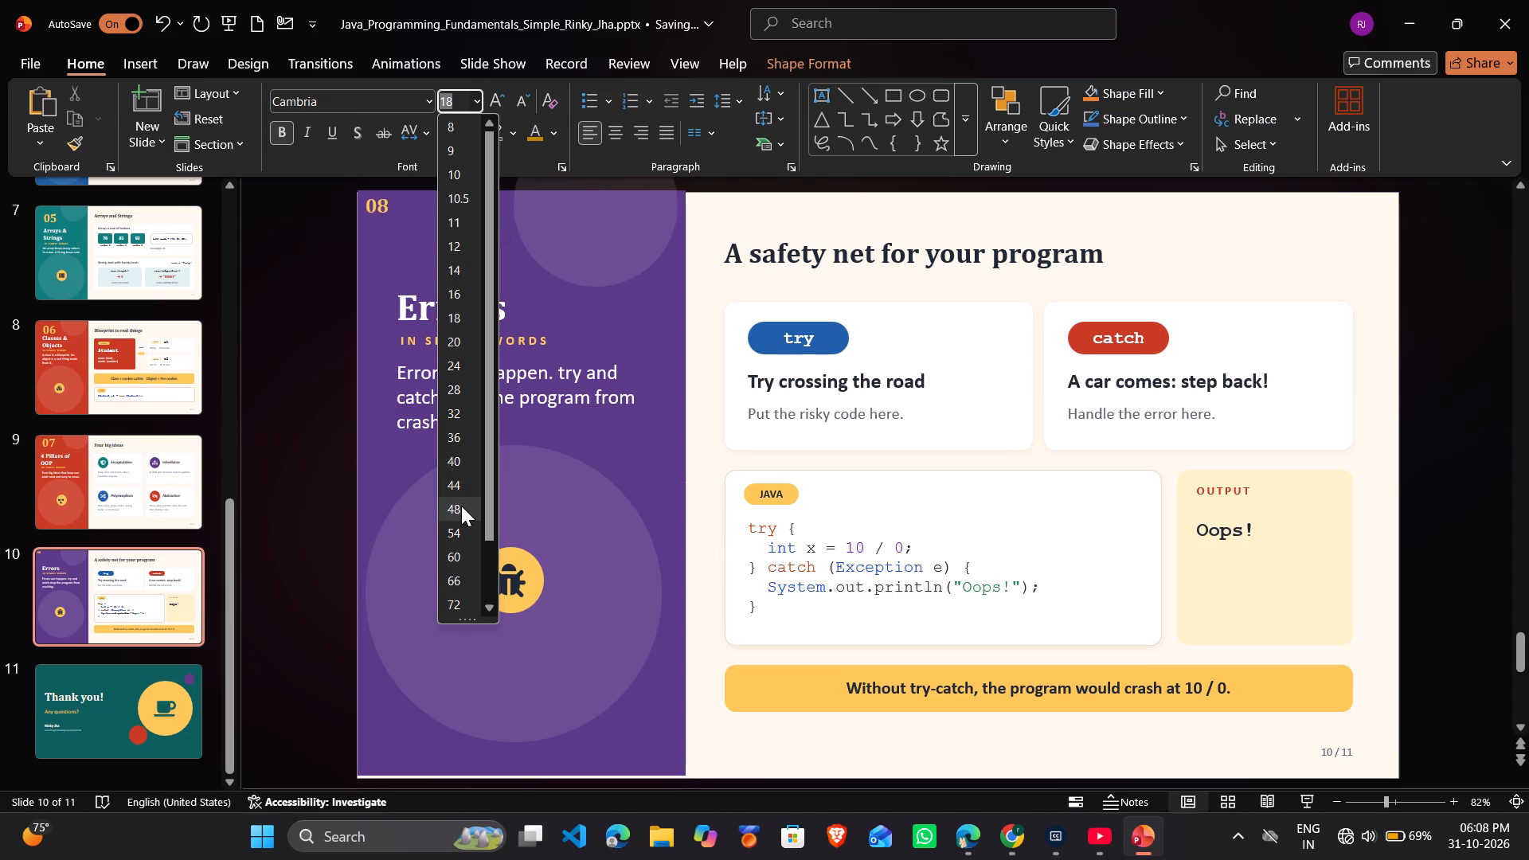
pyautogui.click(461, 506)
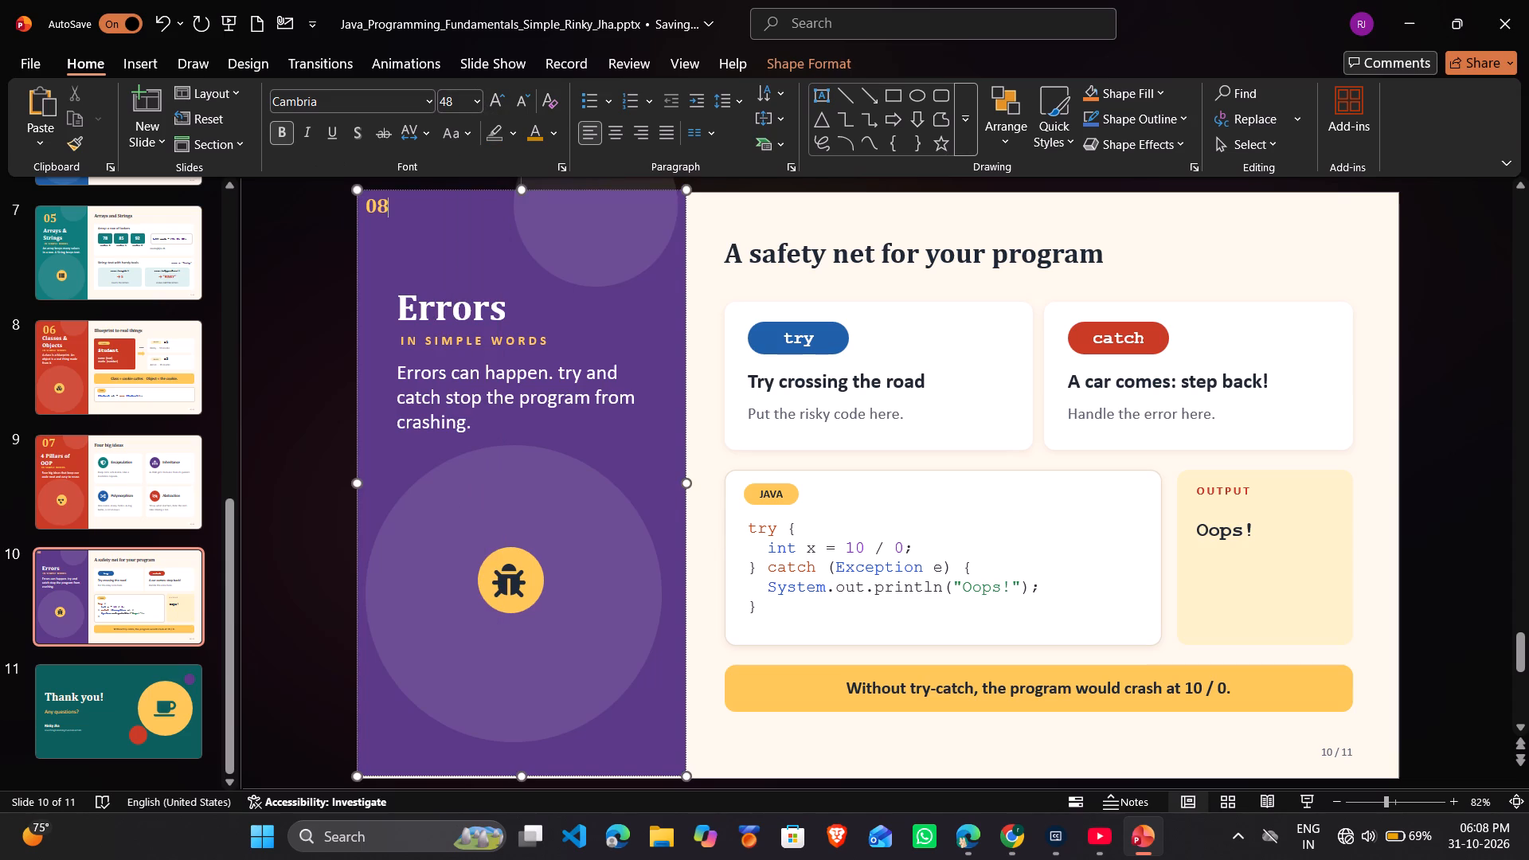
pyautogui.moveTo(368, 201); pyautogui.dragTo(379, 202)
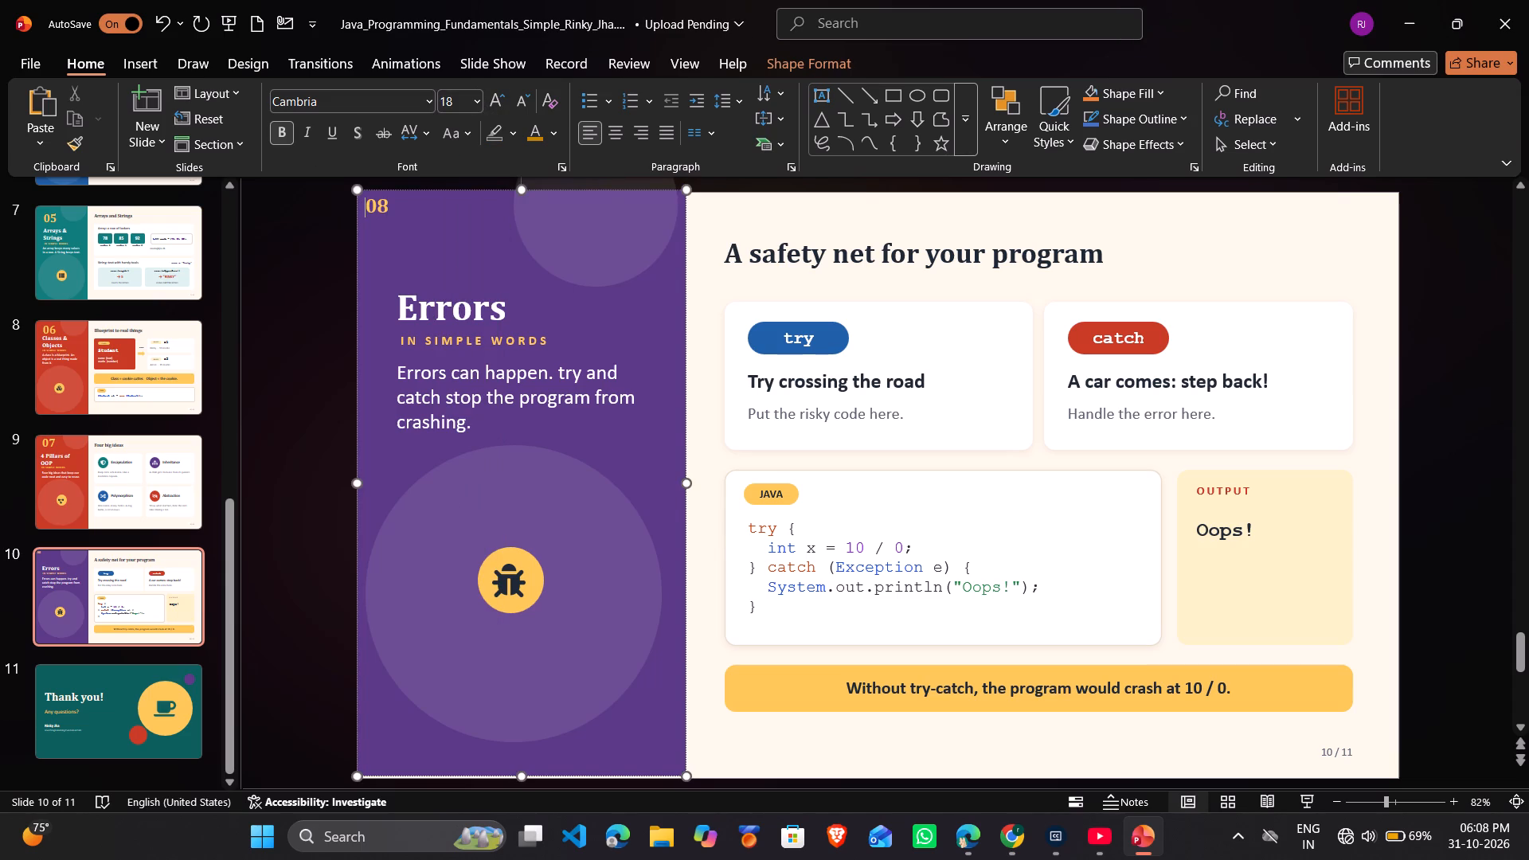
pyautogui.moveTo(379, 202); pyautogui.dragTo(388, 201)
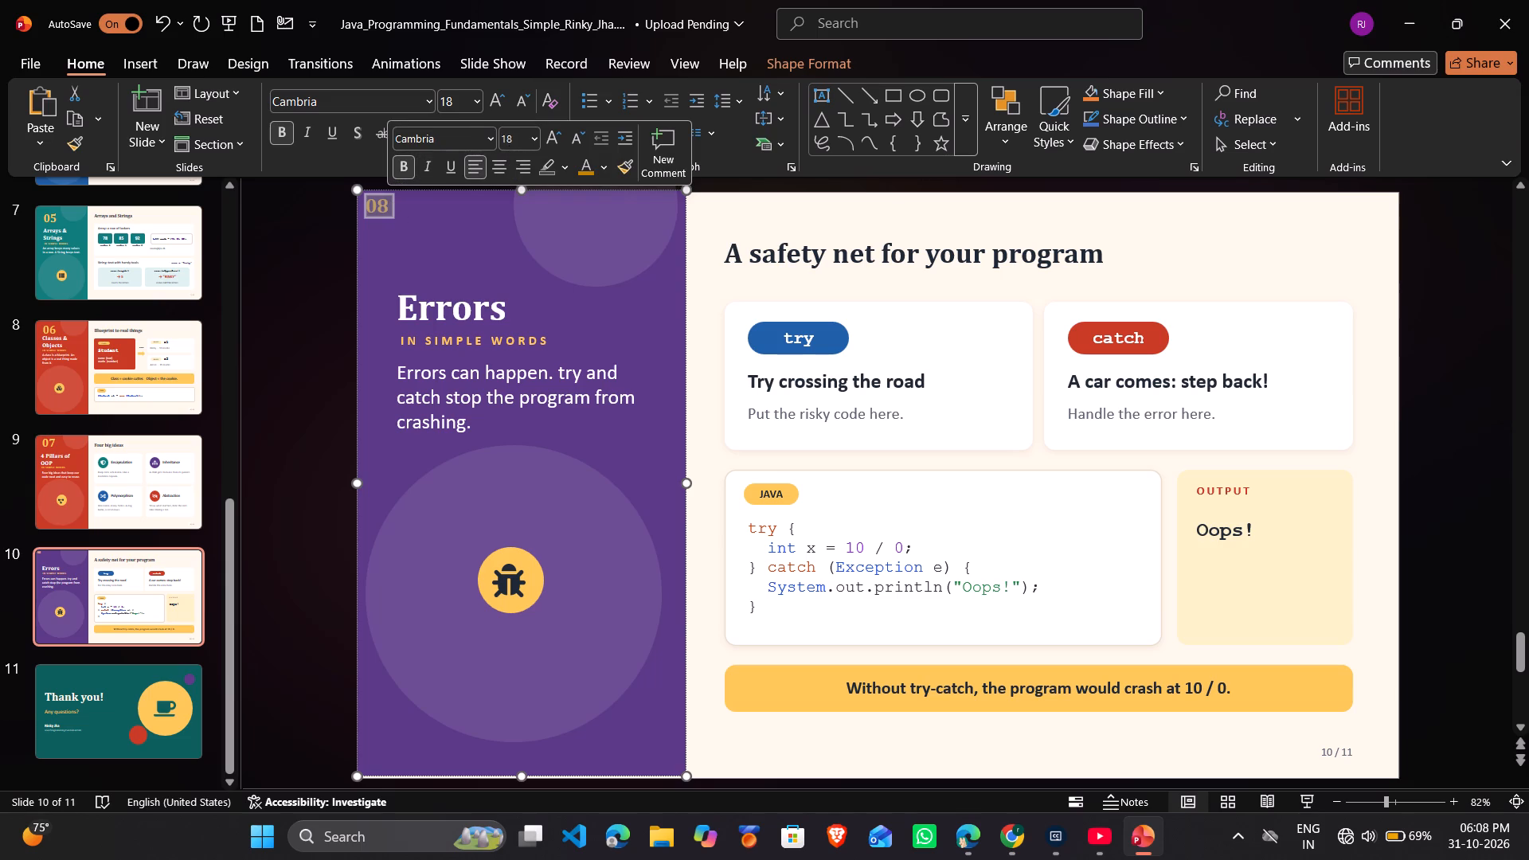
pyautogui.click(531, 139)
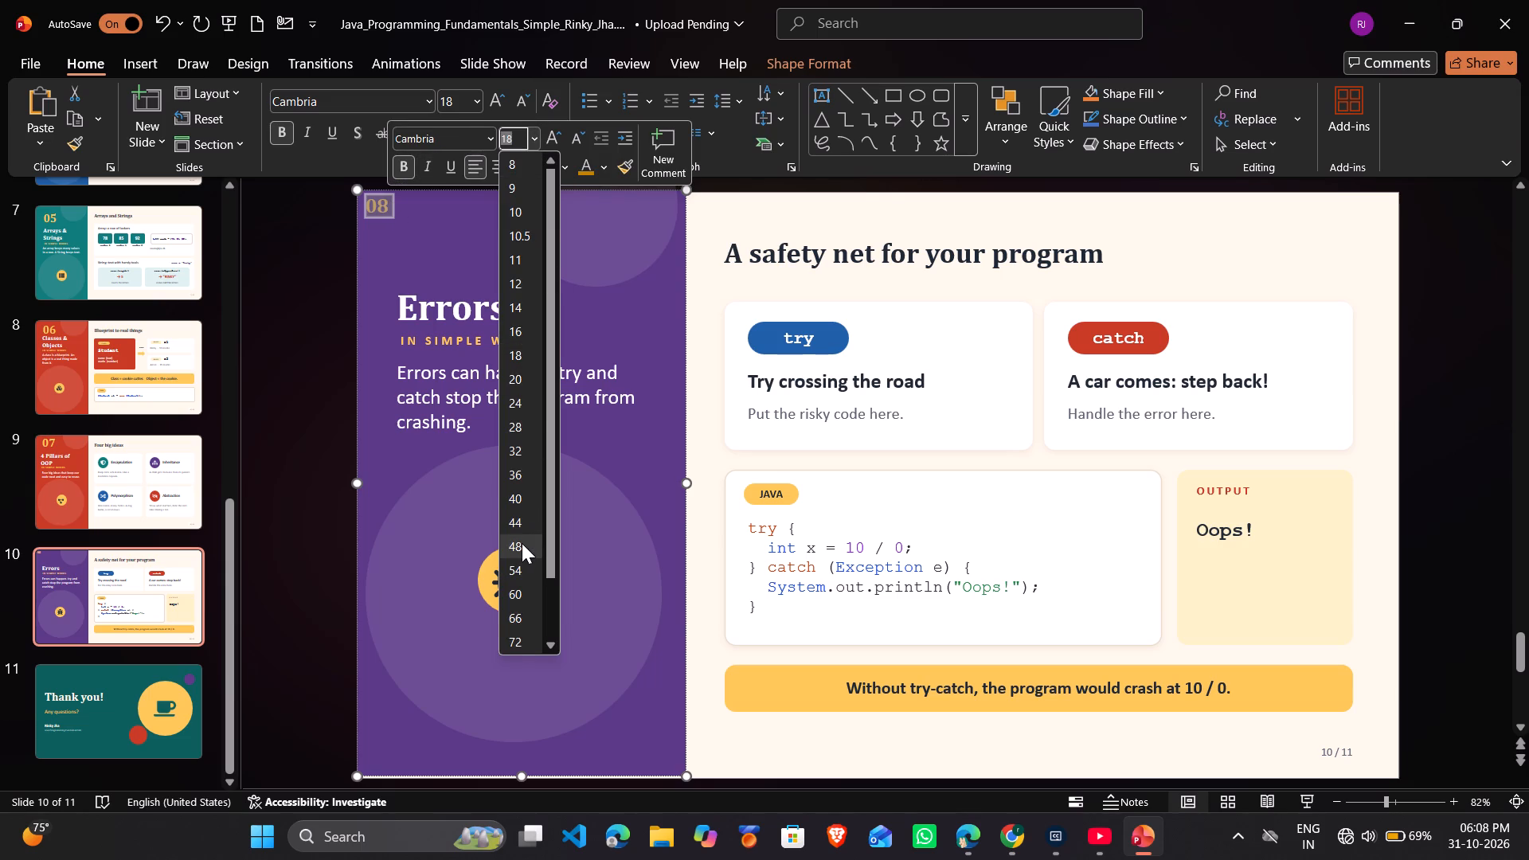
pyautogui.click(520, 542)
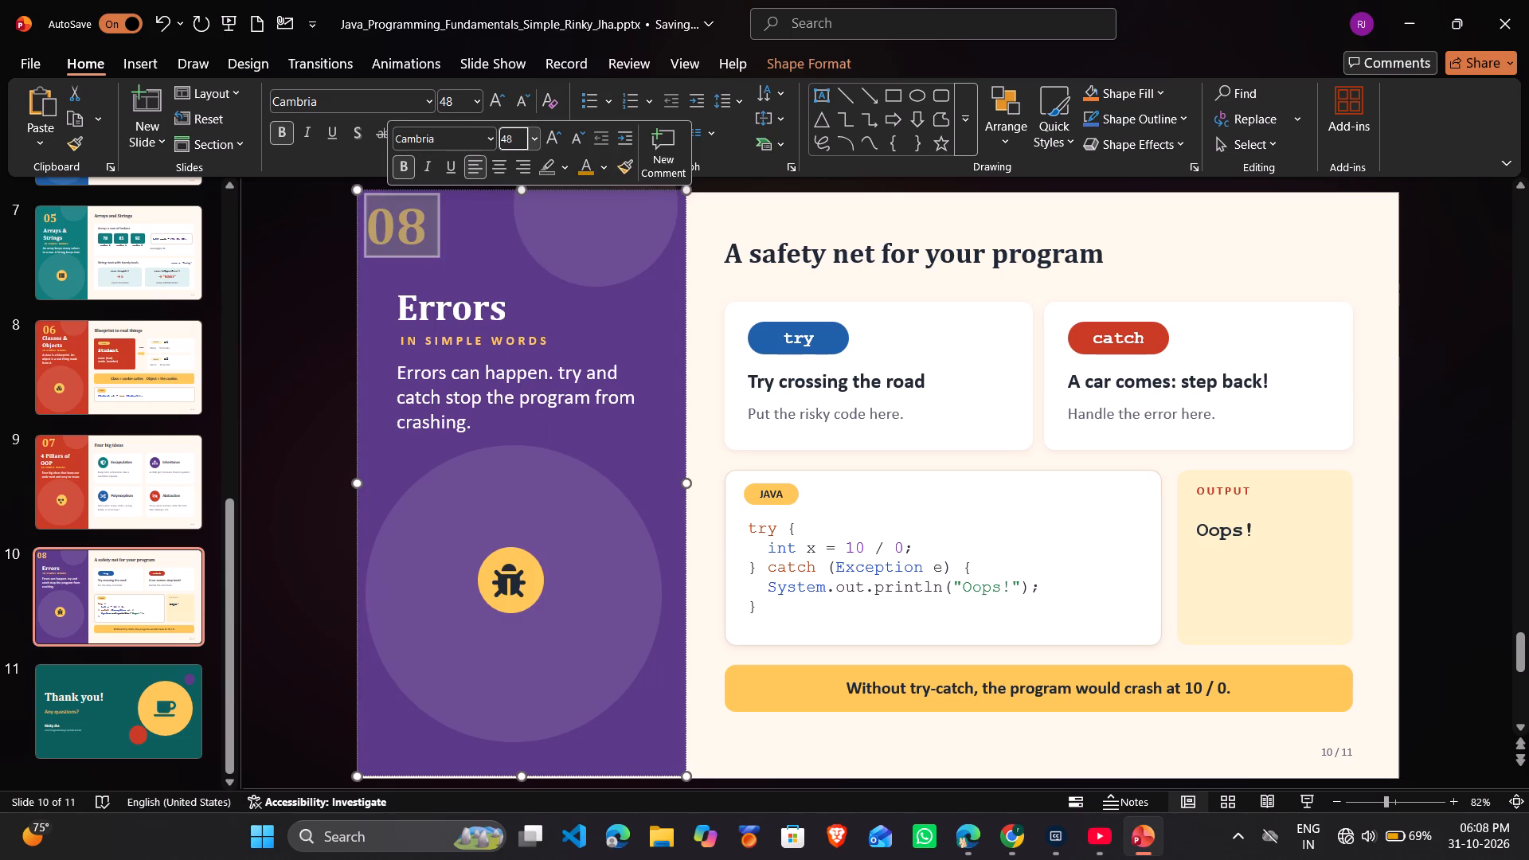
pyautogui.click(430, 229)
pyautogui.click(430, 229)
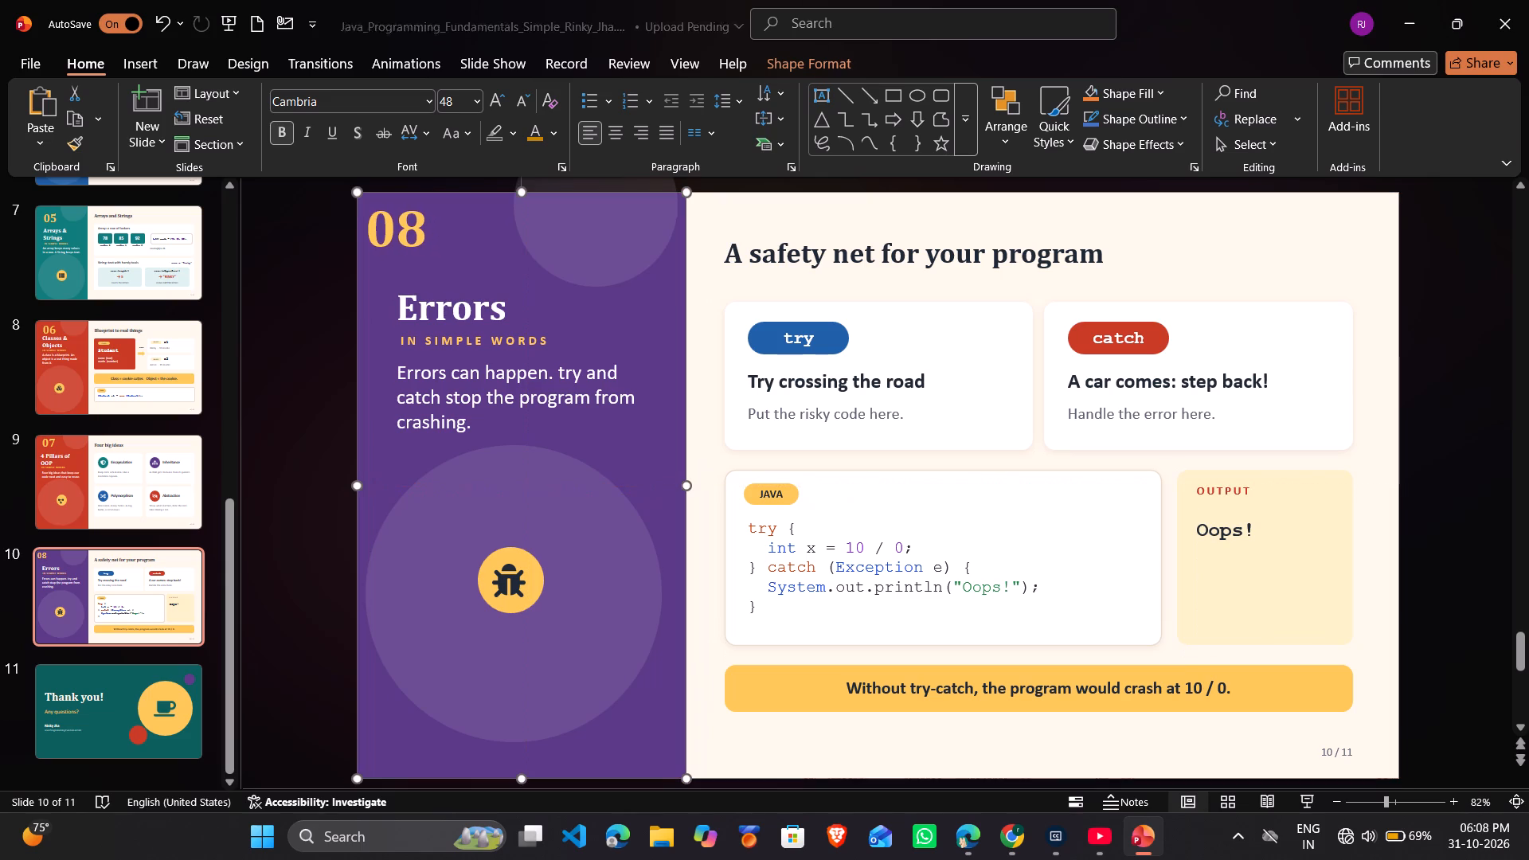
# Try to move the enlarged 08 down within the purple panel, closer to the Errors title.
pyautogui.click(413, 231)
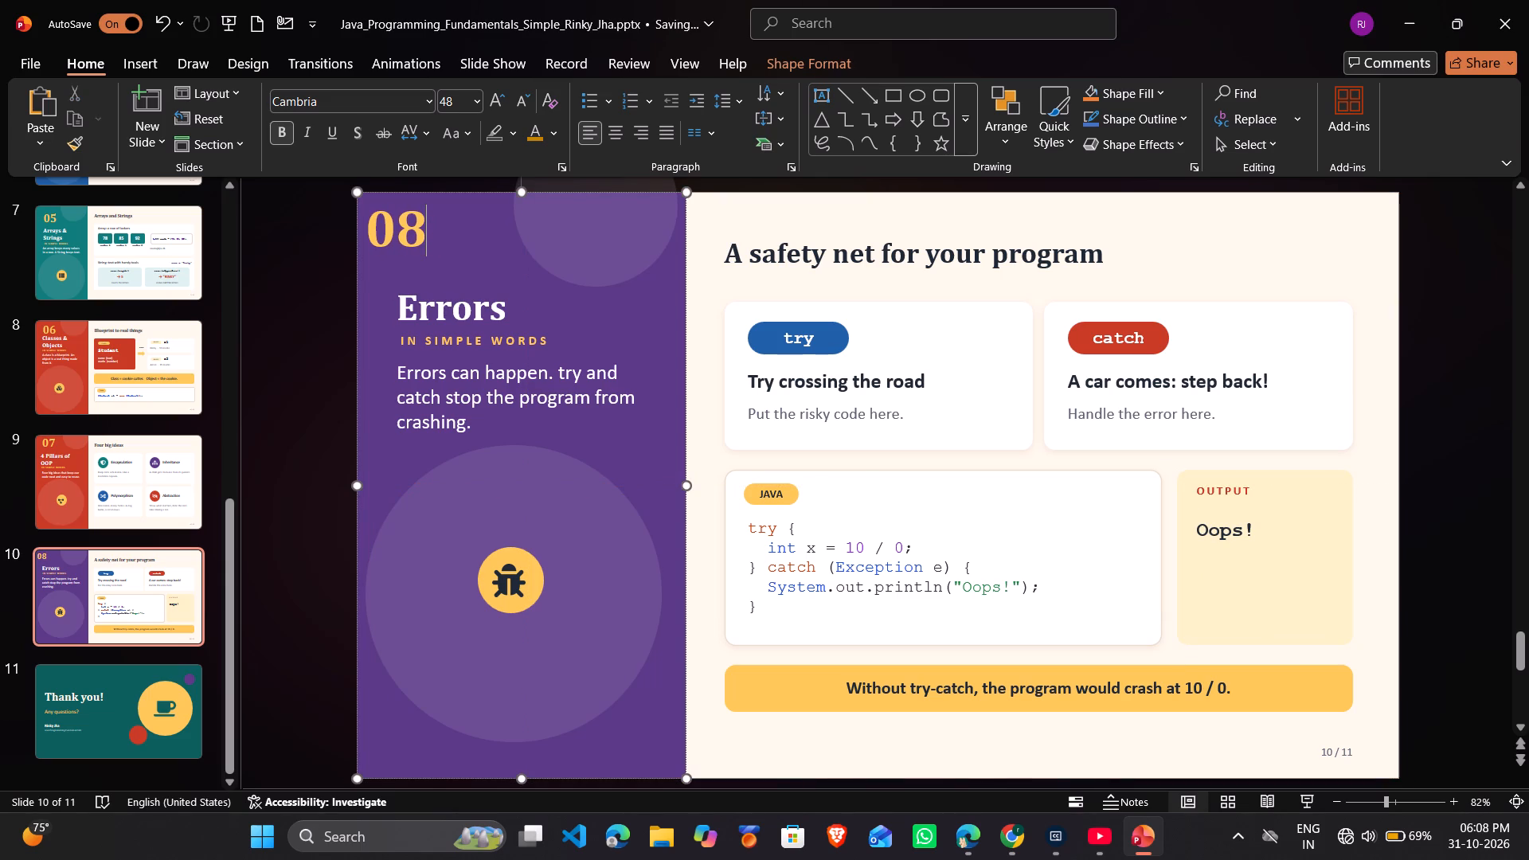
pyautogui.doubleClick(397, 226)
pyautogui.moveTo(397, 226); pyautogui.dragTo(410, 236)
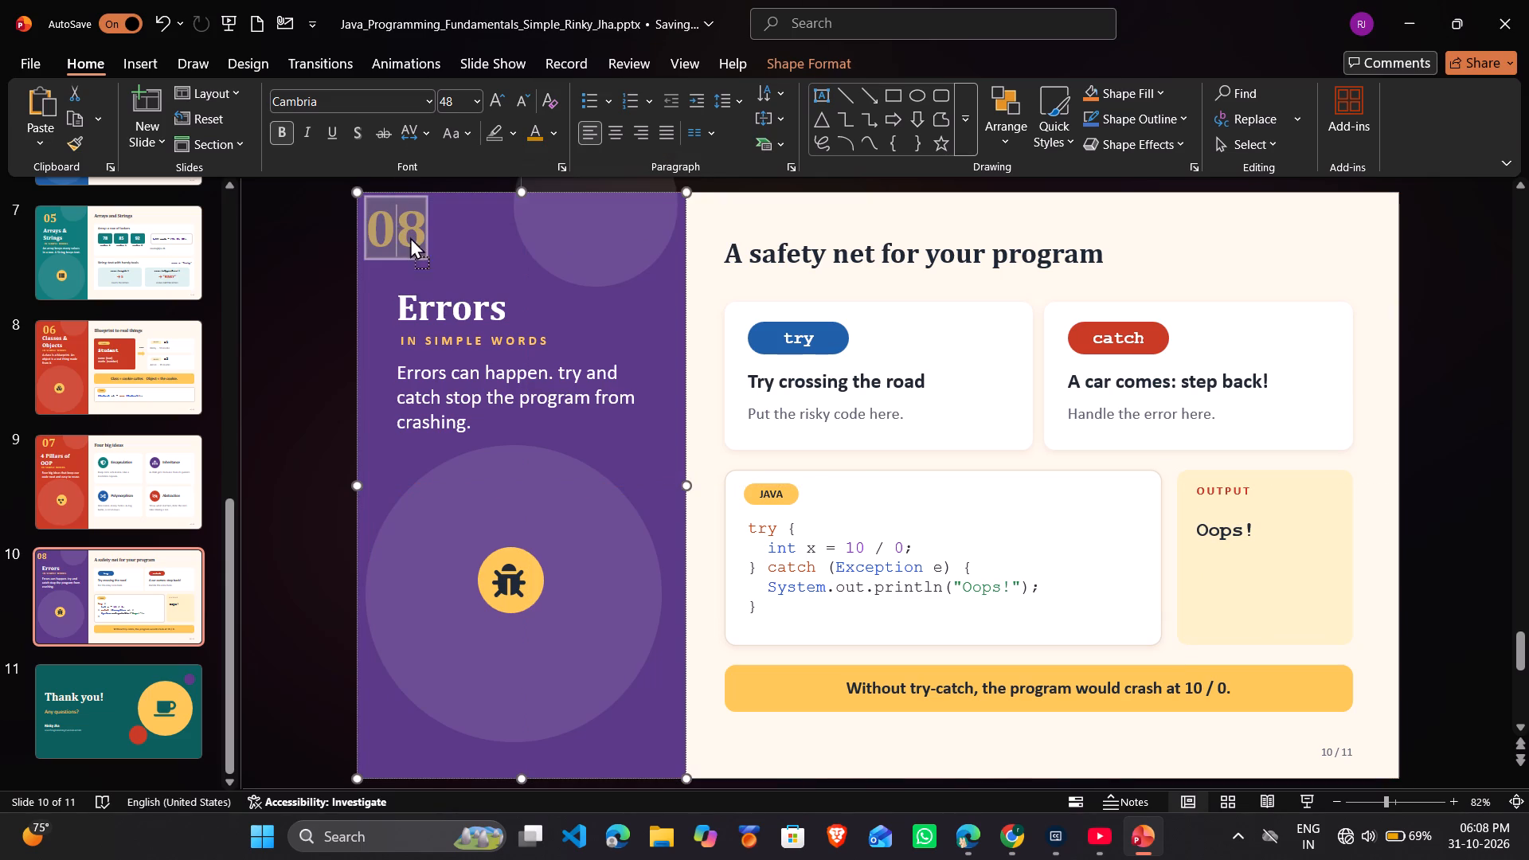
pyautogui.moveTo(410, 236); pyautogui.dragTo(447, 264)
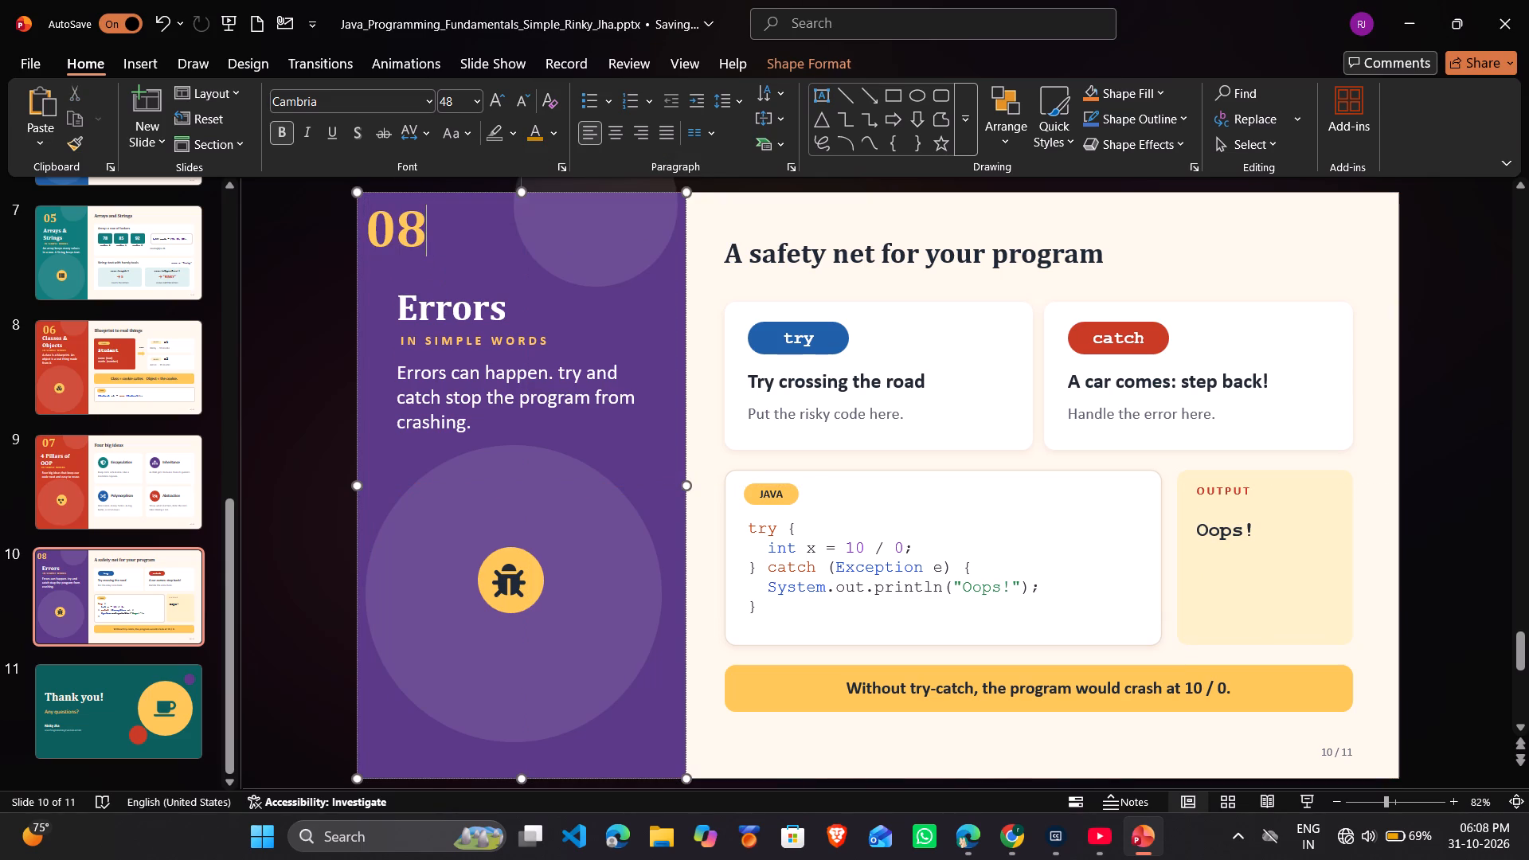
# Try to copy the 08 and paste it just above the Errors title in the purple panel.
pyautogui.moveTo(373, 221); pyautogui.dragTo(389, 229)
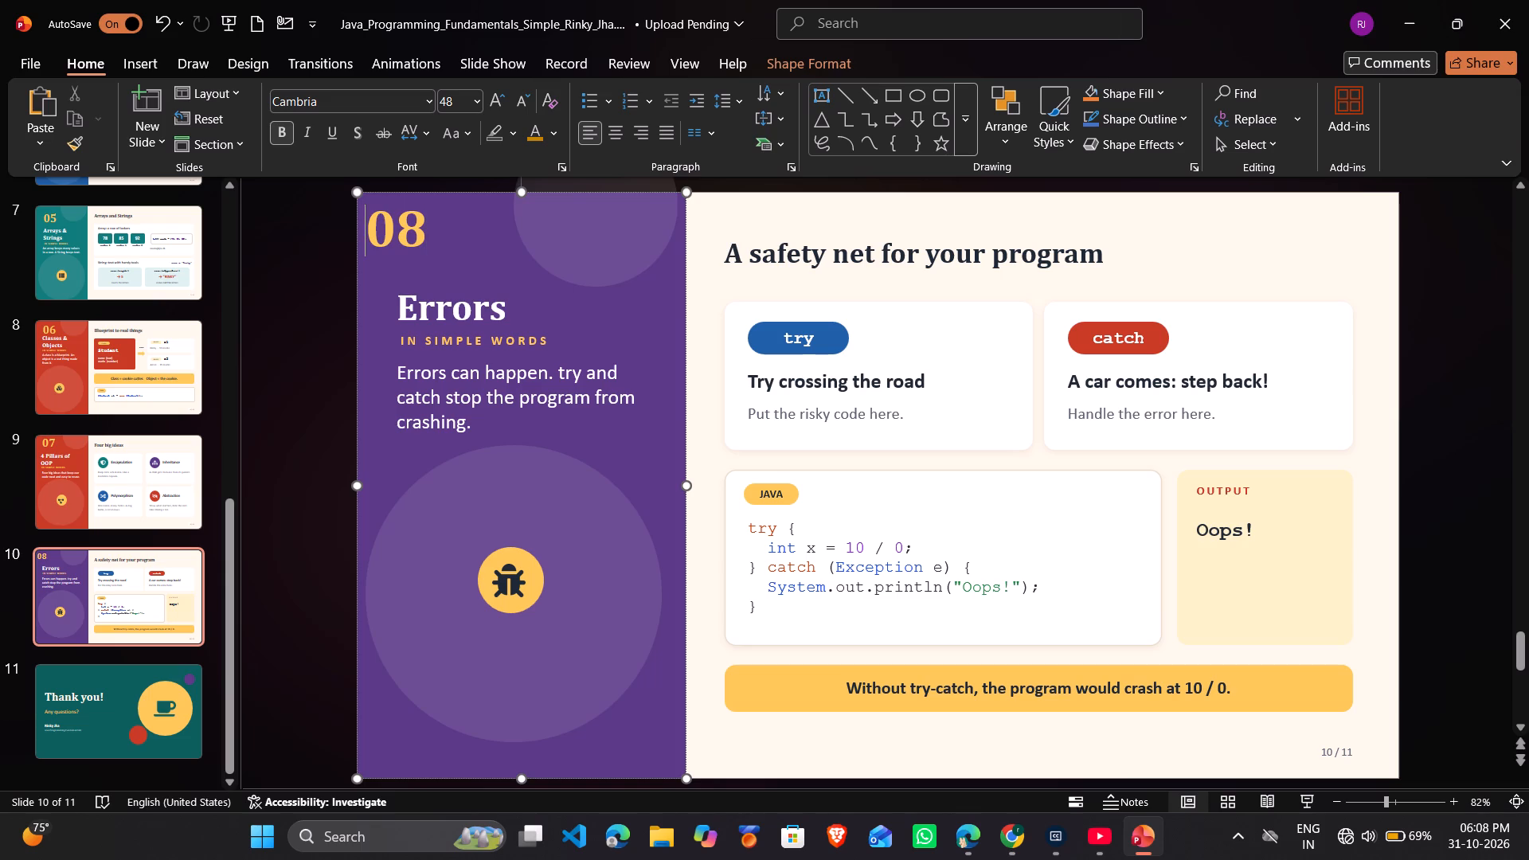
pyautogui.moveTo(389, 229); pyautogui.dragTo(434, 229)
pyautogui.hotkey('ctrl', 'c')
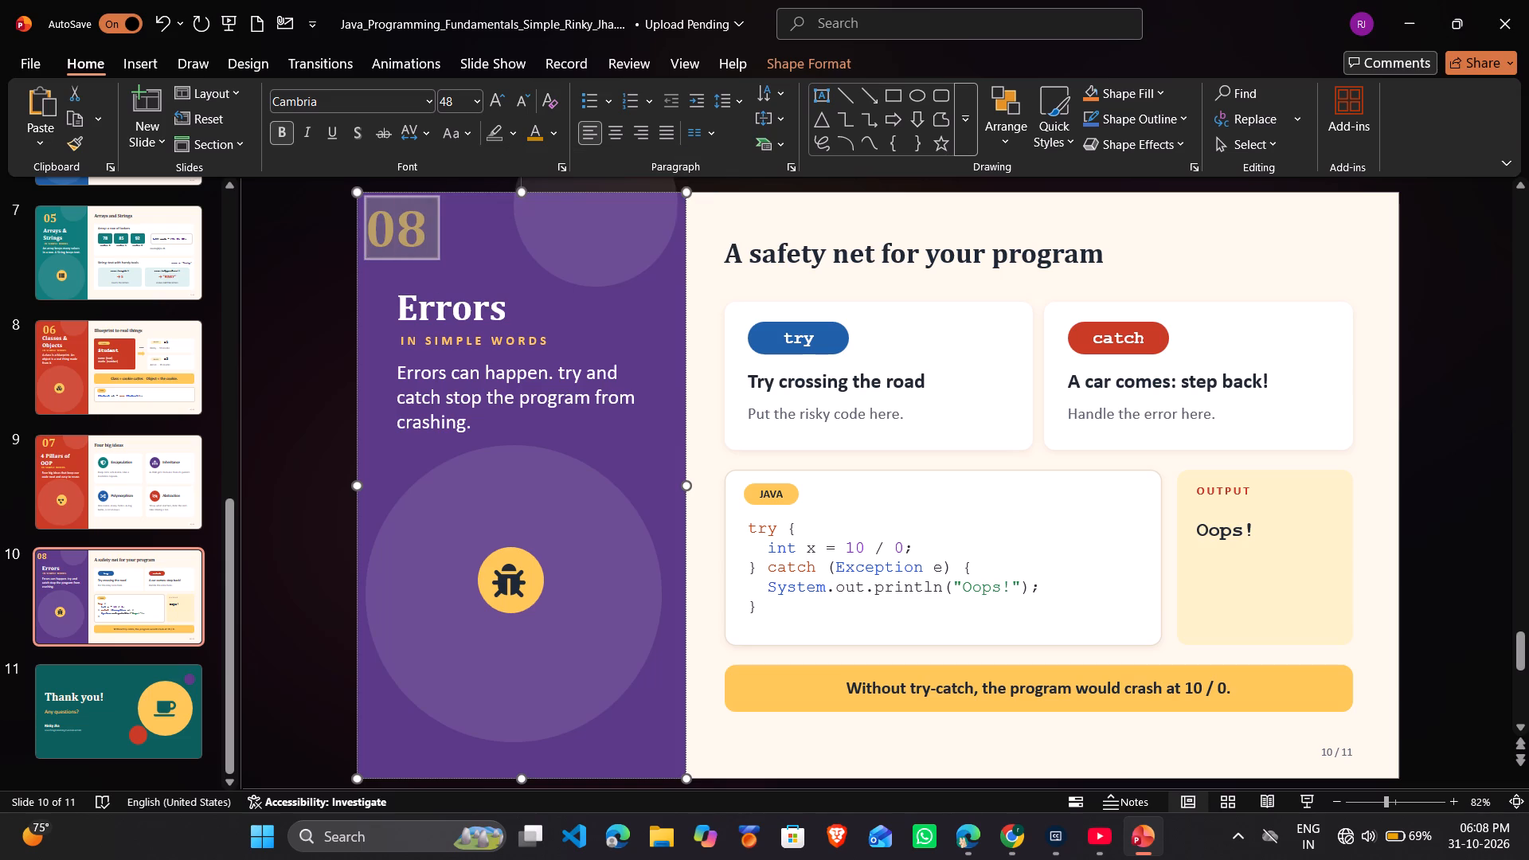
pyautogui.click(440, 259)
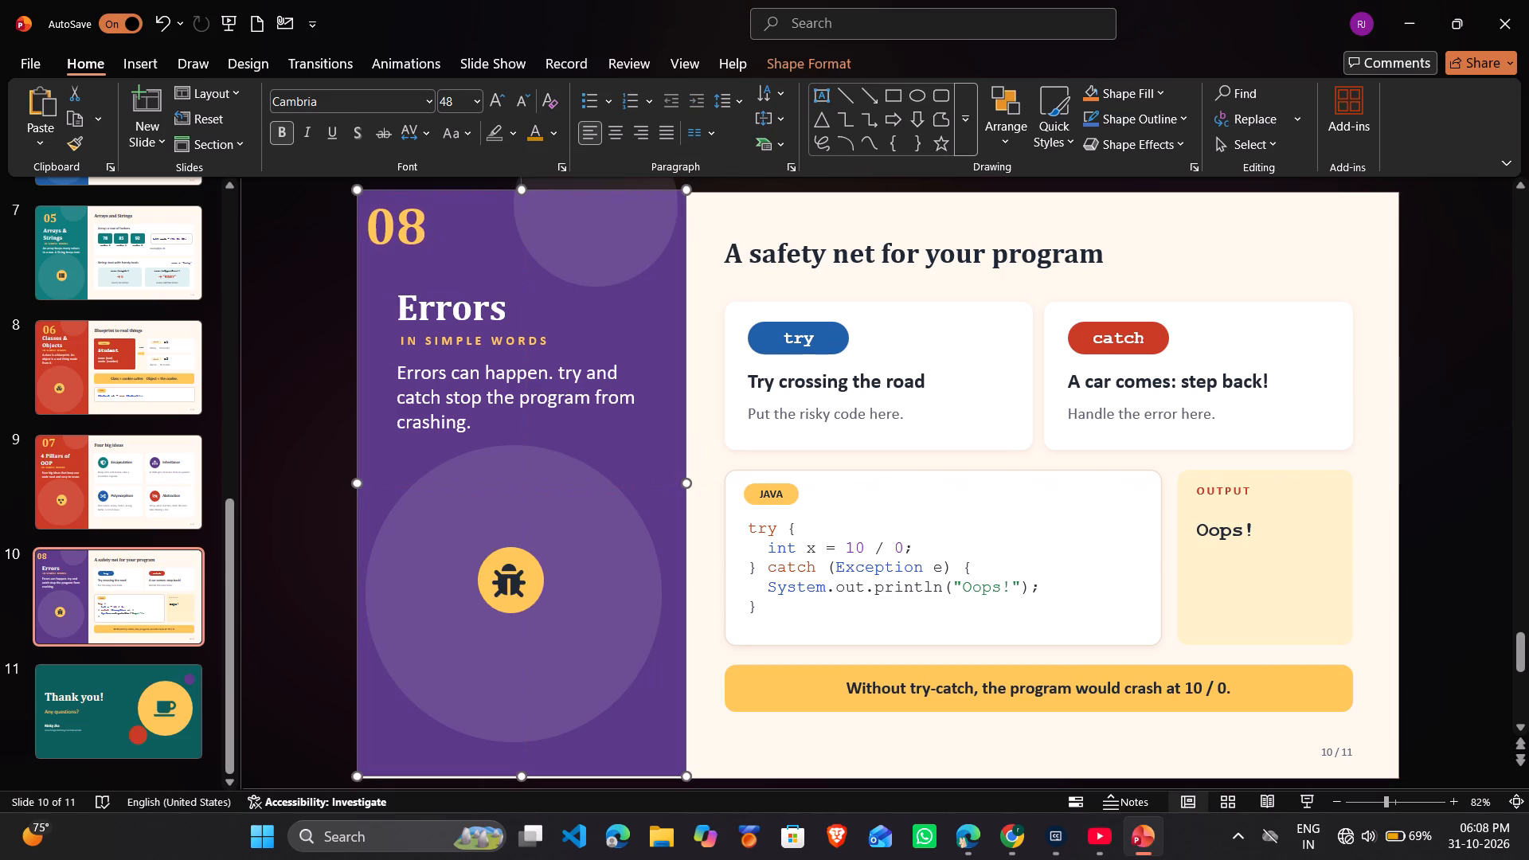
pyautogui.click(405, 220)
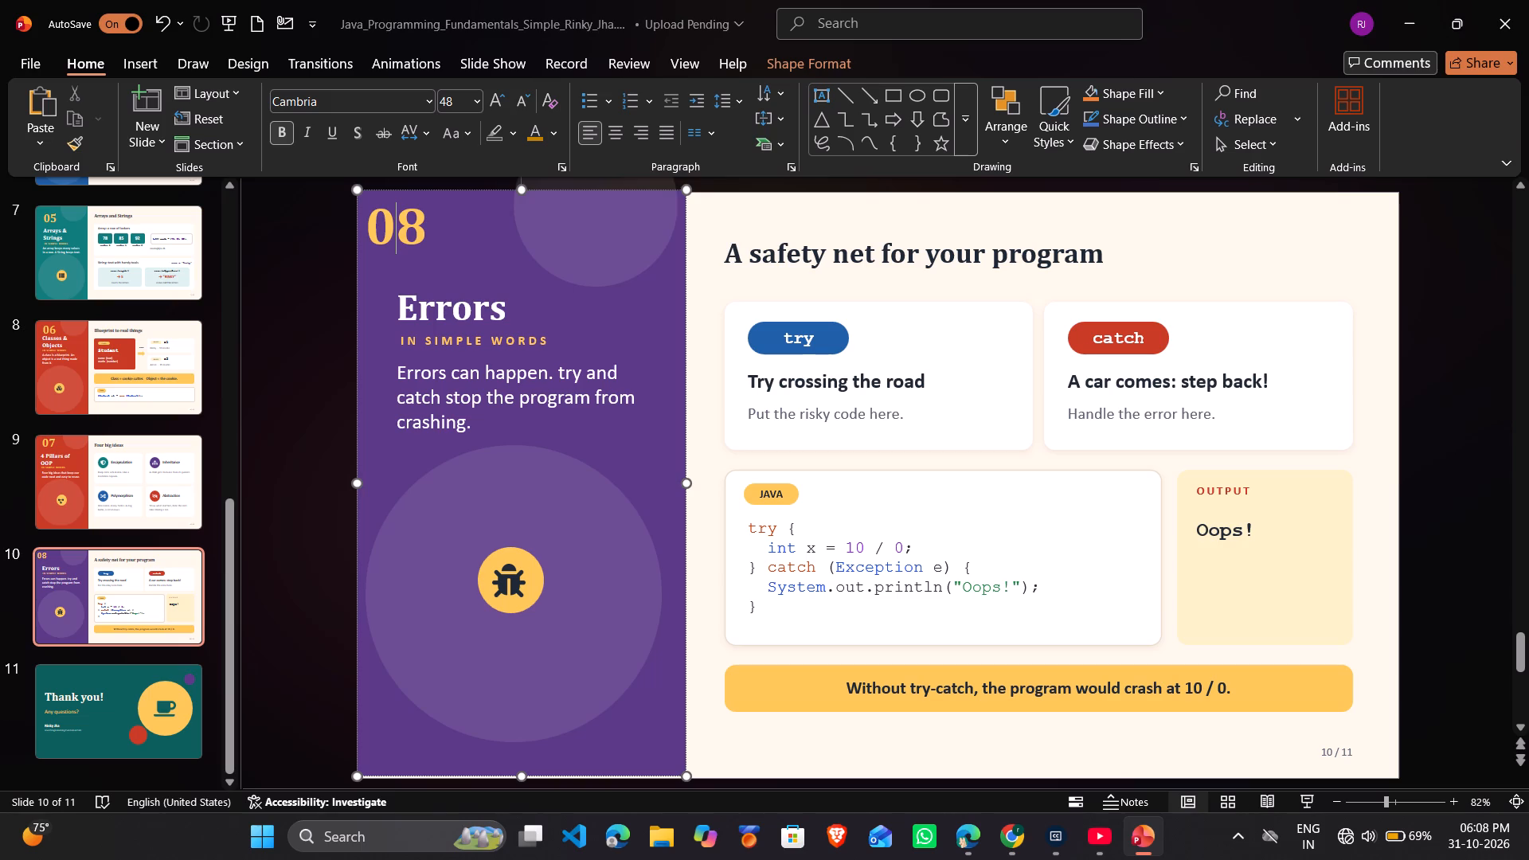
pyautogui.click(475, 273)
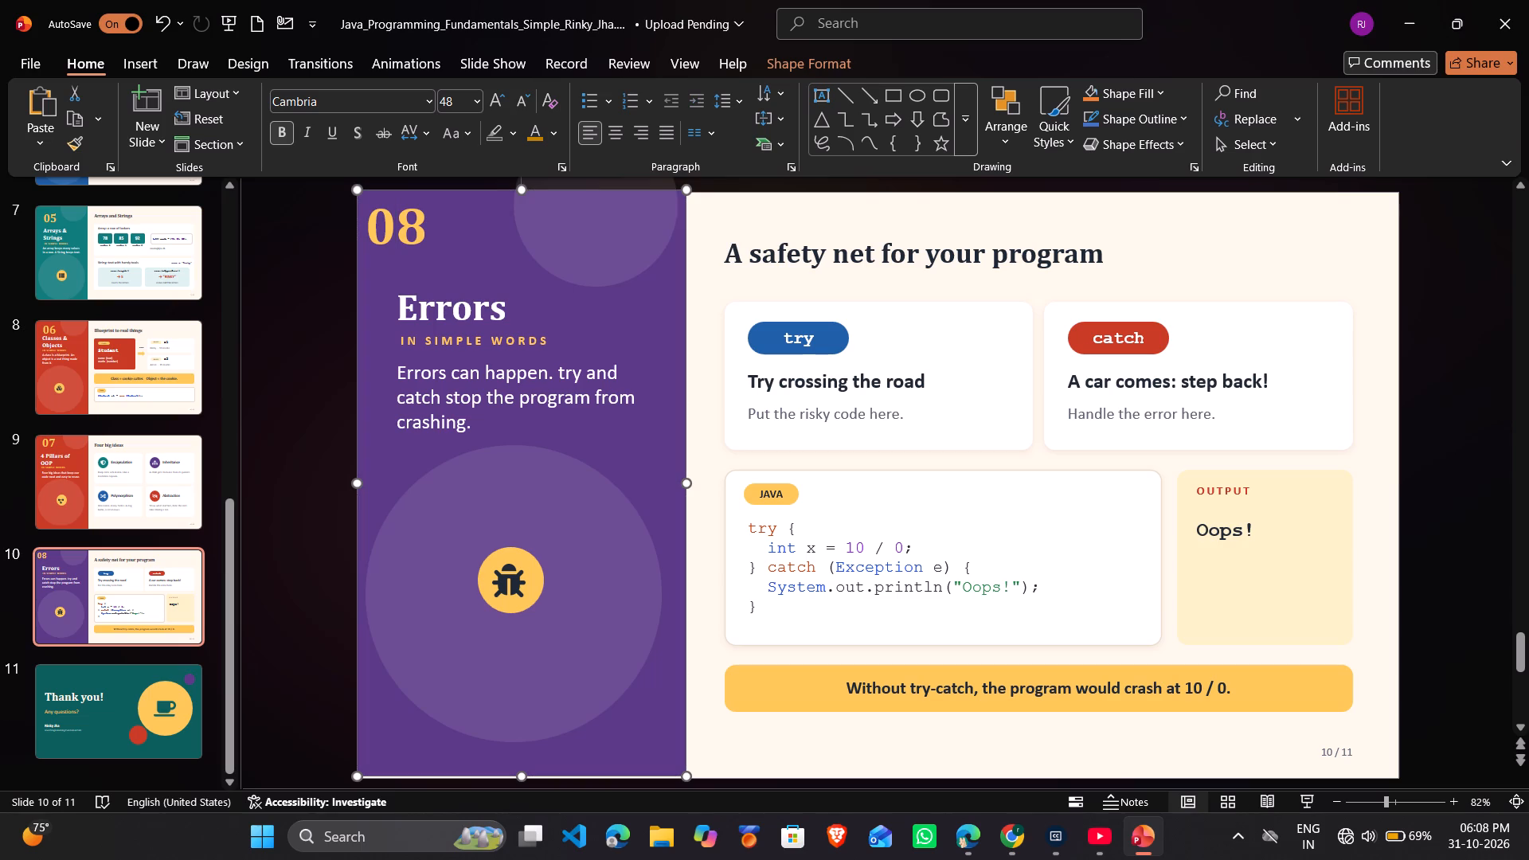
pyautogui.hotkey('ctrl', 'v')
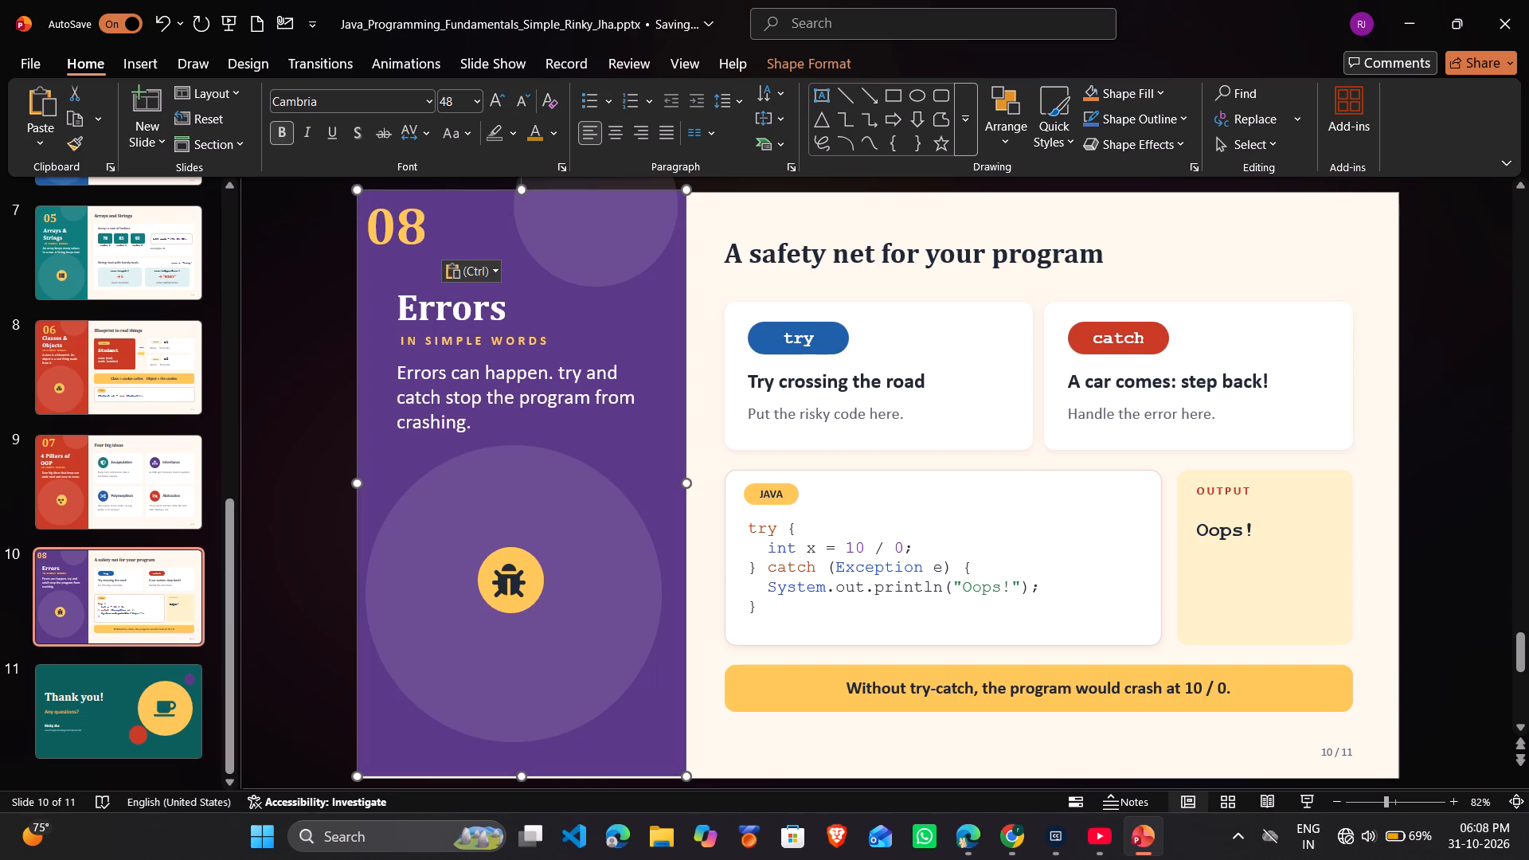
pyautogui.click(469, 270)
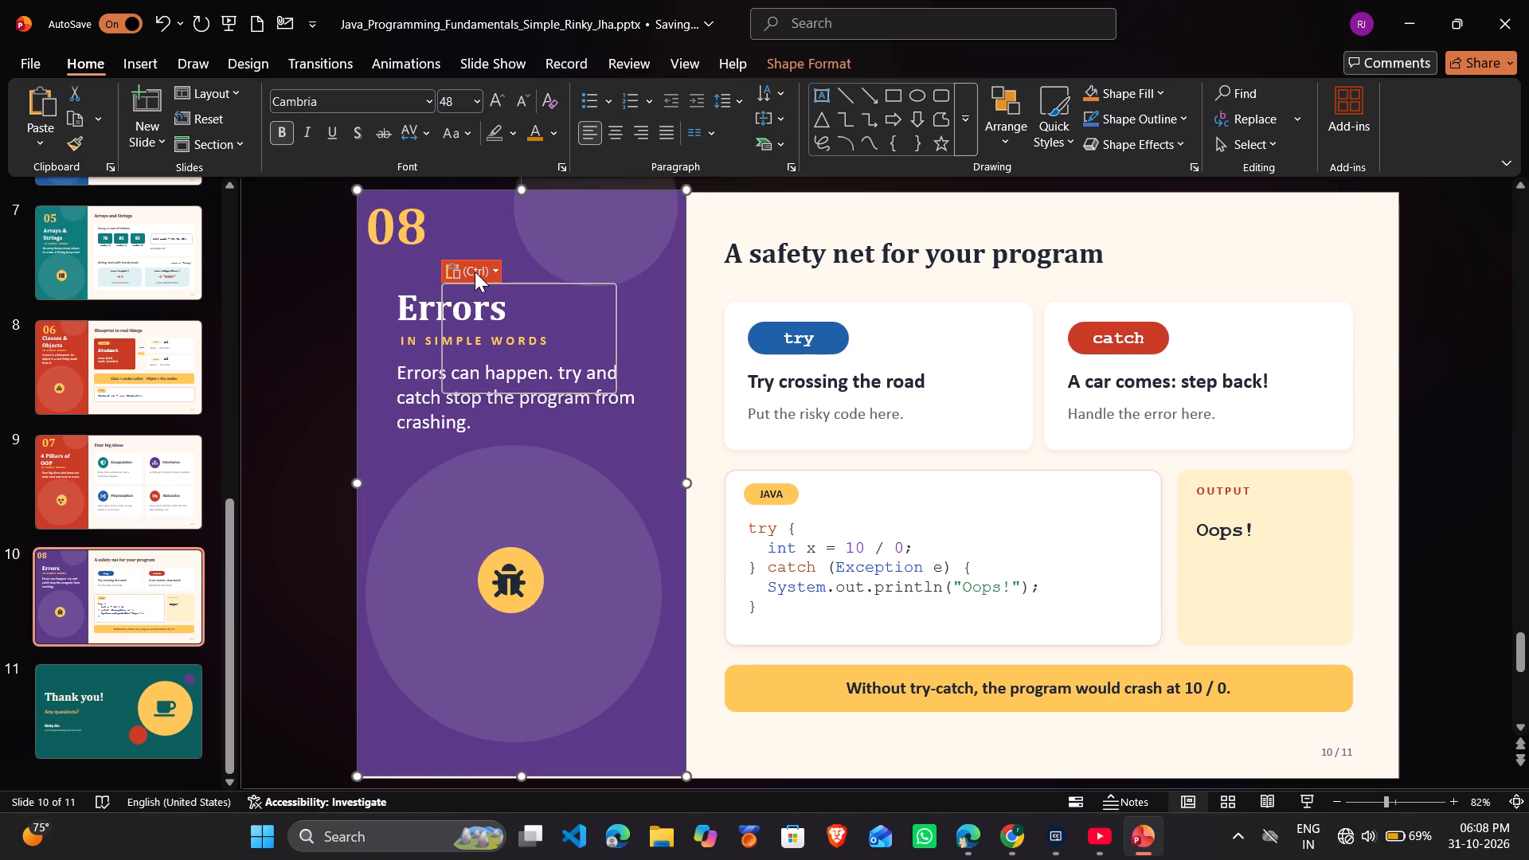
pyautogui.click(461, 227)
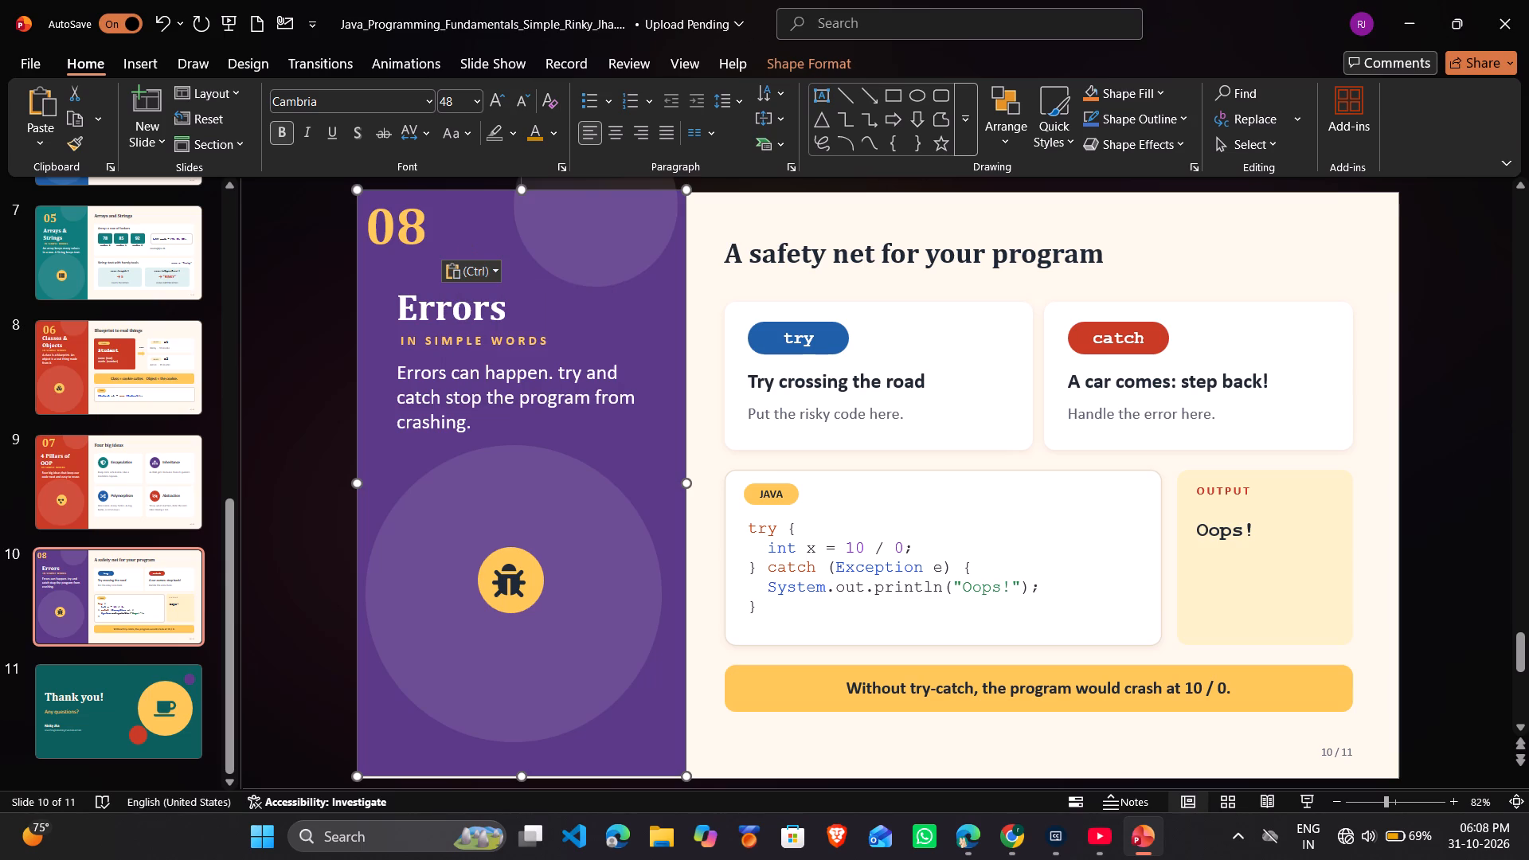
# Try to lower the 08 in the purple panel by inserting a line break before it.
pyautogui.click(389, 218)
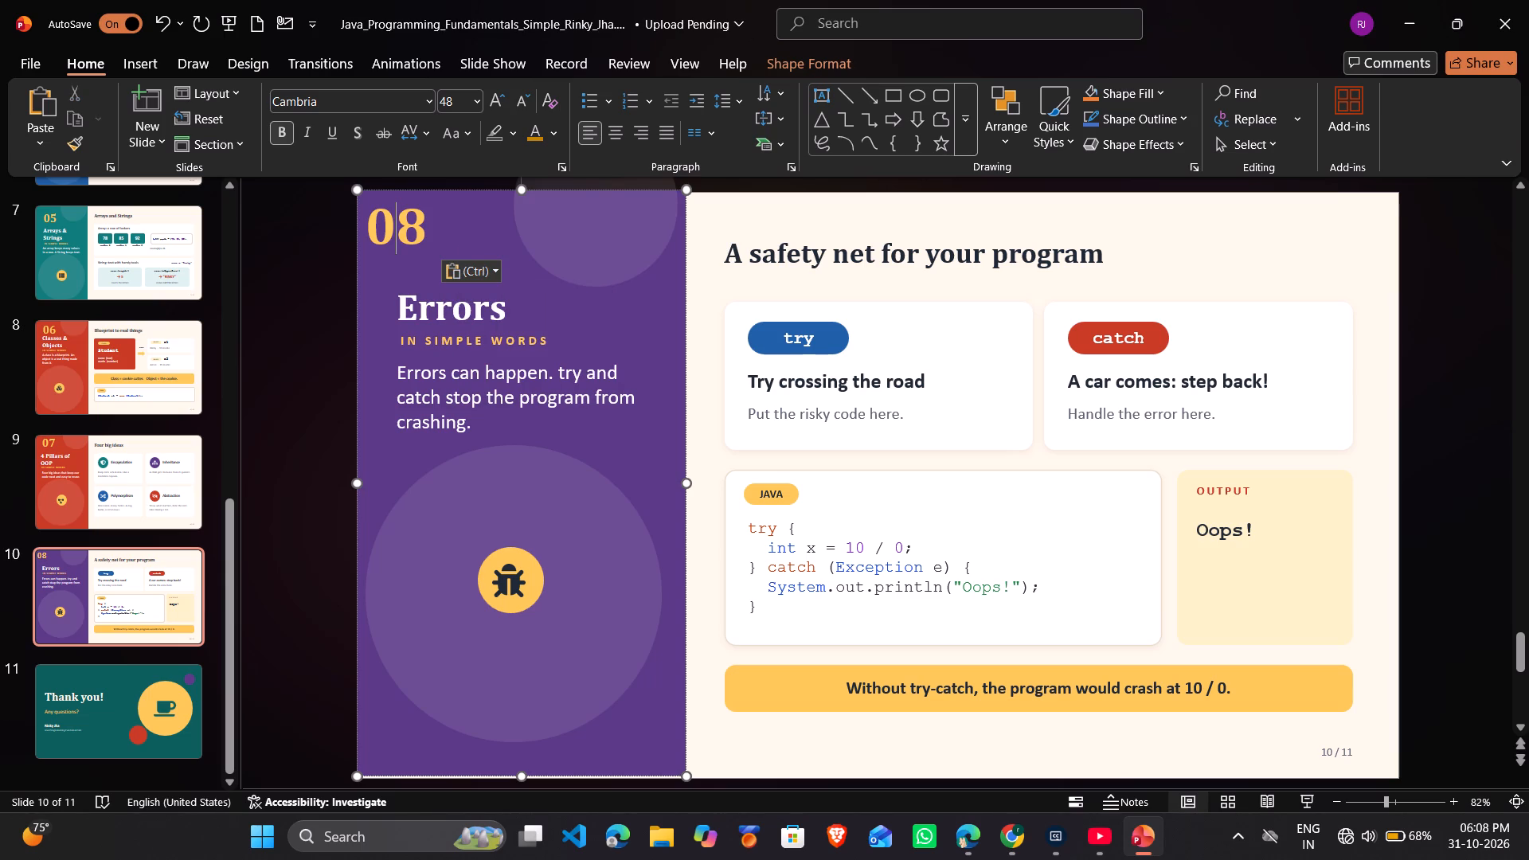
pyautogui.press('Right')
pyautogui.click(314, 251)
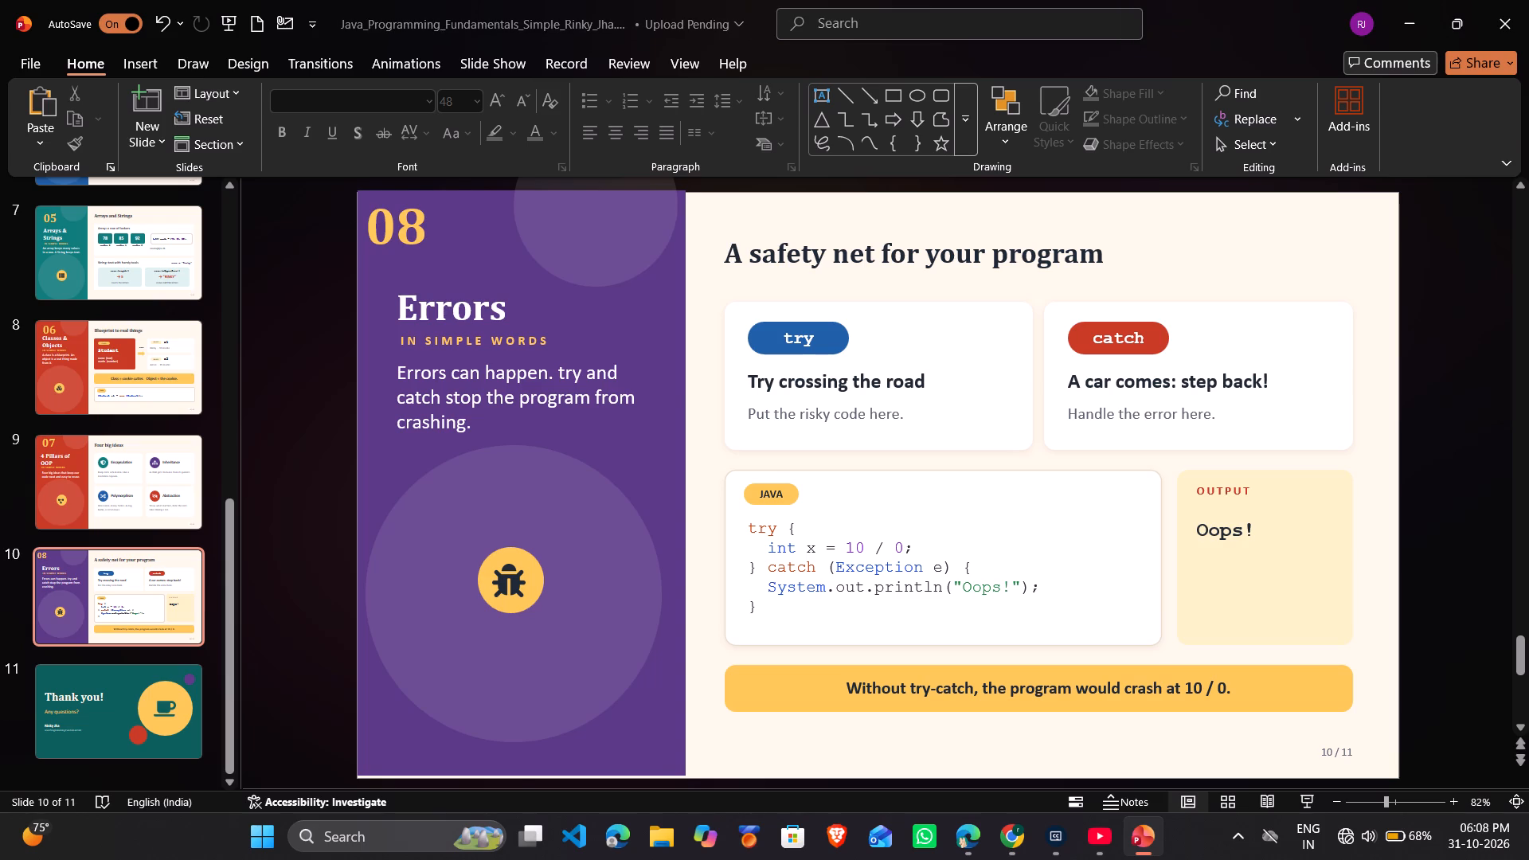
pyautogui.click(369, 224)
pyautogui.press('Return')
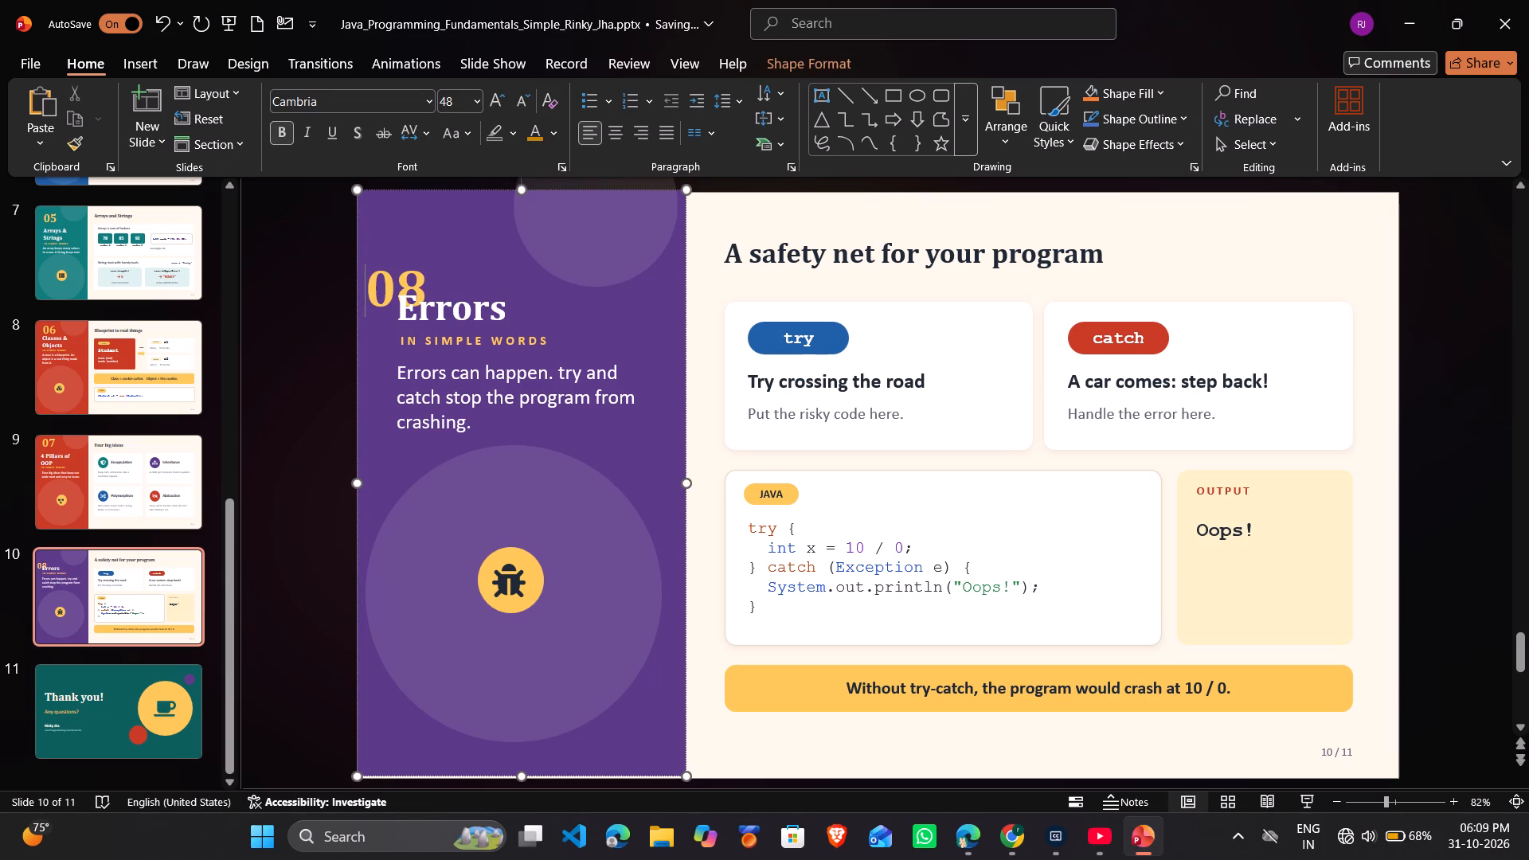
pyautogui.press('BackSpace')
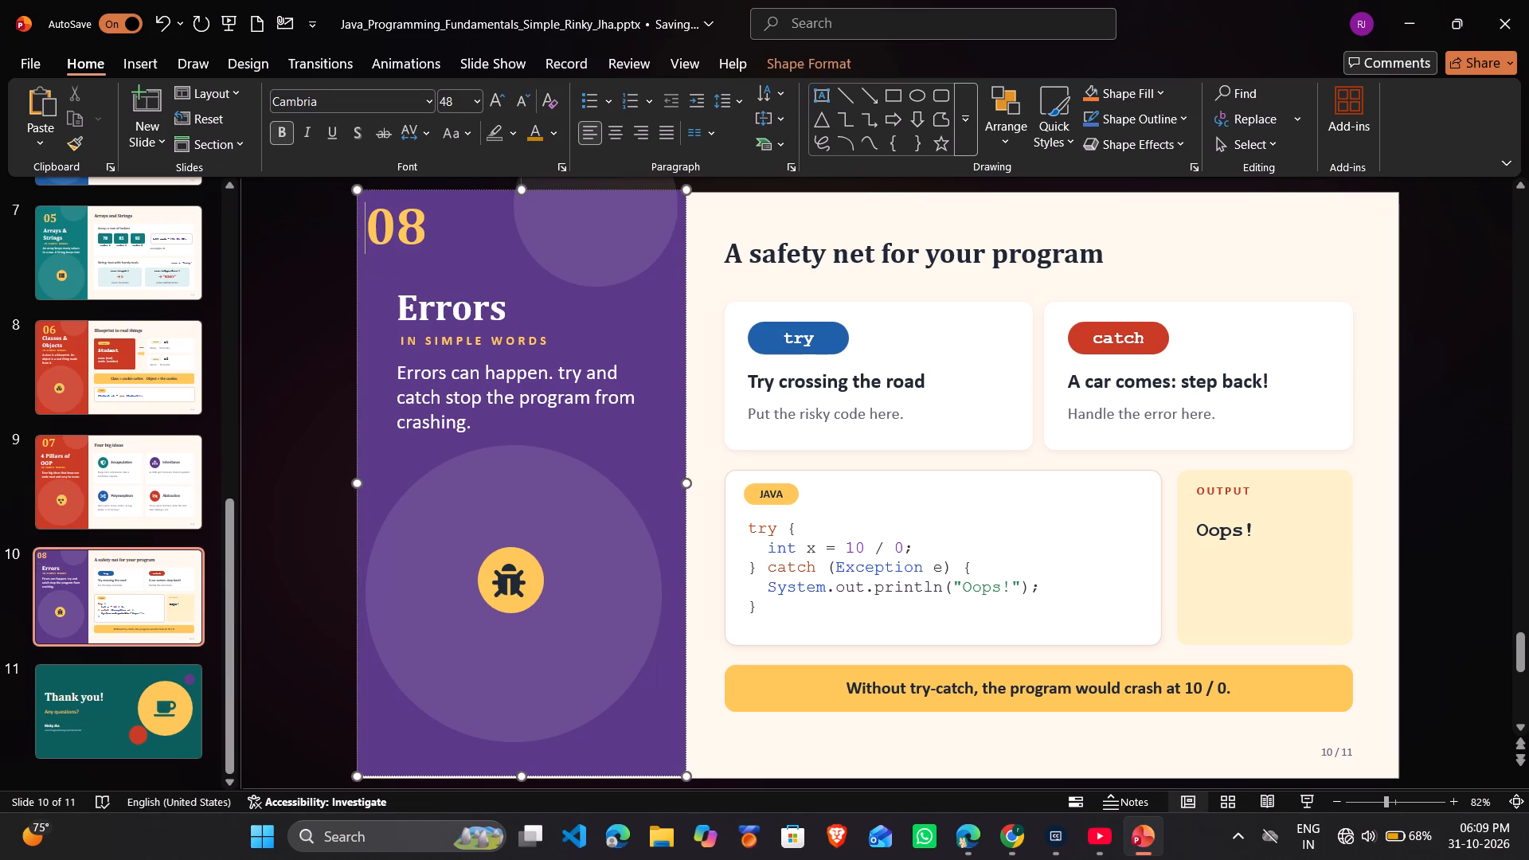